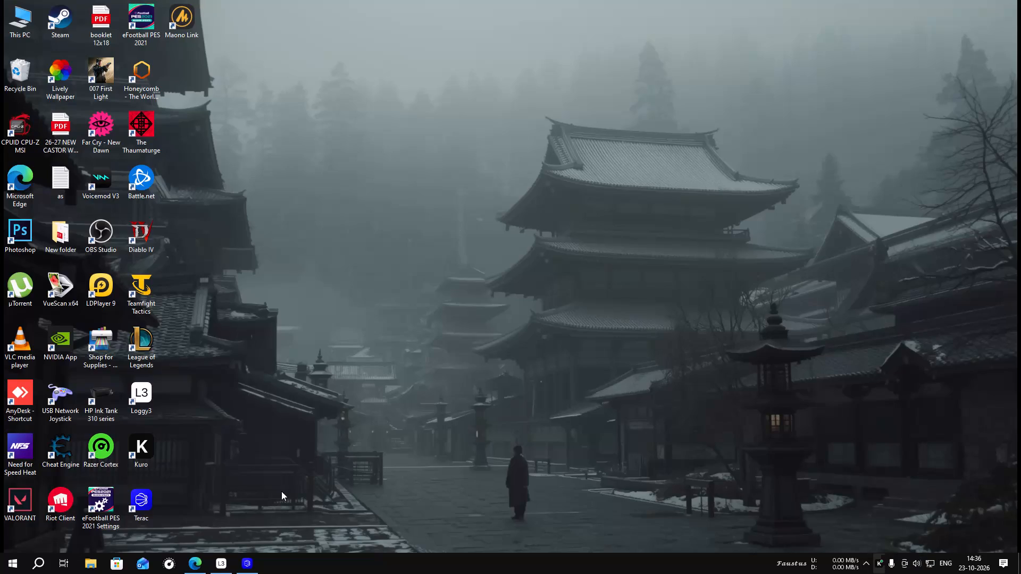
# In the browser's Canva tab, search the design types for "card" and create a blank Business Card design.
pyautogui.click(195, 569)
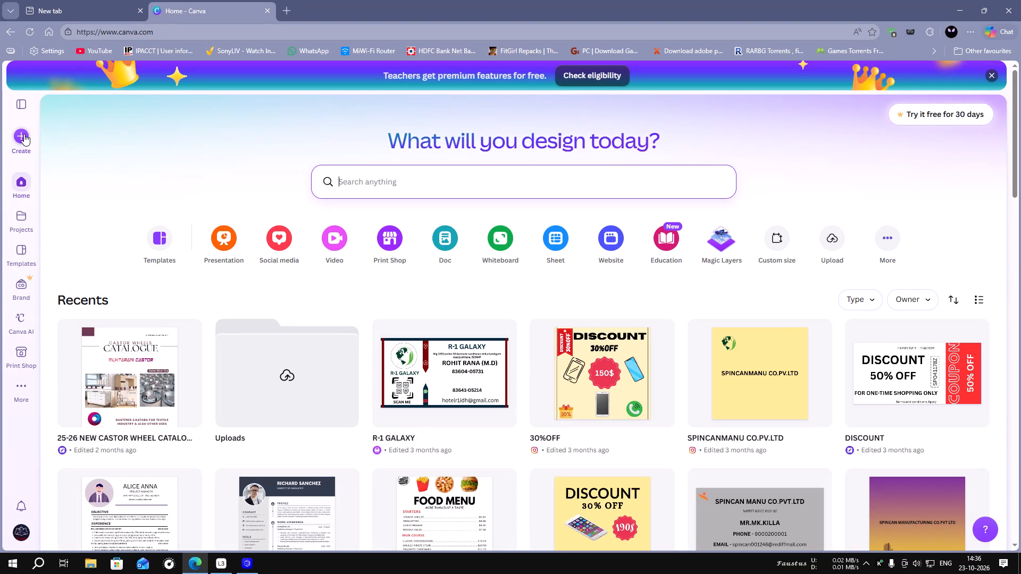
pyautogui.click(139, 10)
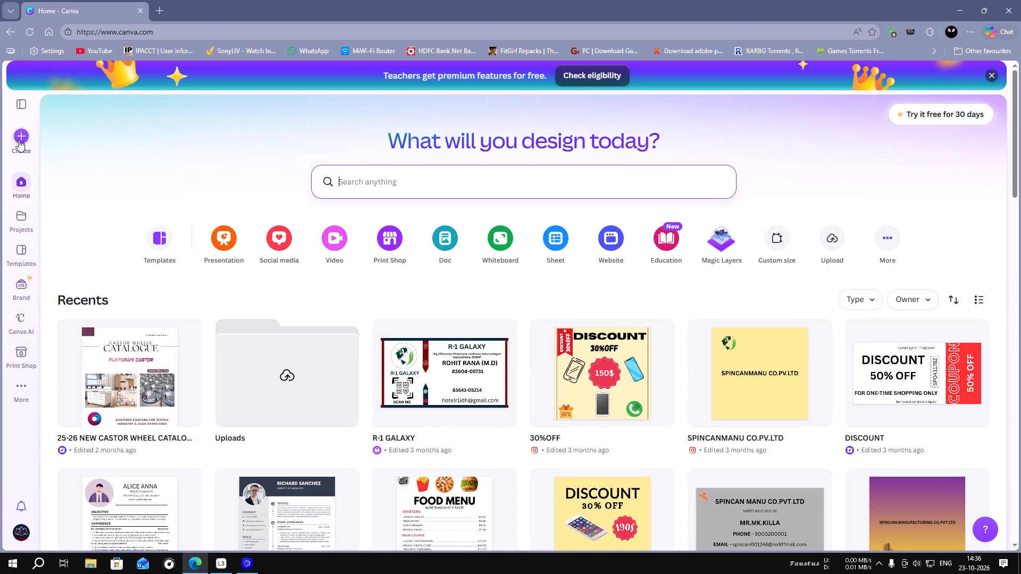
pyautogui.click(22, 134)
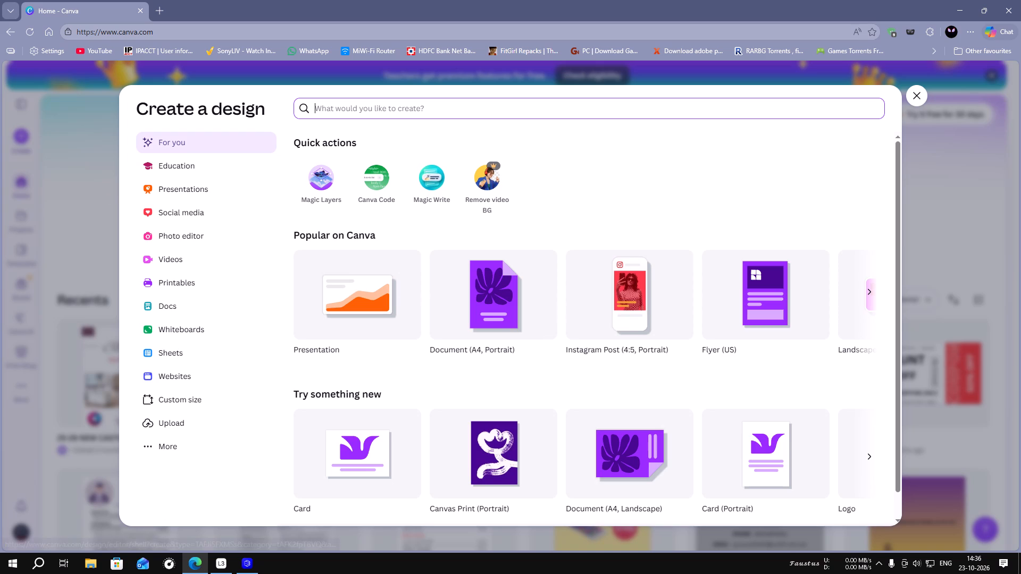
pyautogui.write('ca')
pyautogui.write('rd')
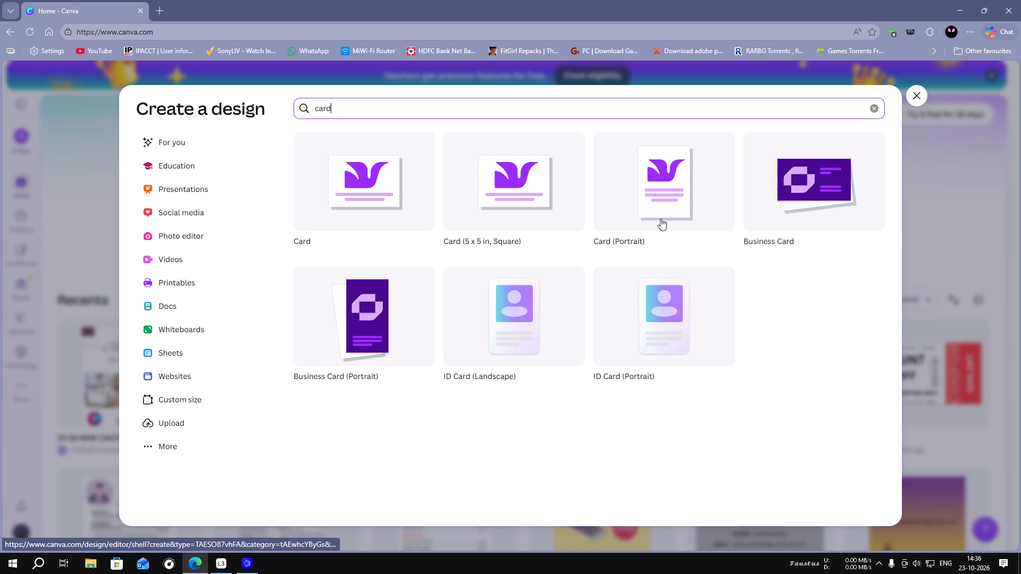
pyautogui.click(771, 209)
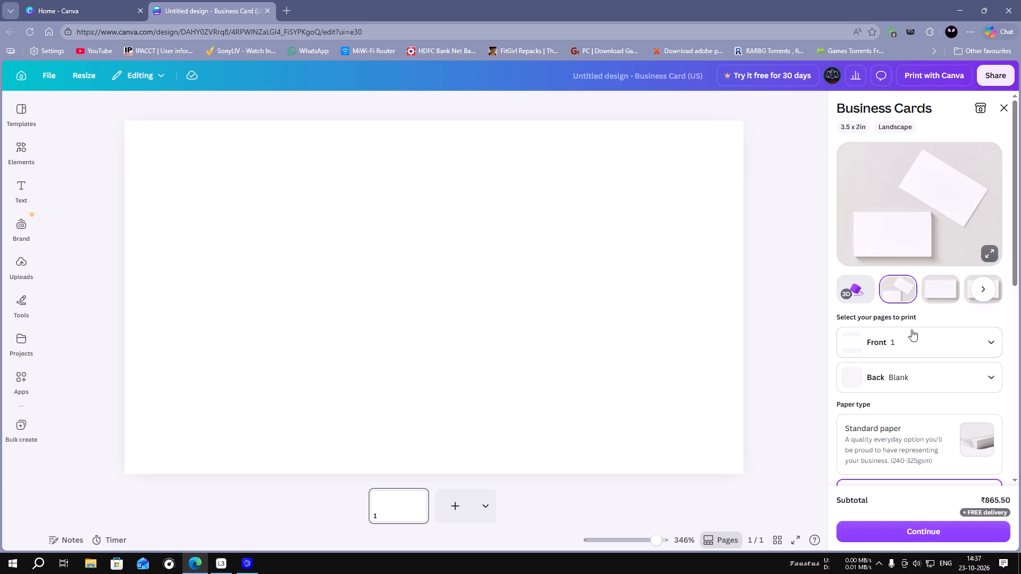
# Choose the Gloss finish in the business card print options, continue to the self-check page and close the print settings.
pyautogui.scroll(-5, 875, 391)
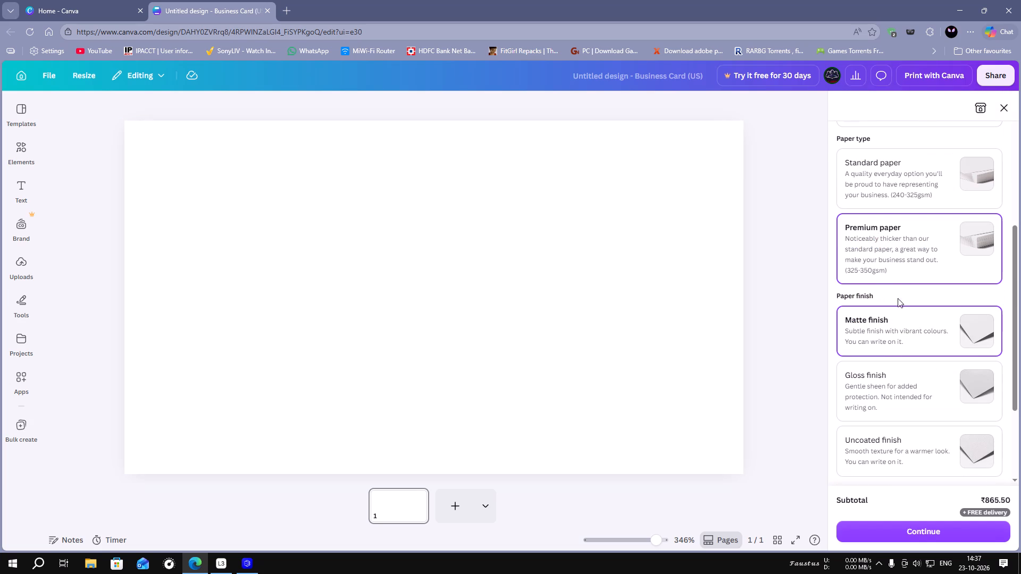
pyautogui.click(878, 382)
pyautogui.click(888, 530)
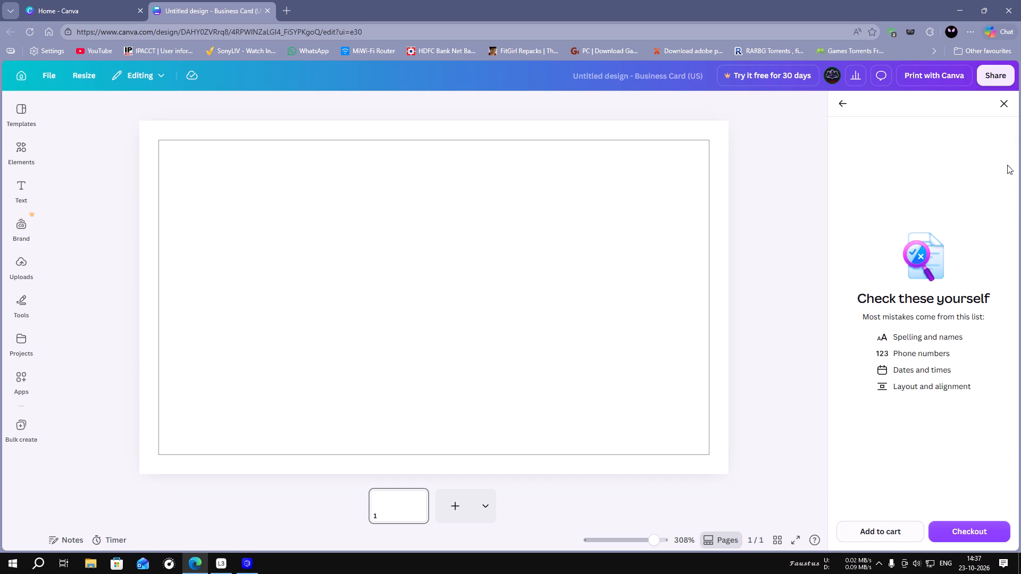
pyautogui.click(1003, 108)
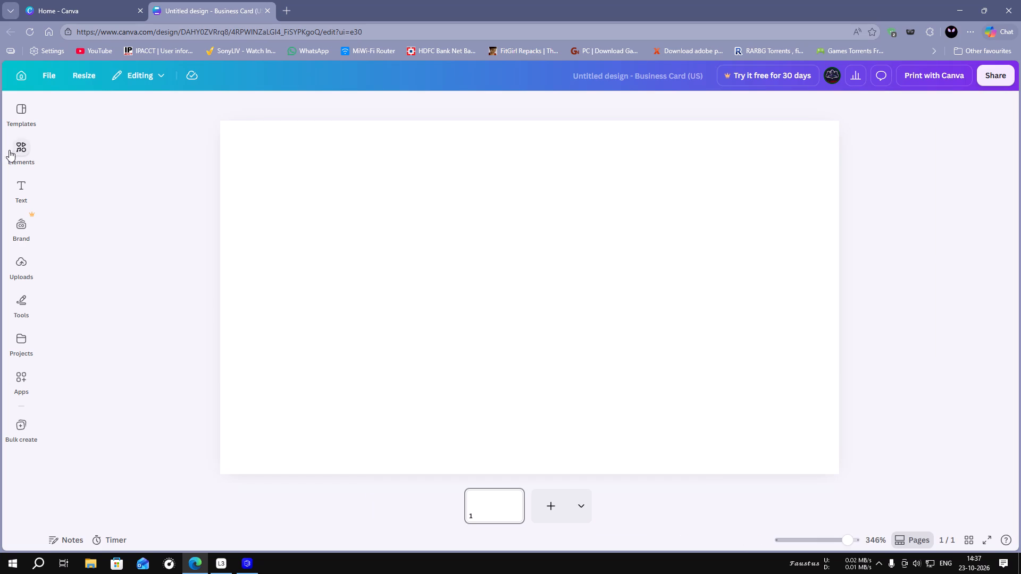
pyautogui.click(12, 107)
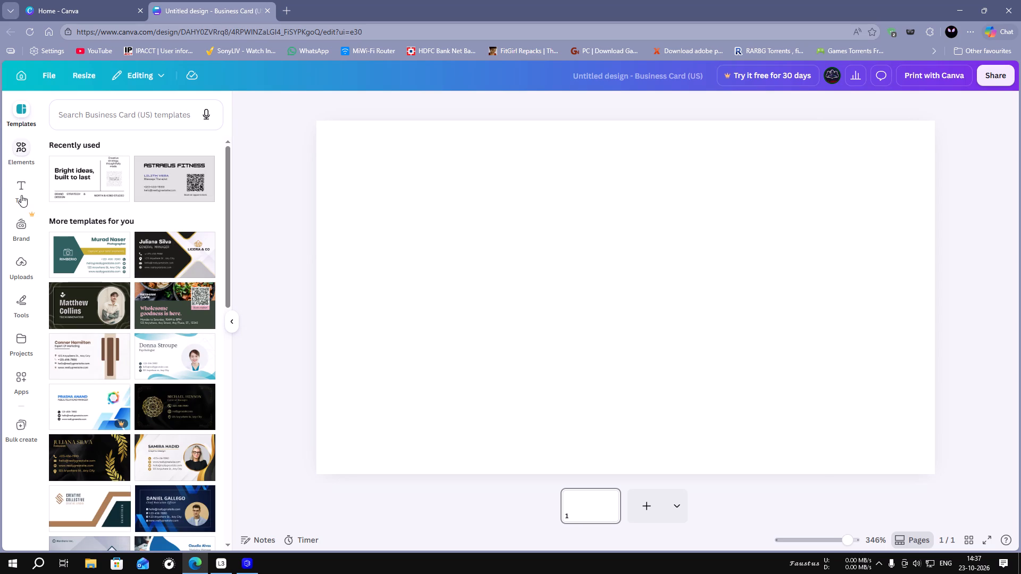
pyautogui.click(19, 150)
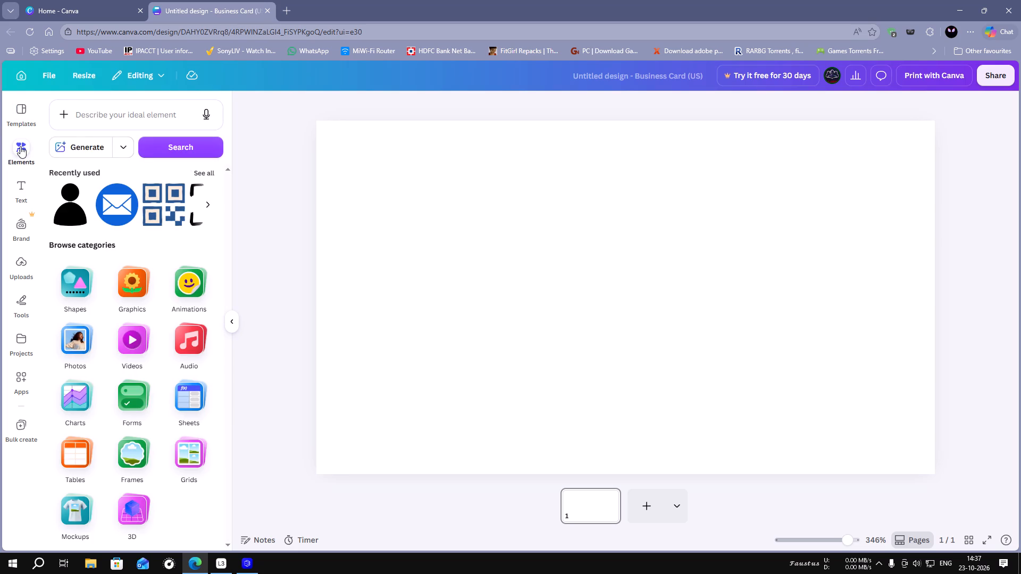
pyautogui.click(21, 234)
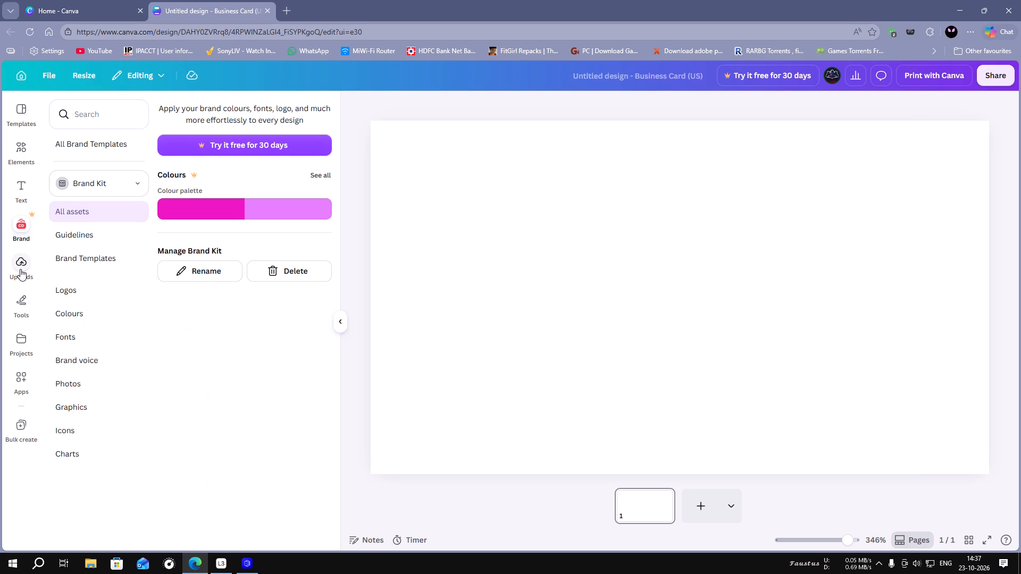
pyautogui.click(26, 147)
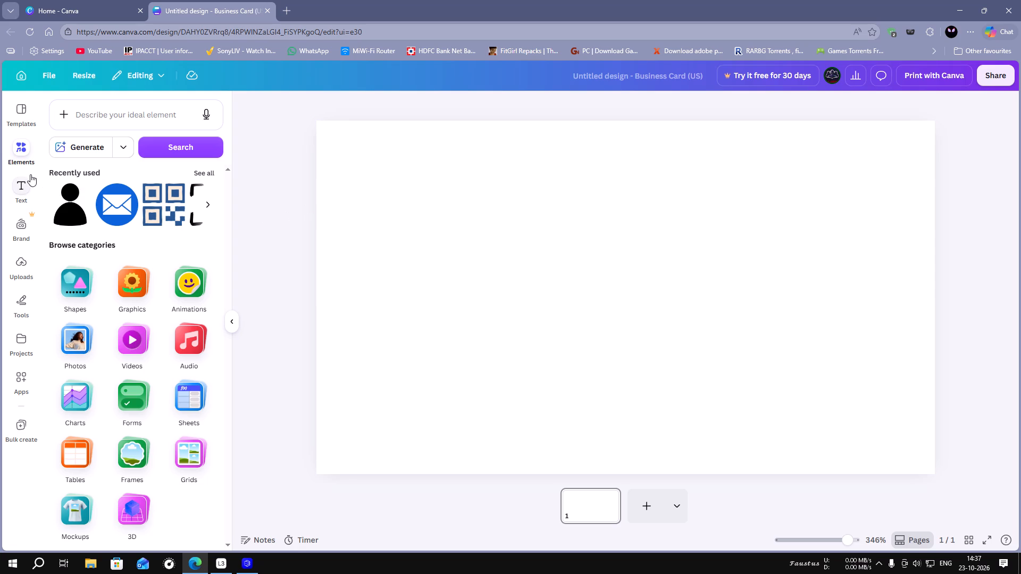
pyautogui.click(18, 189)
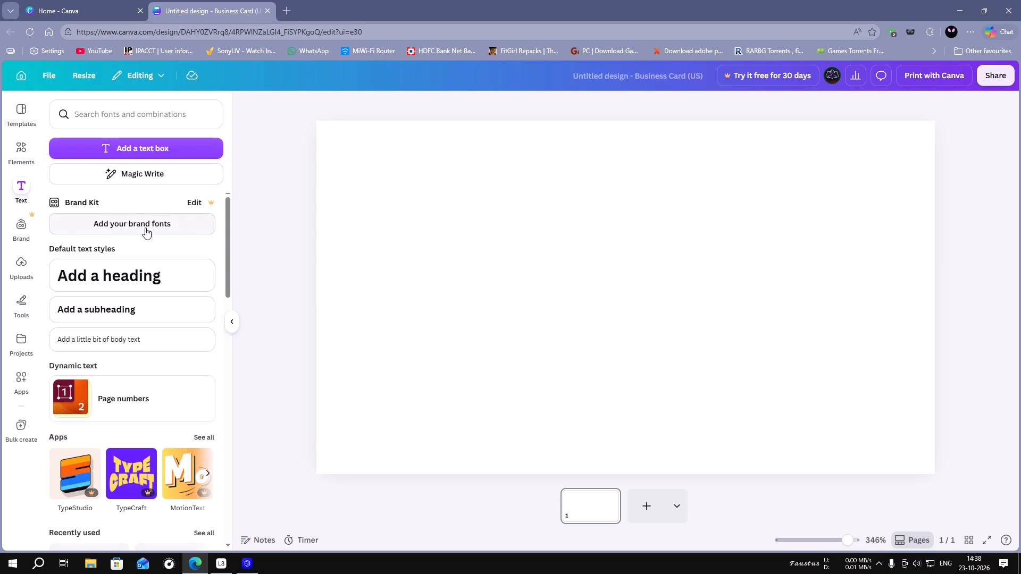
# Draw a straight black horizontal line about 3.6 in long across the card's full width near its top edge.
pyautogui.click(28, 306)
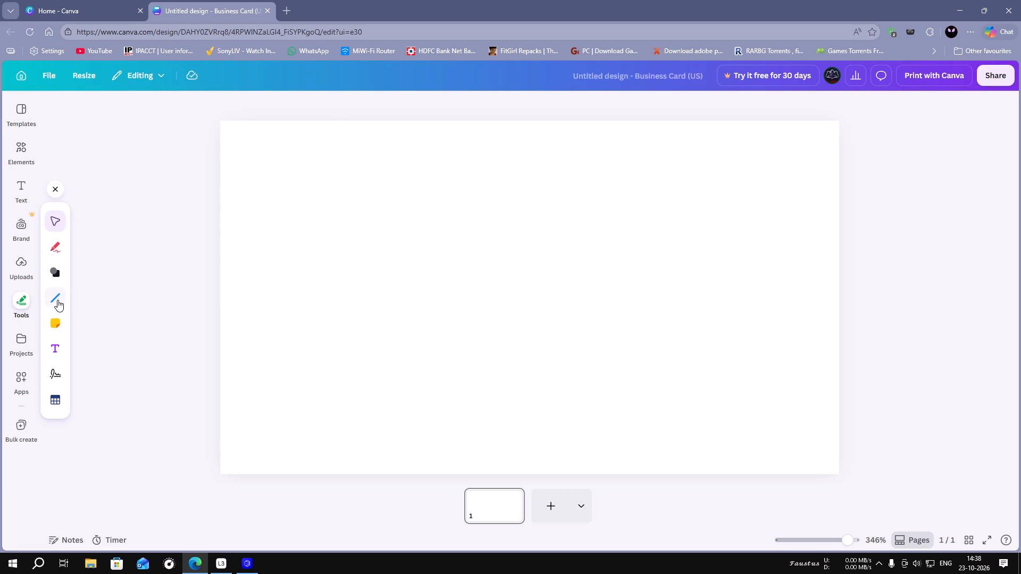
pyautogui.click(57, 301)
pyautogui.moveTo(222, 165); pyautogui.dragTo(241, 166)
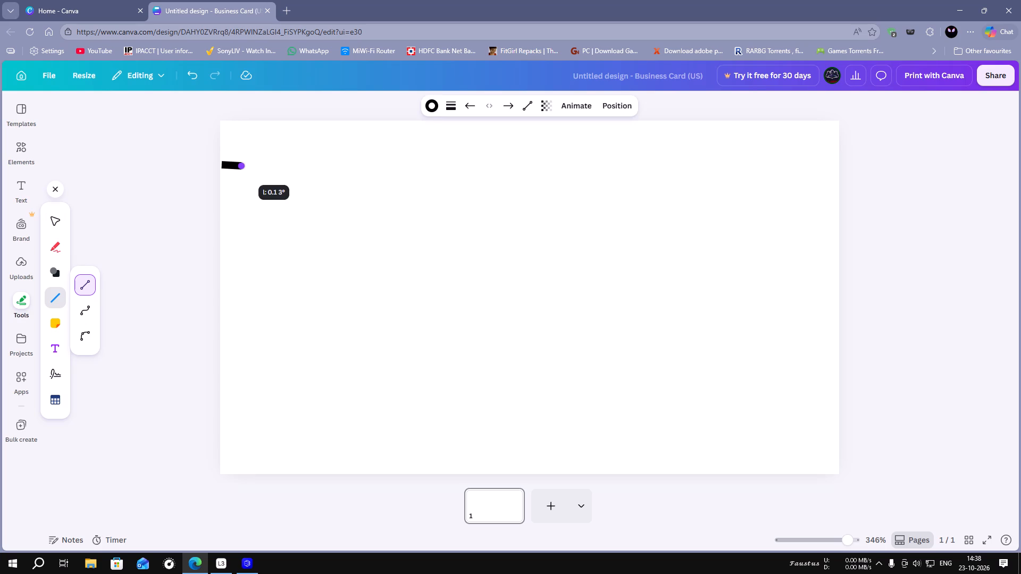
pyautogui.moveTo(241, 166); pyautogui.dragTo(586, 166)
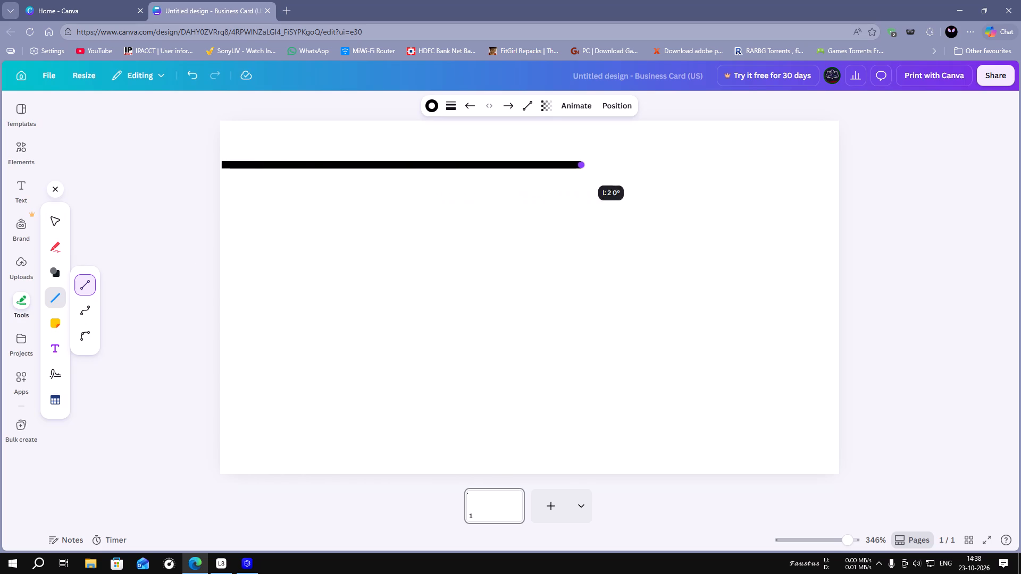
pyautogui.moveTo(586, 166); pyautogui.dragTo(852, 163)
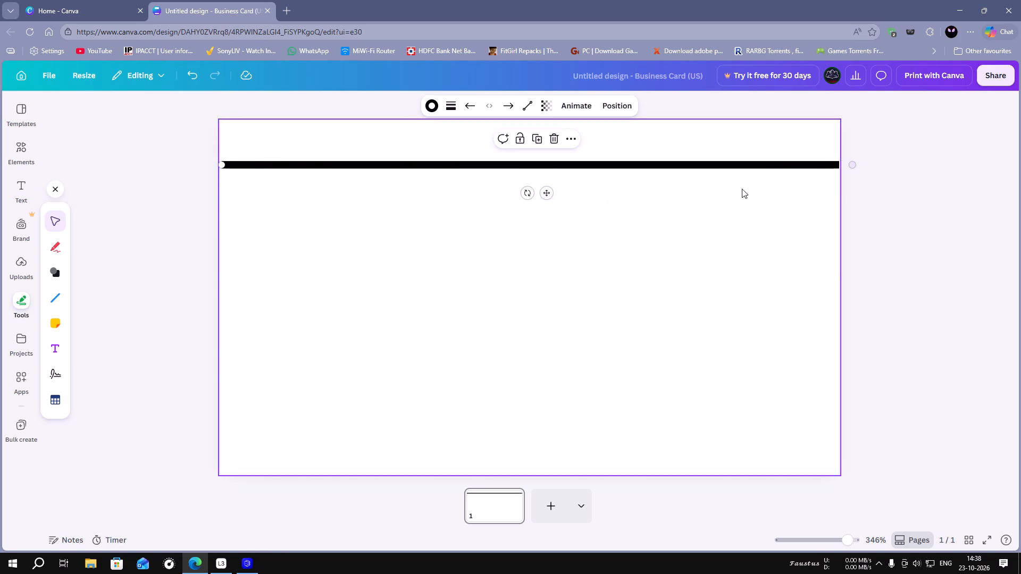
pyautogui.moveTo(223, 163); pyautogui.dragTo(217, 165)
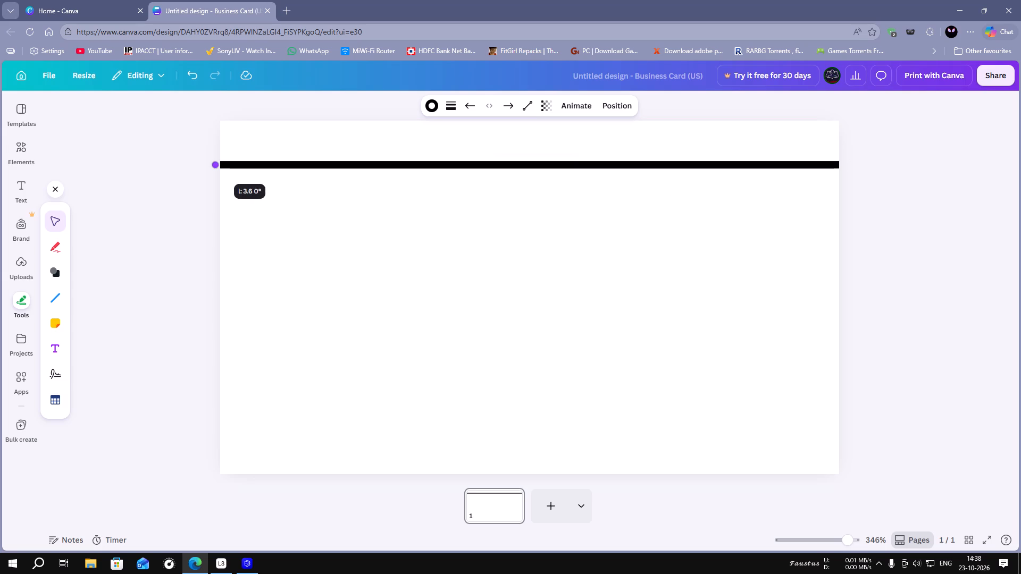
pyautogui.moveTo(217, 165); pyautogui.dragTo(212, 166)
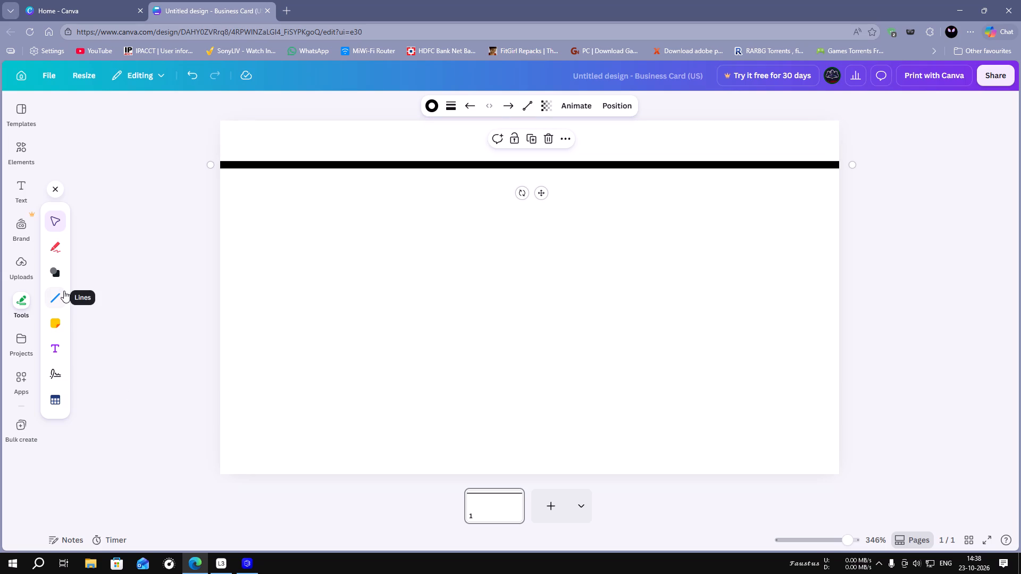
pyautogui.click(219, 442)
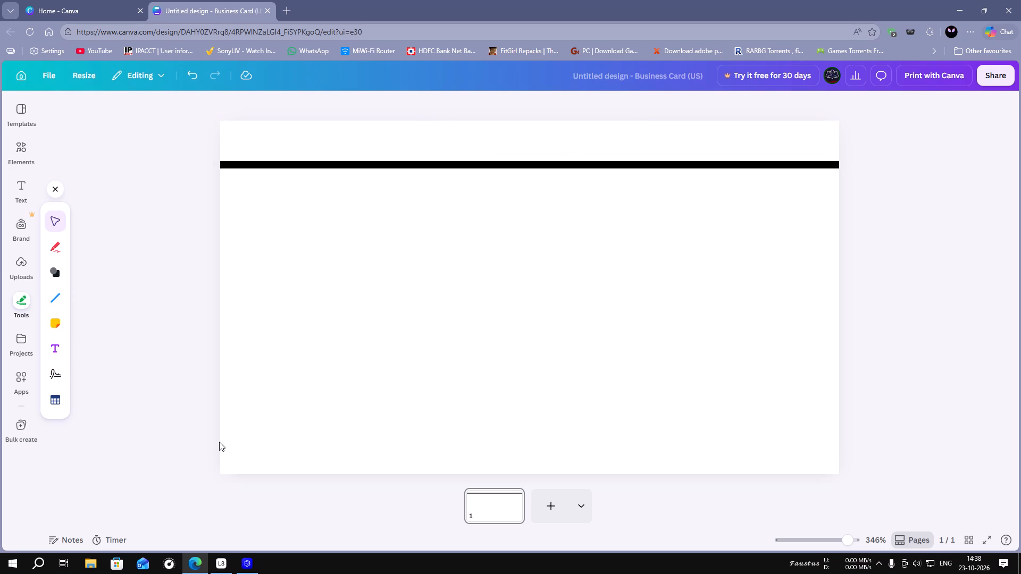
pyautogui.click(223, 441)
# Duplicate the black line, place the copy across the card near its bottom edge, and shift the upper line slightly up.
pyautogui.click(279, 168)
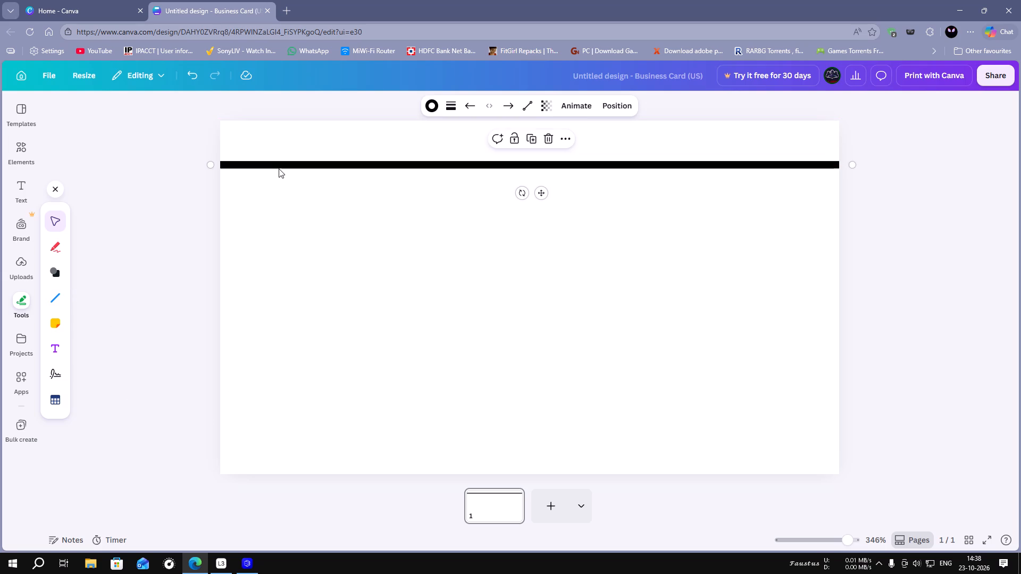
pyautogui.hotkey('ctrl', 'c')
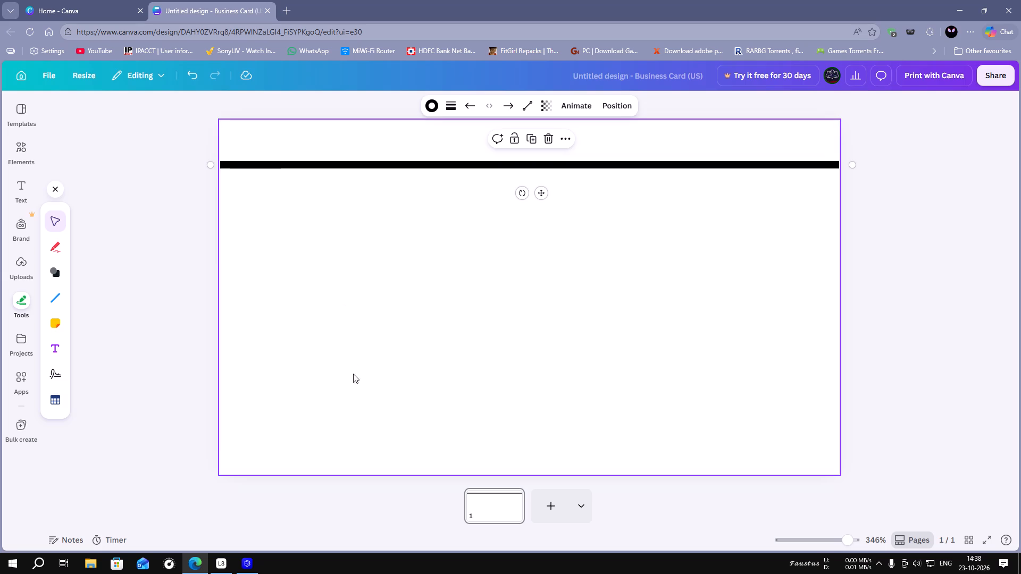
pyautogui.click(313, 375)
pyautogui.hotkey('ctrl', 'v')
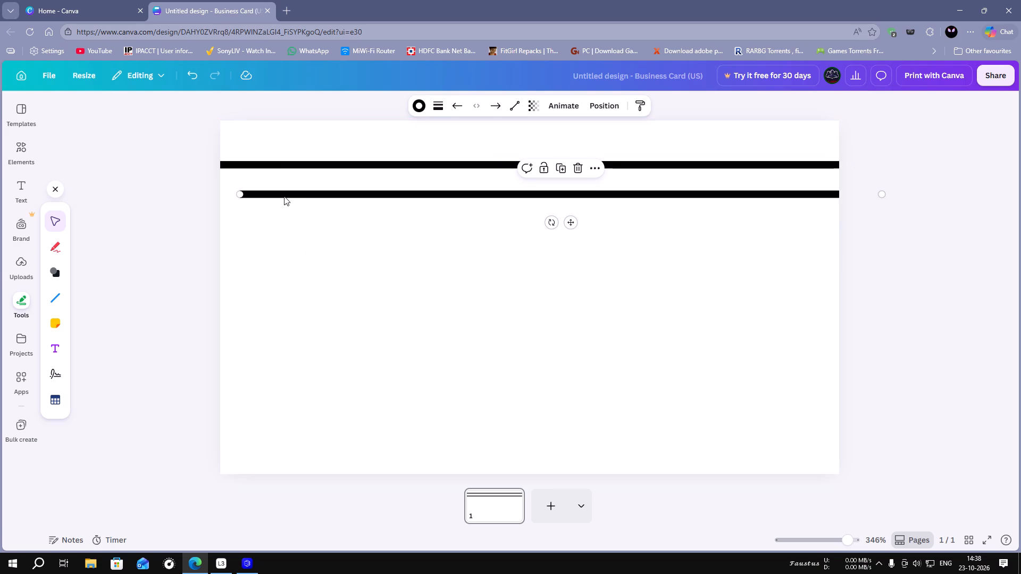
pyautogui.moveTo(291, 197); pyautogui.dragTo(268, 406)
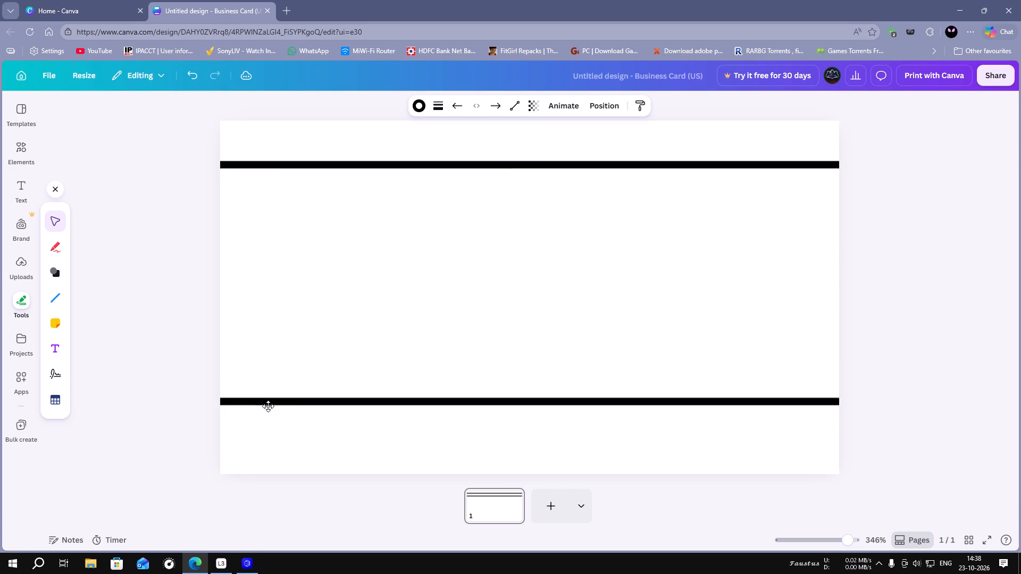
pyautogui.moveTo(268, 406); pyautogui.dragTo(267, 446)
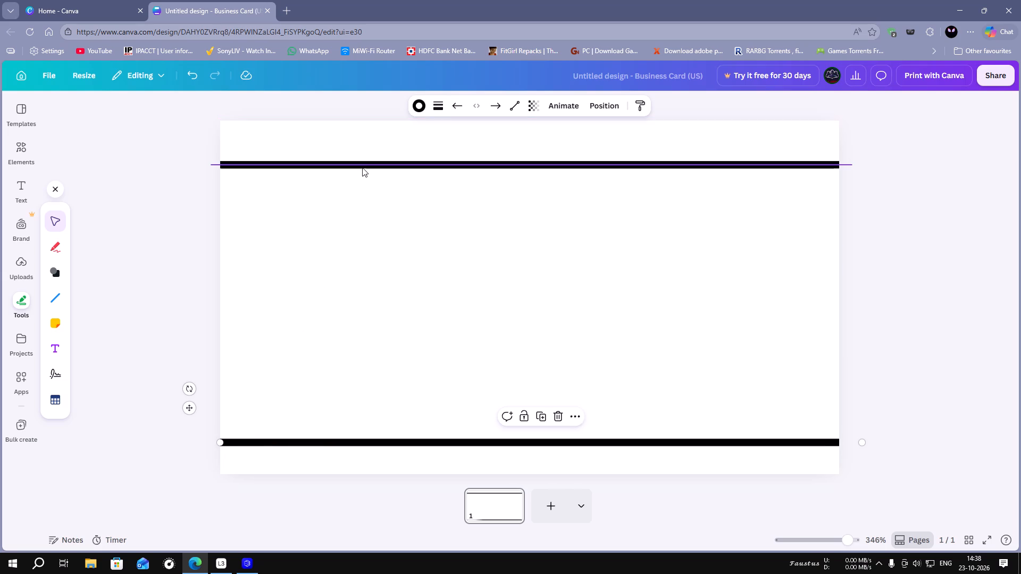
pyautogui.click(362, 166)
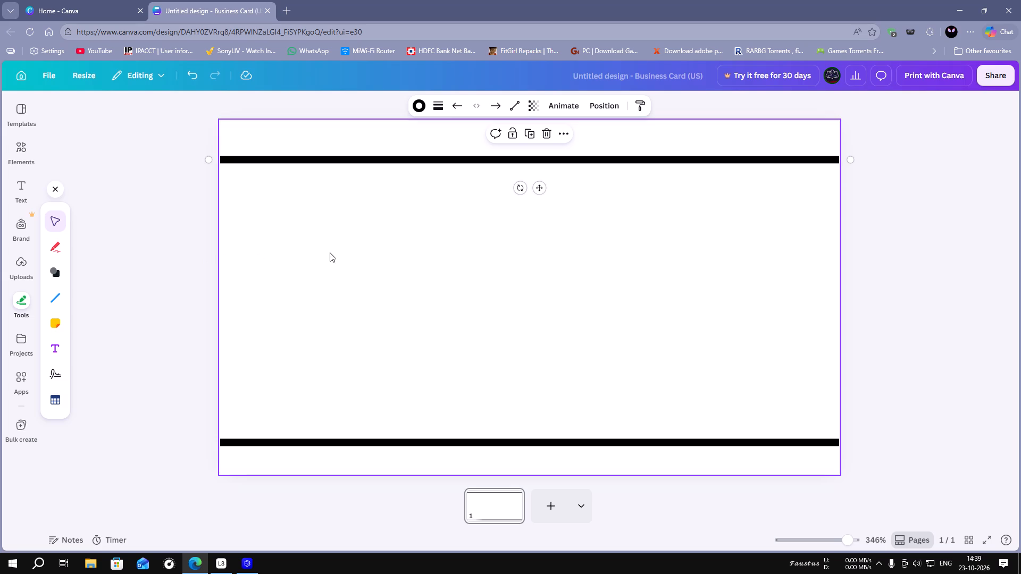
# Place a pink sticky note between the two lines in the card's left part and make it slightly larger.
pyautogui.click(58, 324)
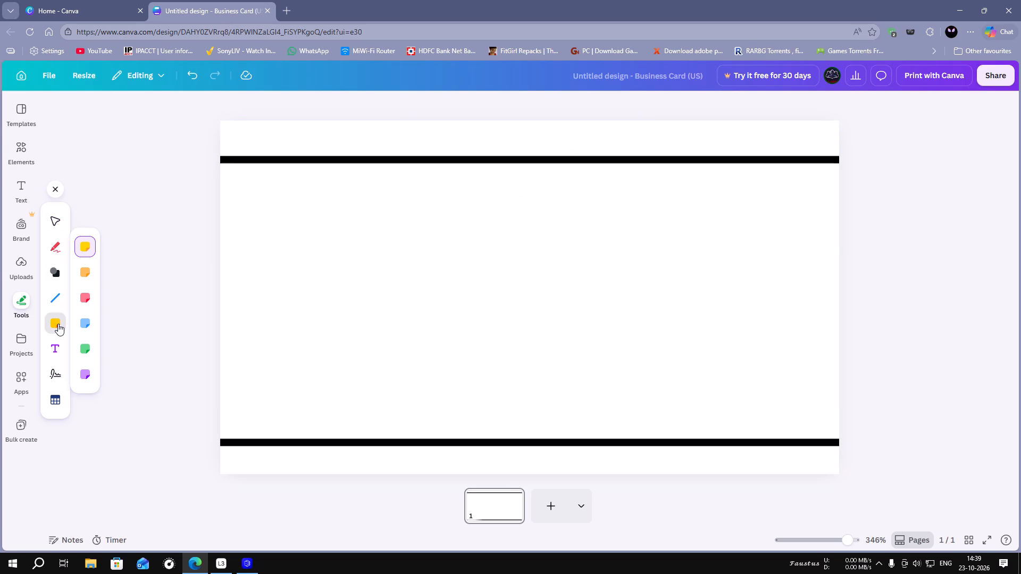
pyautogui.click(80, 299)
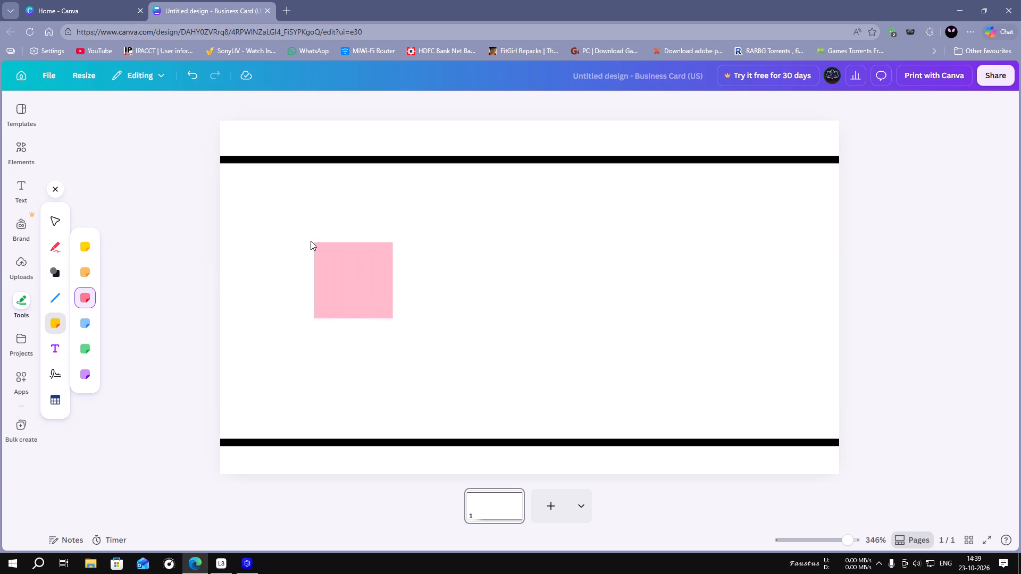
pyautogui.click(274, 216)
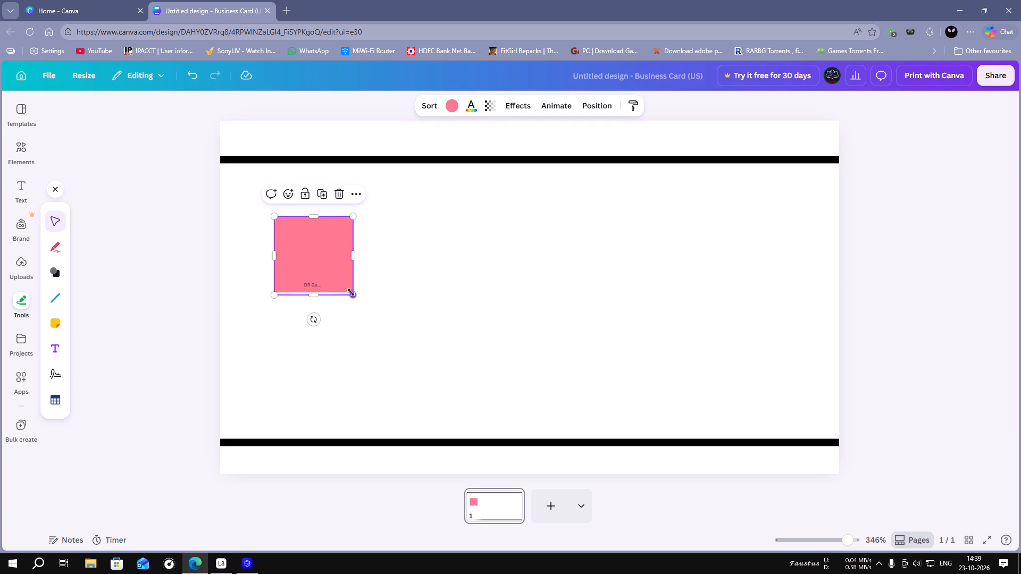
pyautogui.moveTo(351, 292); pyautogui.dragTo(445, 370)
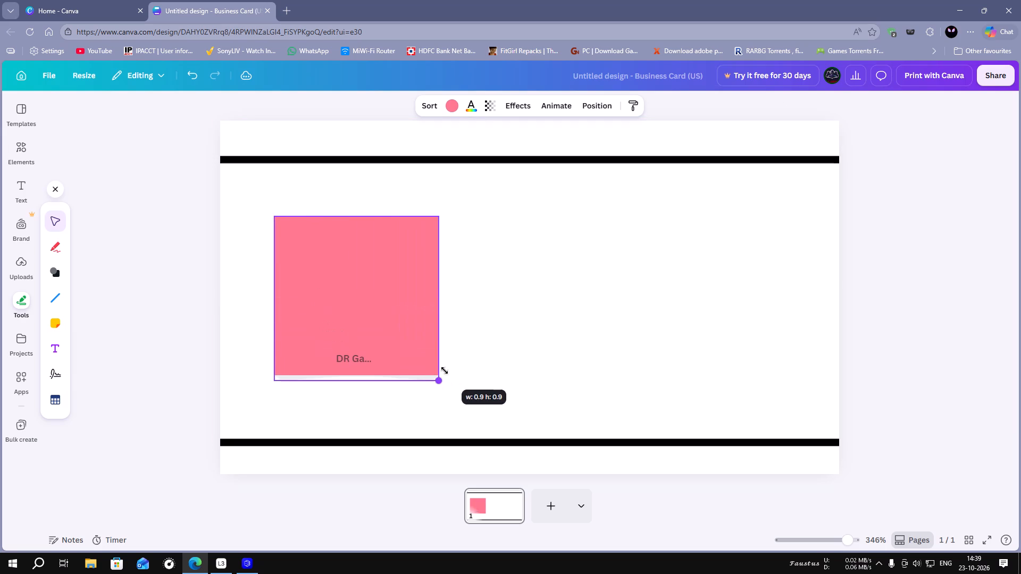
pyautogui.moveTo(445, 370); pyautogui.dragTo(357, 278)
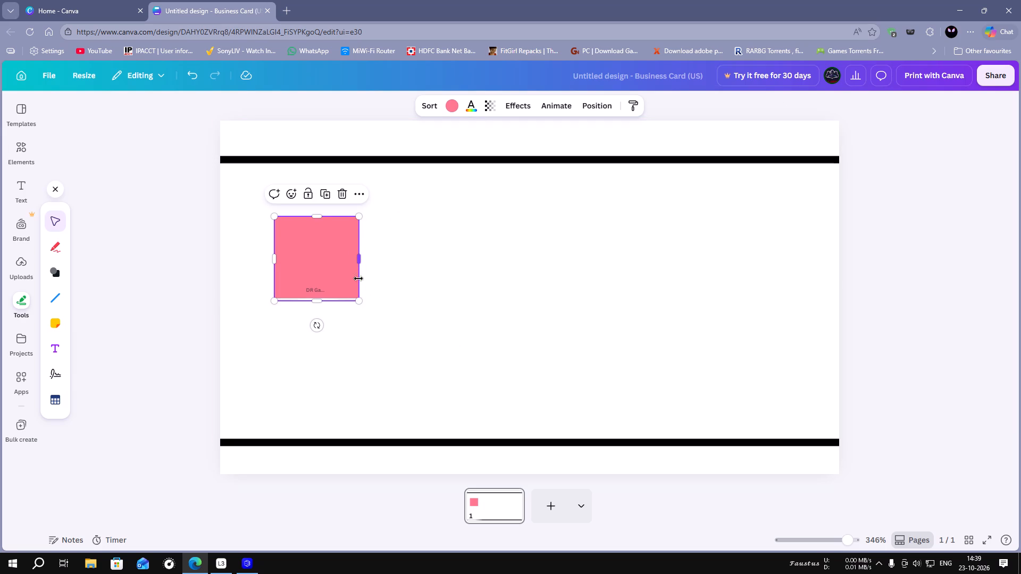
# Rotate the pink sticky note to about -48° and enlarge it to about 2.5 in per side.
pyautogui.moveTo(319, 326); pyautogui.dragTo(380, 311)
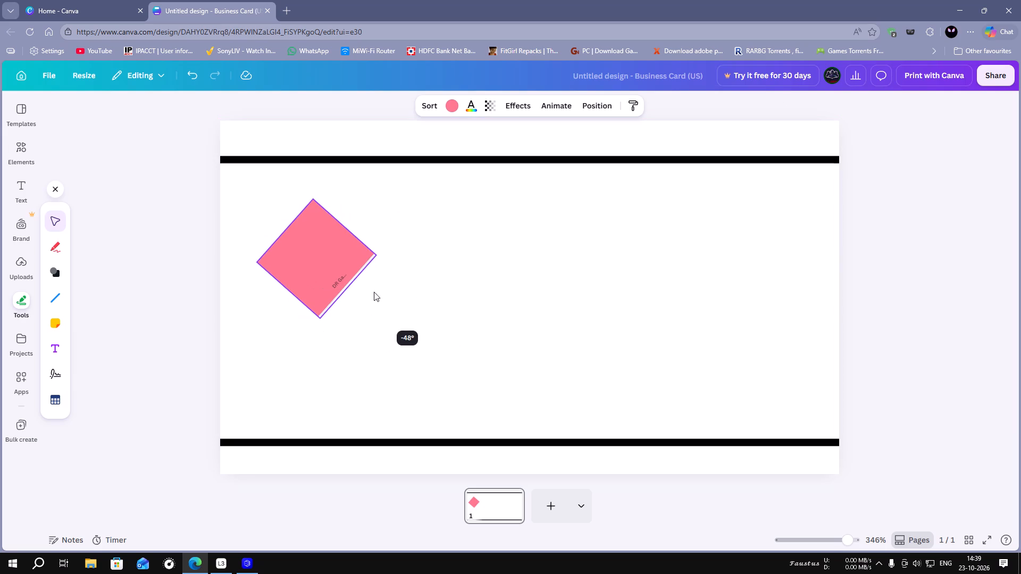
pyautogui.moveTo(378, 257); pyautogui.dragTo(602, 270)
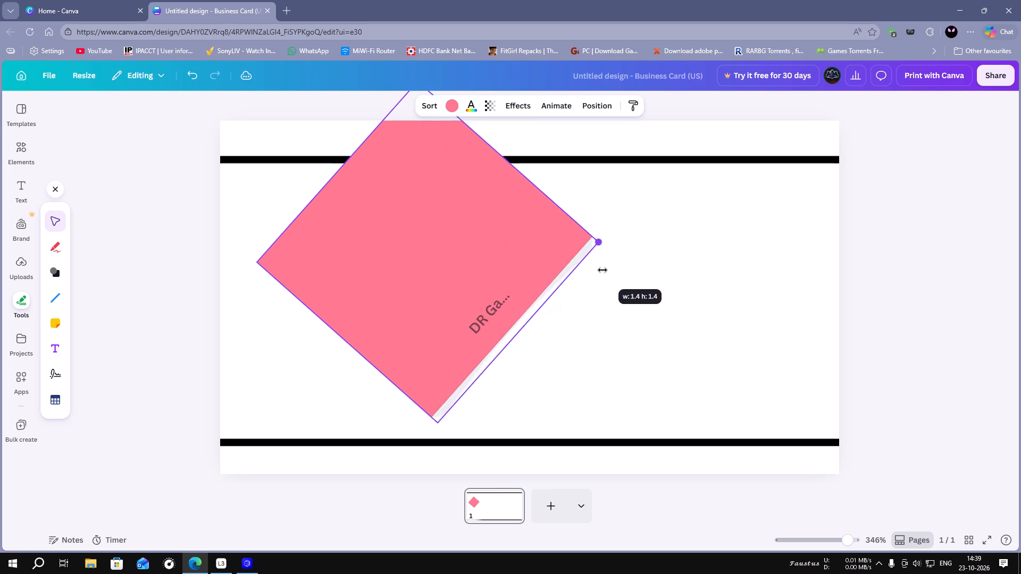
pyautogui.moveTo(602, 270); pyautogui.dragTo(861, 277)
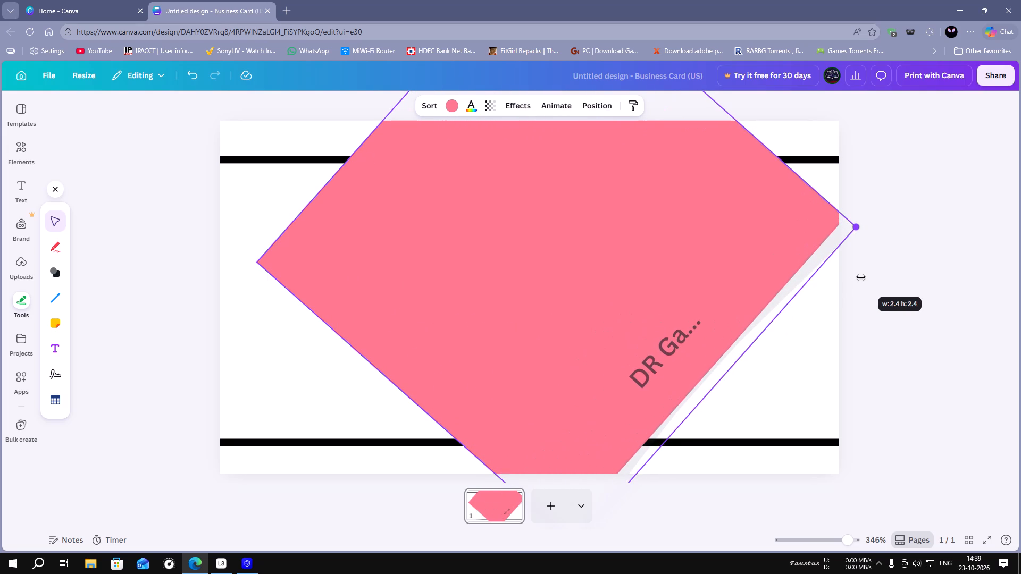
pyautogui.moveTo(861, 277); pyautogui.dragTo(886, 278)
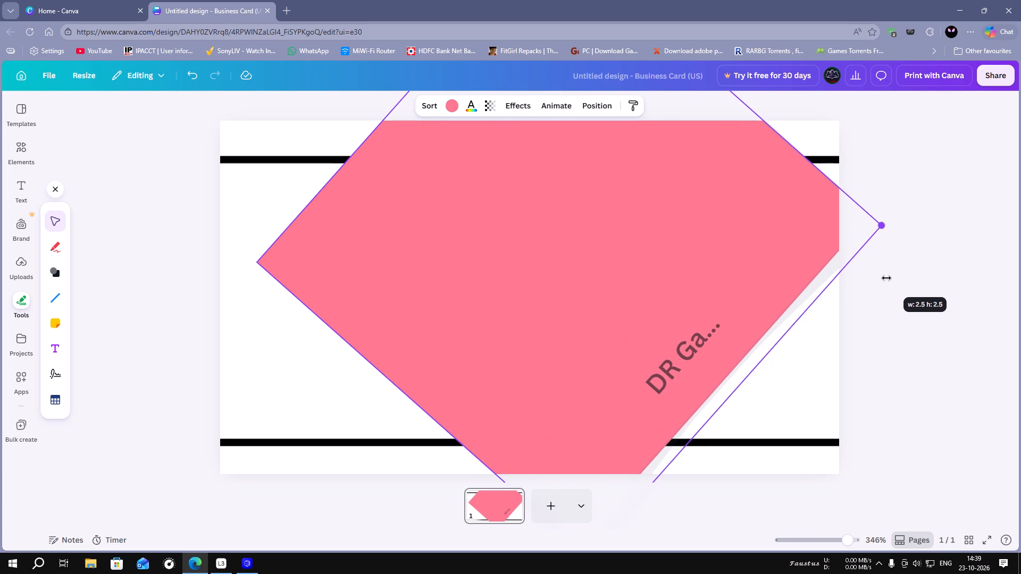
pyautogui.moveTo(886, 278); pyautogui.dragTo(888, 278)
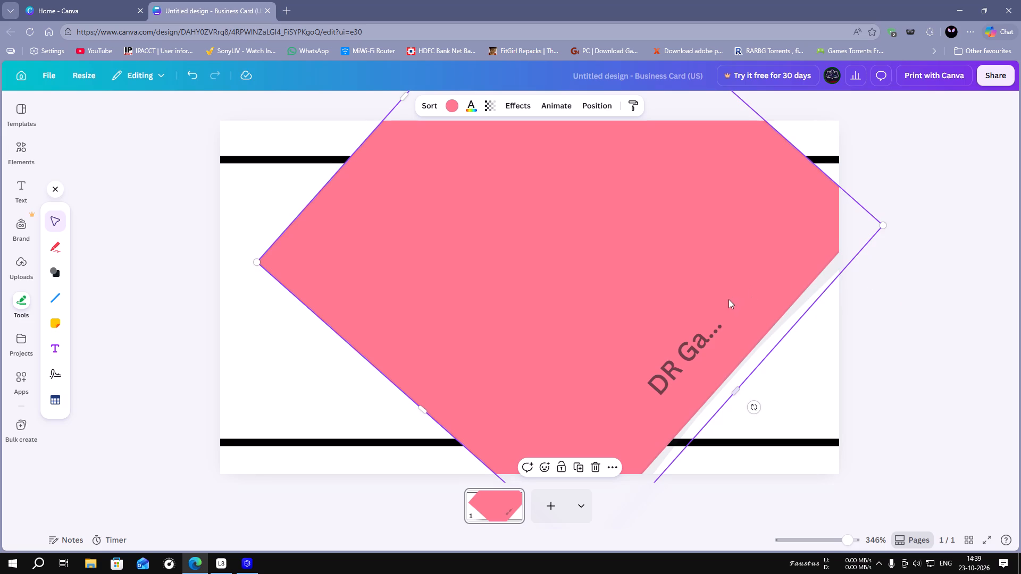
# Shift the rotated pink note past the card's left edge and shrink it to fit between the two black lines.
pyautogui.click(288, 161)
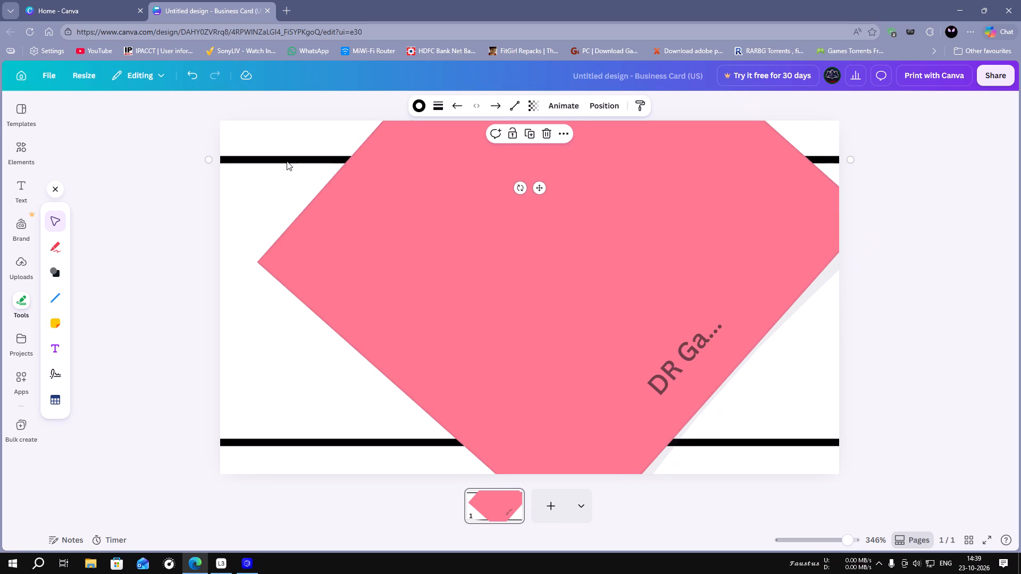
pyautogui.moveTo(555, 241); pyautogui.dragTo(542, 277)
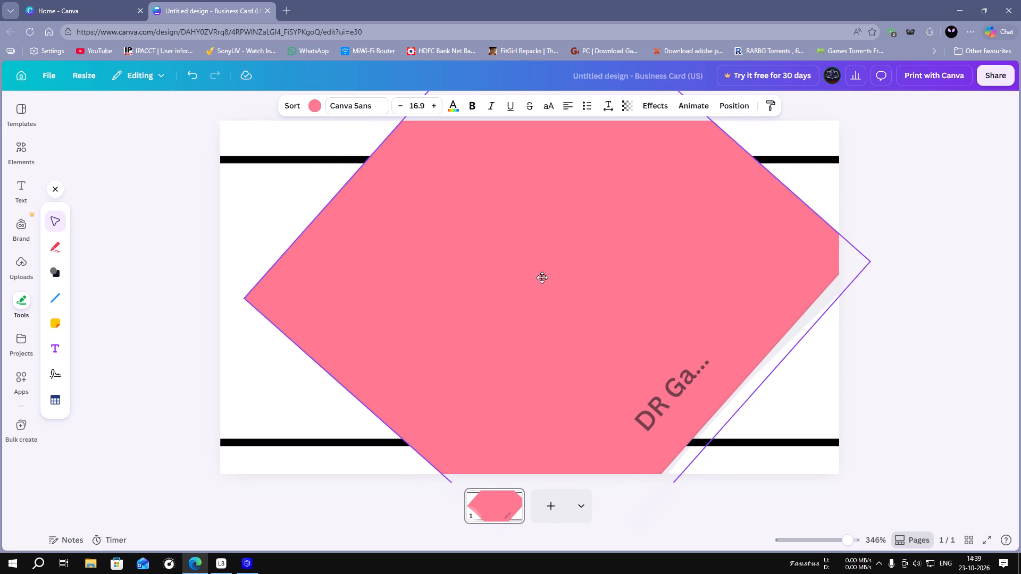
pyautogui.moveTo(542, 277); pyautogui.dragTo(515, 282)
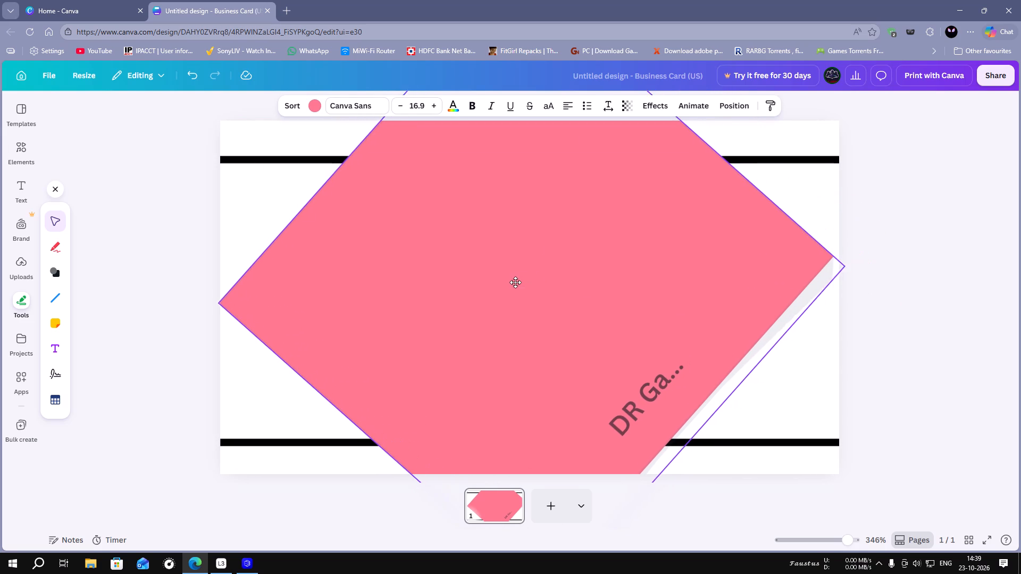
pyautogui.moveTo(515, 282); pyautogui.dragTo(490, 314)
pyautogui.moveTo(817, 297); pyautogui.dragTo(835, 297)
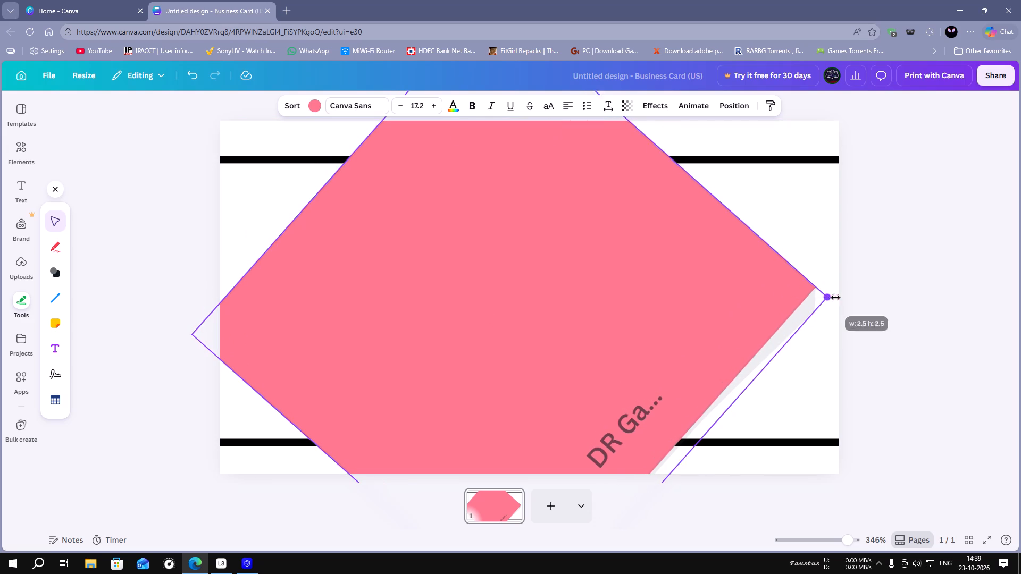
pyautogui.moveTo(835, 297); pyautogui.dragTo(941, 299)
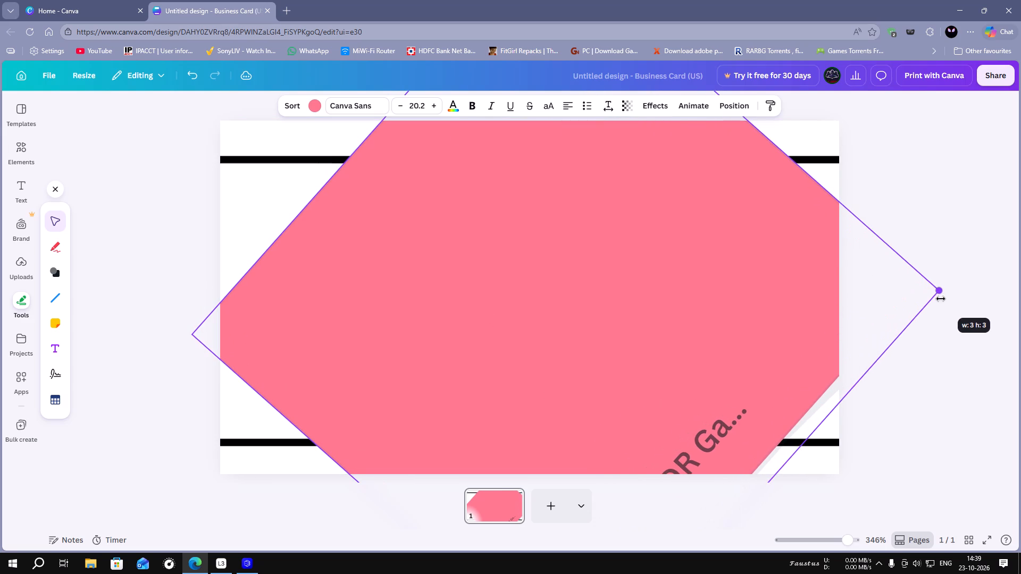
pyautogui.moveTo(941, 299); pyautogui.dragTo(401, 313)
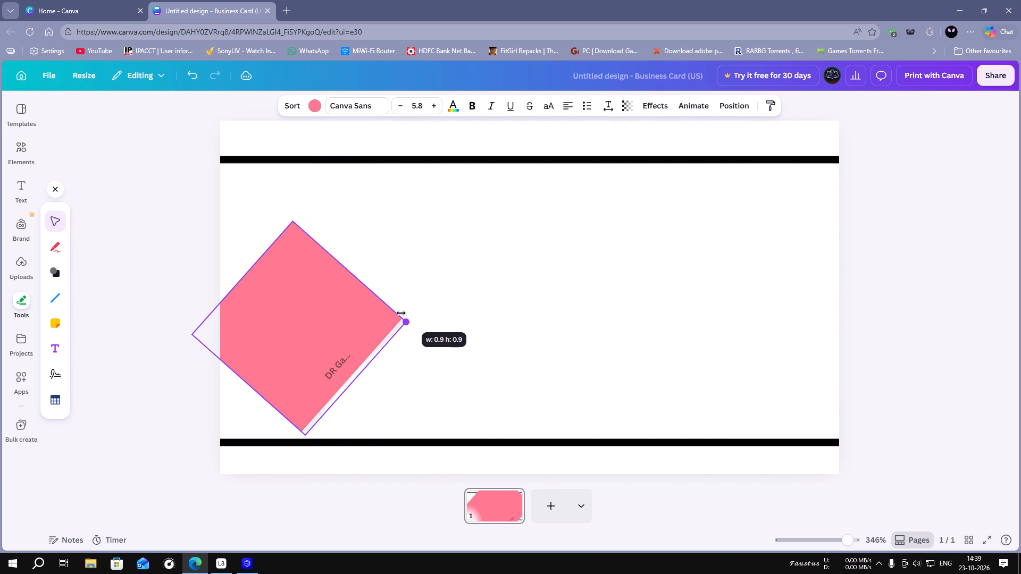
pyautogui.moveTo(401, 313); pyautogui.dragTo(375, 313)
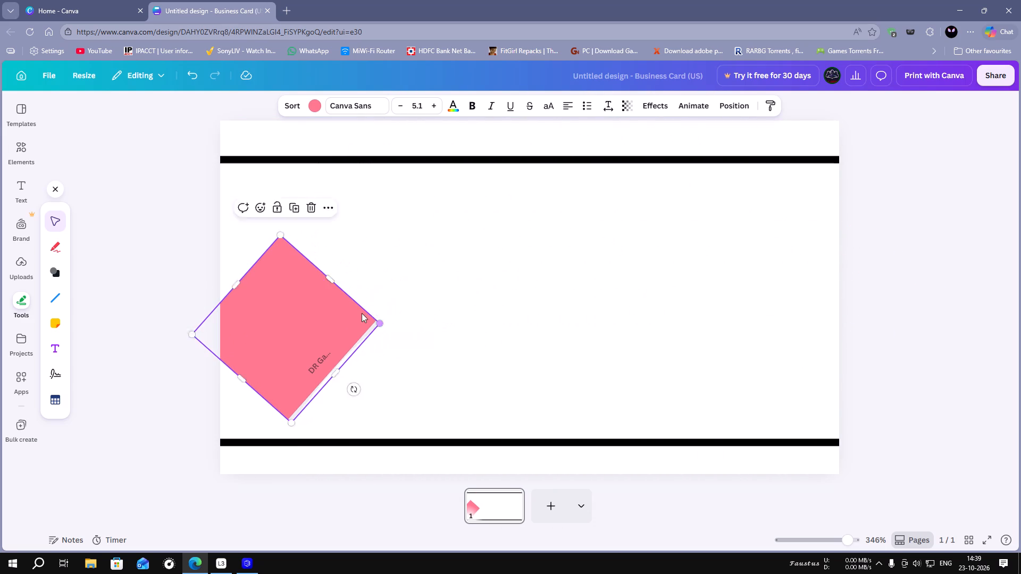
# Delete the rotated pink sticky note.
pyautogui.press('Delete')
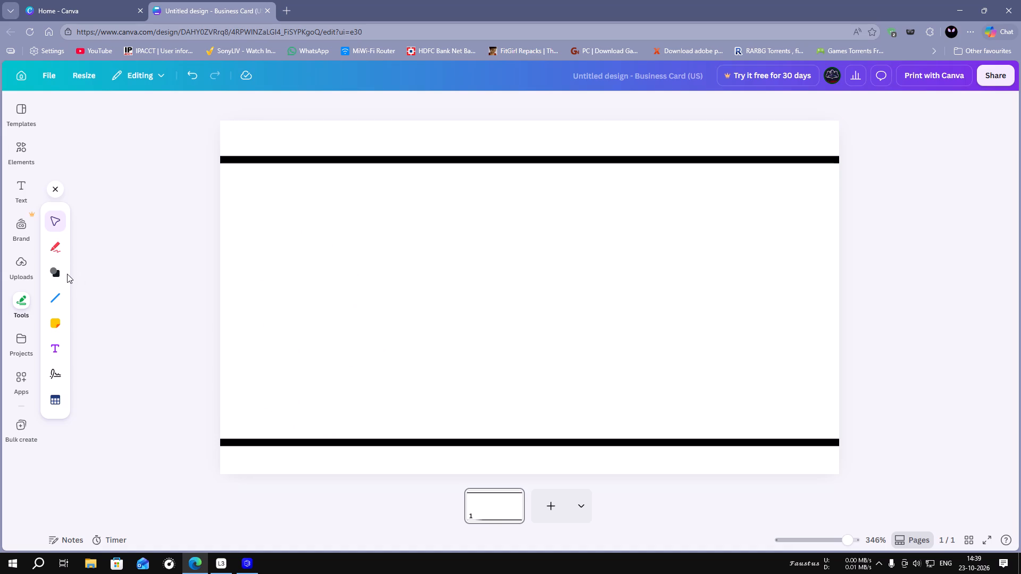
# Place a diamond shape between the two lines in the card's left part and change its fill to coral red.
pyautogui.click(58, 273)
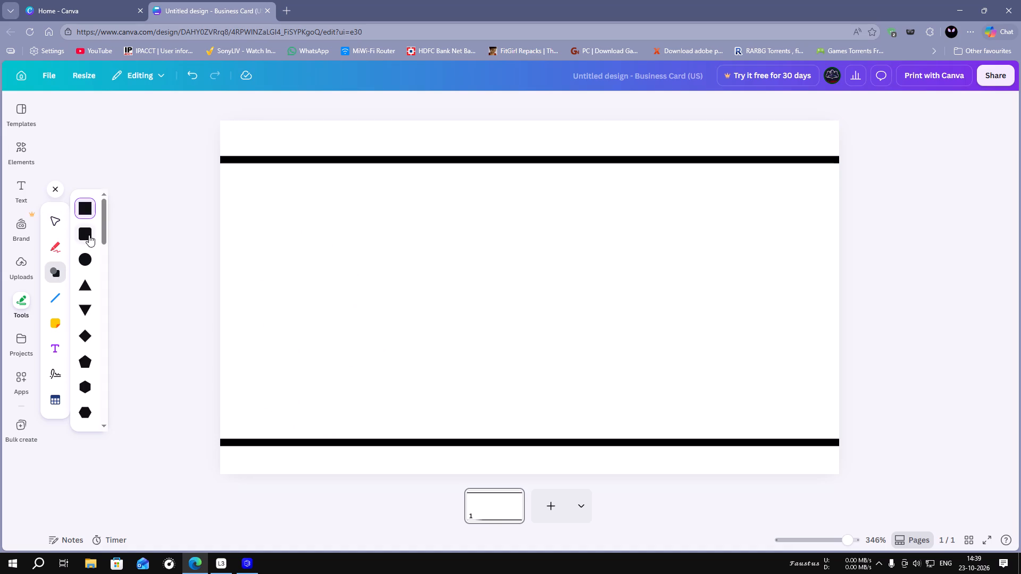
pyautogui.click(89, 235)
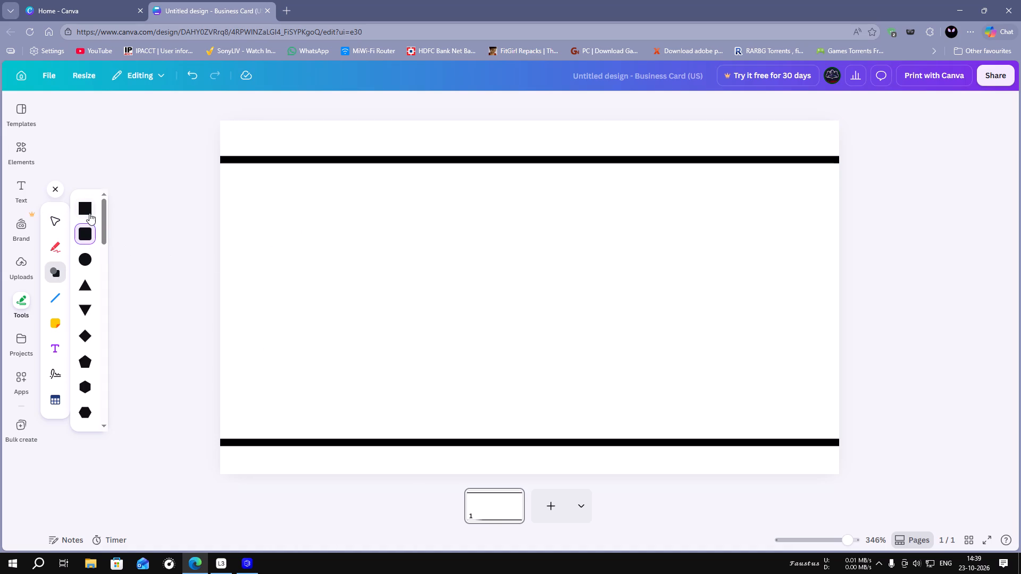
pyautogui.click(89, 213)
pyautogui.click(85, 333)
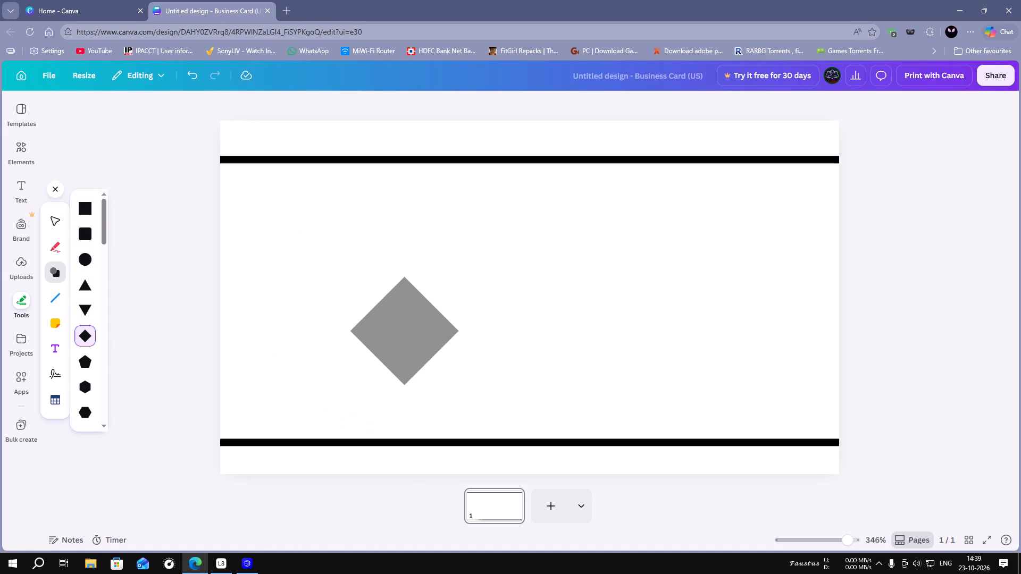
pyautogui.click(353, 256)
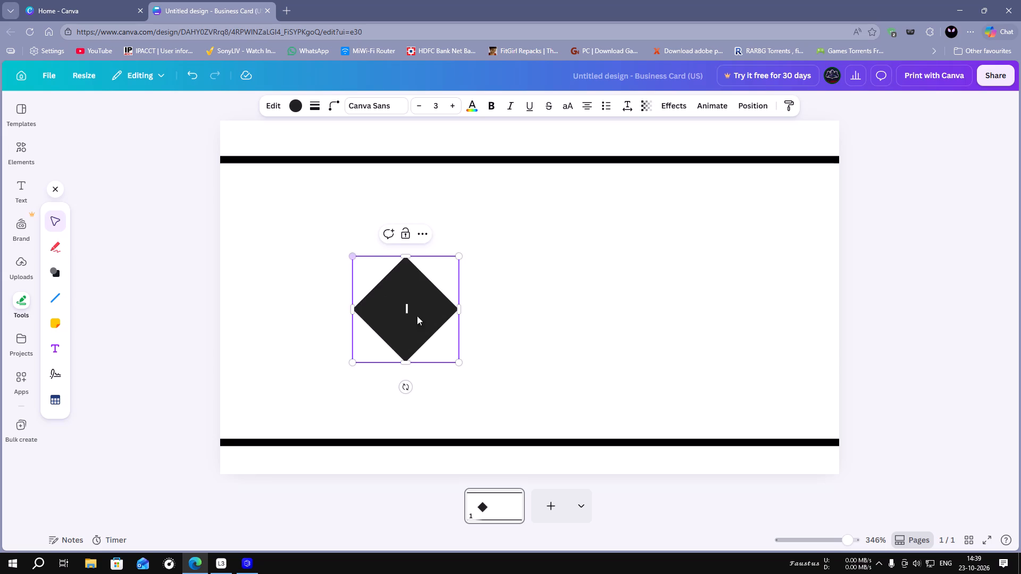
pyautogui.click(298, 109)
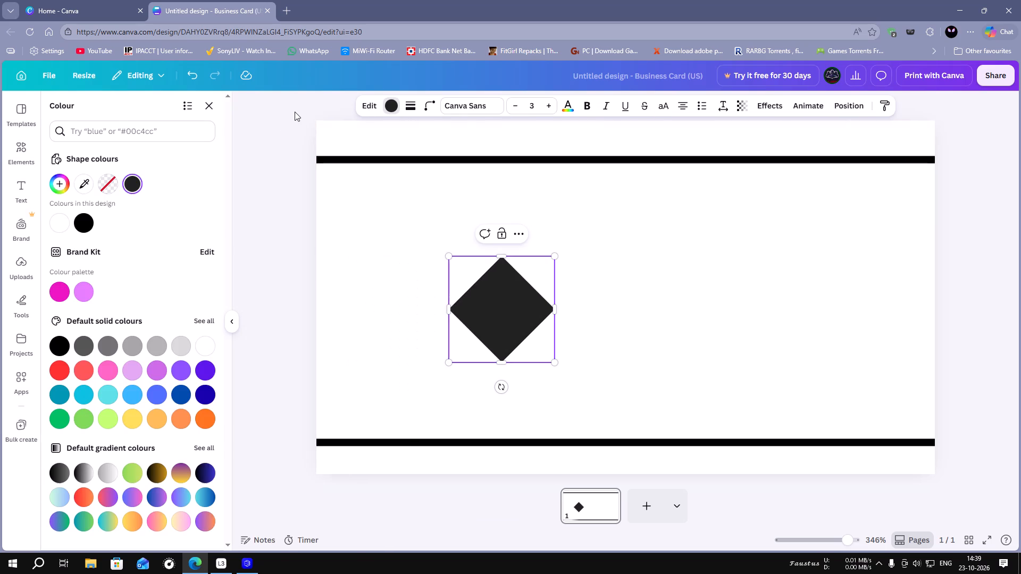
pyautogui.click(82, 375)
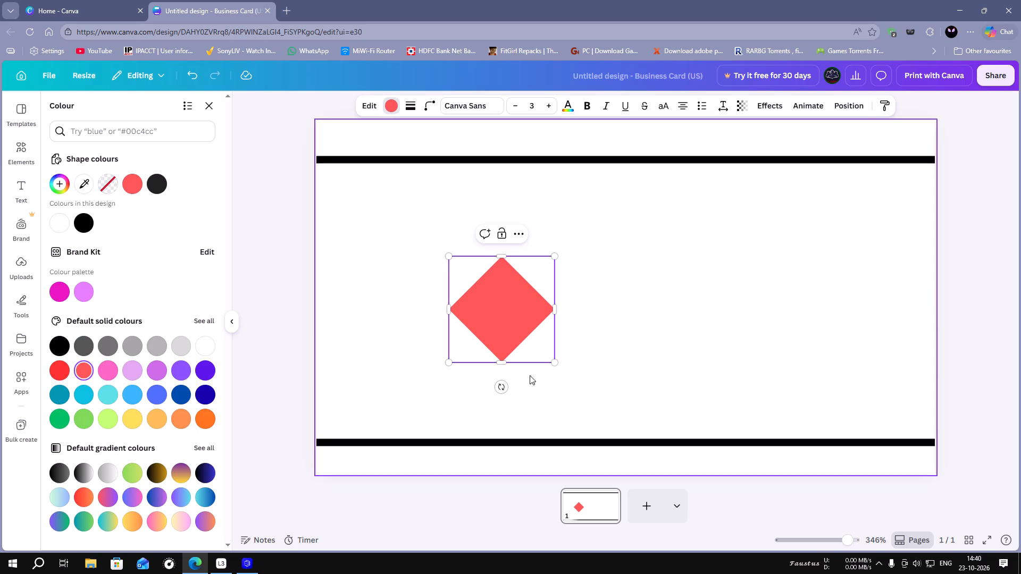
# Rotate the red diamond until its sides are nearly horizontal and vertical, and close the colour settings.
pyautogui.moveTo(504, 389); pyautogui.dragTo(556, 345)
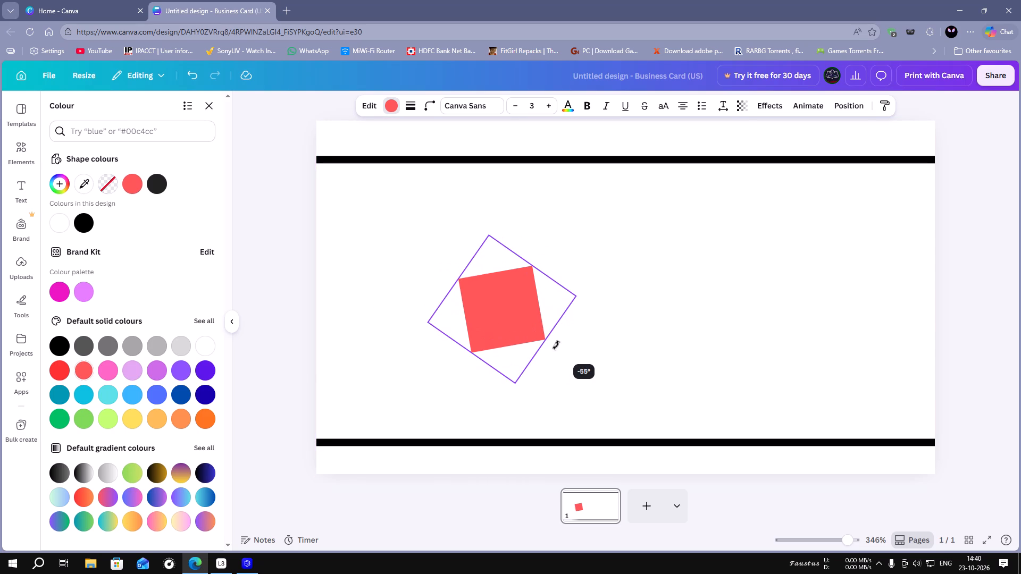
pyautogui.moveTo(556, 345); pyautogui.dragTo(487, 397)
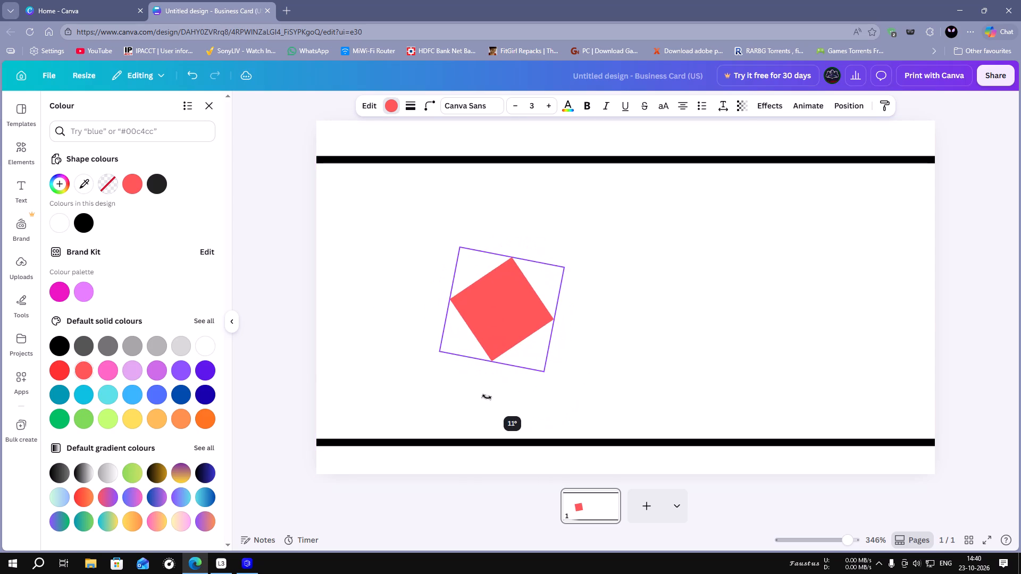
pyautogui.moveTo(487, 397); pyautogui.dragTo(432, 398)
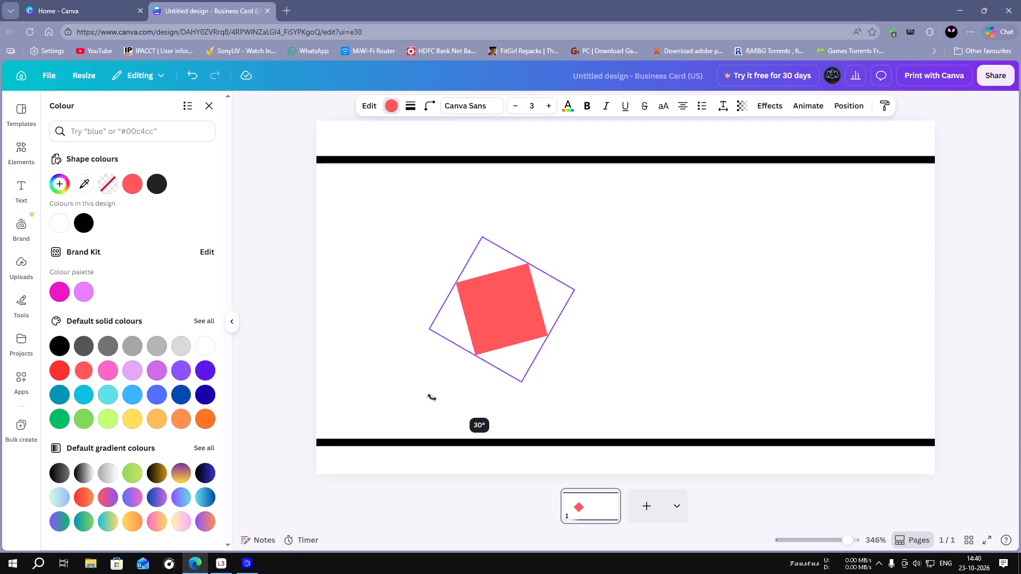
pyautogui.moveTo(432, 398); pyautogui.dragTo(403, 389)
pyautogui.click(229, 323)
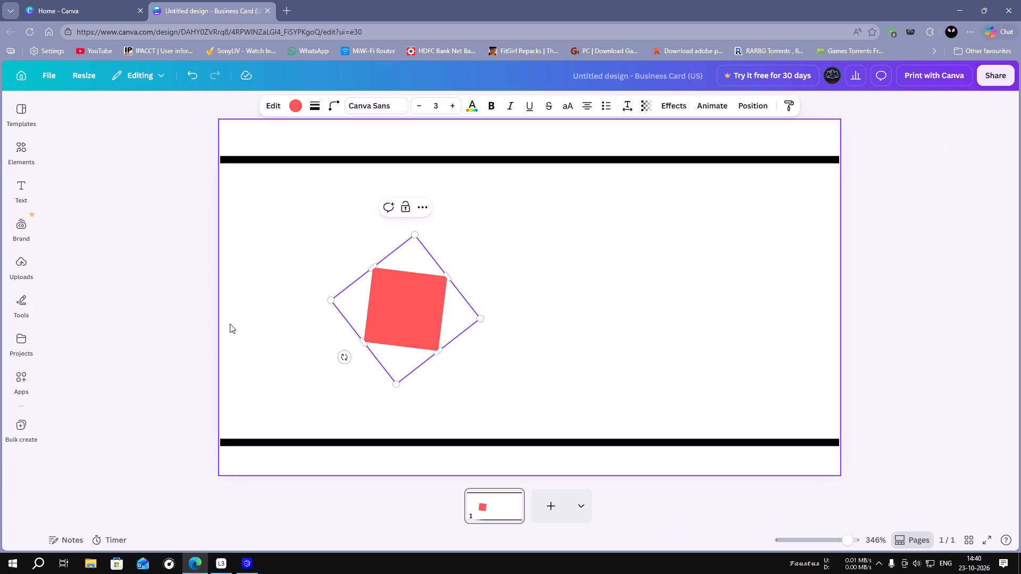
# Place a coral red square between the two lines, just left of the rotated diamond.
pyautogui.click(22, 301)
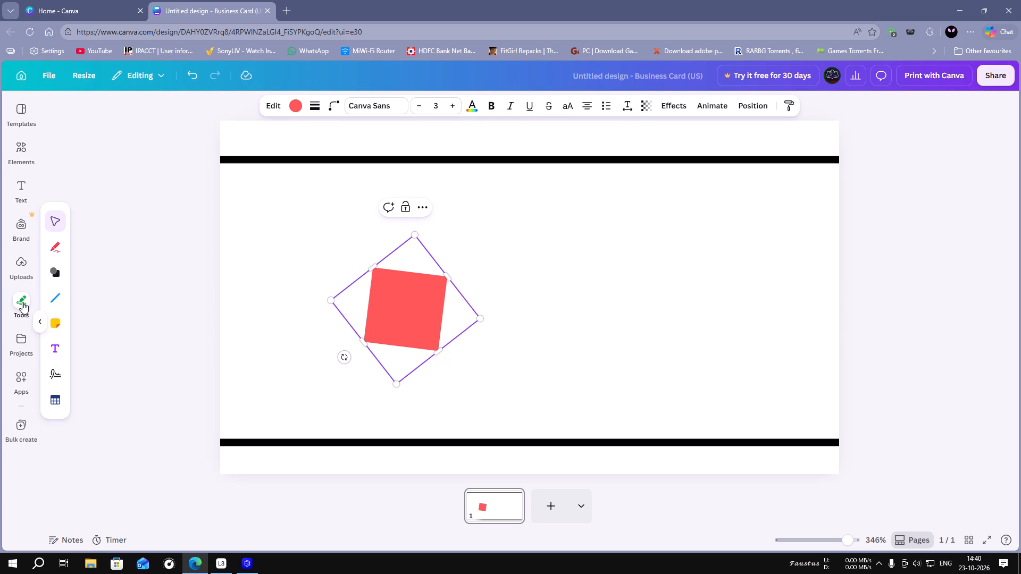
pyautogui.click(58, 278)
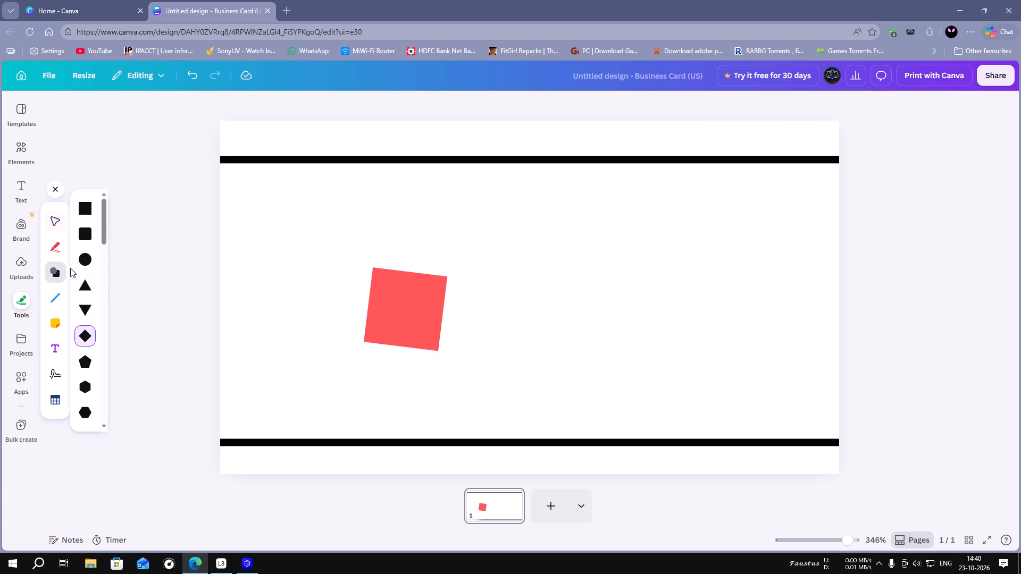
pyautogui.click(89, 207)
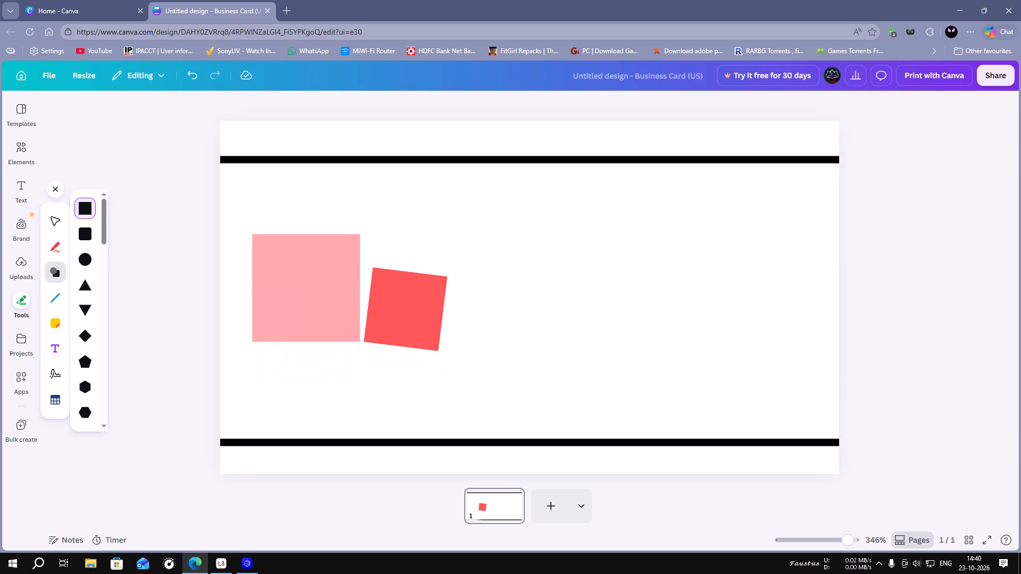
pyautogui.click(235, 227)
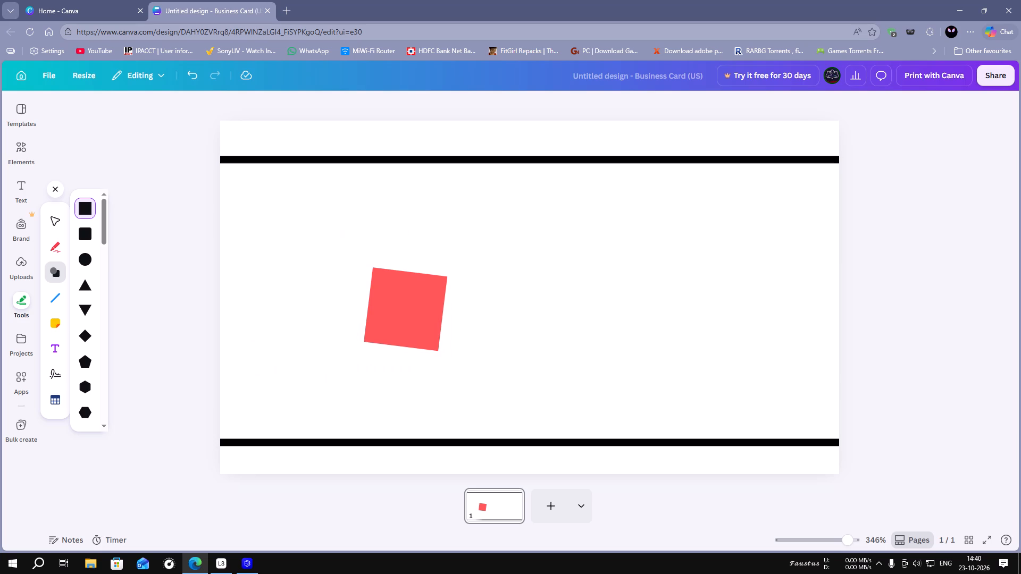
# Delete the rotated red diamond, leaving only the square between the lines.
pyautogui.click(394, 309)
pyautogui.press('Delete')
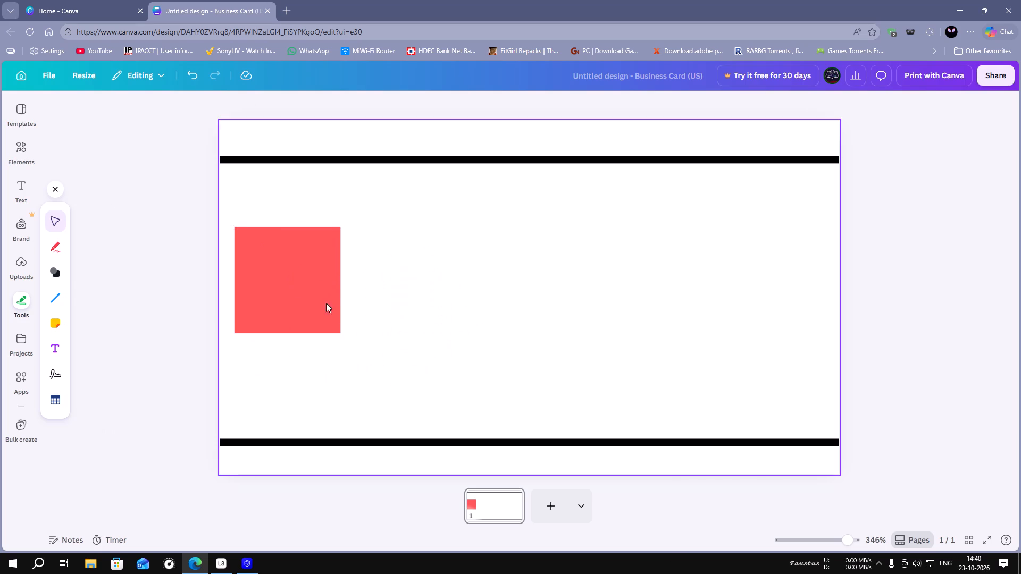
# Move the red square flush against the card's left edge and slightly higher, below the upper black line.
pyautogui.moveTo(295, 283); pyautogui.dragTo(281, 283)
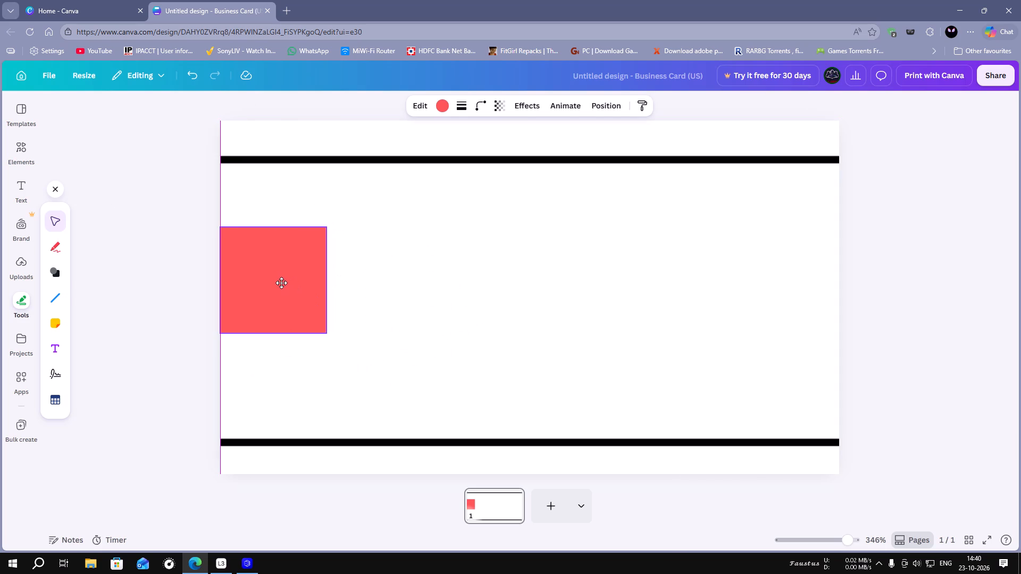
pyautogui.moveTo(281, 283); pyautogui.dragTo(285, 255)
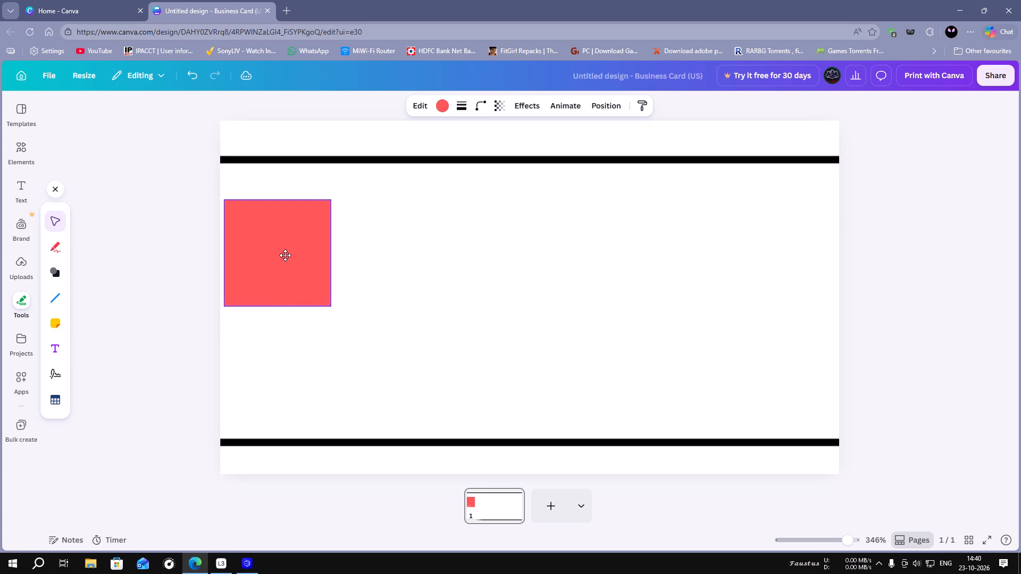
pyautogui.moveTo(285, 255); pyautogui.dragTo(281, 255)
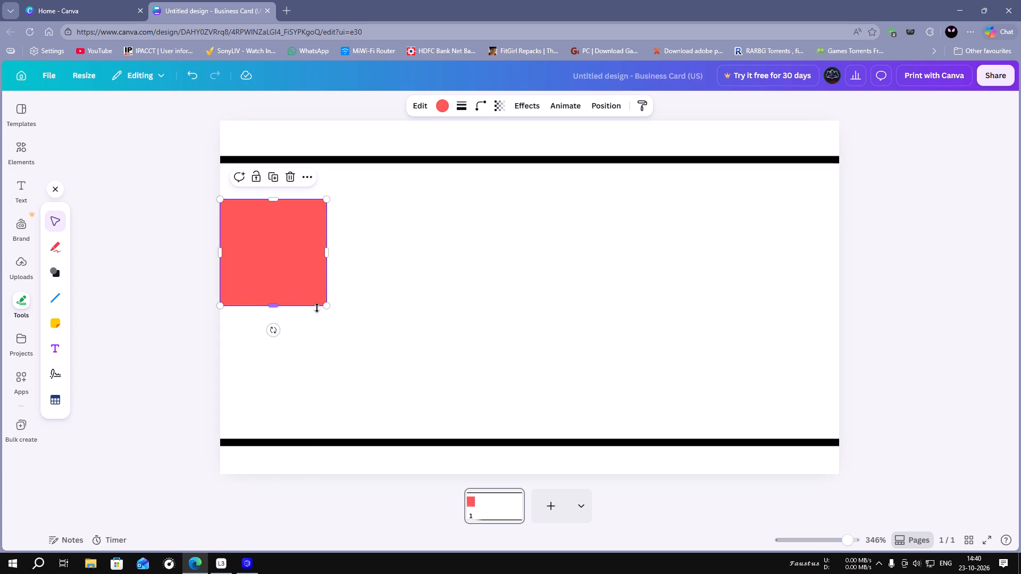
# Resize the red square into a rectangle about 1.2 in high, covering roughly two thirds of the card's width between the lines.
pyautogui.moveTo(325, 305); pyautogui.dragTo(387, 376)
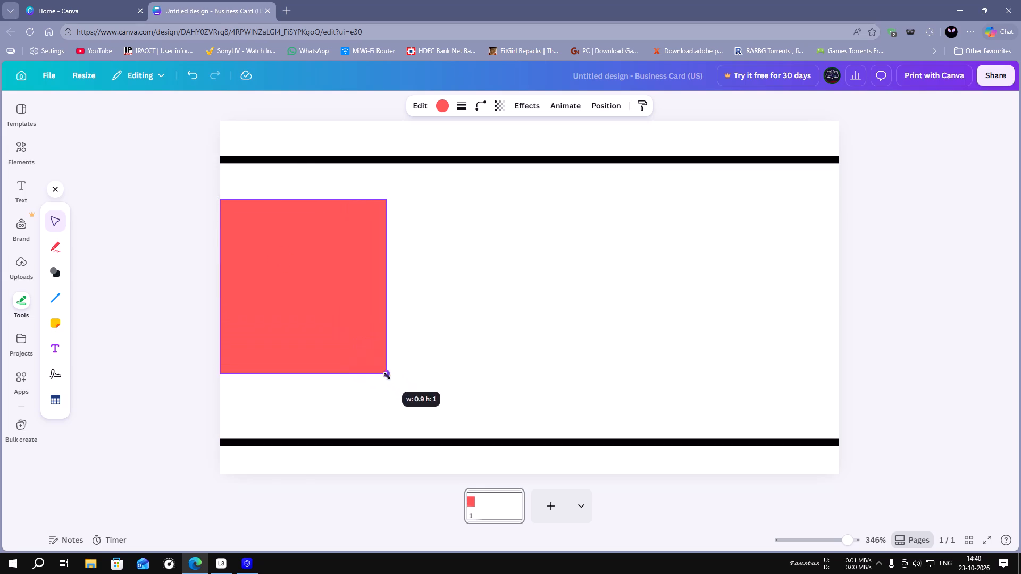
pyautogui.moveTo(387, 376); pyautogui.dragTo(407, 411)
pyautogui.click(315, 344)
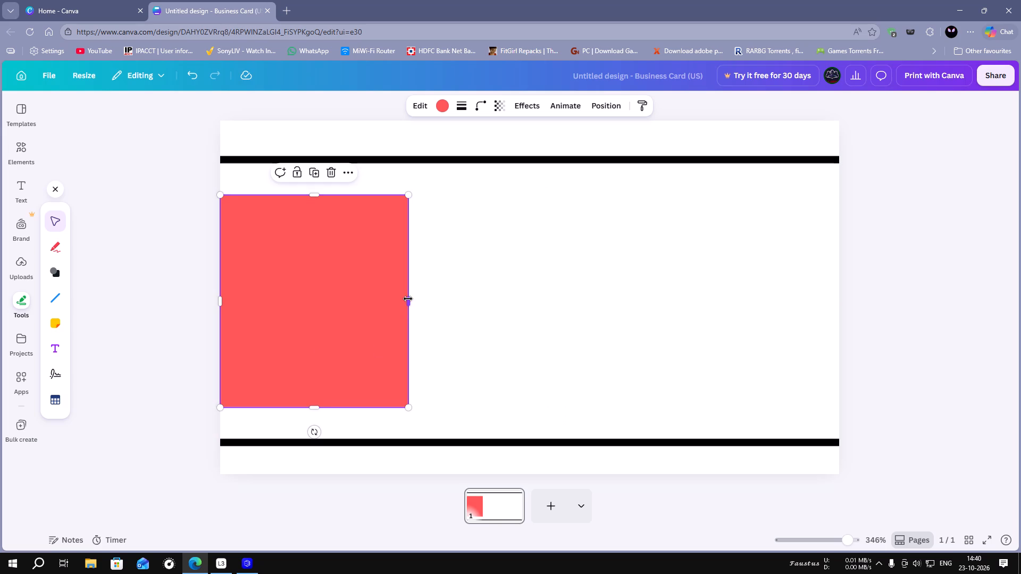
pyautogui.moveTo(408, 299); pyautogui.dragTo(629, 308)
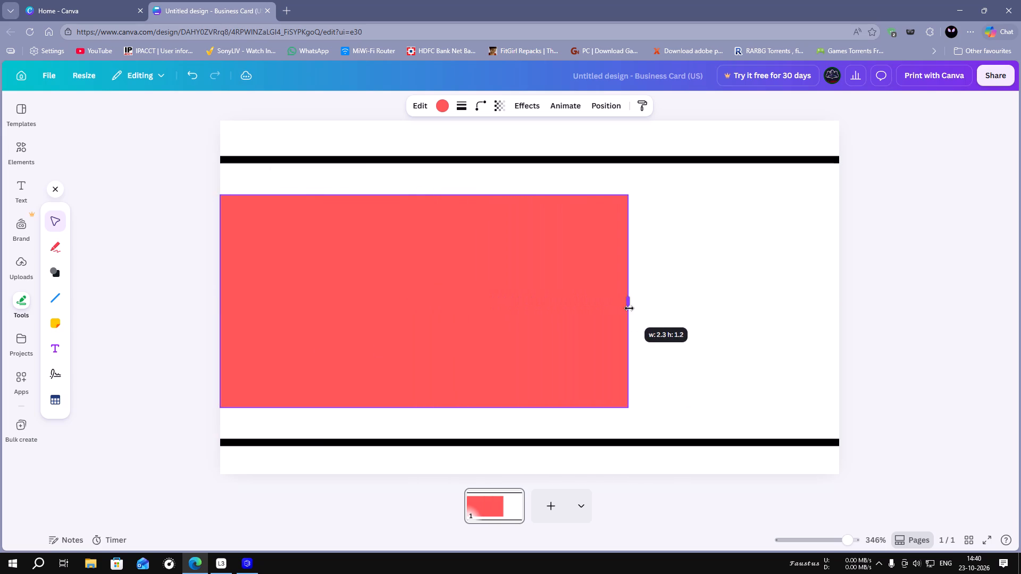
pyautogui.moveTo(629, 308); pyautogui.dragTo(651, 307)
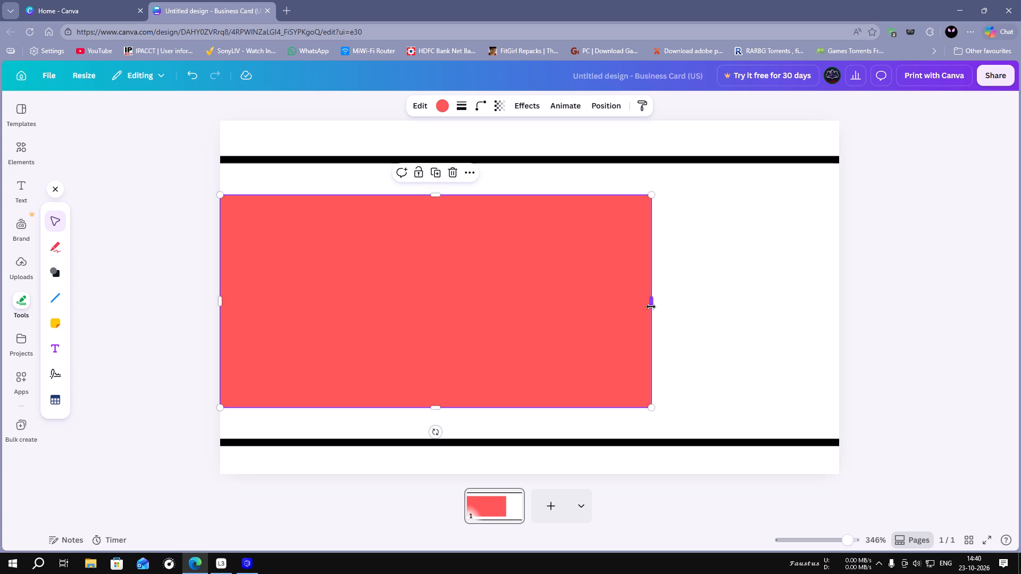
# Place a coral red diamond between the black lines, just beyond the rectangle's right edge.
pyautogui.click(56, 272)
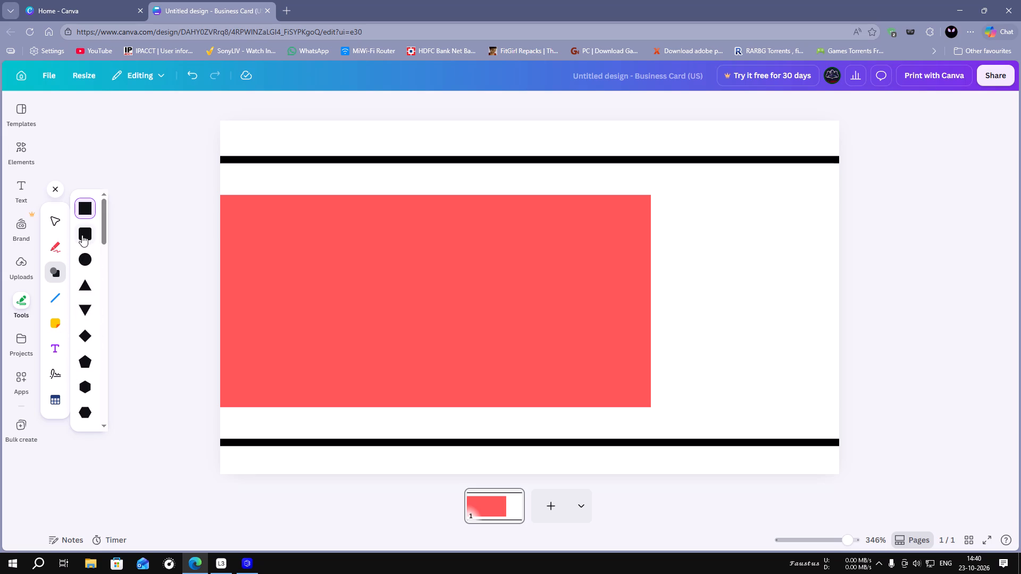
pyautogui.click(82, 213)
pyautogui.click(81, 343)
pyautogui.click(656, 239)
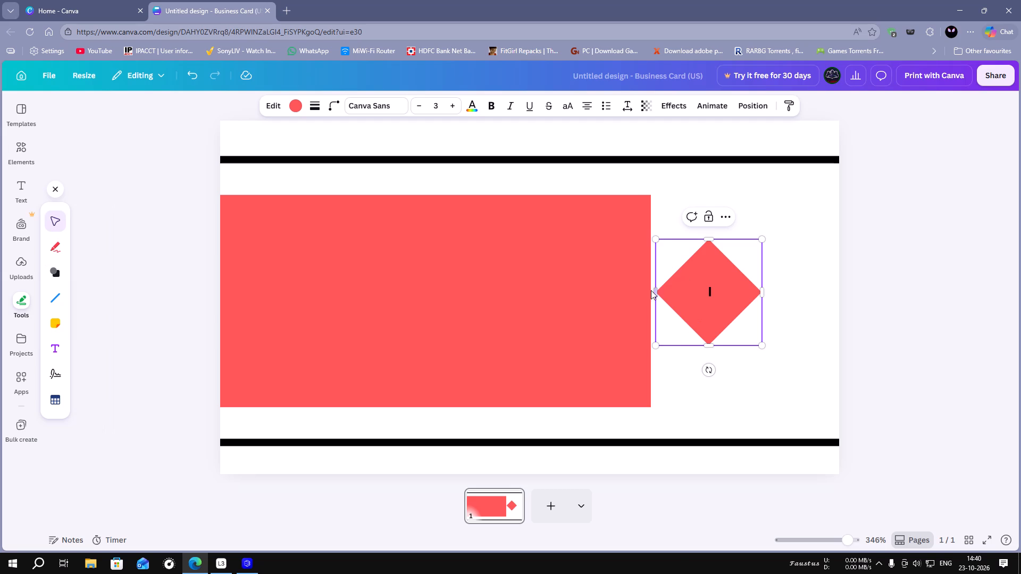
# Enlarge the diamond to roughly 1 in and centre it on the rectangle's right edge, its upper corner level with the rectangle's top.
pyautogui.moveTo(655, 242); pyautogui.dragTo(582, 190)
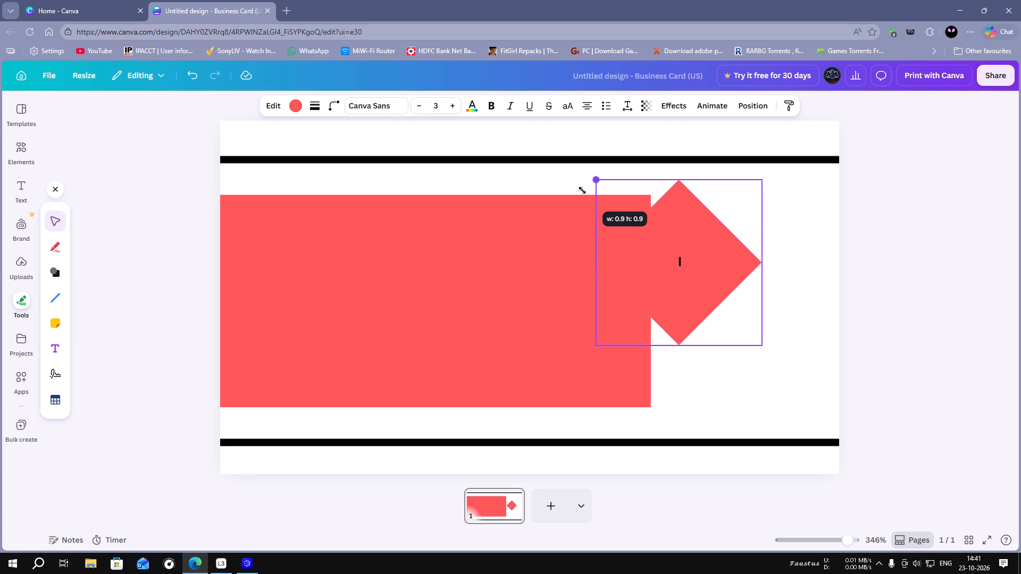
pyautogui.moveTo(582, 190); pyautogui.dragTo(578, 187)
pyautogui.moveTo(700, 262); pyautogui.dragTo(690, 286)
pyautogui.click(782, 271)
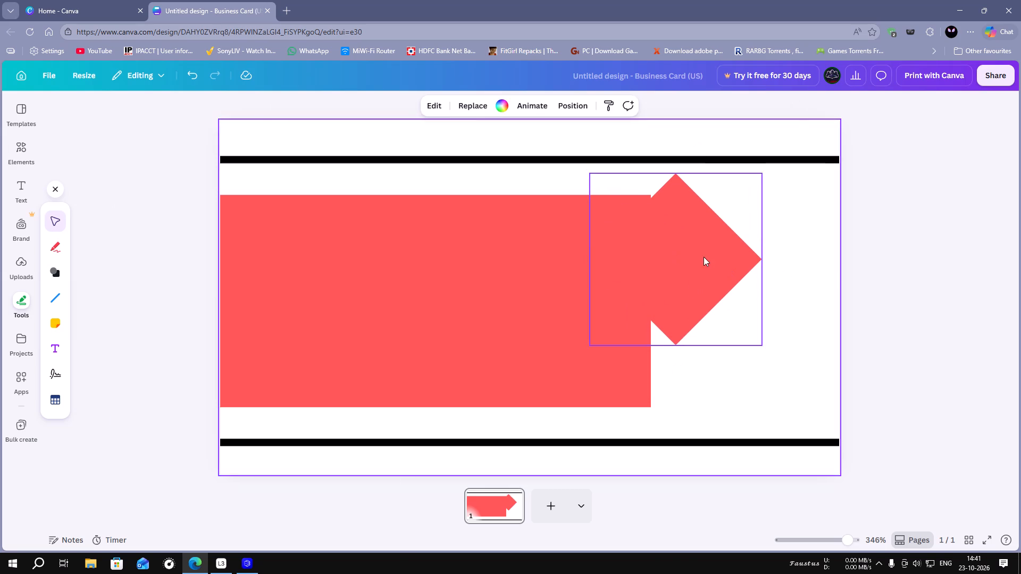
pyautogui.moveTo(702, 255); pyautogui.dragTo(679, 273)
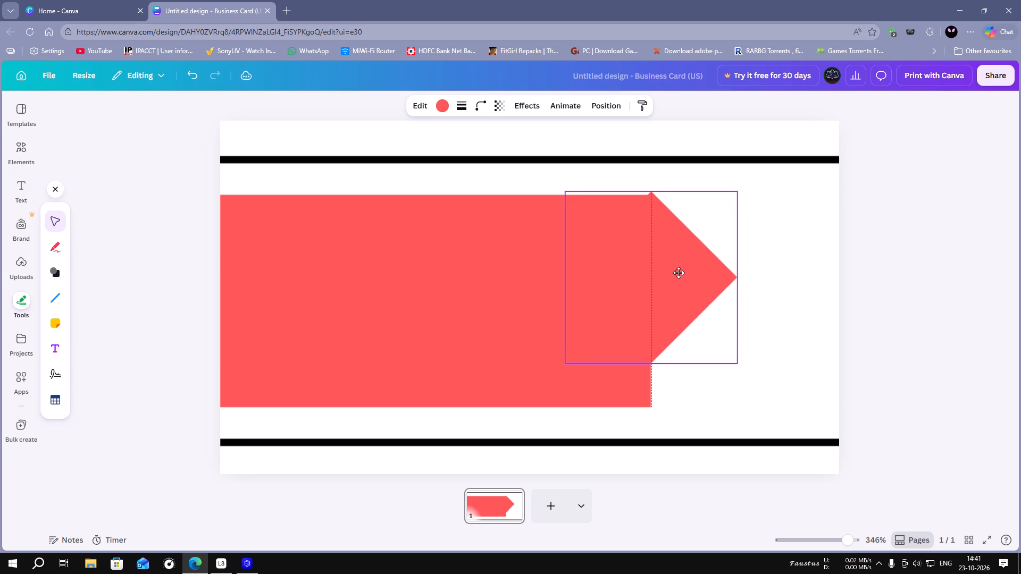
pyautogui.moveTo(679, 273); pyautogui.dragTo(678, 273)
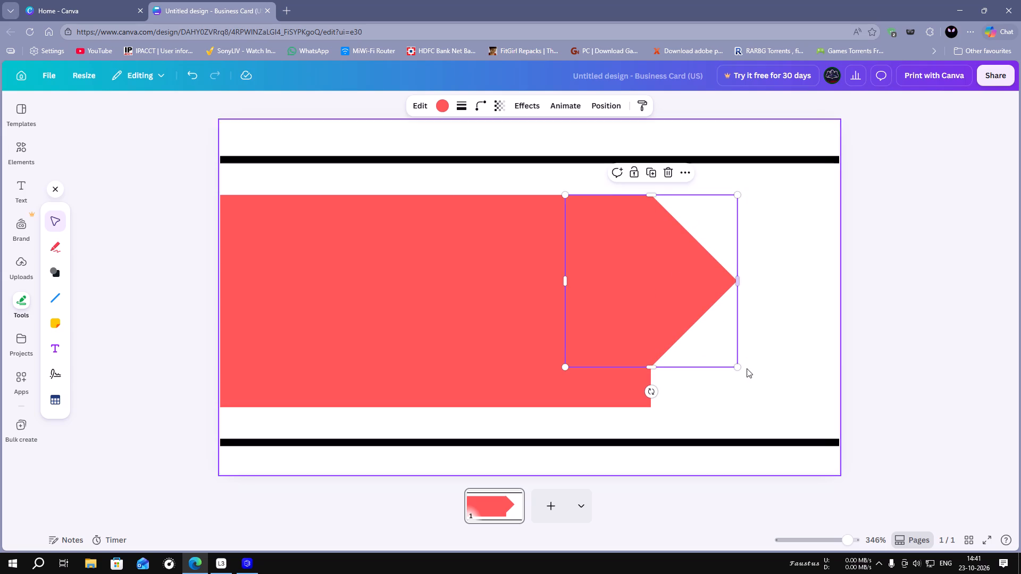
# Enlarge the diamond to about 1.3 in and realign its upper corner with the rectangle's top-right corner.
pyautogui.moveTo(735, 369); pyautogui.dragTo(780, 399)
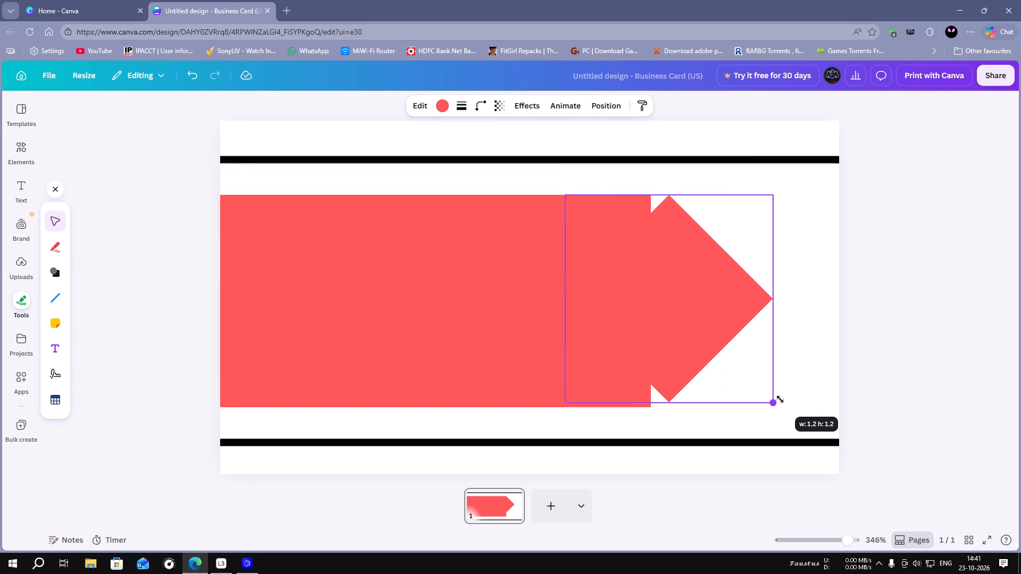
pyautogui.moveTo(780, 399); pyautogui.dragTo(807, 415)
pyautogui.moveTo(707, 336); pyautogui.dragTo(703, 327)
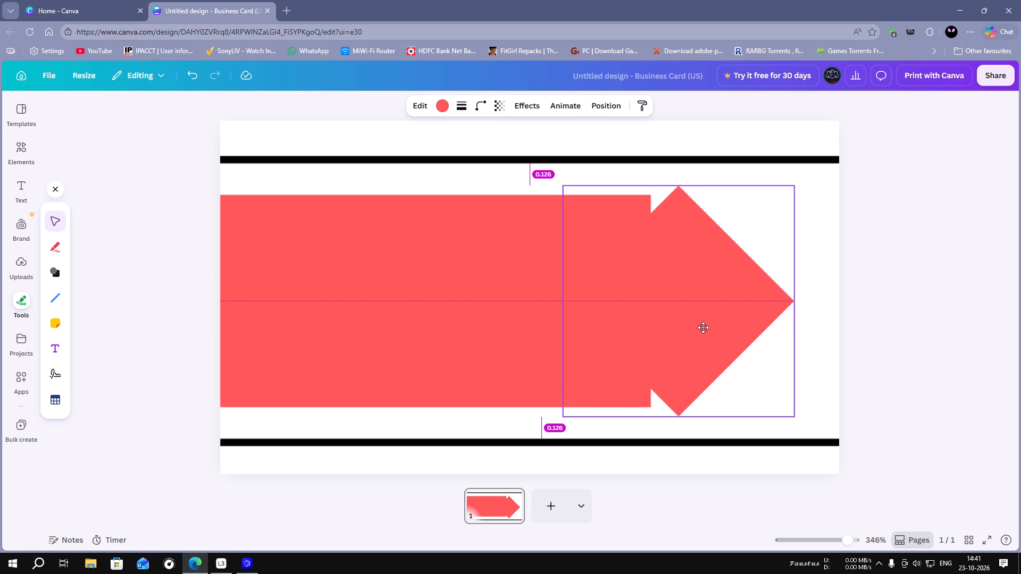
pyautogui.moveTo(703, 327); pyautogui.dragTo(679, 334)
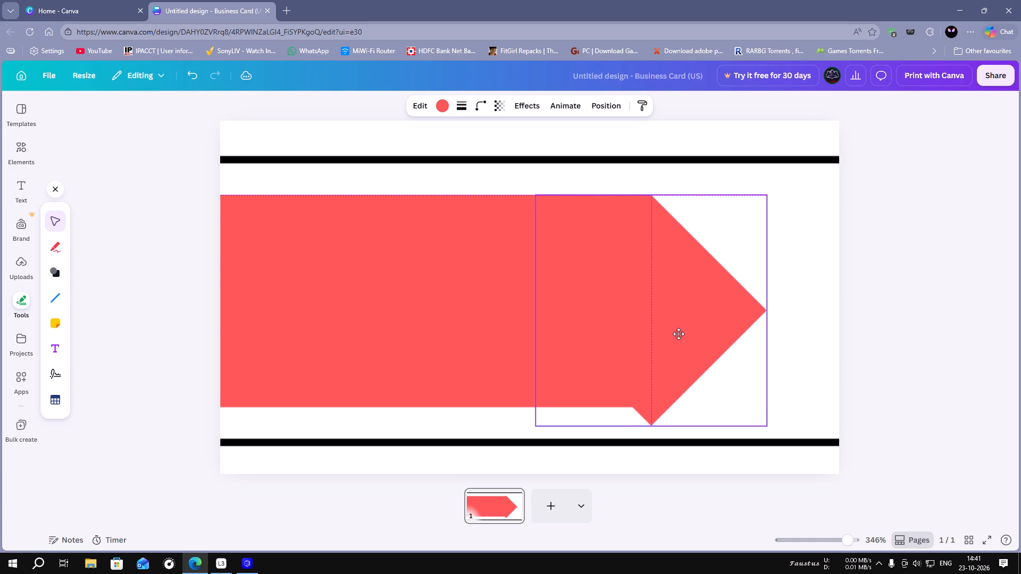
pyautogui.moveTo(679, 334); pyautogui.dragTo(678, 334)
# Enlarge the diamond to about 1.4 in and shift it back so its upper corner meets the rectangle's top-right corner.
pyautogui.moveTo(767, 427); pyautogui.dragTo(779, 431)
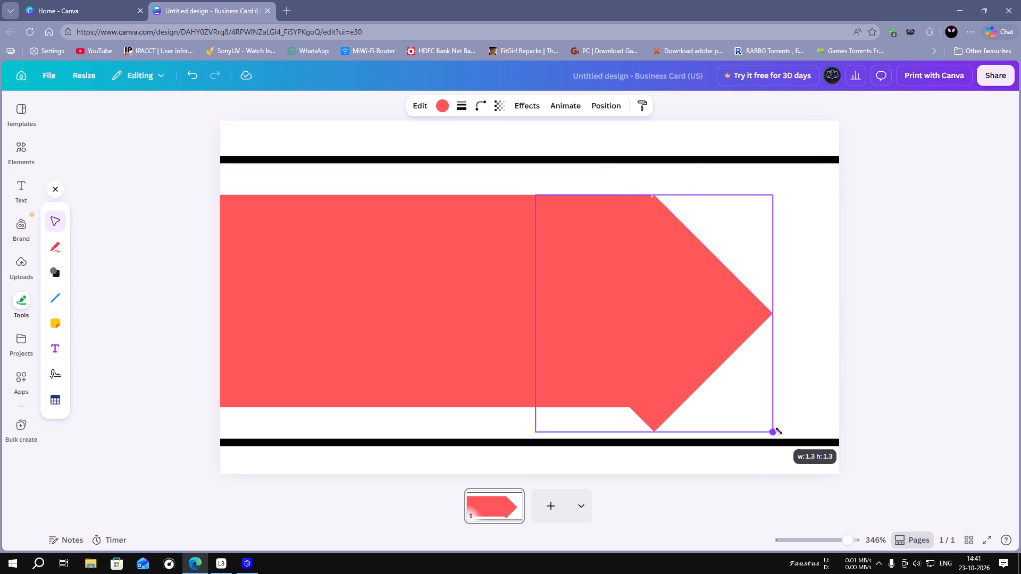
pyautogui.moveTo(779, 431); pyautogui.dragTo(788, 429)
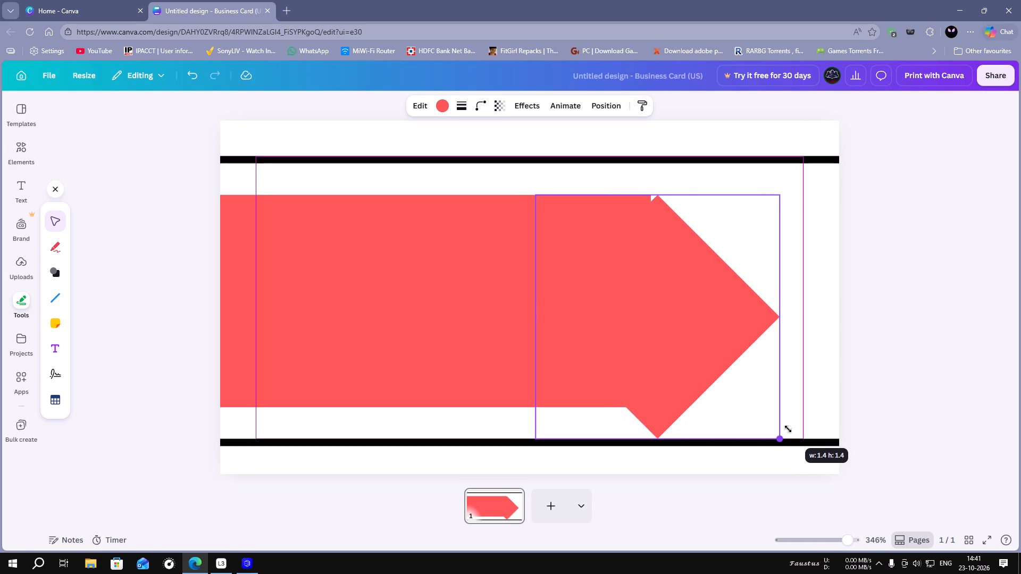
pyautogui.moveTo(788, 429); pyautogui.dragTo(785, 427)
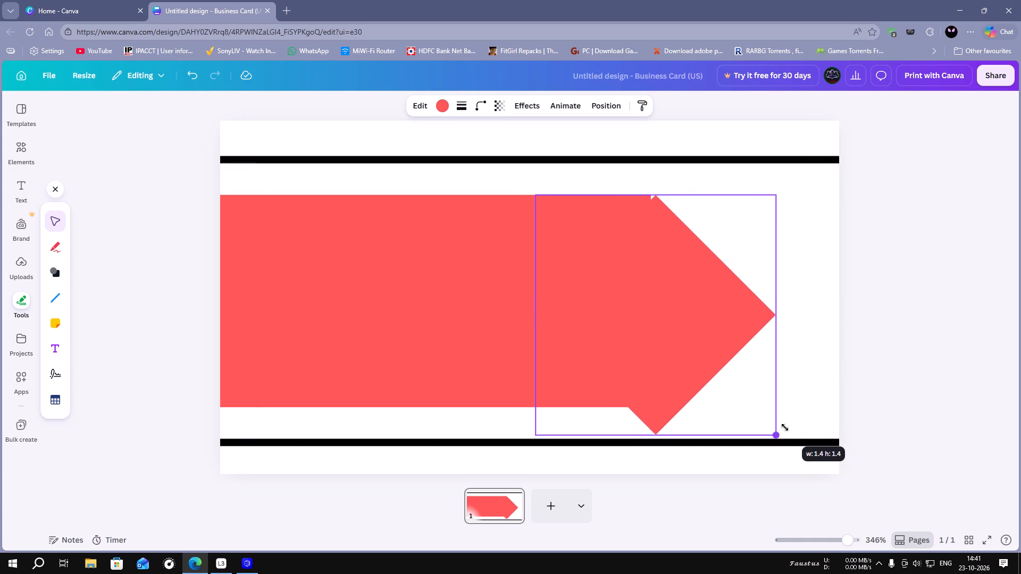
pyautogui.moveTo(785, 427); pyautogui.dragTo(786, 428)
pyautogui.moveTo(694, 335); pyautogui.dragTo(688, 334)
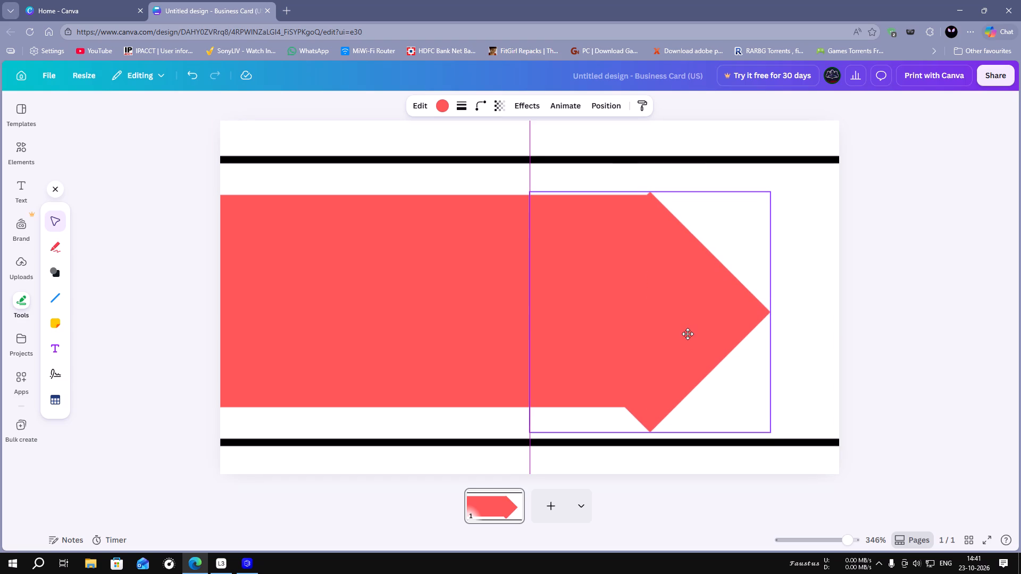
pyautogui.moveTo(688, 334); pyautogui.dragTo(688, 334)
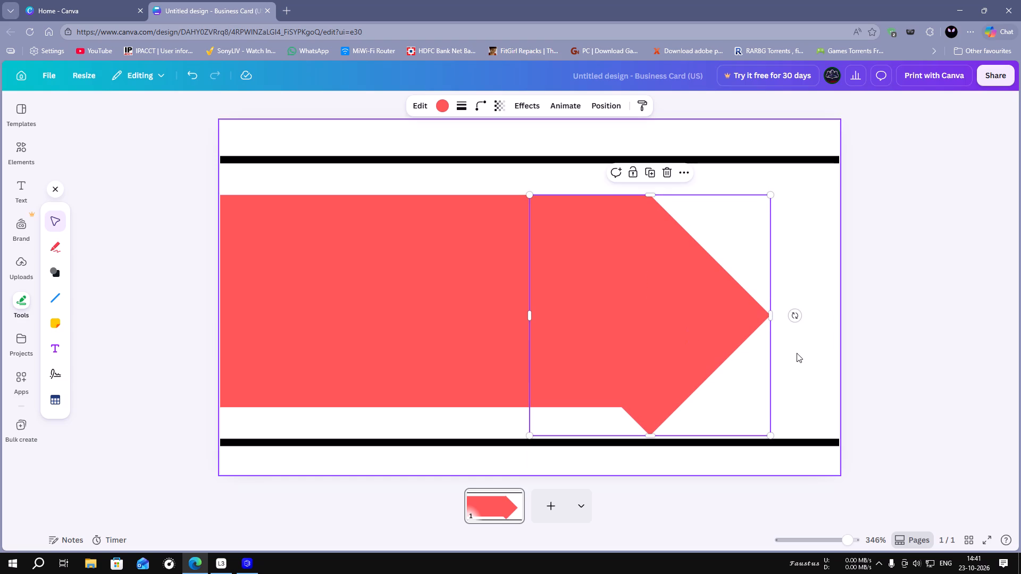
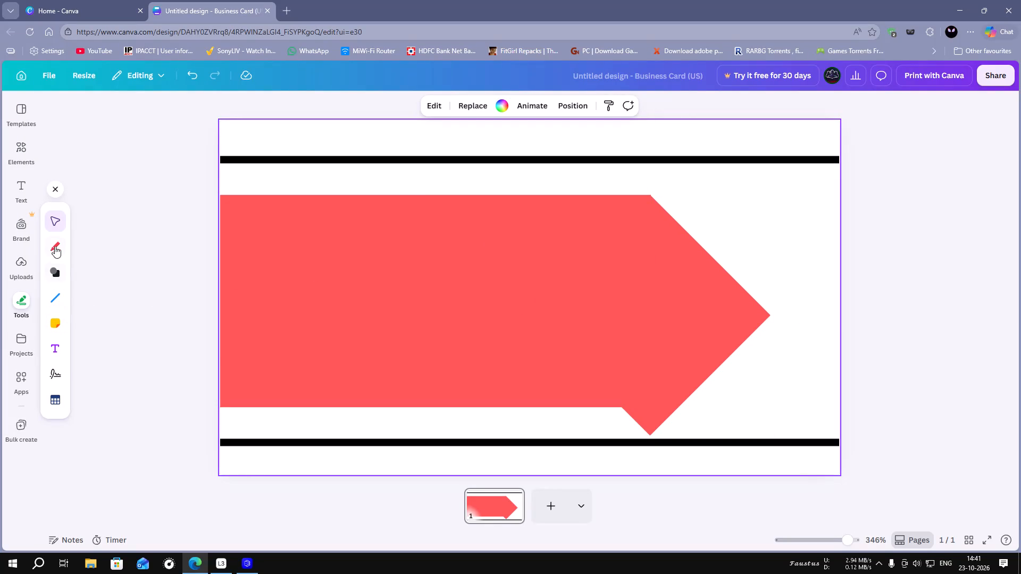
# Add a square on the coral banner, rotate it roughly 40° counter-clockwise, and narrow it into a slim strip.
pyautogui.click(54, 277)
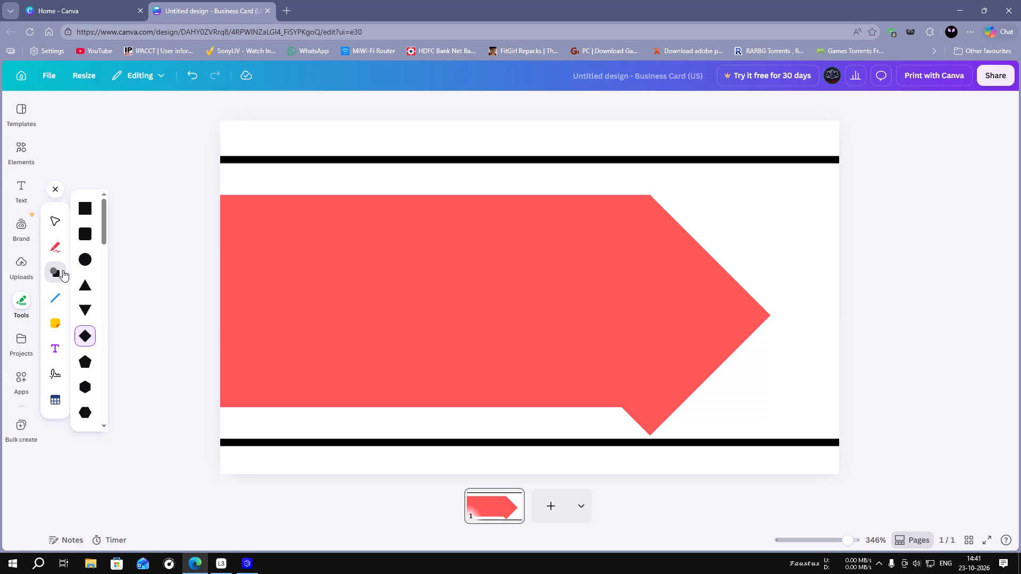
pyautogui.click(80, 209)
pyautogui.click(467, 215)
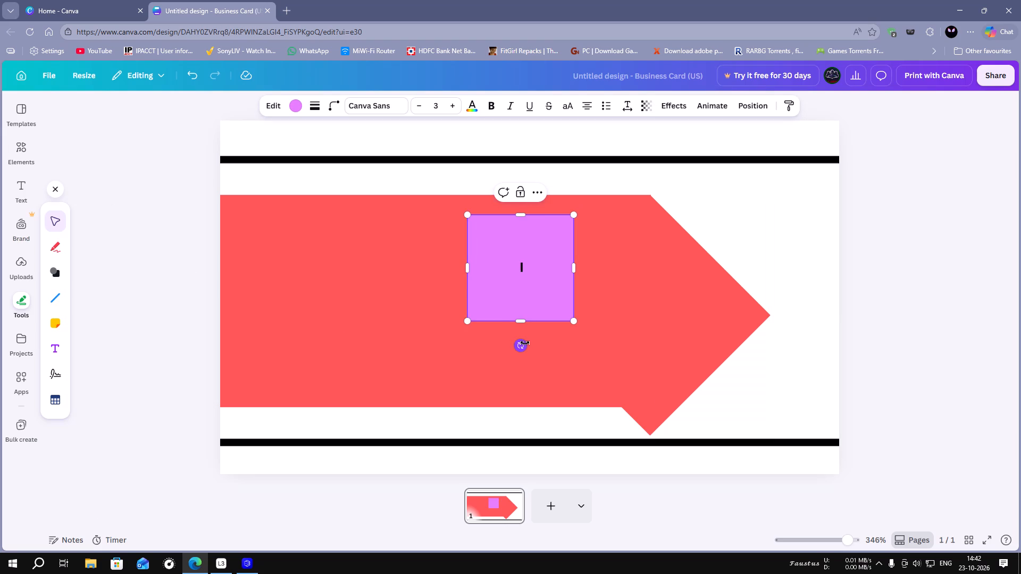
pyautogui.moveTo(520, 345); pyautogui.dragTo(588, 346)
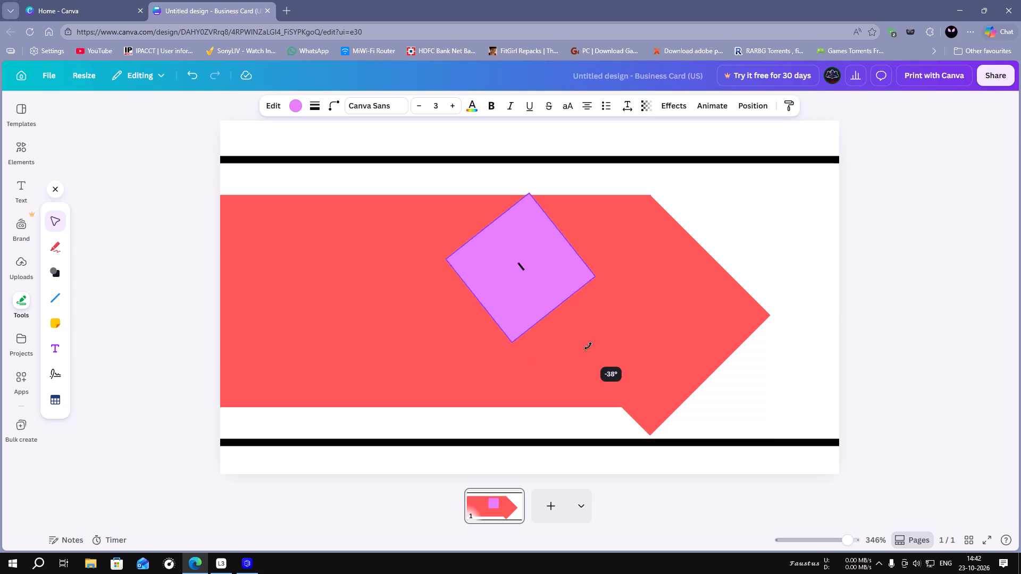
pyautogui.moveTo(588, 346); pyautogui.dragTo(592, 348)
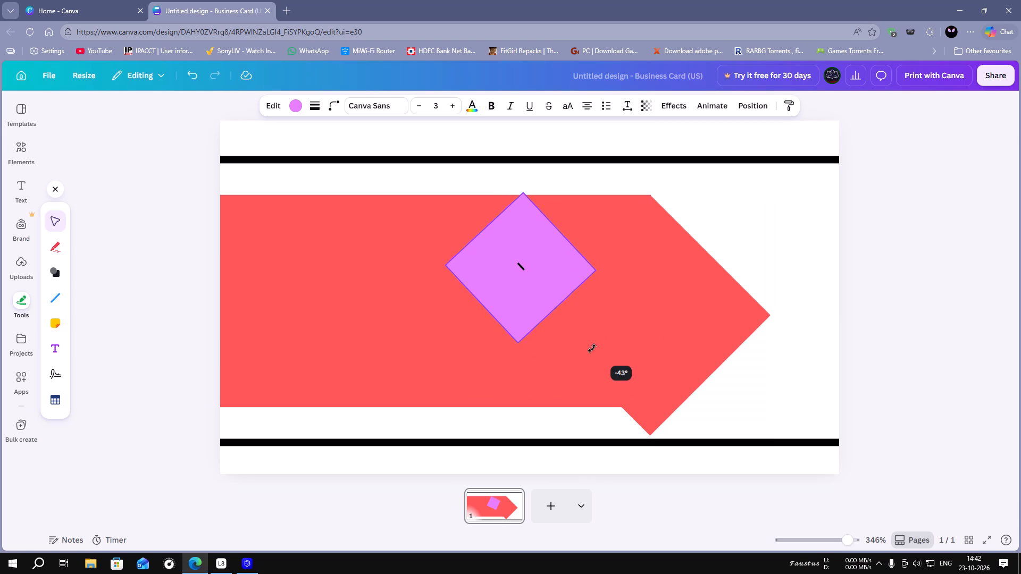
pyautogui.moveTo(592, 348); pyautogui.dragTo(588, 350)
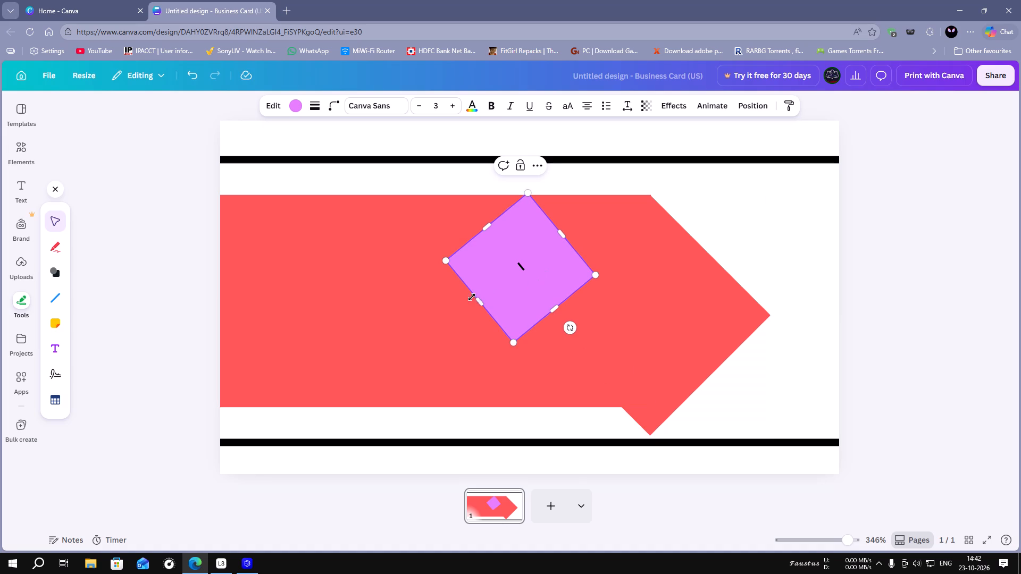
pyautogui.moveTo(481, 300); pyautogui.dragTo(552, 248)
# Recolour the slim strip light orange from the default solid colours.
pyautogui.click(440, 110)
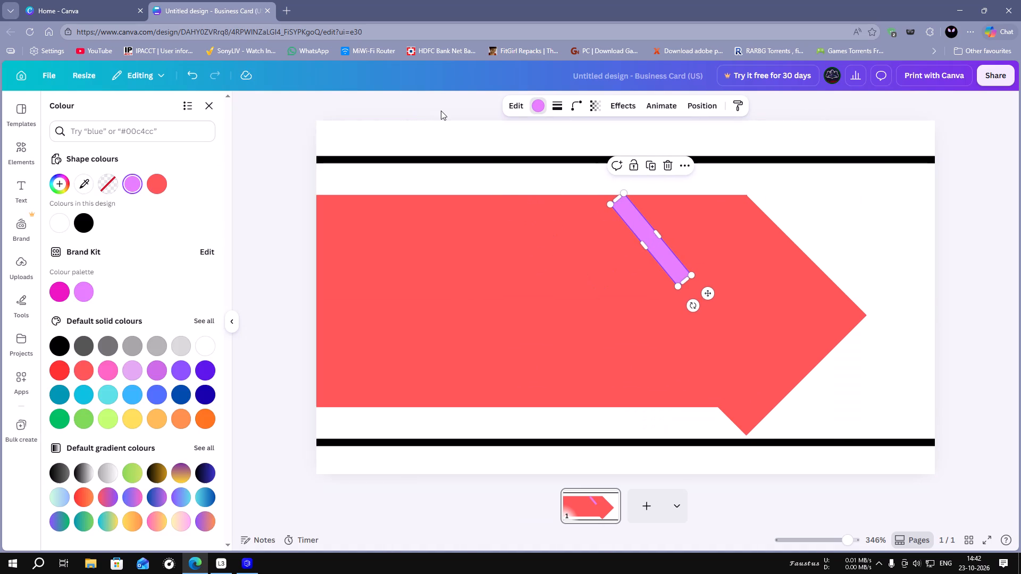
pyautogui.click(164, 421)
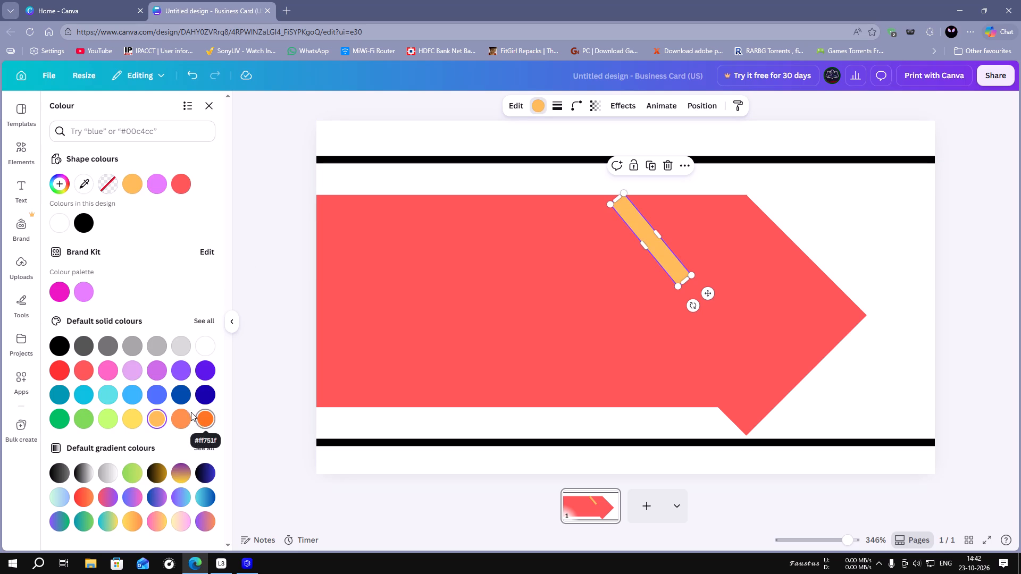
pyautogui.click(182, 417)
# Position the orange strip against the outside of the arrowhead's upper slanted edge and rotate it parallel to that edge.
pyautogui.moveTo(657, 249); pyautogui.dragTo(776, 257)
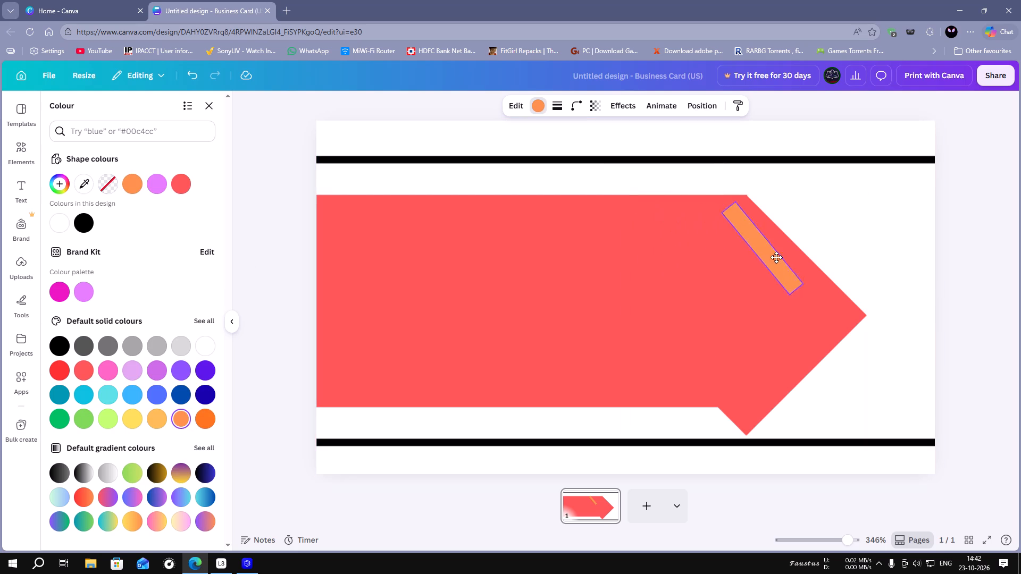
pyautogui.moveTo(776, 257); pyautogui.dragTo(802, 240)
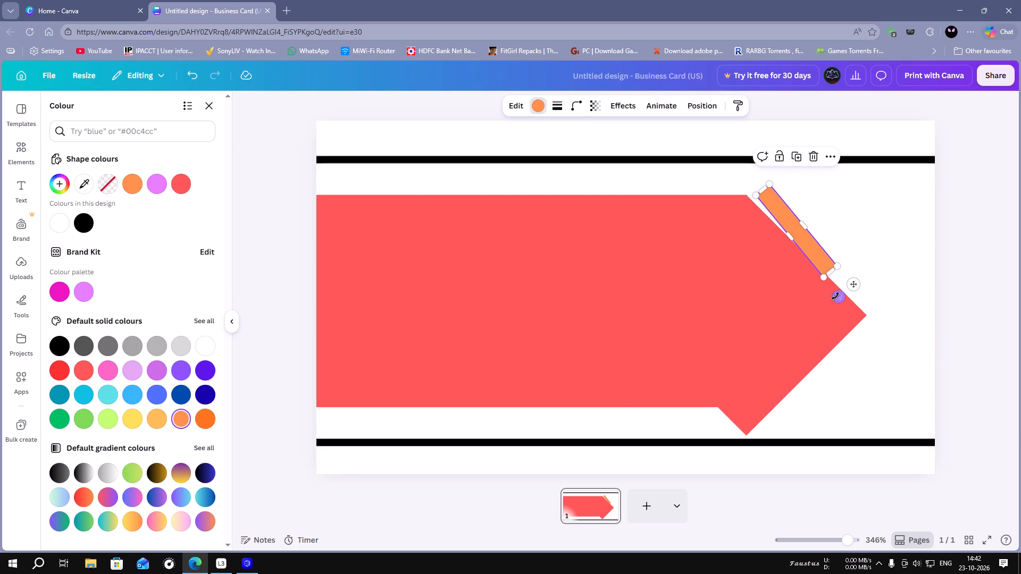
pyautogui.moveTo(836, 298); pyautogui.dragTo(842, 292)
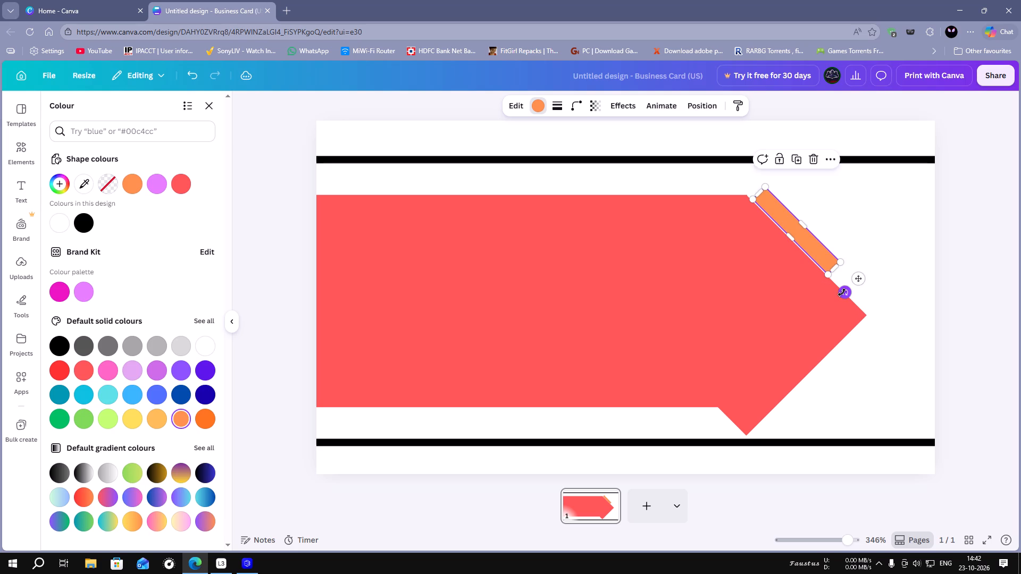
pyautogui.moveTo(809, 246); pyautogui.dragTo(807, 246)
pyautogui.moveTo(807, 246); pyautogui.dragTo(801, 242)
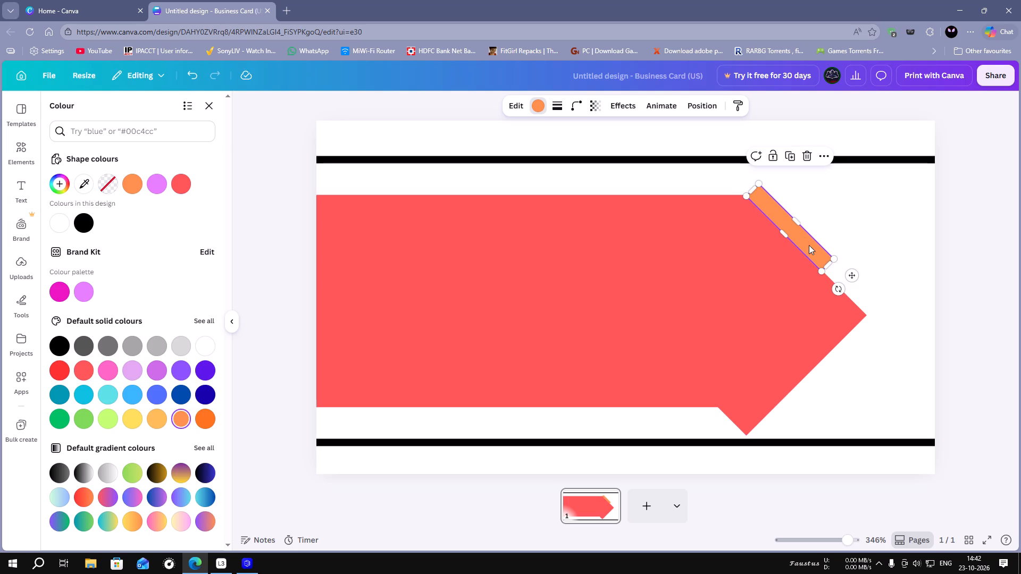
pyautogui.moveTo(809, 246); pyautogui.dragTo(817, 252)
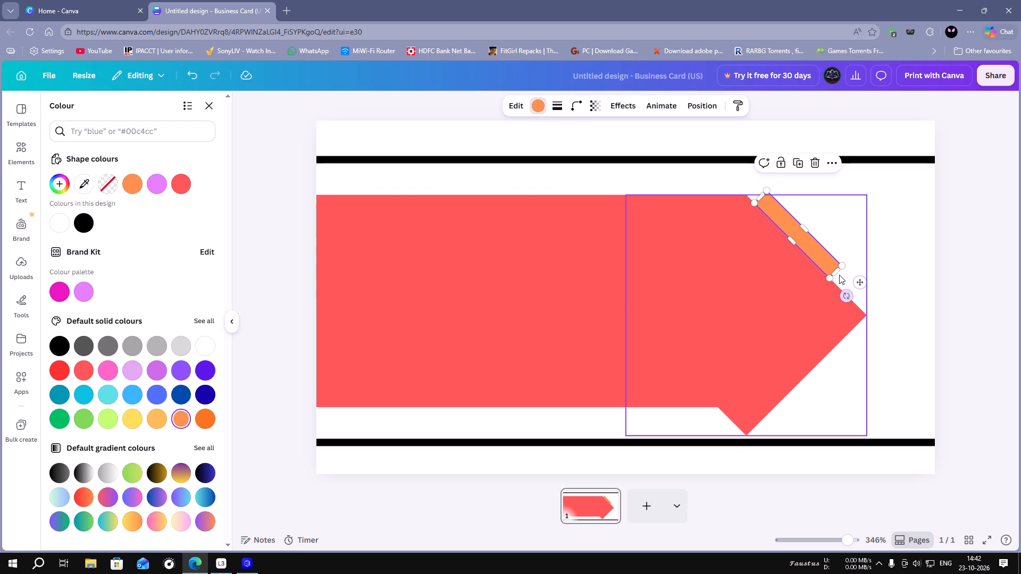
# Lengthen the orange strip to about 0.9 in, running from near the arrowhead's upper corner down to its tip.
pyautogui.moveTo(837, 274); pyautogui.dragTo(862, 297)
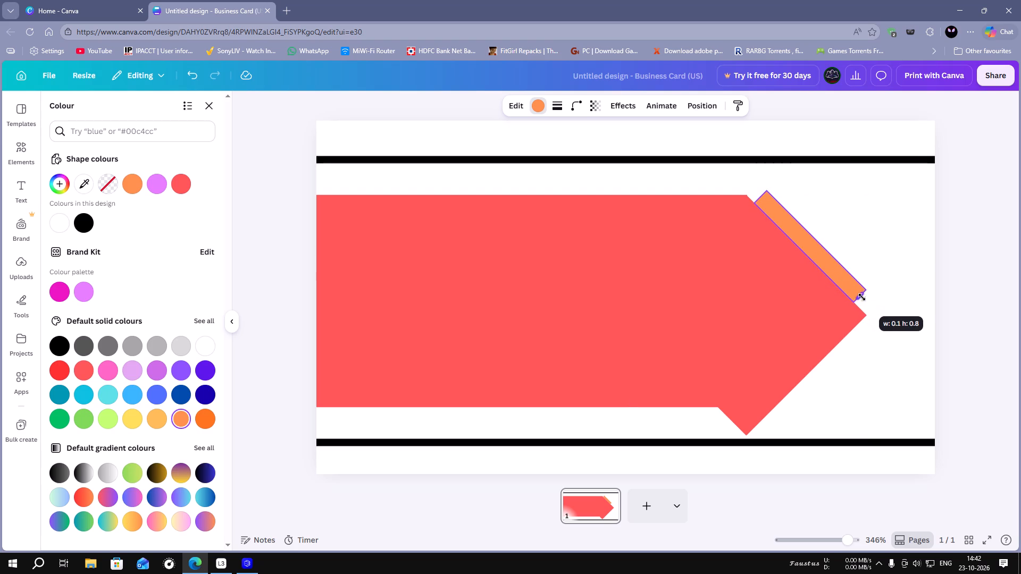
pyautogui.moveTo(862, 297); pyautogui.dragTo(873, 309)
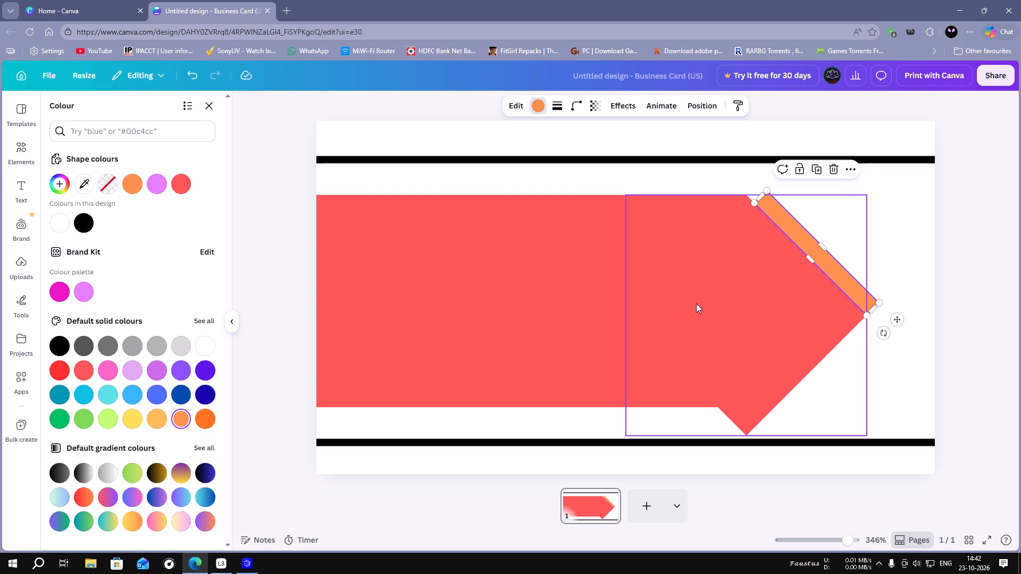
pyautogui.click(759, 197)
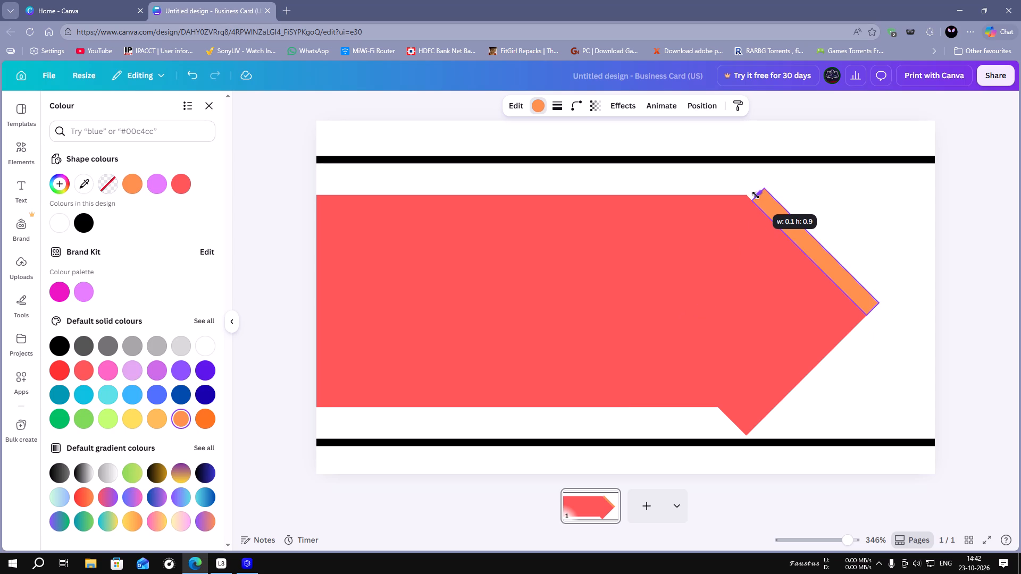
pyautogui.click(836, 207)
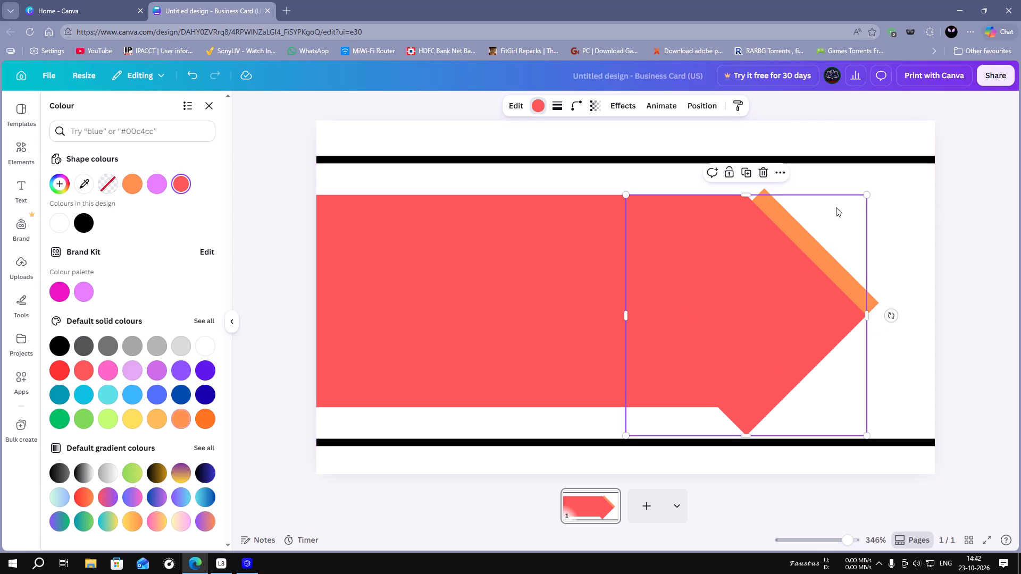
pyautogui.click(901, 249)
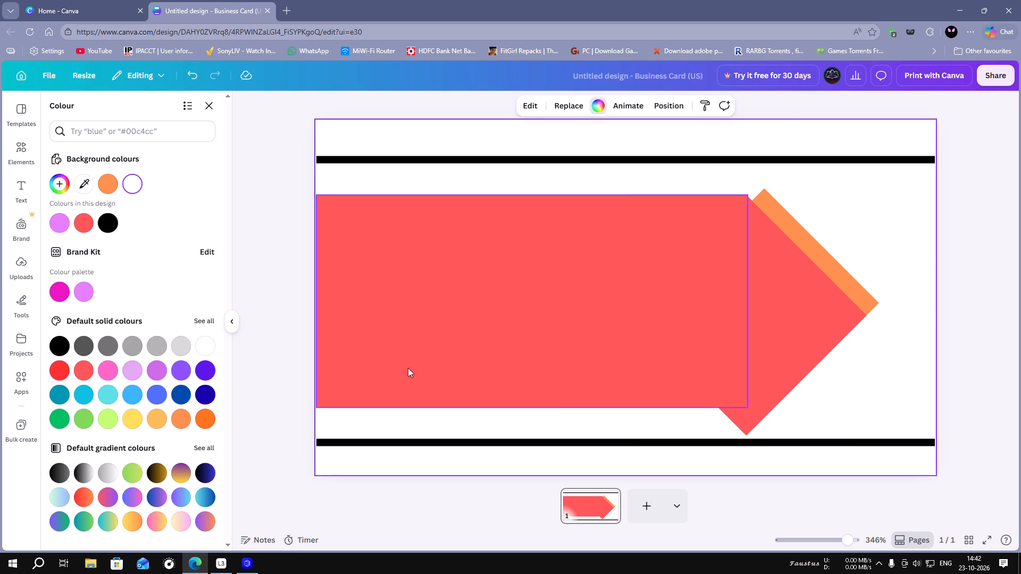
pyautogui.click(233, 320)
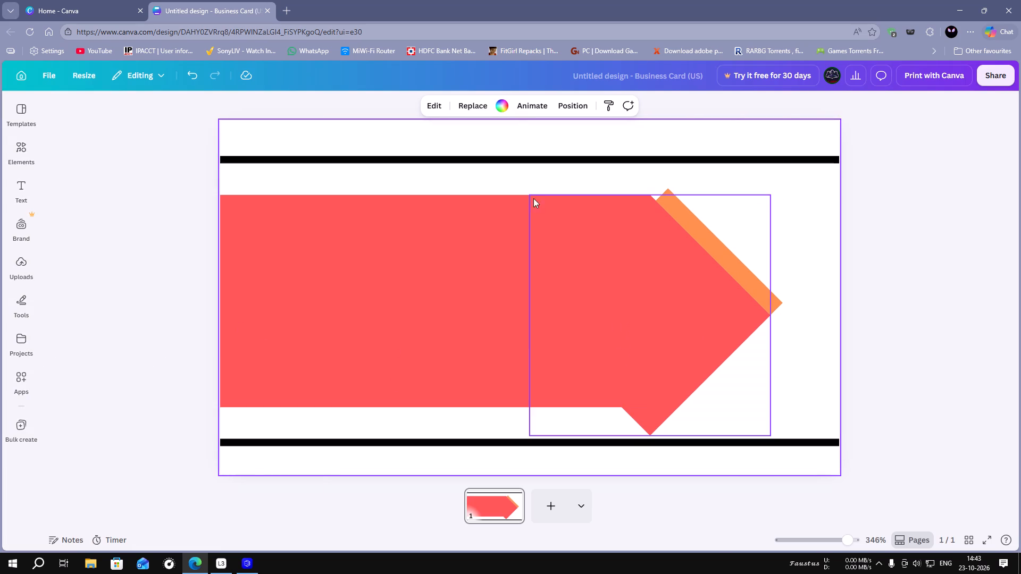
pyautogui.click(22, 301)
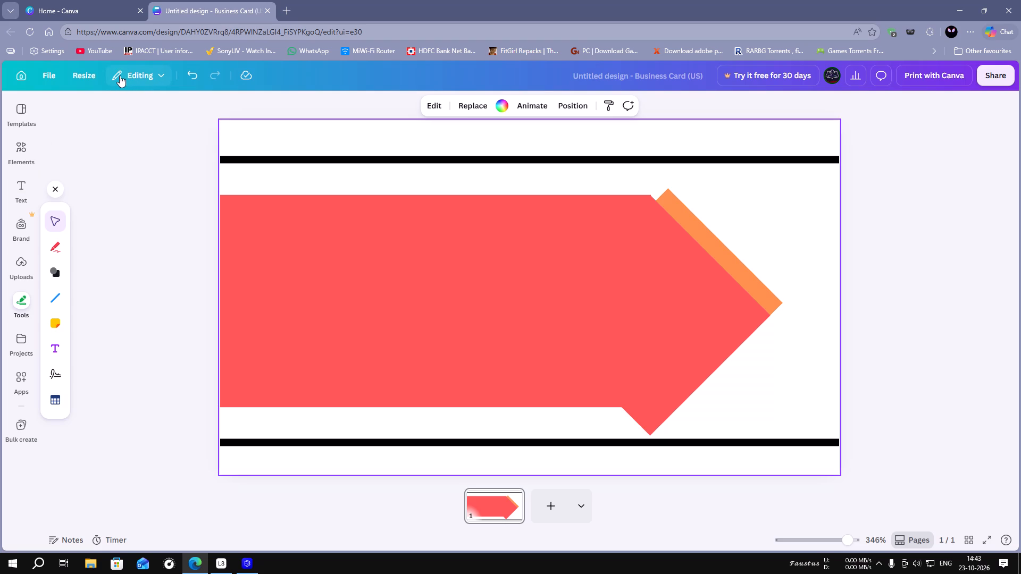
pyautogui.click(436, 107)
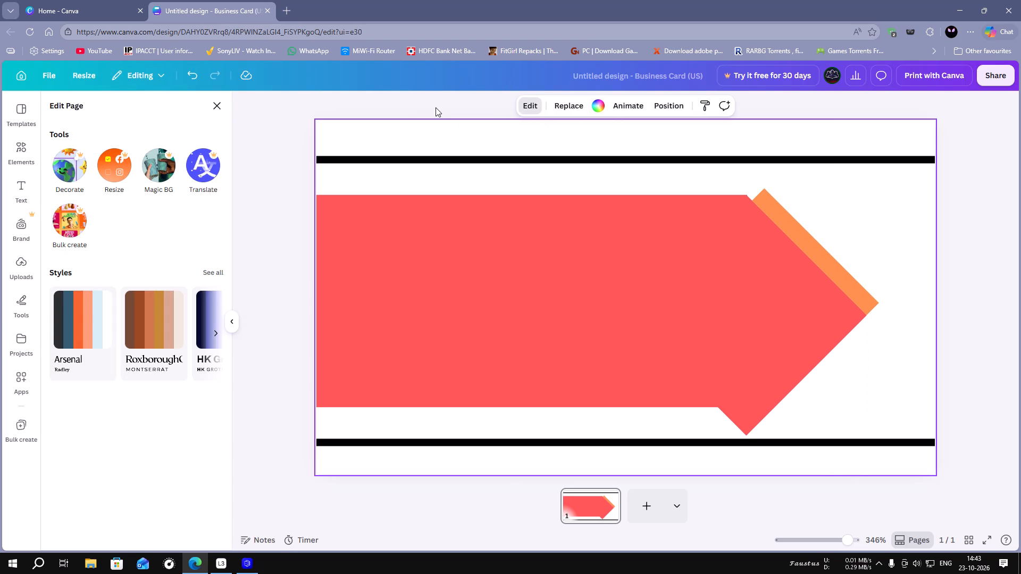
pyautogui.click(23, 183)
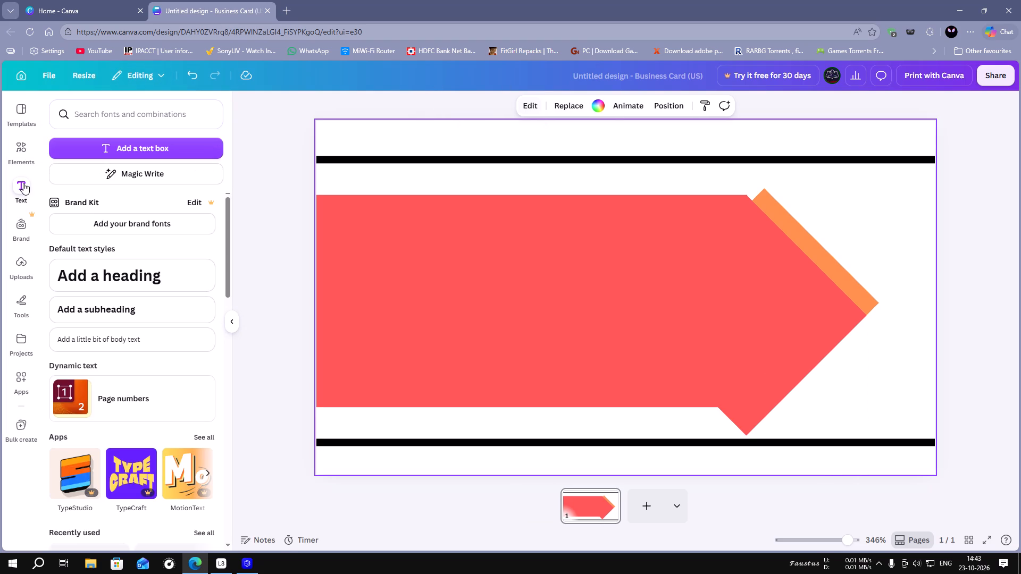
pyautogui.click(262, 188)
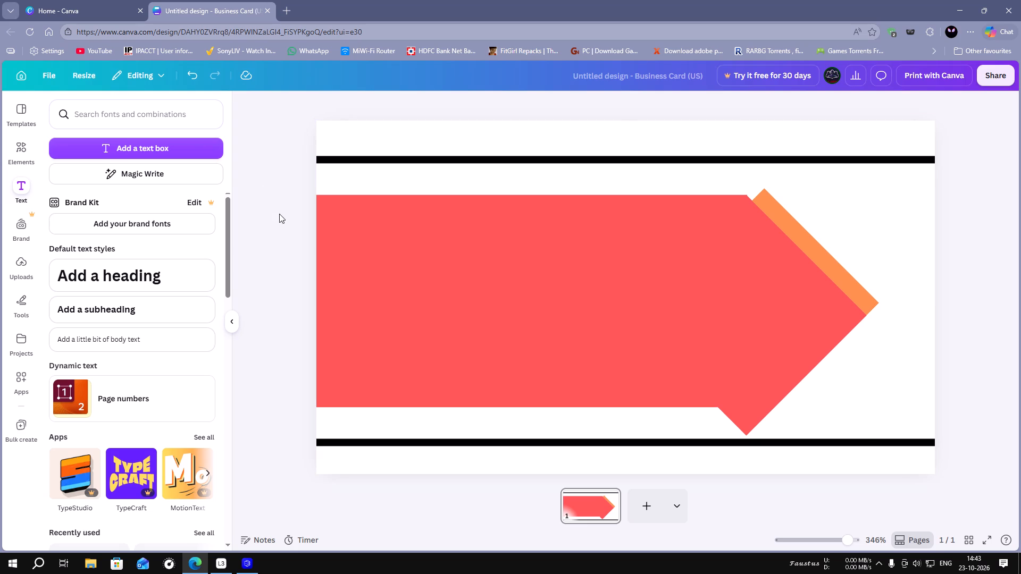
# Extend the orange strip's upper end so it meets the banner's top corner.
pyautogui.click(772, 206)
pyautogui.moveTo(756, 193); pyautogui.dragTo(750, 190)
pyautogui.click(824, 193)
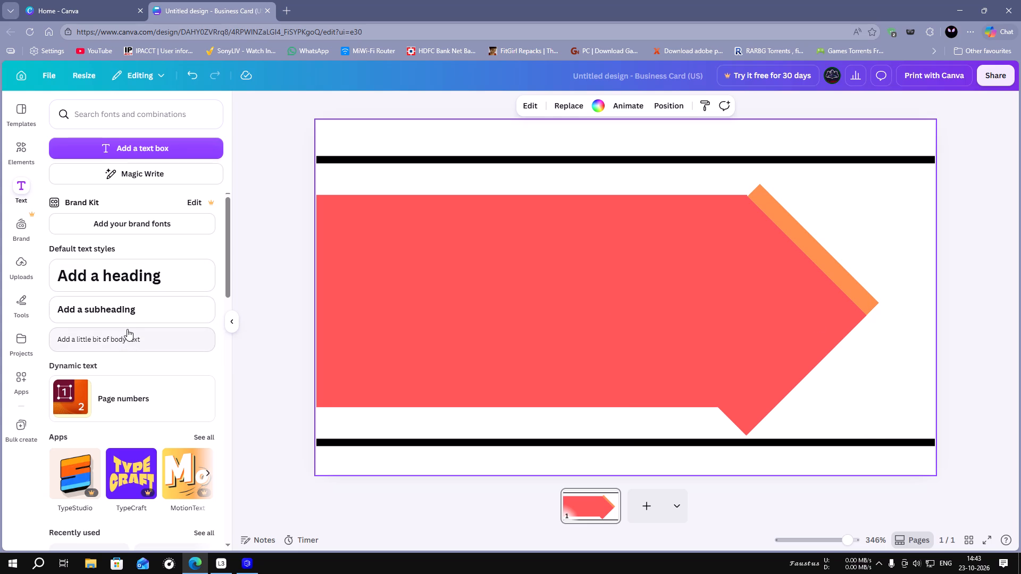
# Search the graphics for "round circle" and place the solid blue circle with a thin inner ring on the coral arrowhead.
pyautogui.click(18, 143)
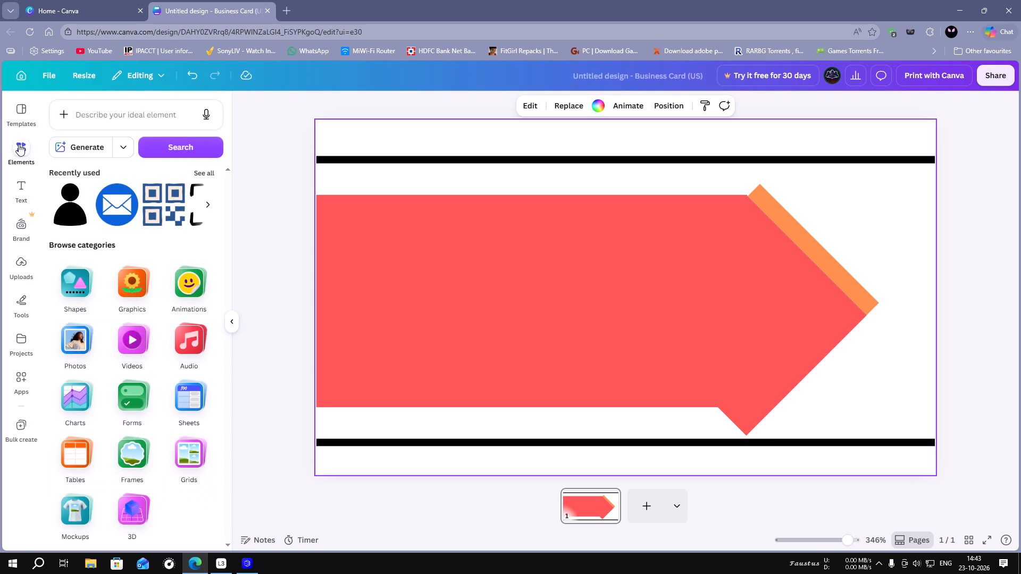
pyautogui.click(102, 117)
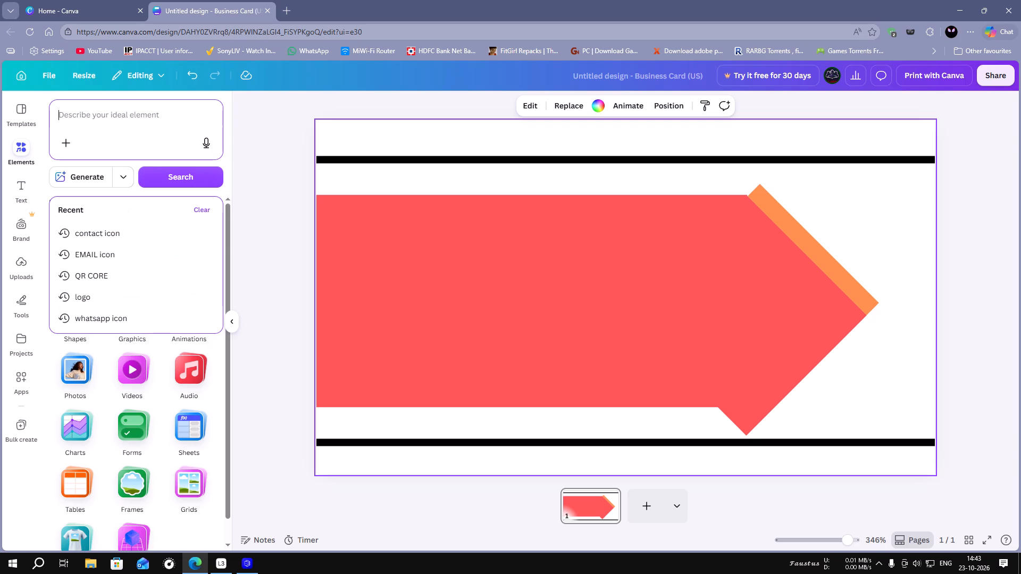
pyautogui.write('round')
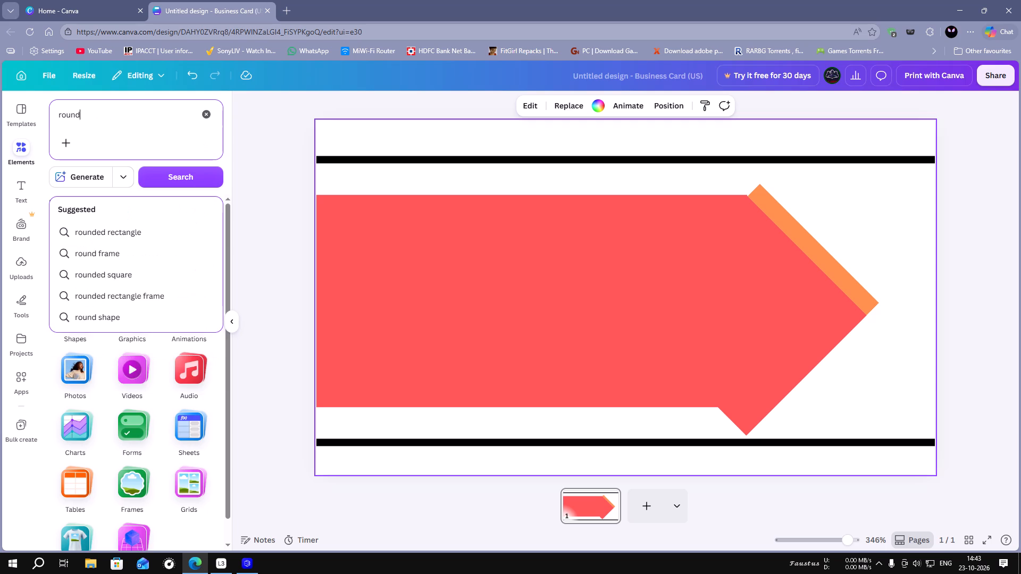
pyautogui.press('space')
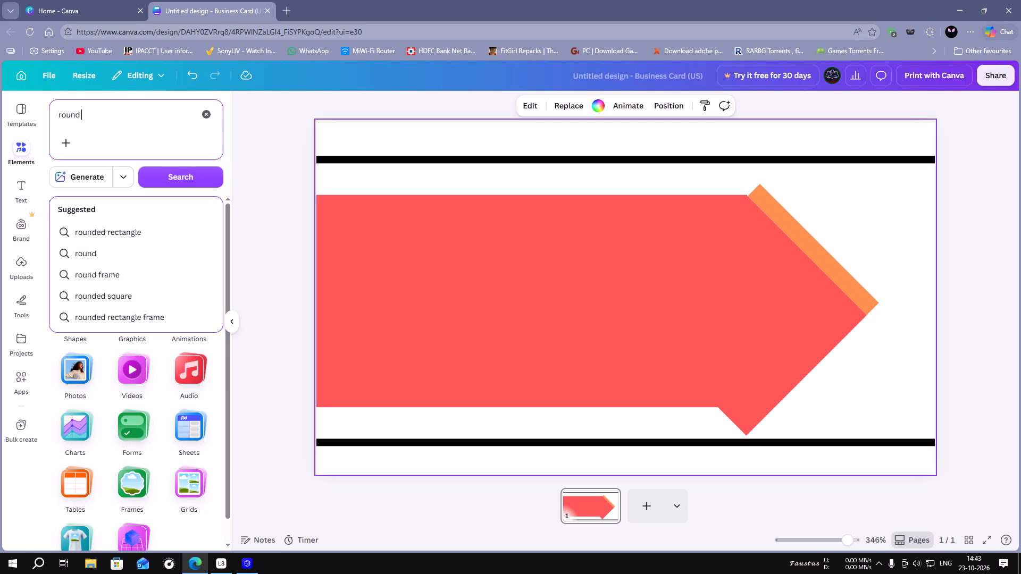
pyautogui.write('cir')
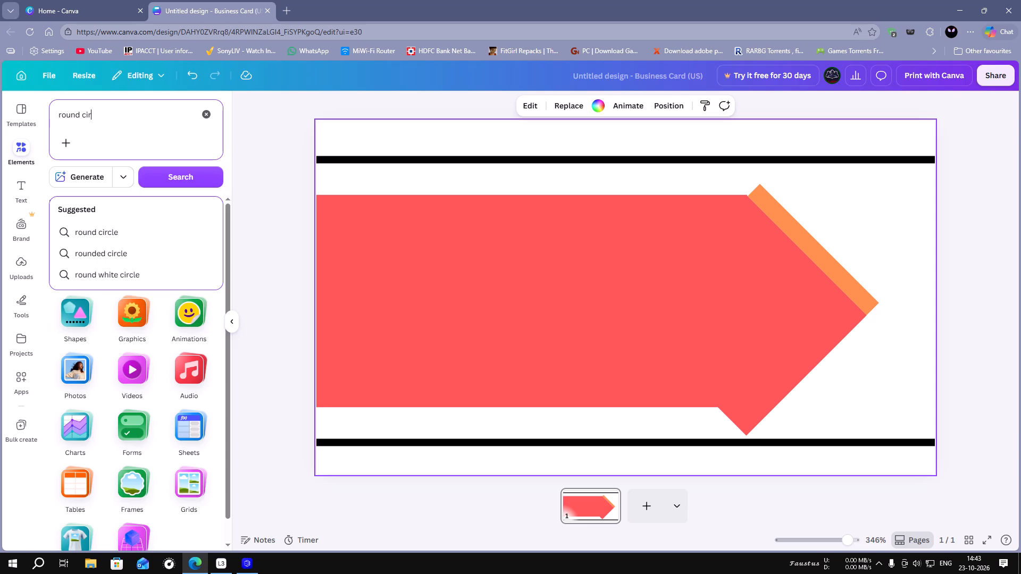
pyautogui.click(141, 238)
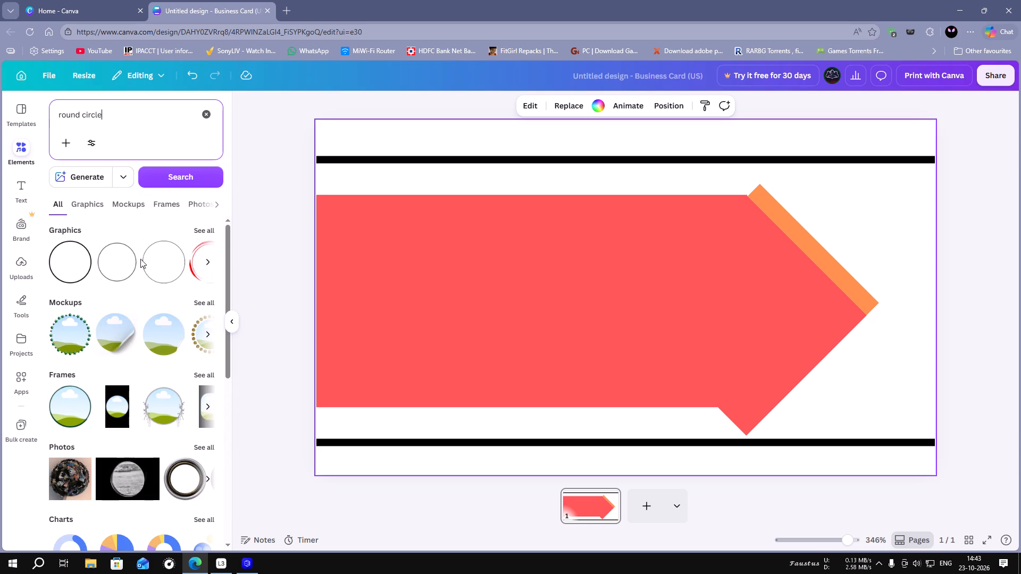
pyautogui.scroll(-1, 152, 481)
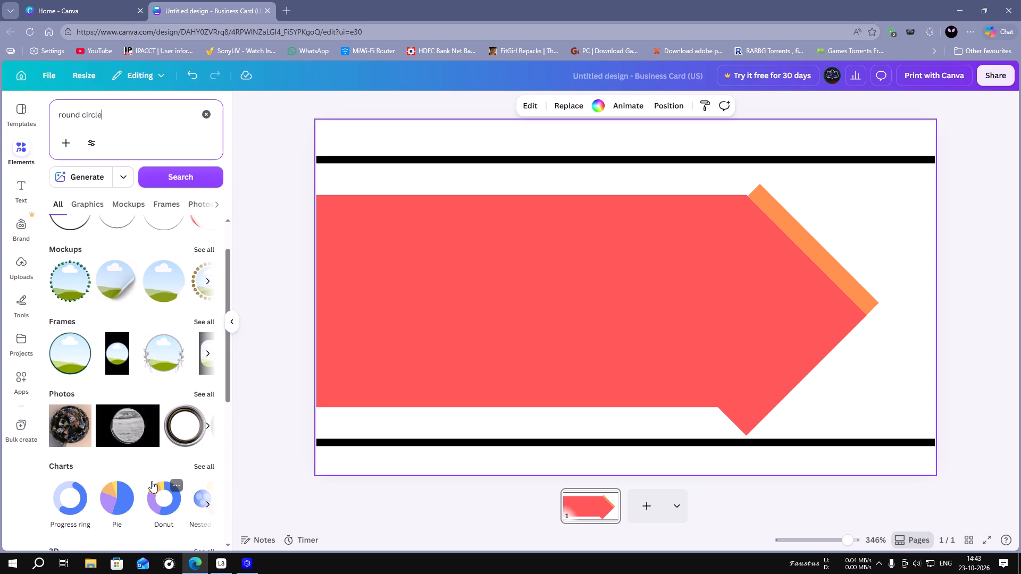
pyautogui.scroll(2, 152, 482)
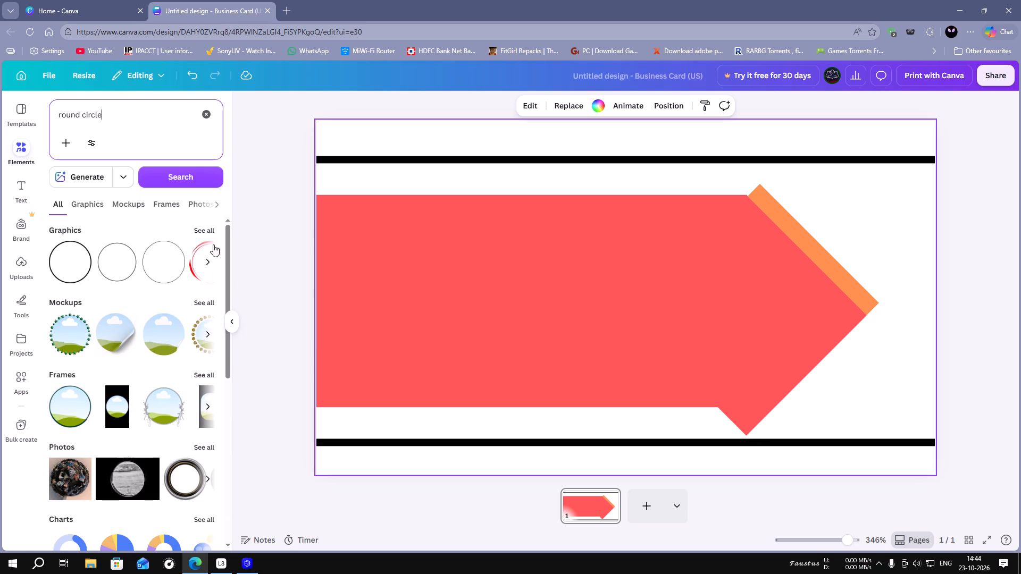
pyautogui.click(207, 227)
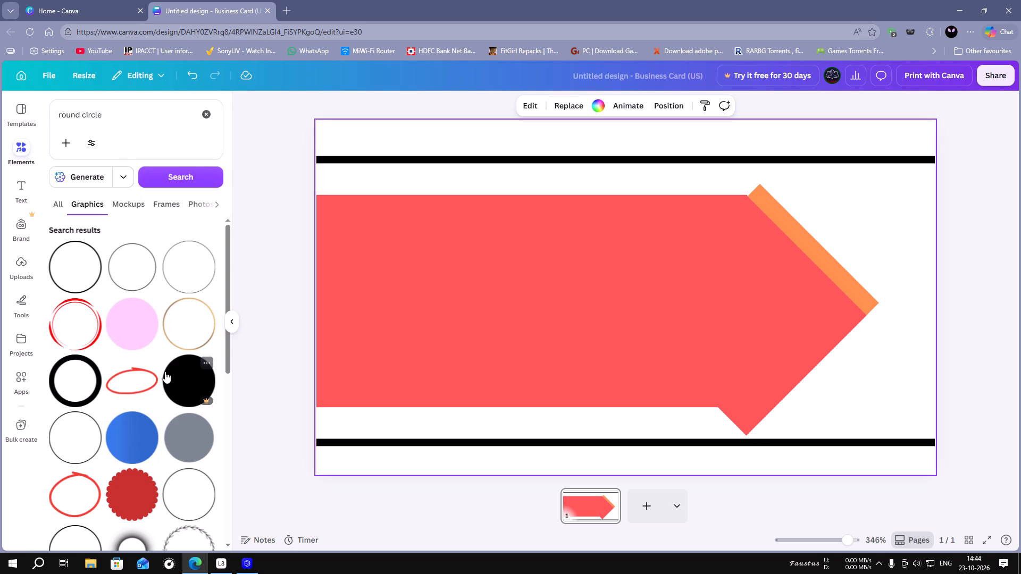
pyautogui.scroll(-2, 156, 434)
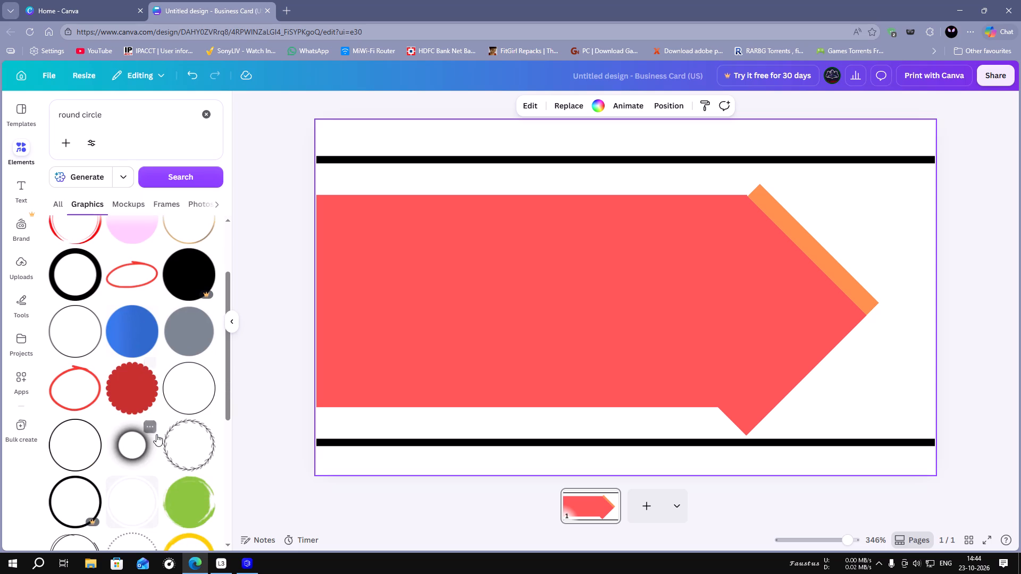
pyautogui.scroll(-2, 156, 434)
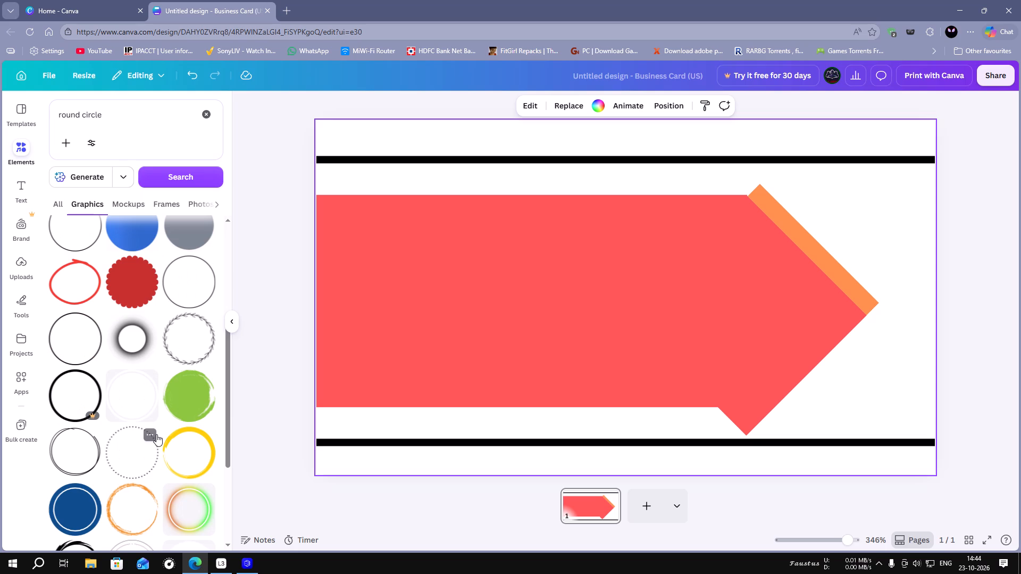
pyautogui.scroll(-1, 73, 509)
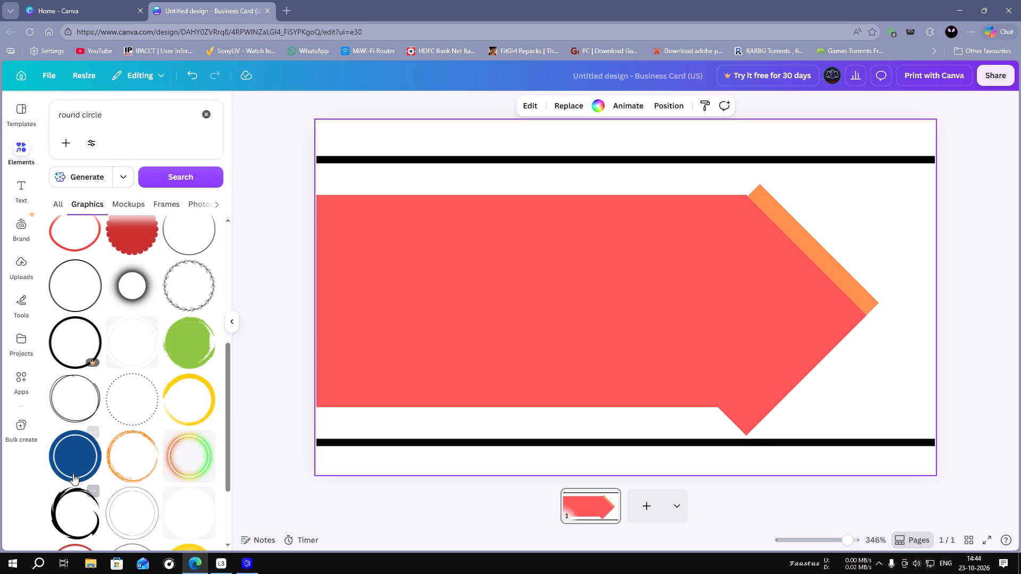
pyautogui.moveTo(74, 458); pyautogui.dragTo(537, 377)
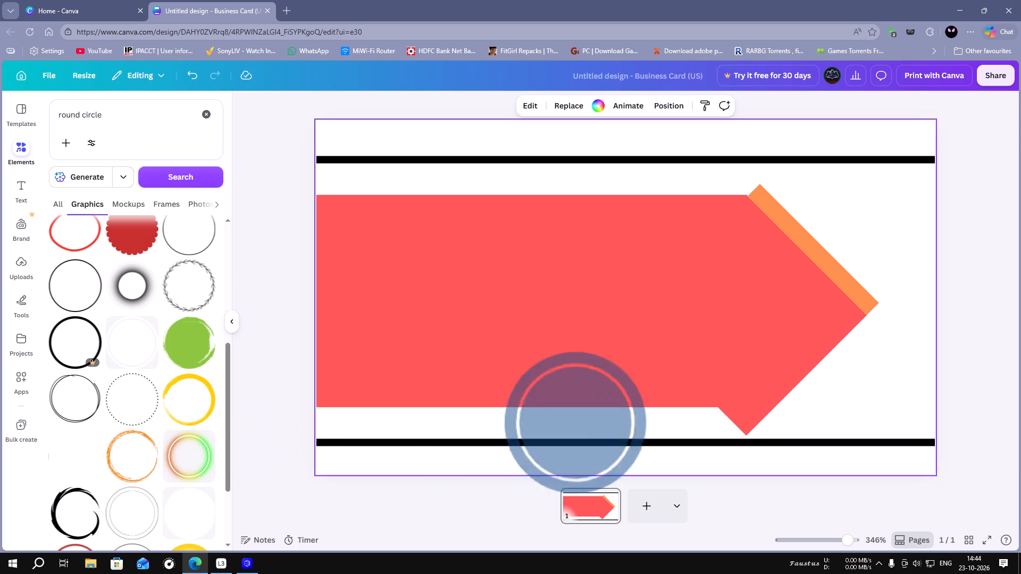
pyautogui.moveTo(537, 377); pyautogui.dragTo(685, 248)
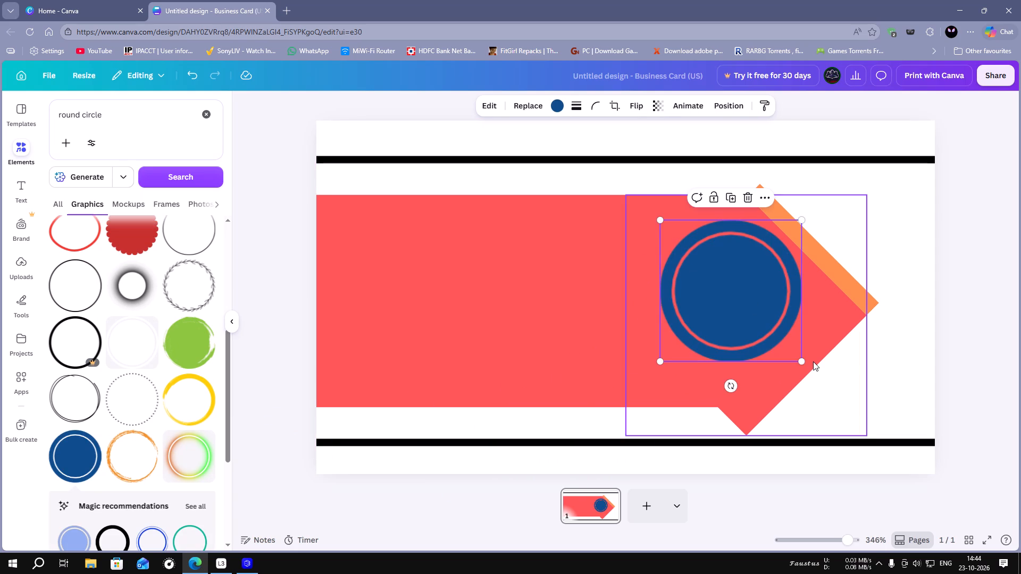
# Resize the blue circle to about 0.7 in and position it over the middle of the orange strip.
pyautogui.moveTo(804, 360); pyautogui.dragTo(752, 322)
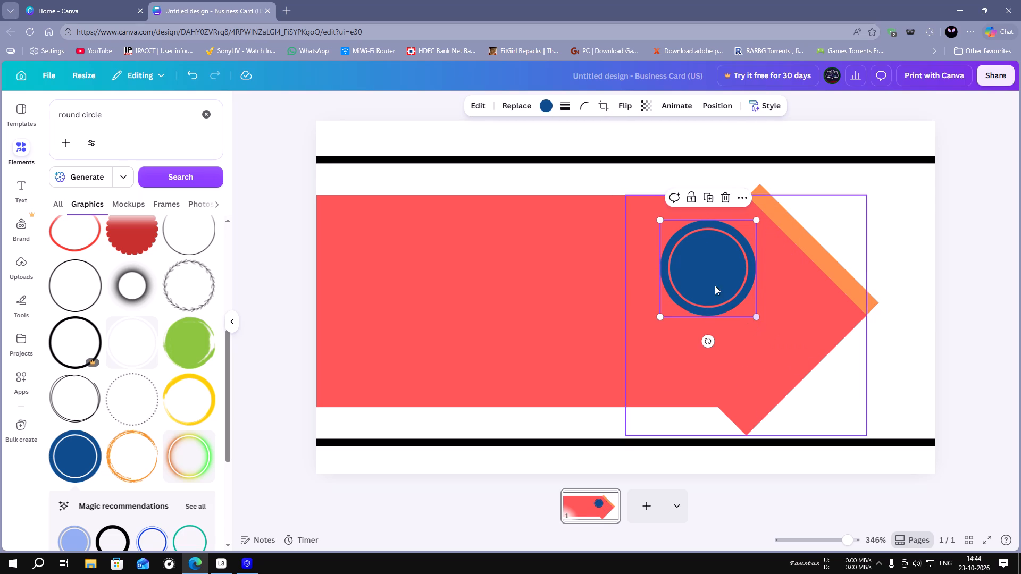
pyautogui.moveTo(704, 257); pyautogui.dragTo(832, 248)
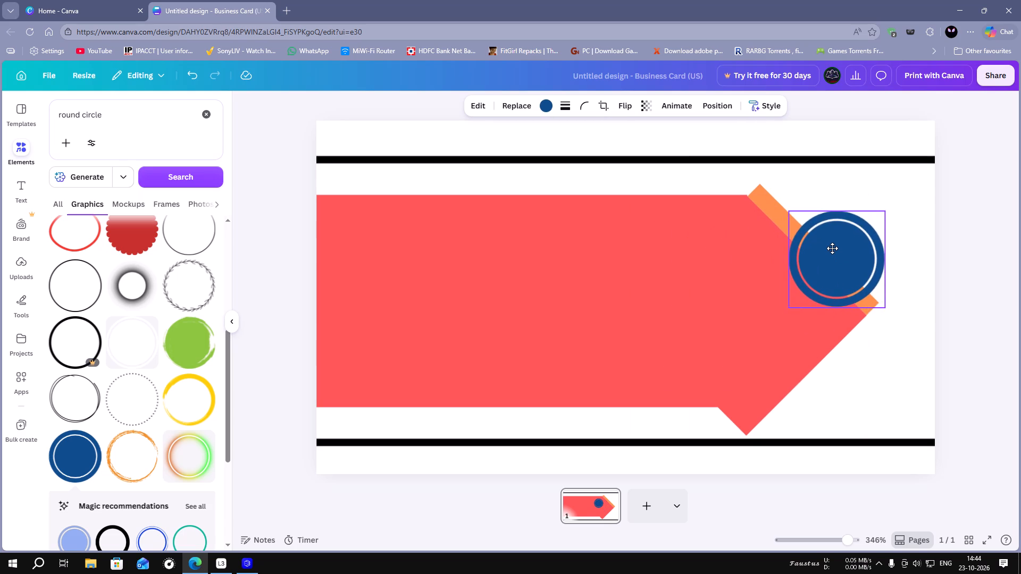
pyautogui.moveTo(832, 248); pyautogui.dragTo(830, 242)
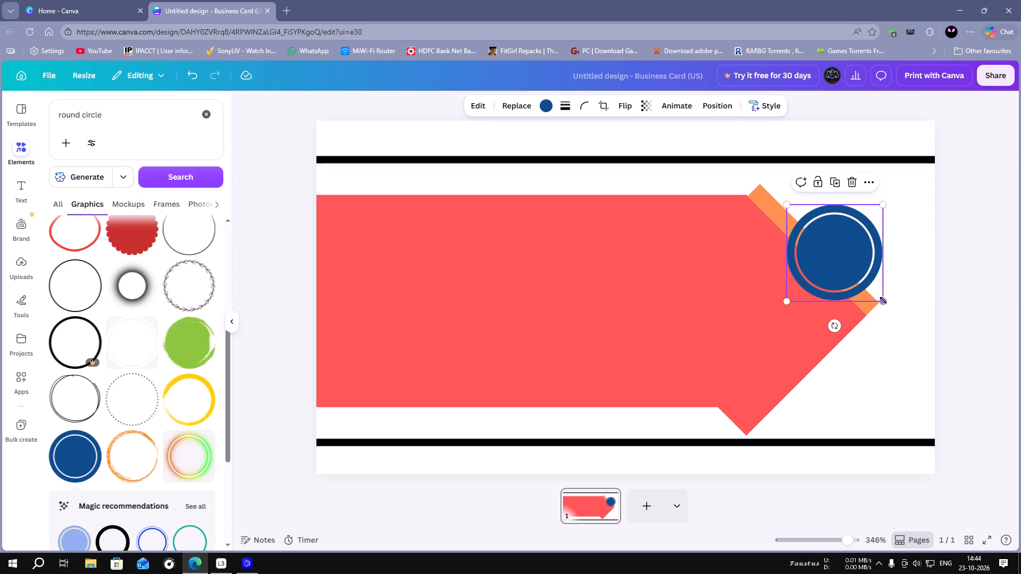
pyautogui.moveTo(884, 300); pyautogui.dragTo(911, 326)
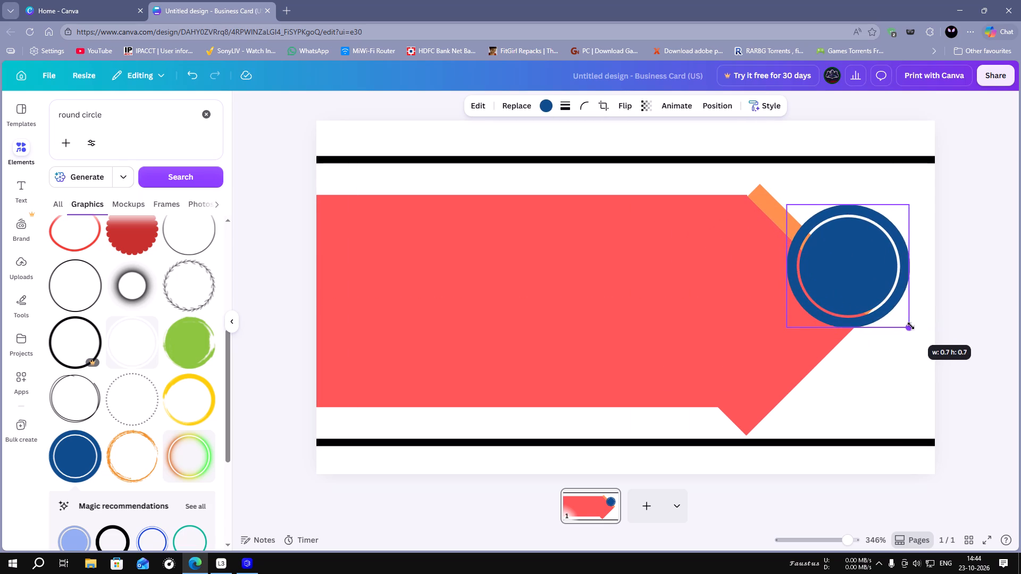
pyautogui.moveTo(911, 326); pyautogui.dragTo(914, 330)
pyautogui.moveTo(867, 275); pyautogui.dragTo(842, 238)
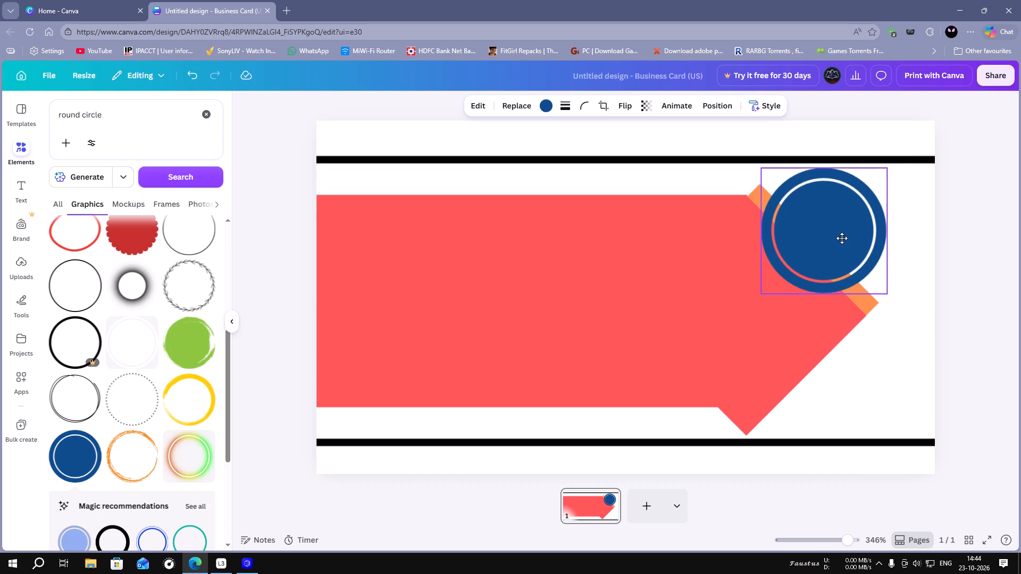
pyautogui.moveTo(842, 238); pyautogui.dragTo(853, 241)
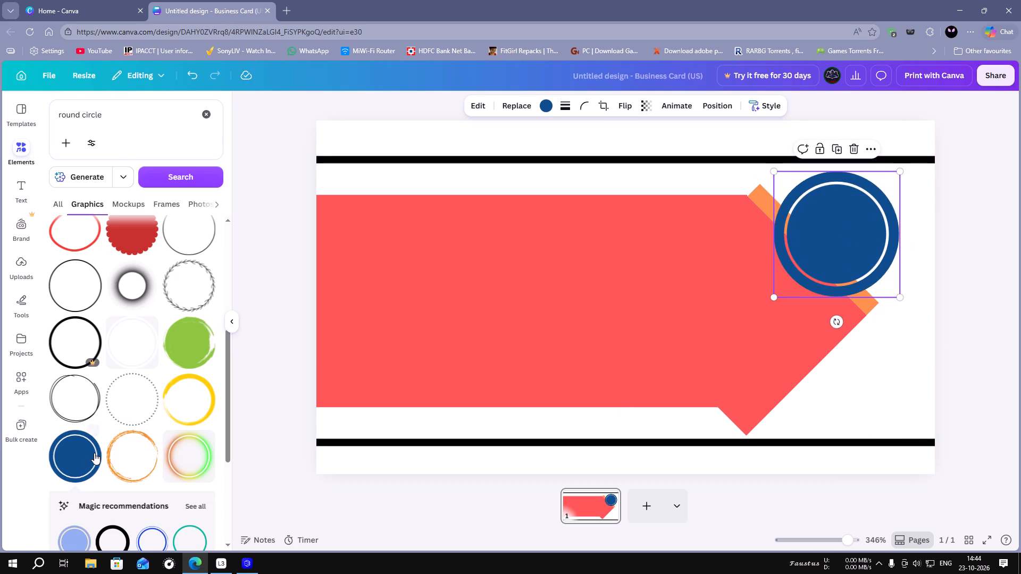
# Add a second copy of the same blue ringed circle over the arrowhead's lower slanted edge, just below the first circle.
pyautogui.moveTo(71, 451); pyautogui.dragTo(727, 329)
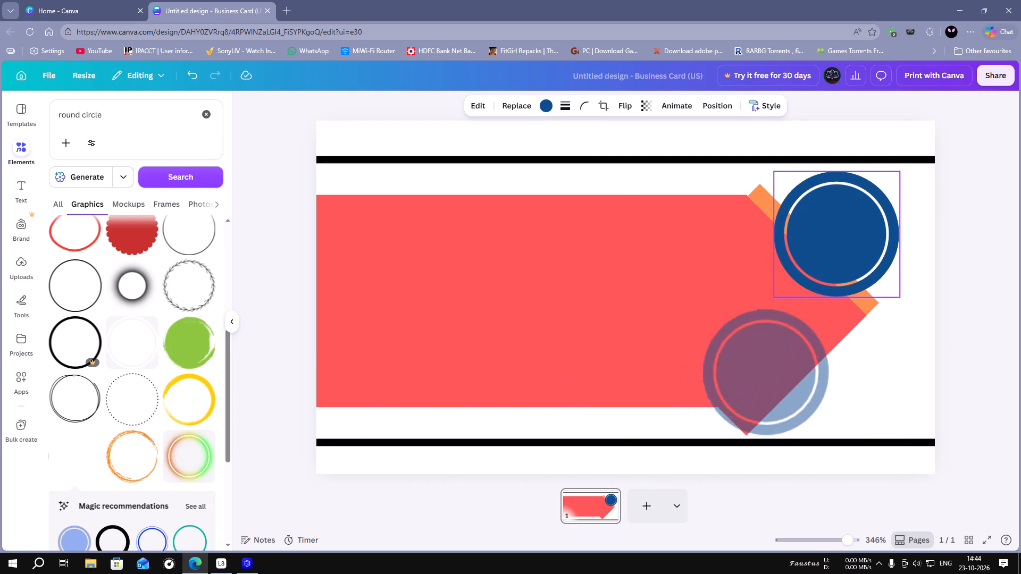
pyautogui.moveTo(727, 329); pyautogui.dragTo(740, 317)
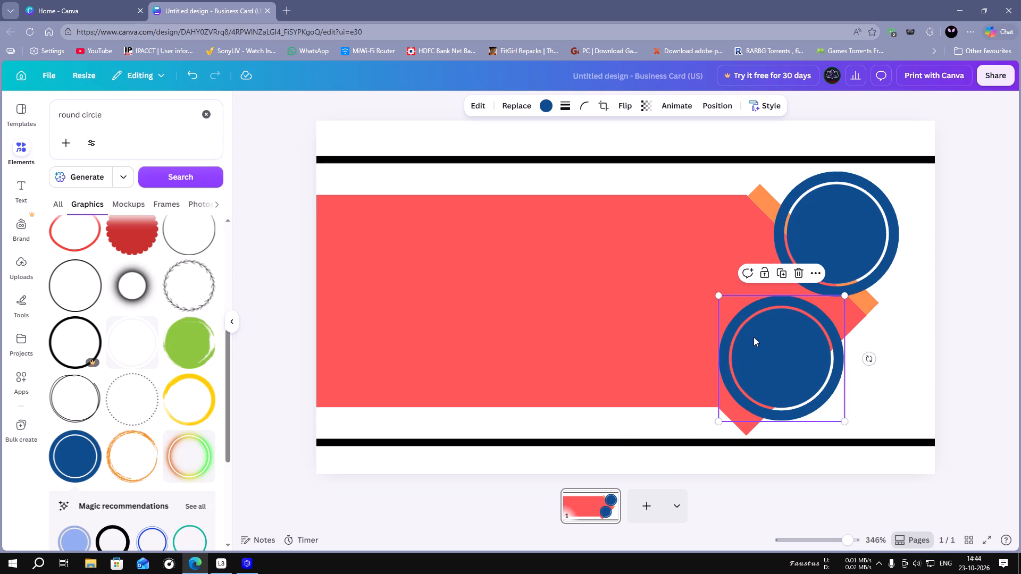
pyautogui.moveTo(754, 337); pyautogui.dragTo(761, 340)
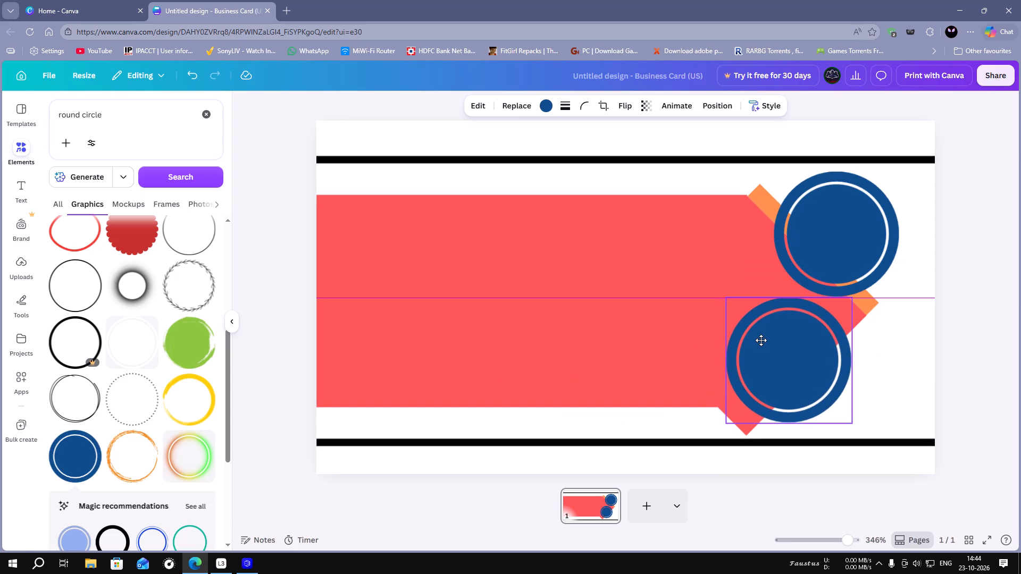
pyautogui.moveTo(761, 340); pyautogui.dragTo(763, 340)
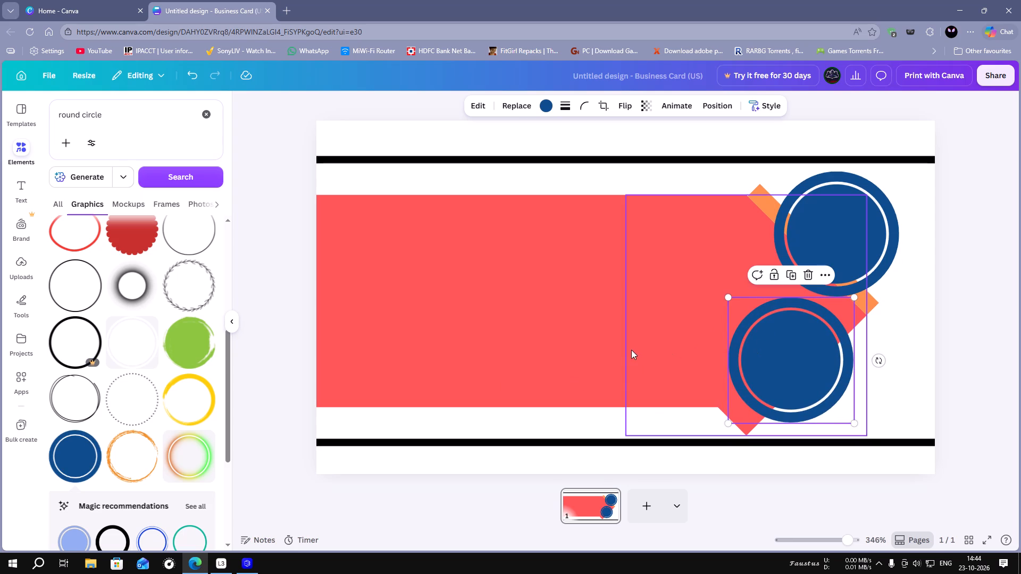
pyautogui.click(547, 419)
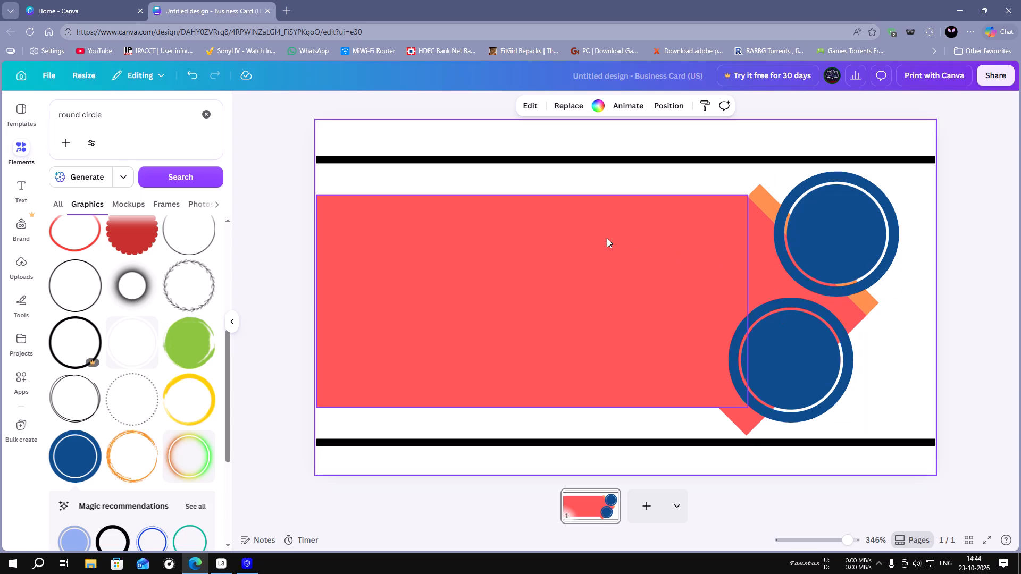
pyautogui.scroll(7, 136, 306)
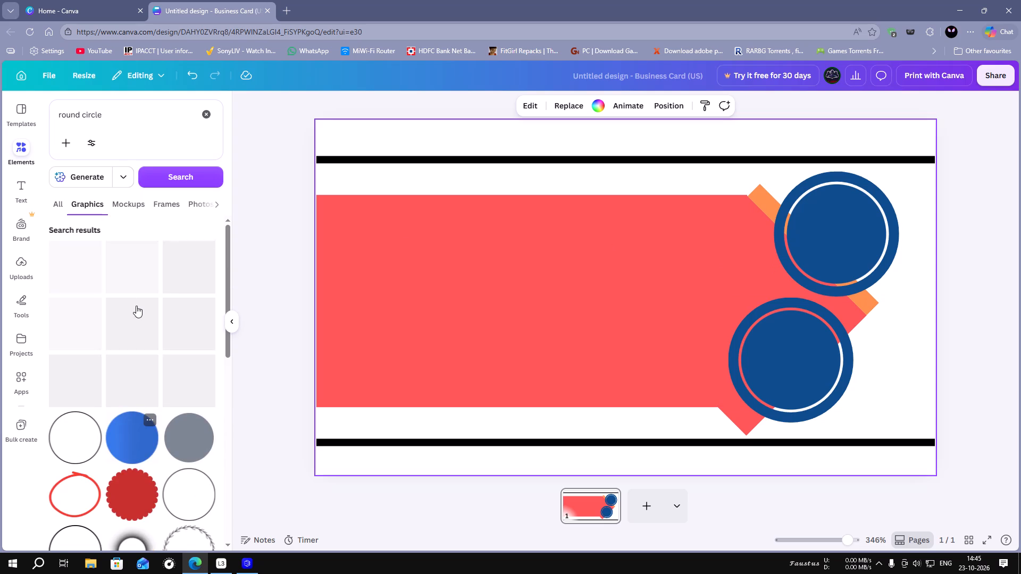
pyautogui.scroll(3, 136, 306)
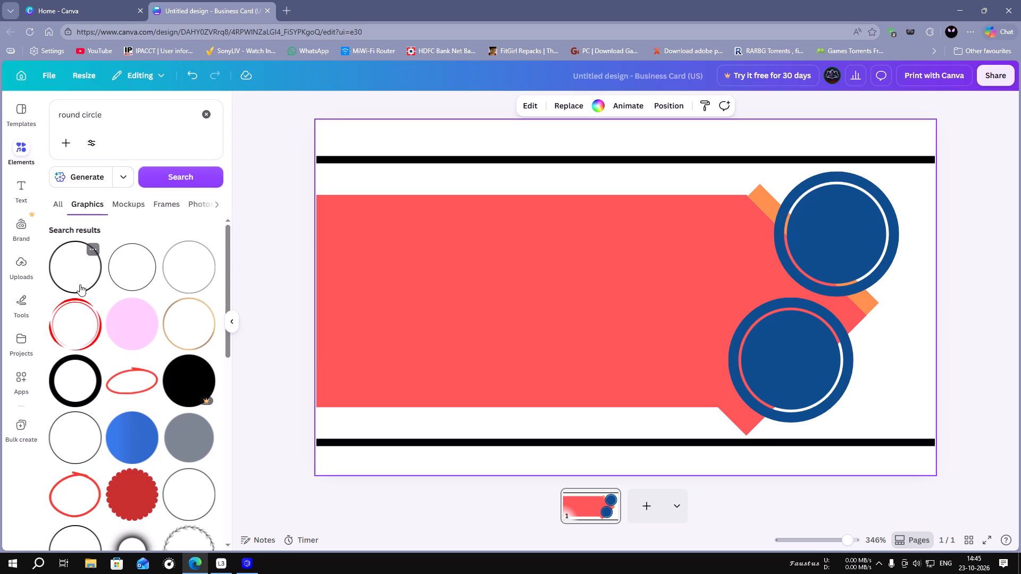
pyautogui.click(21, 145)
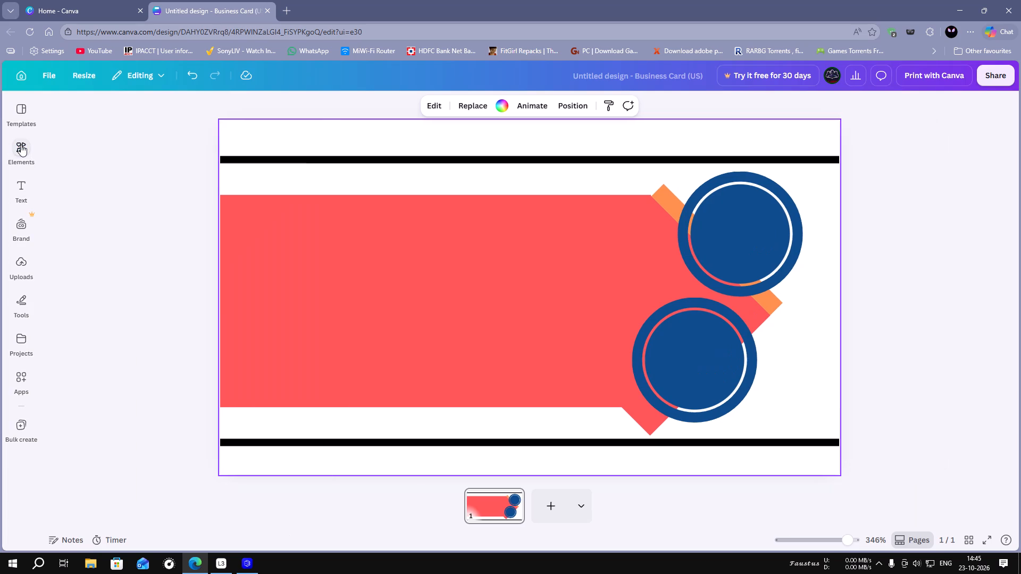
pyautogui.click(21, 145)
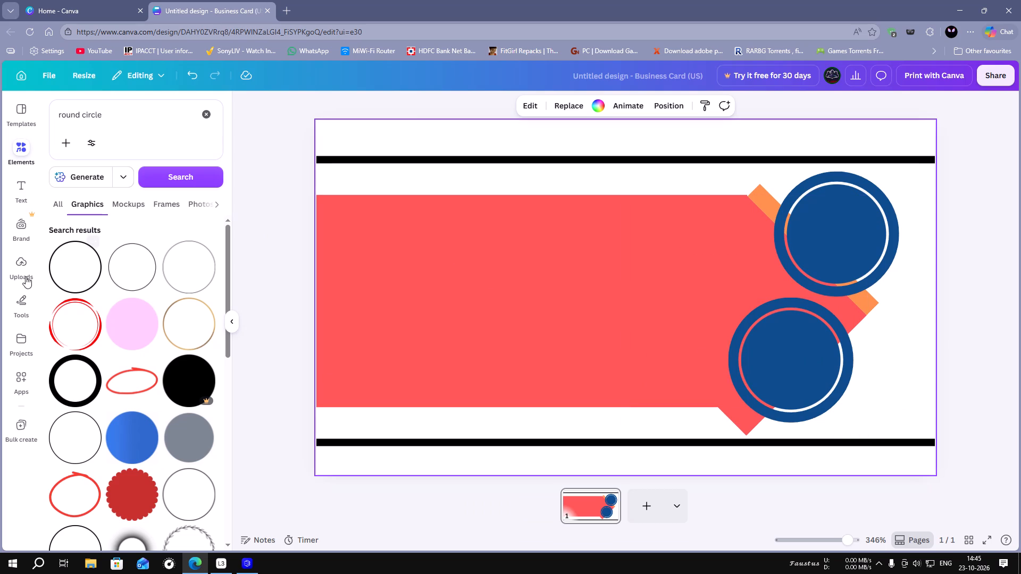
# Add a blue diamond shape beside the lower circle, overlapping the card's right edge just above the bottom black line.
pyautogui.click(25, 302)
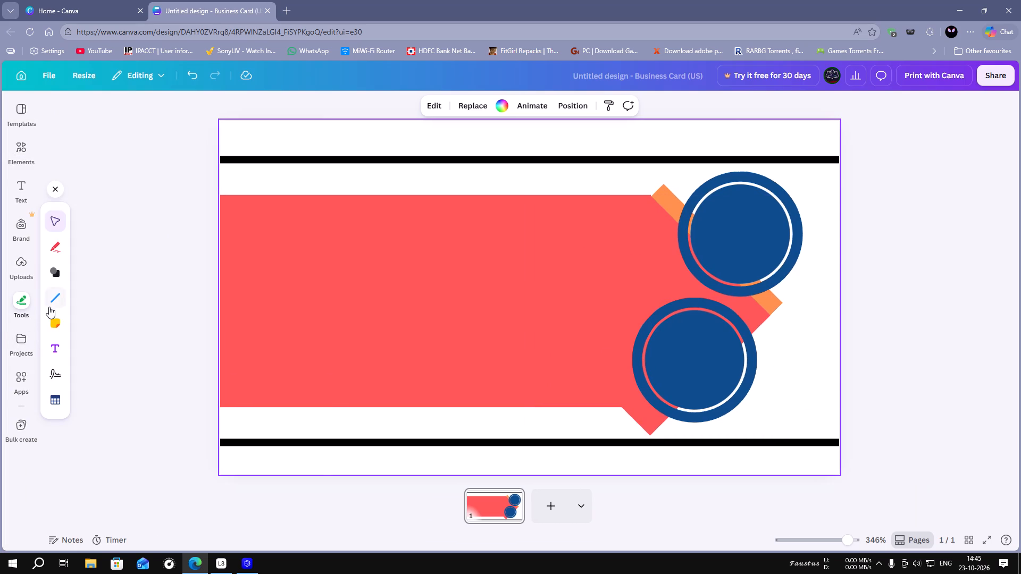
pyautogui.click(53, 268)
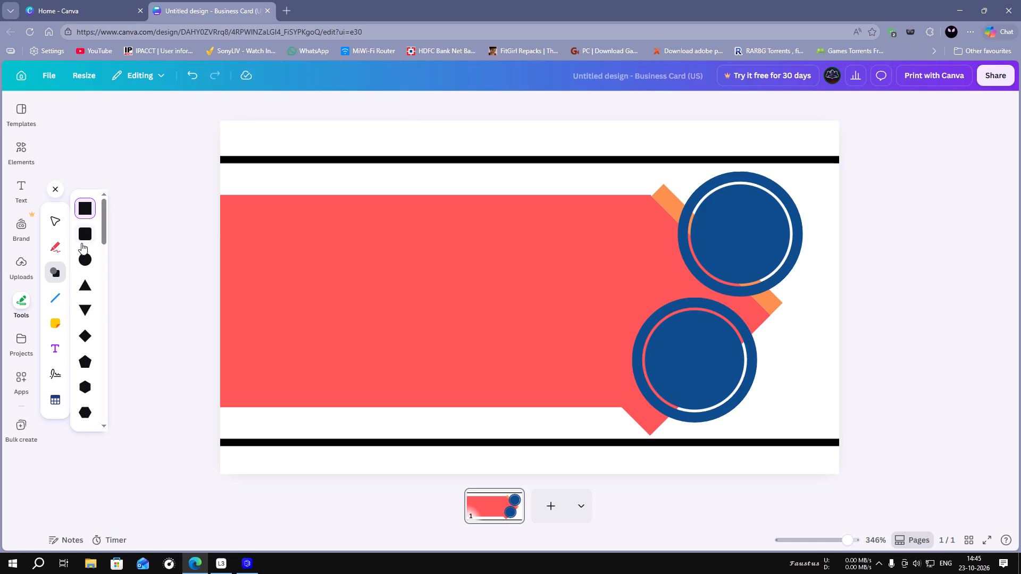
pyautogui.click(83, 336)
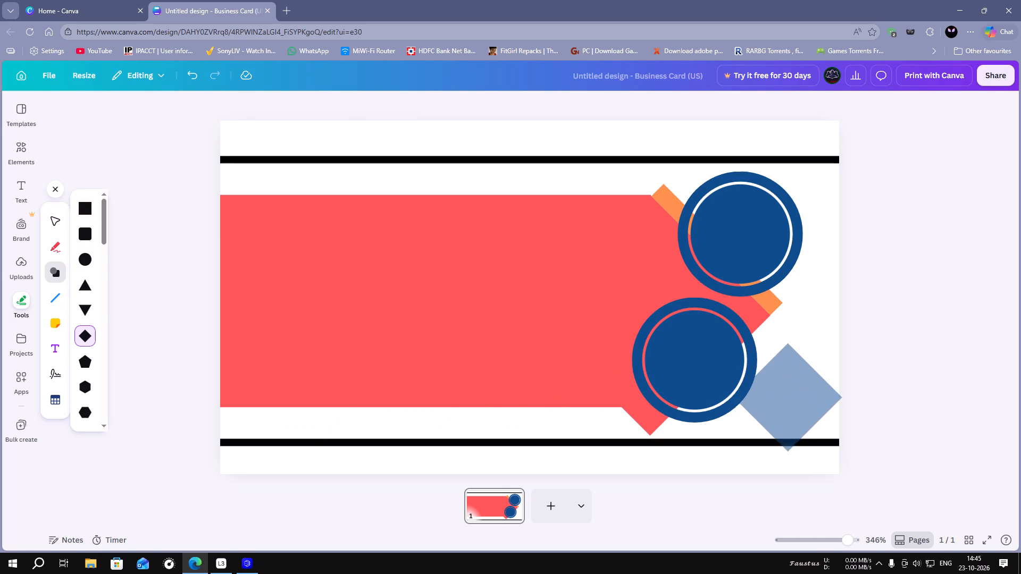
pyautogui.click(741, 333)
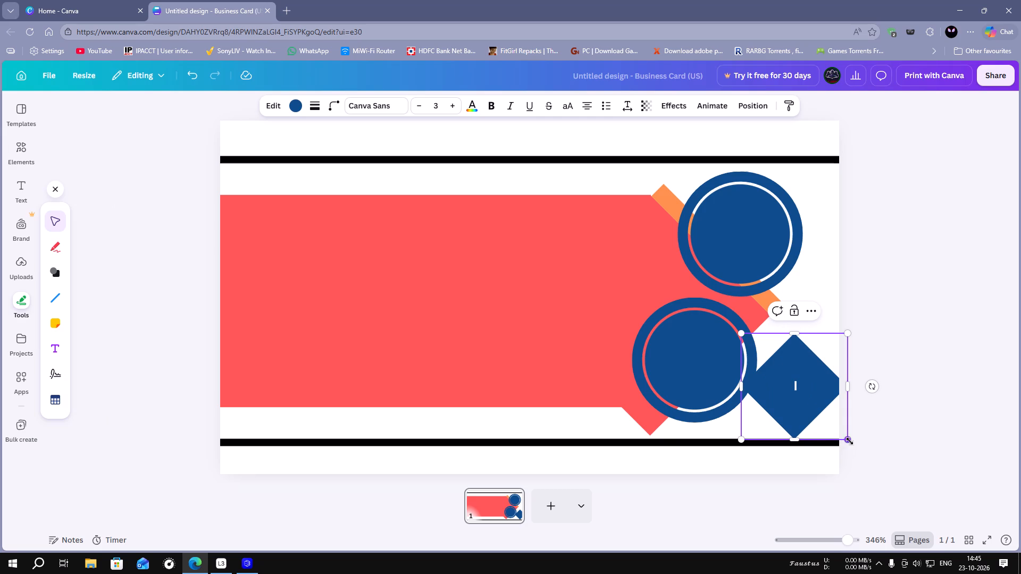
pyautogui.moveTo(850, 441); pyautogui.dragTo(863, 429)
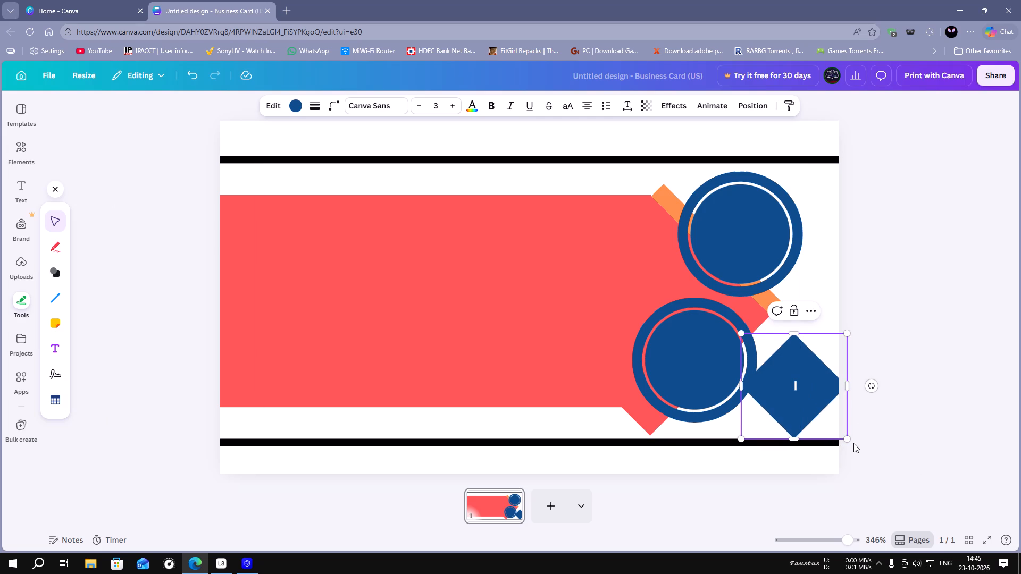
# Enlarge the blue diamond to about 0.9 in and rotate it nearly upright, with its upper edge parallel to the arrowhead's slanted edge.
pyautogui.moveTo(873, 388); pyautogui.dragTo(871, 365)
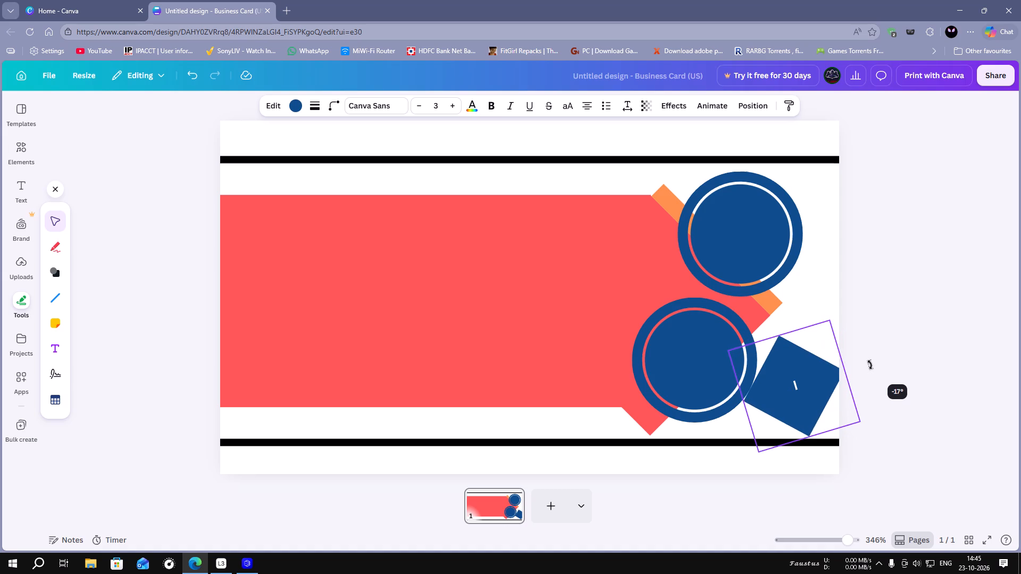
pyautogui.moveTo(871, 365); pyautogui.dragTo(873, 373)
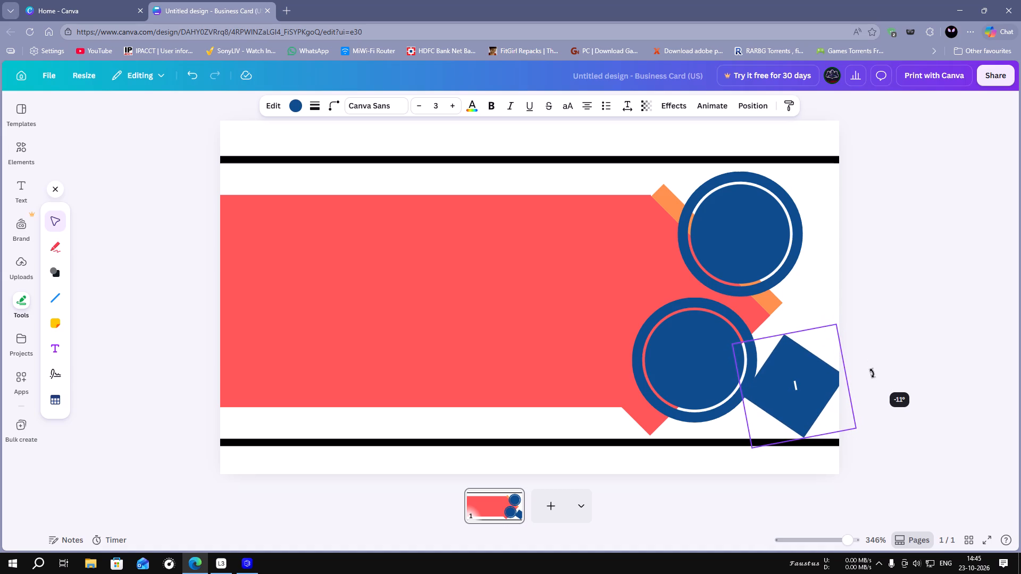
pyautogui.moveTo(873, 373); pyautogui.dragTo(873, 376)
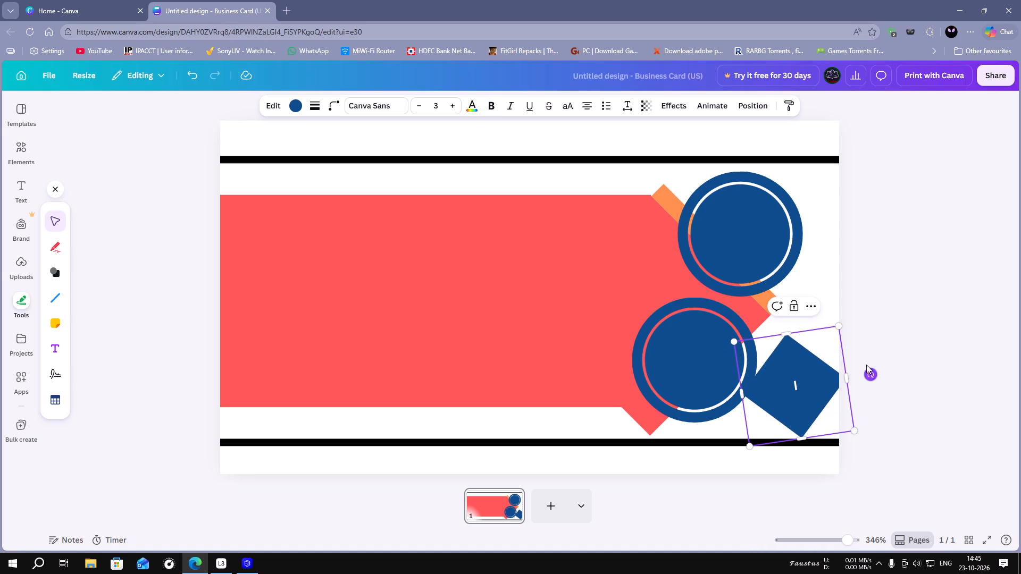
pyautogui.moveTo(836, 324); pyautogui.dragTo(893, 278)
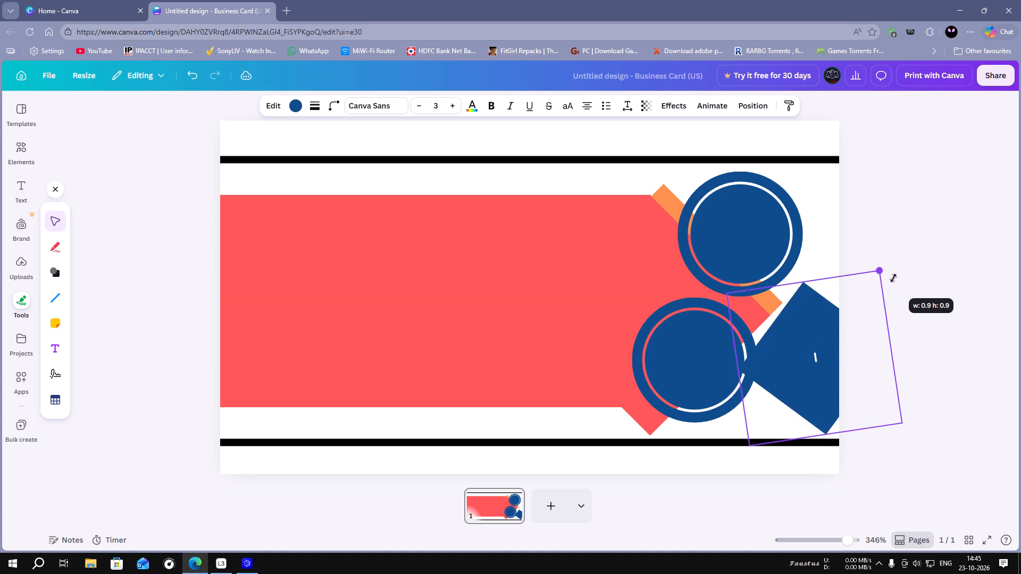
pyautogui.moveTo(893, 278); pyautogui.dragTo(900, 274)
pyautogui.click(909, 425)
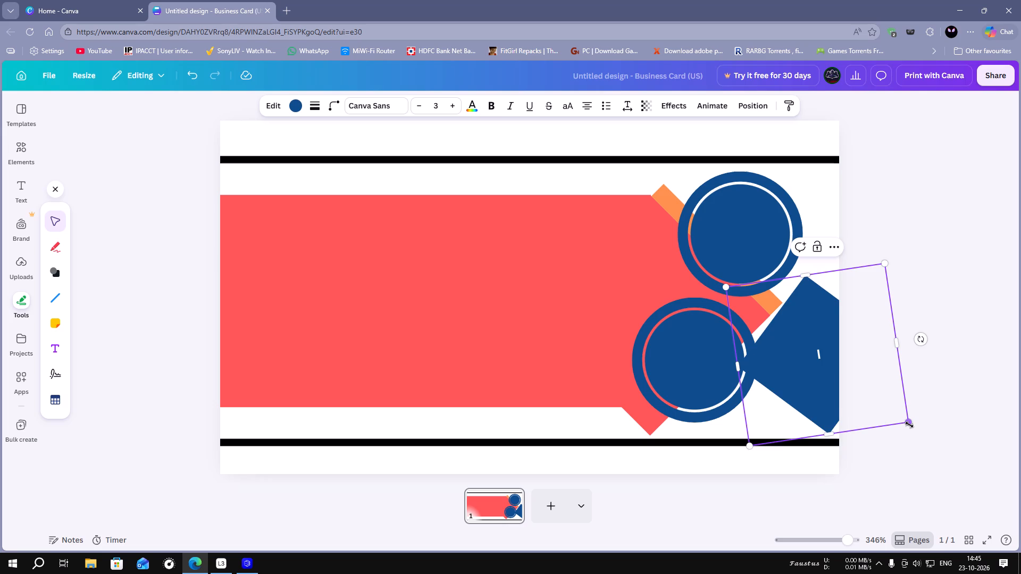
pyautogui.moveTo(930, 339); pyautogui.dragTo(931, 352)
pyautogui.click(822, 367)
pyautogui.moveTo(923, 342); pyautogui.dragTo(922, 356)
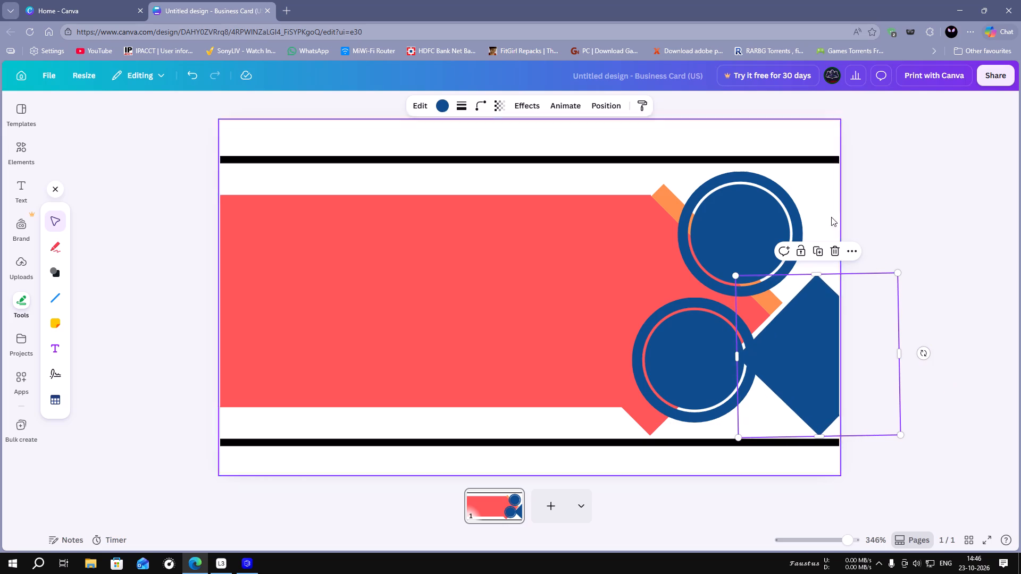
pyautogui.click(827, 193)
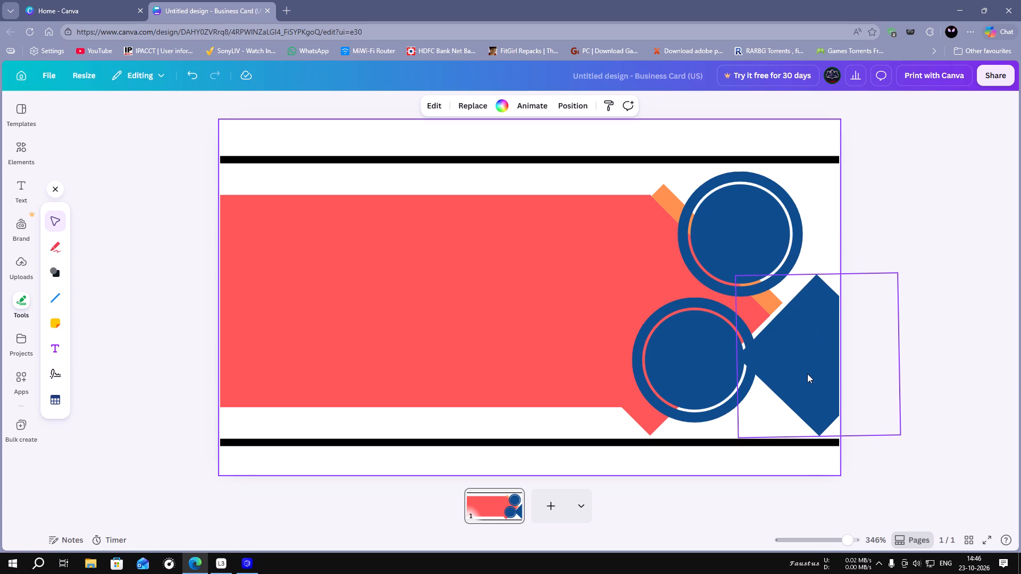
# Recolour the diamond with the default cyan-to-blue gradient after trying other gradient fills.
pyautogui.click(802, 369)
pyautogui.click(440, 107)
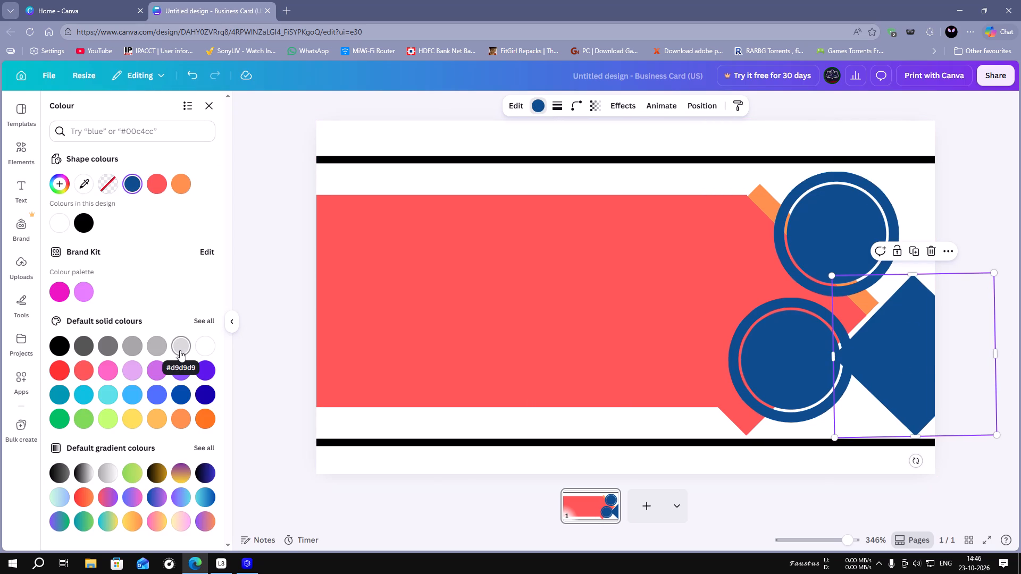
pyautogui.click(178, 480)
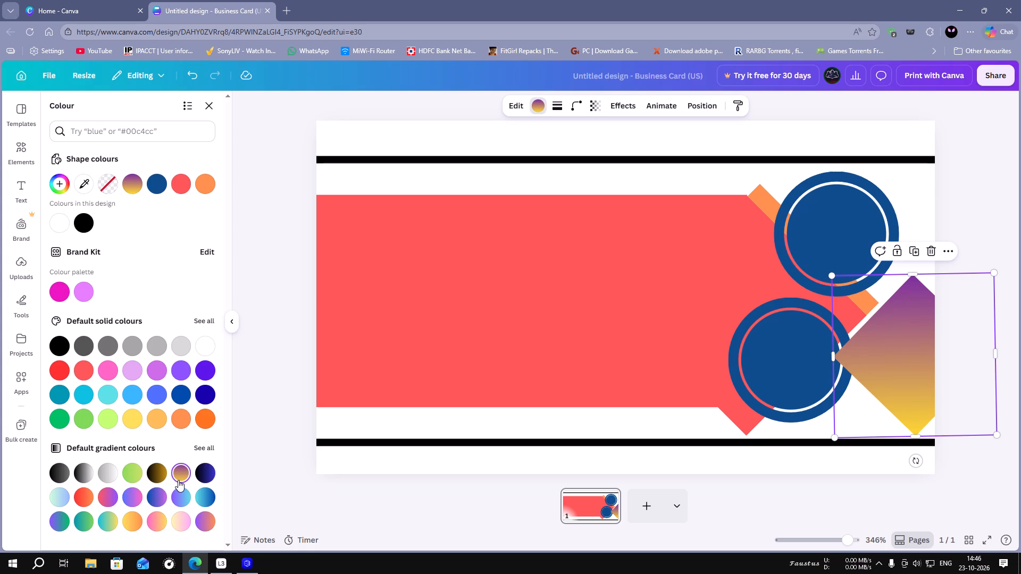
pyautogui.click(199, 477)
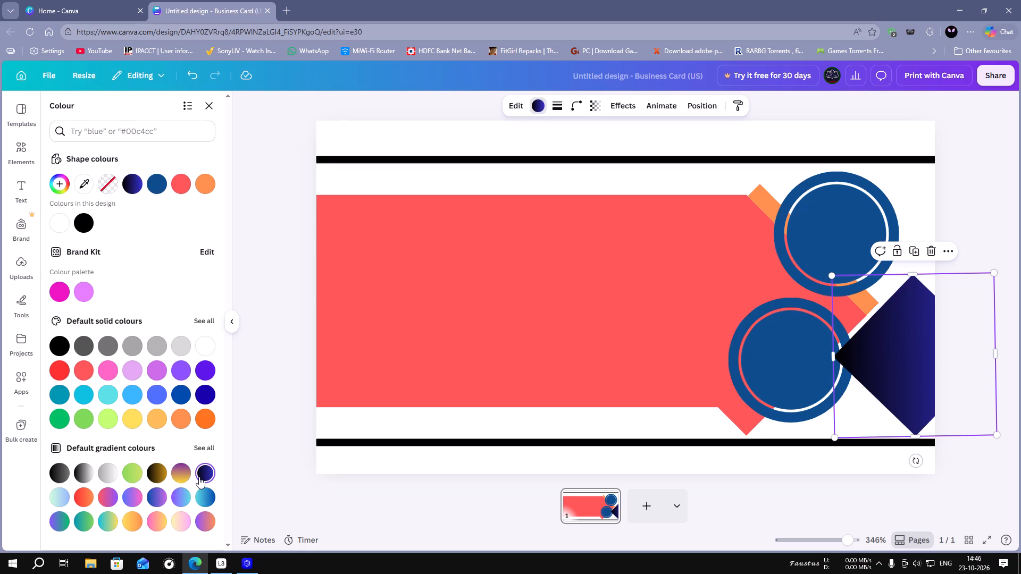
pyautogui.click(181, 497)
pyautogui.click(178, 519)
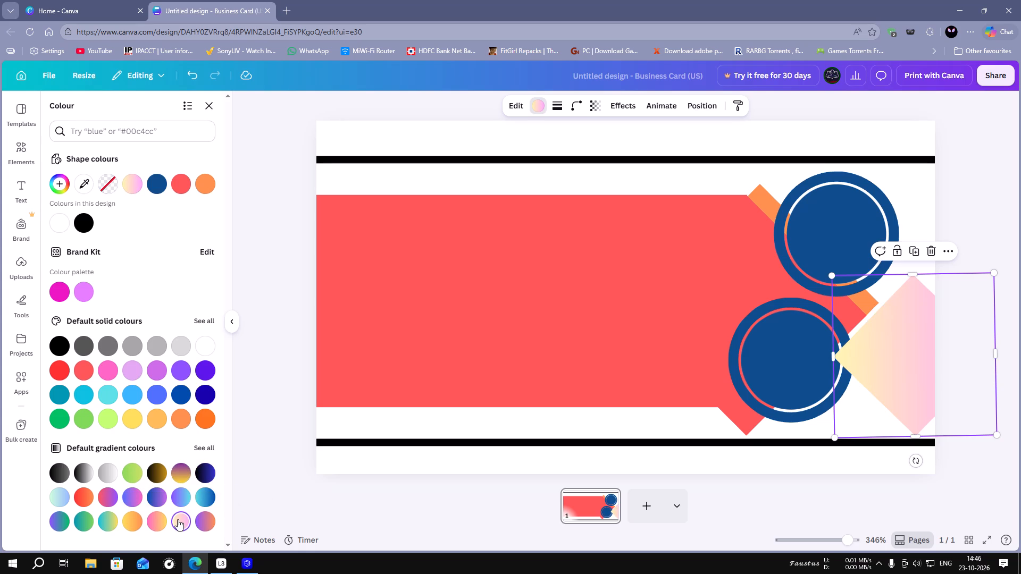
pyautogui.click(206, 525)
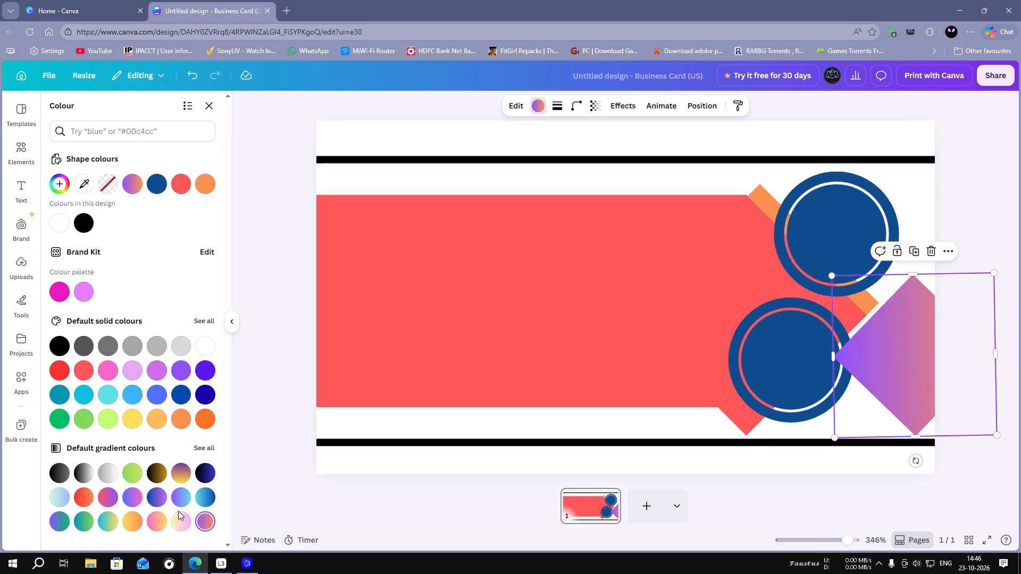
pyautogui.click(203, 494)
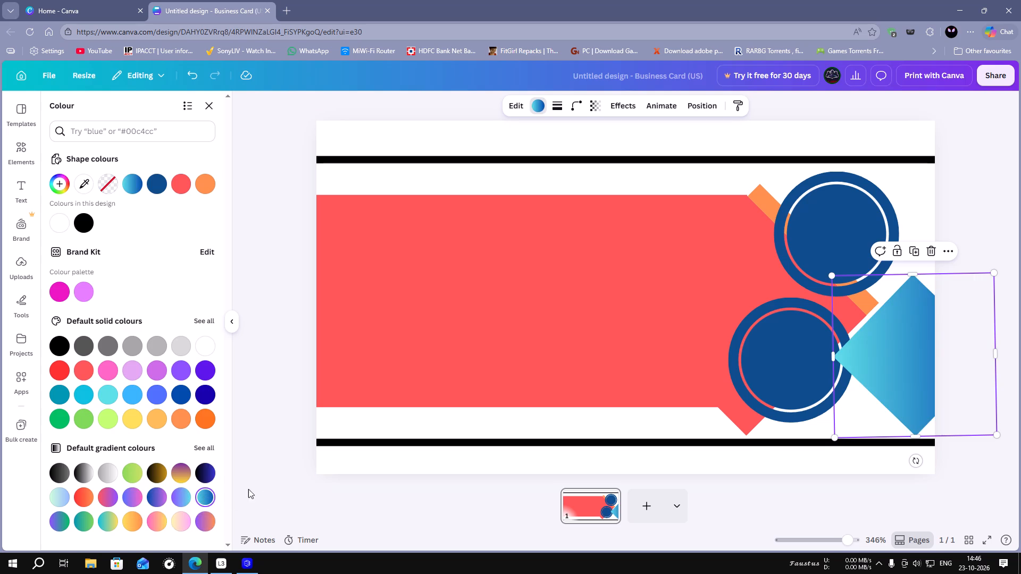
pyautogui.click(981, 214)
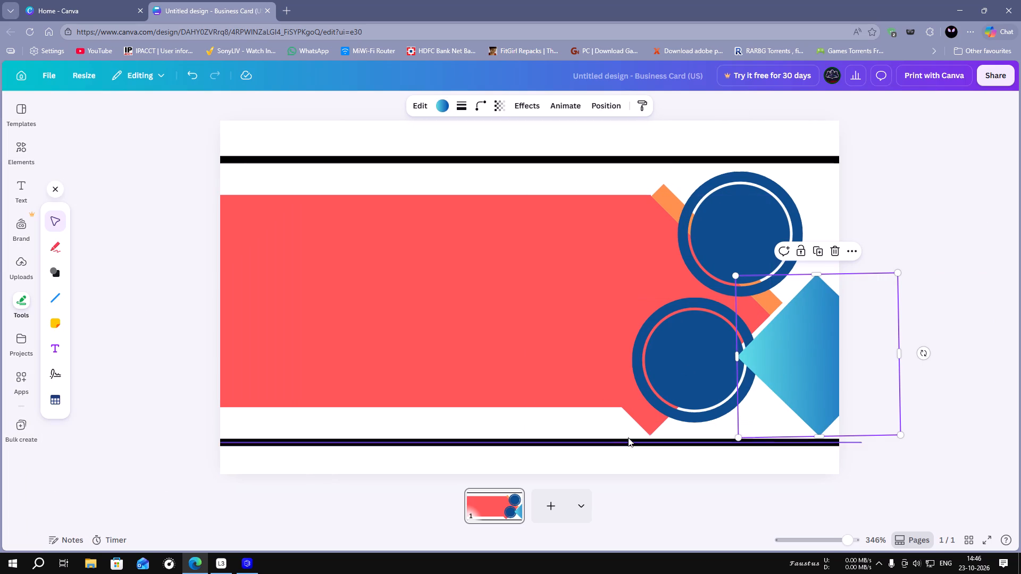
# Shift the lower blue circle left along the banner, at the same height, so it clears the gradient diamond's tip.
pyautogui.click(583, 425)
pyautogui.click(684, 361)
pyautogui.moveTo(699, 367); pyautogui.dragTo(680, 361)
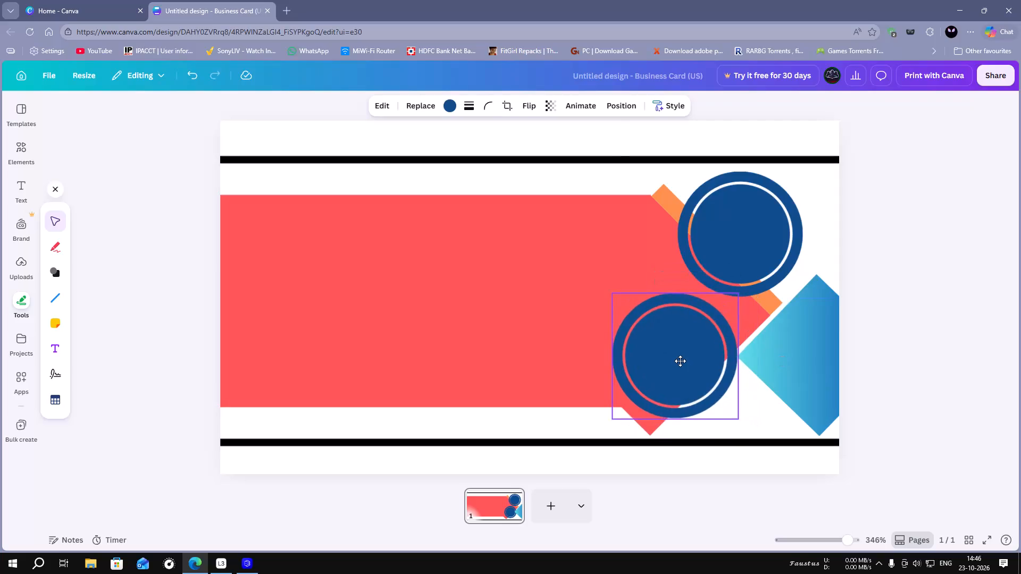
pyautogui.moveTo(680, 361); pyautogui.dragTo(667, 362)
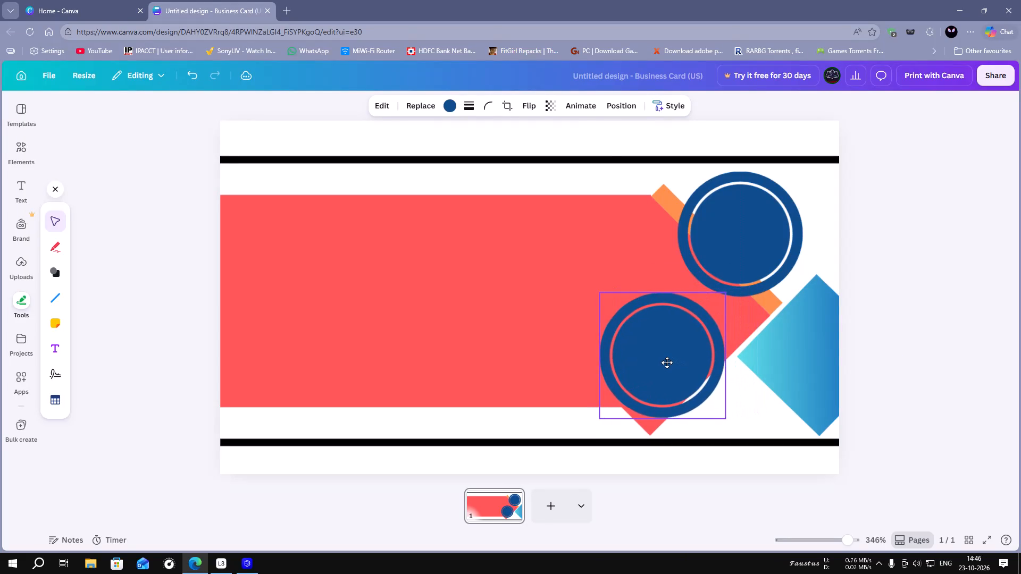
pyautogui.moveTo(667, 362); pyautogui.dragTo(677, 367)
pyautogui.click(833, 211)
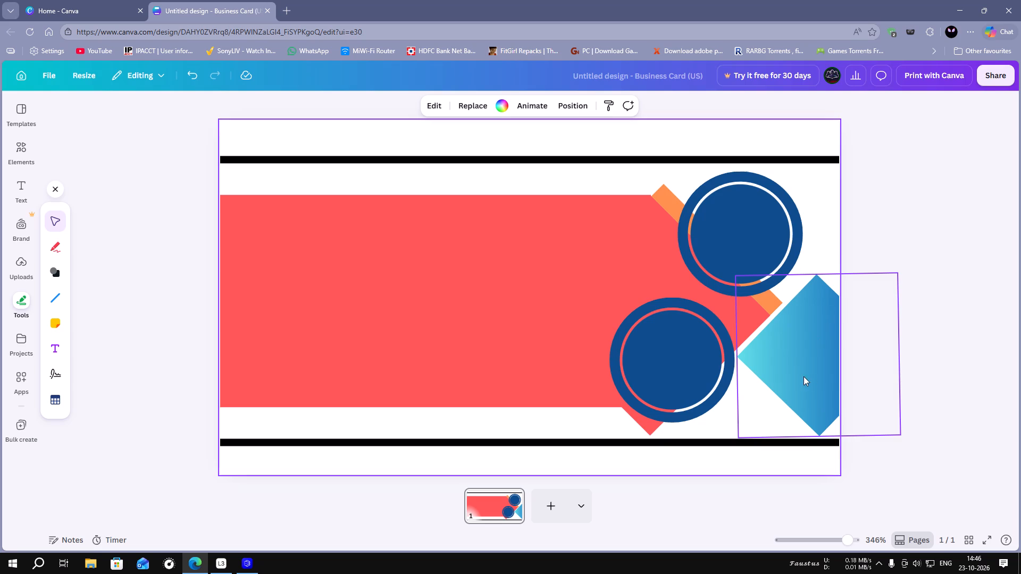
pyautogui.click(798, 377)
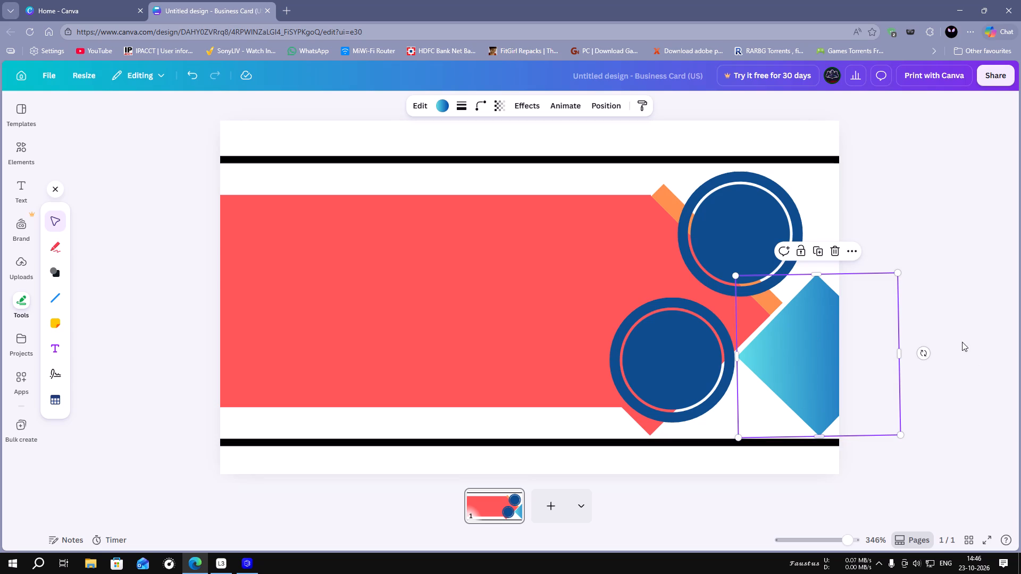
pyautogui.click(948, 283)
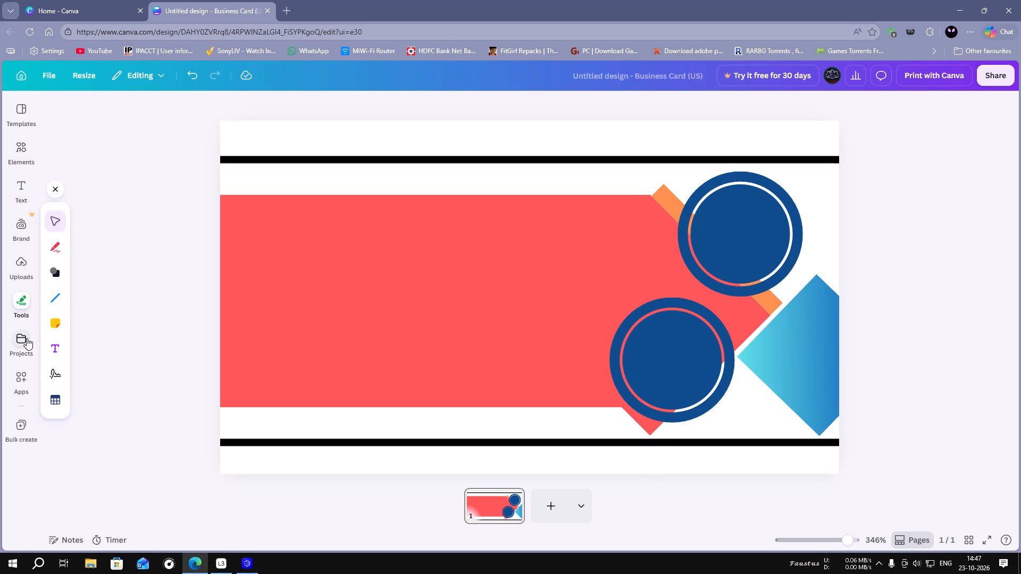
# Search the elements library for "car accessorias".
pyautogui.click(22, 140)
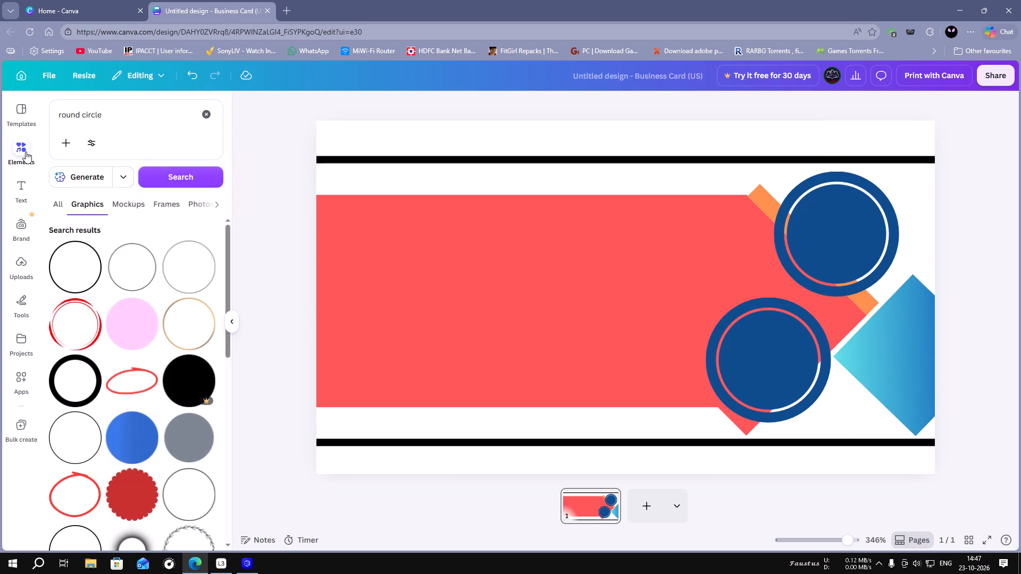
pyautogui.click(206, 113)
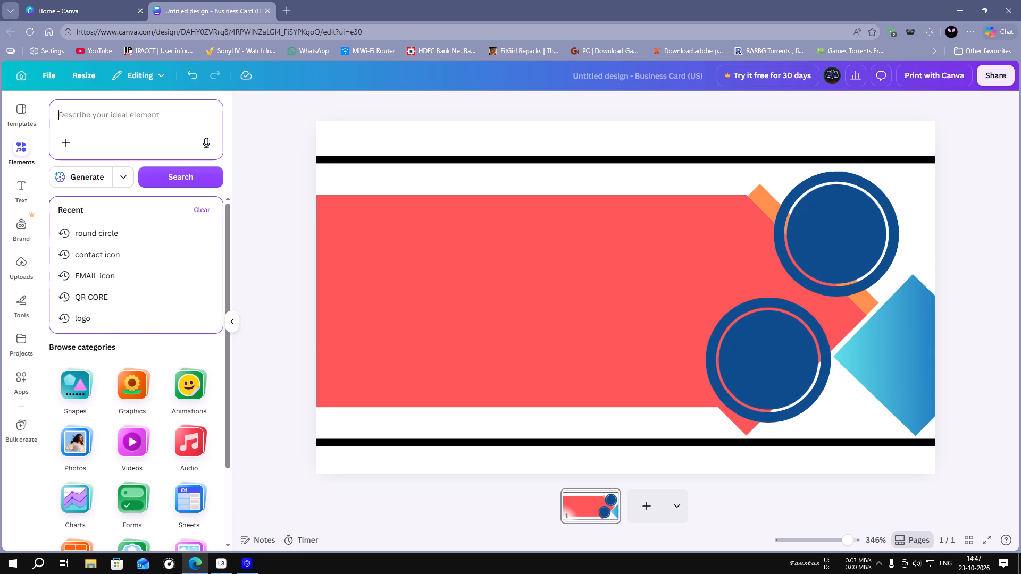
pyautogui.write('car ass')
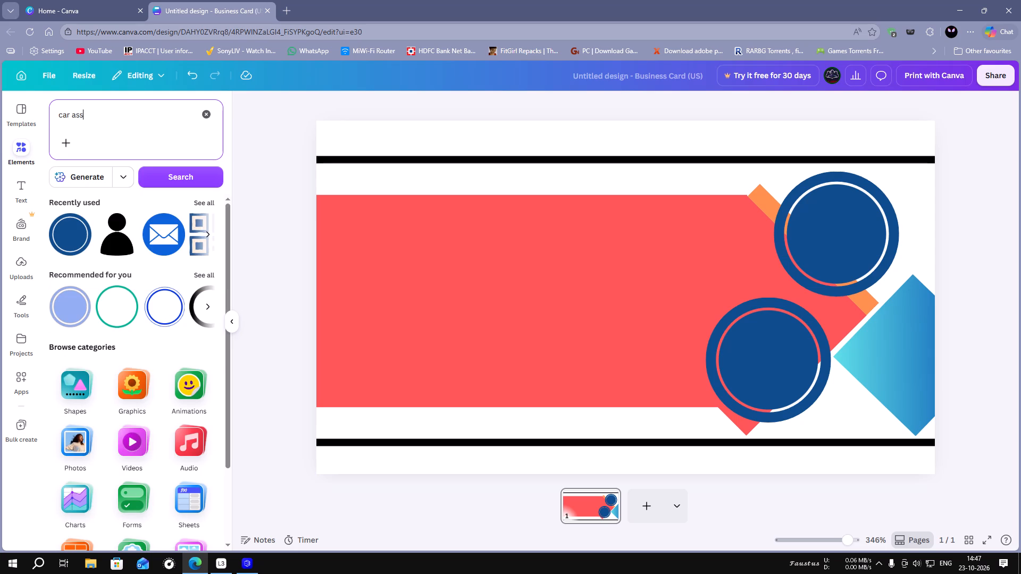
pyautogui.press('BackSpace')
pyautogui.press('BackSpace')
pyautogui.write('cc')
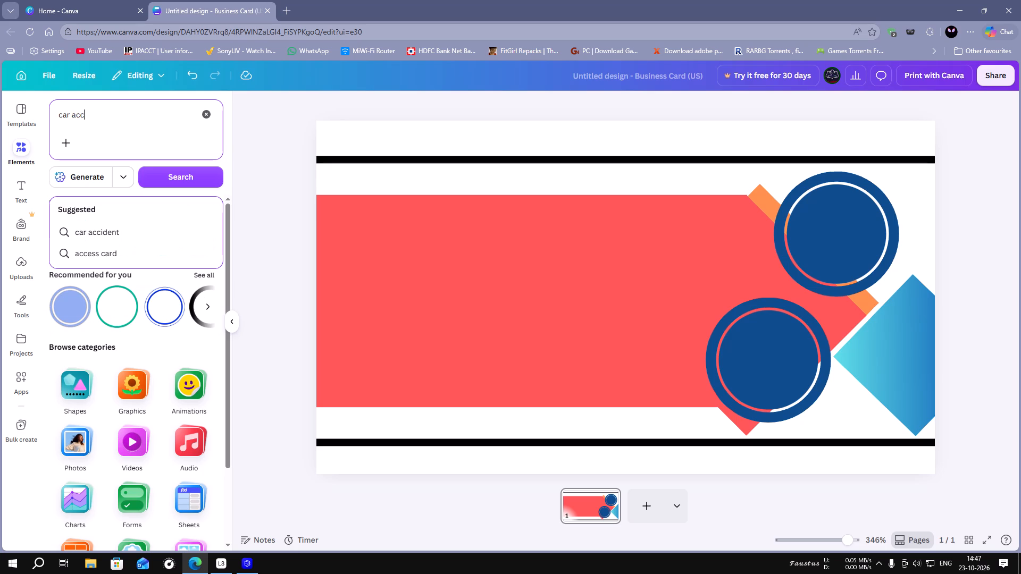
pyautogui.write('ess')
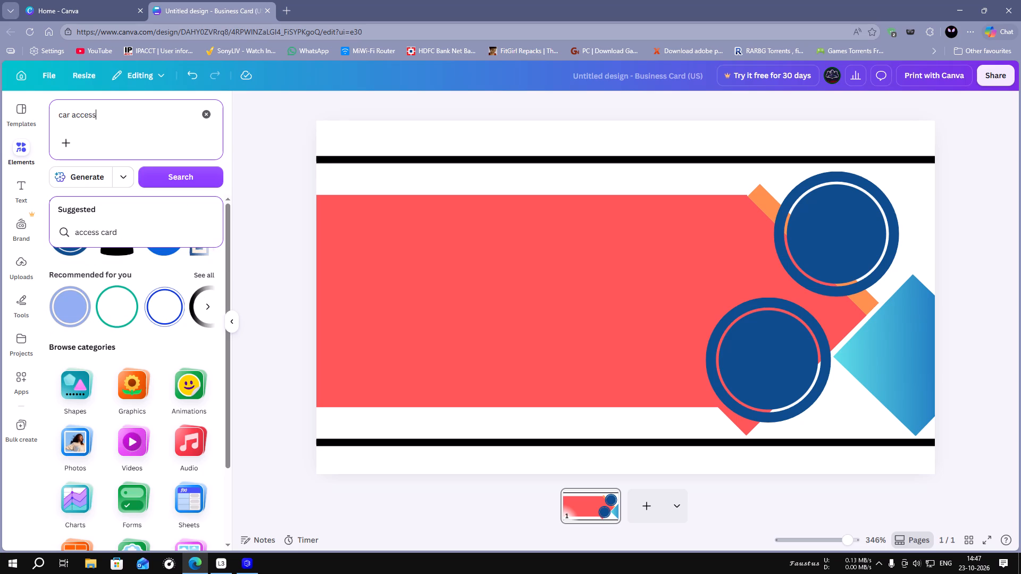
pyautogui.press('o')
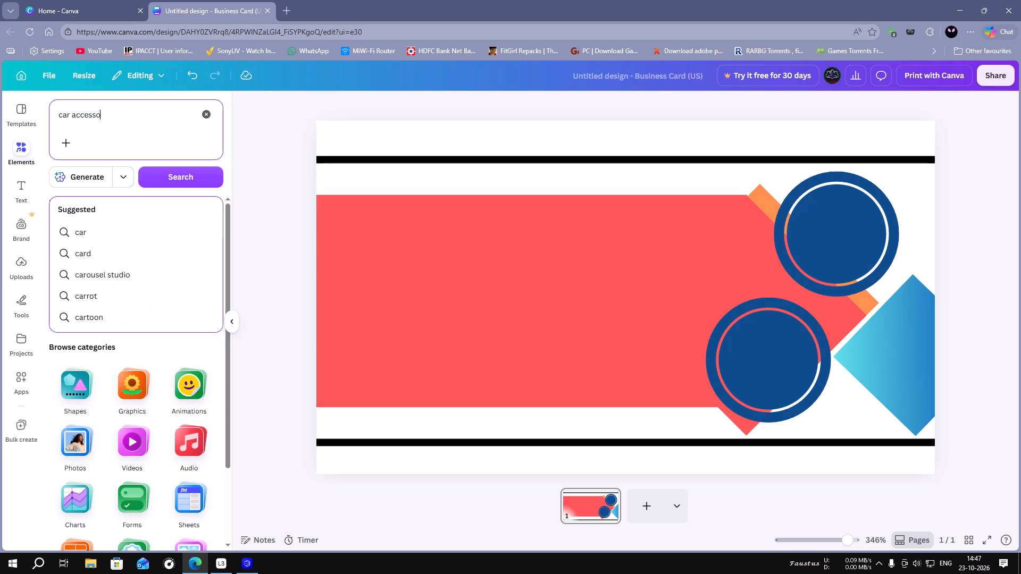
pyautogui.press('r')
pyautogui.write('ias')
pyautogui.press('Return')
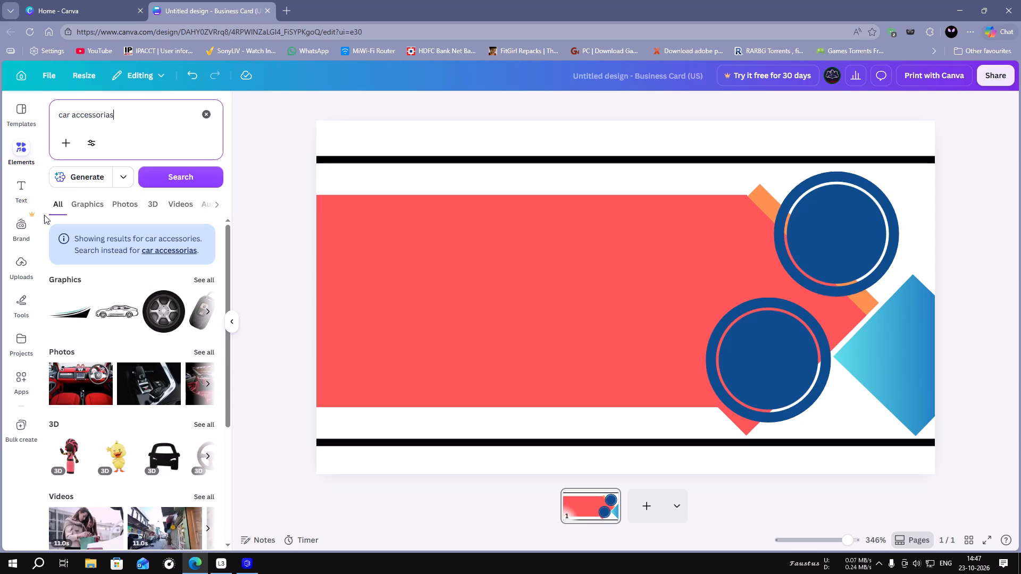
# Look through the full set of car accessories graphics for a picture suited to the blue circles.
pyautogui.click(204, 281)
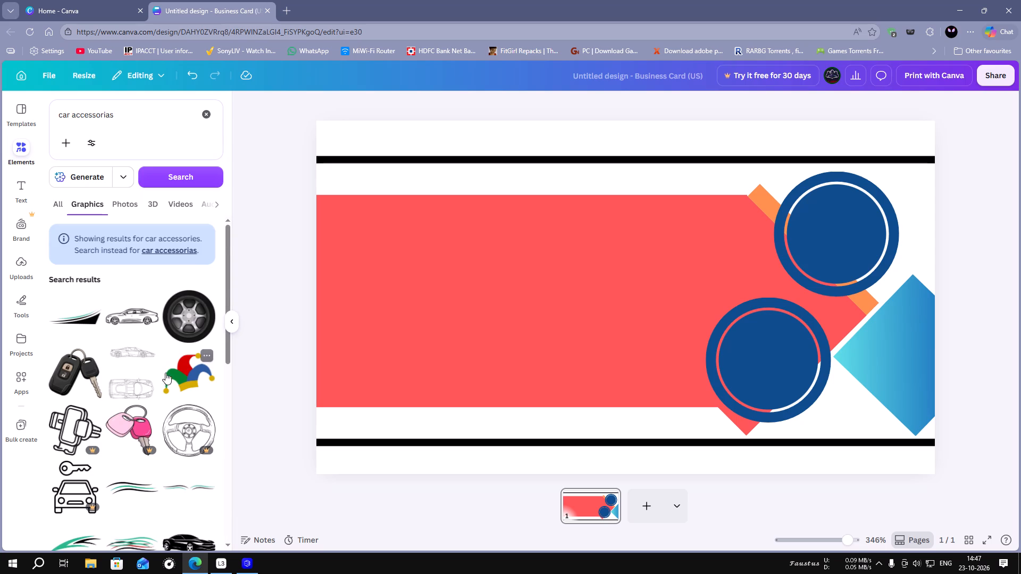
pyautogui.scroll(-5, 156, 408)
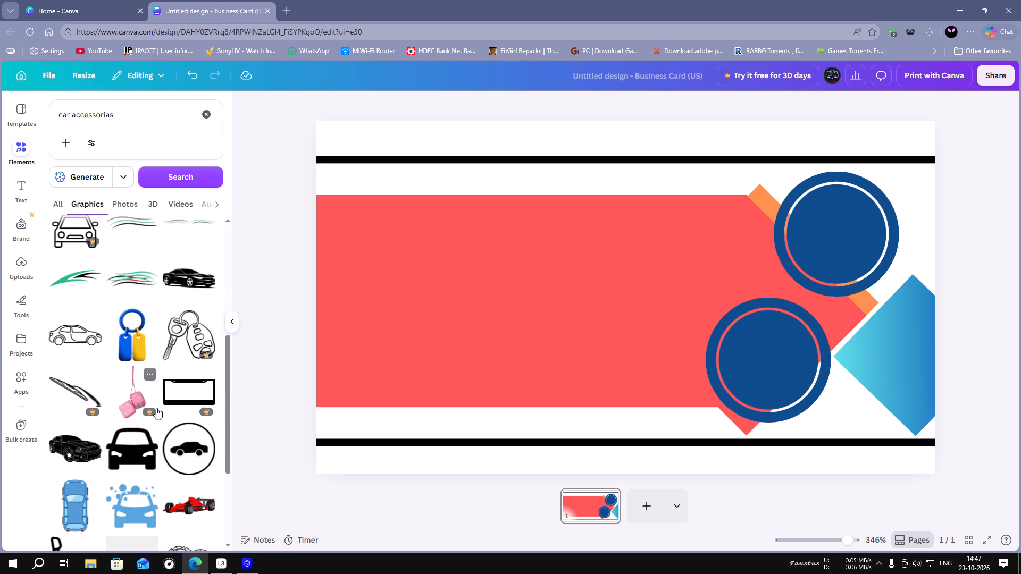
pyautogui.scroll(-5, 156, 408)
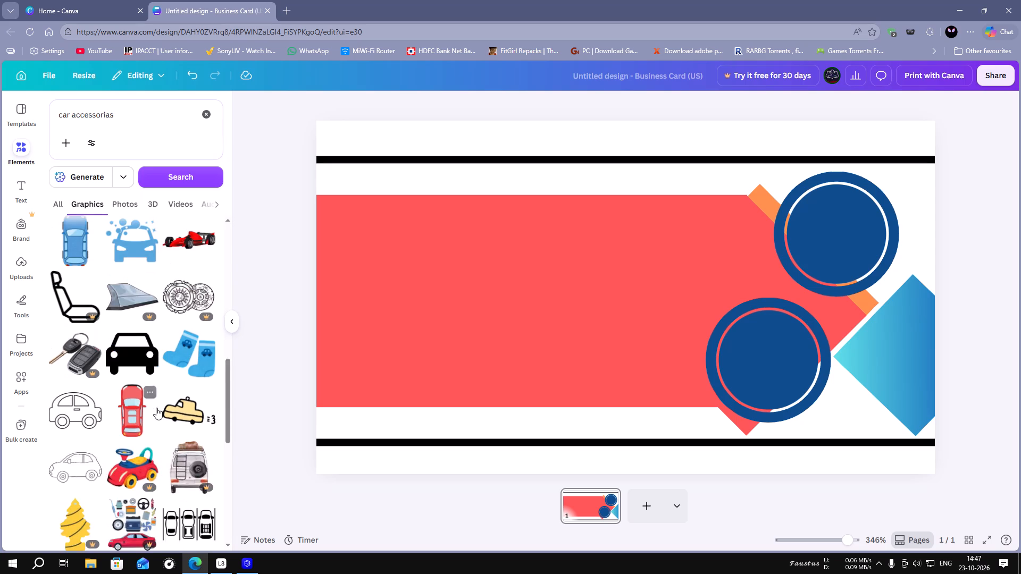
pyautogui.scroll(-8, 156, 408)
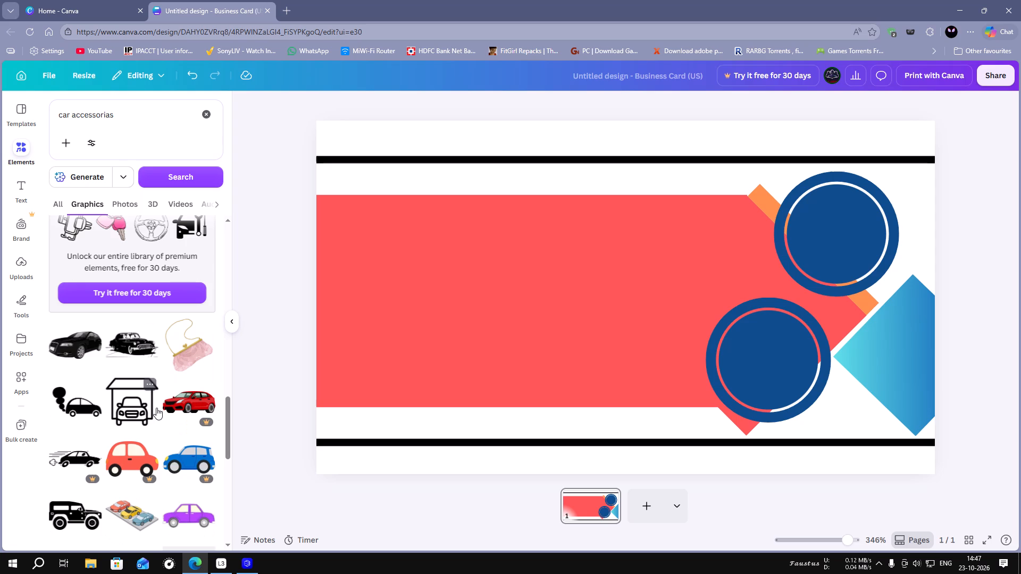
pyautogui.scroll(-4, 157, 407)
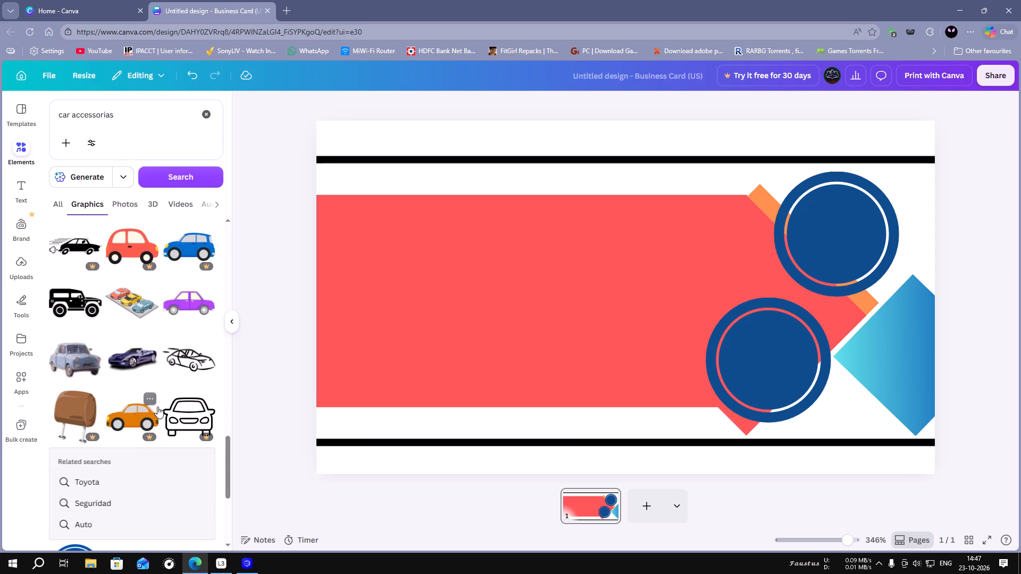
pyautogui.scroll(-7, 157, 407)
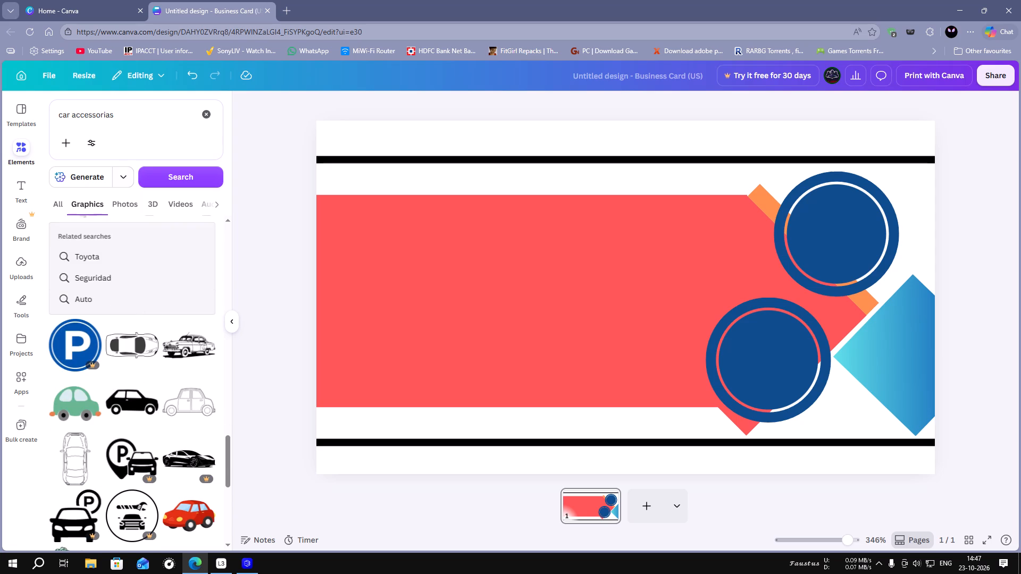
# Search the element graphics for "car set" instead.
pyautogui.click(119, 115)
pyautogui.press('BackSpace')
pyautogui.press('BackSpace')
pyautogui.press('BackSpace')
pyautogui.press('BackSpace')
pyautogui.press('BackSpace')
pyautogui.press('BackSpace')
pyautogui.press('BackSpace')
pyautogui.press('BackSpace')
pyautogui.press('BackSpace')
pyautogui.press('BackSpace')
pyautogui.press('BackSpace')
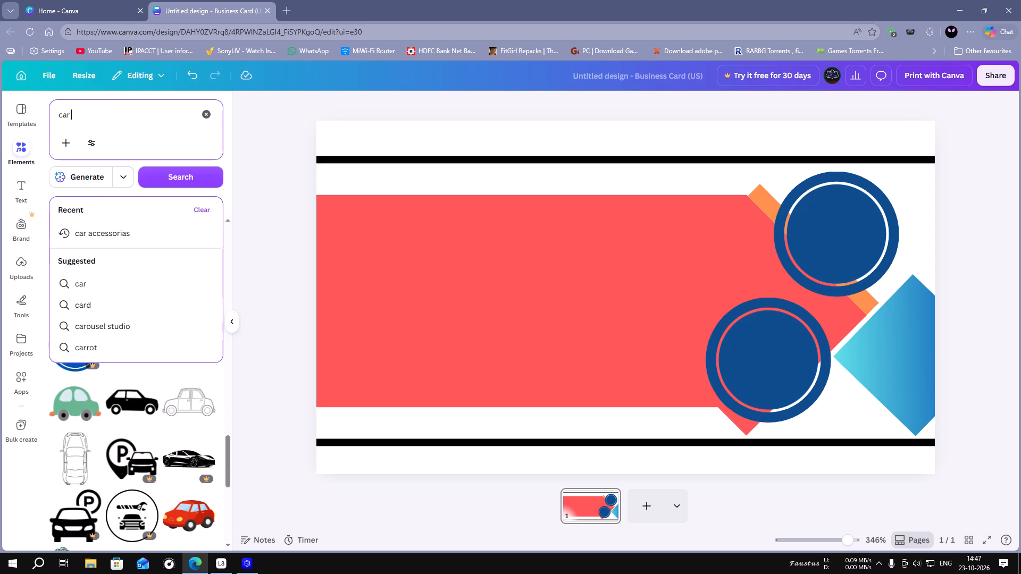
pyautogui.write('set')
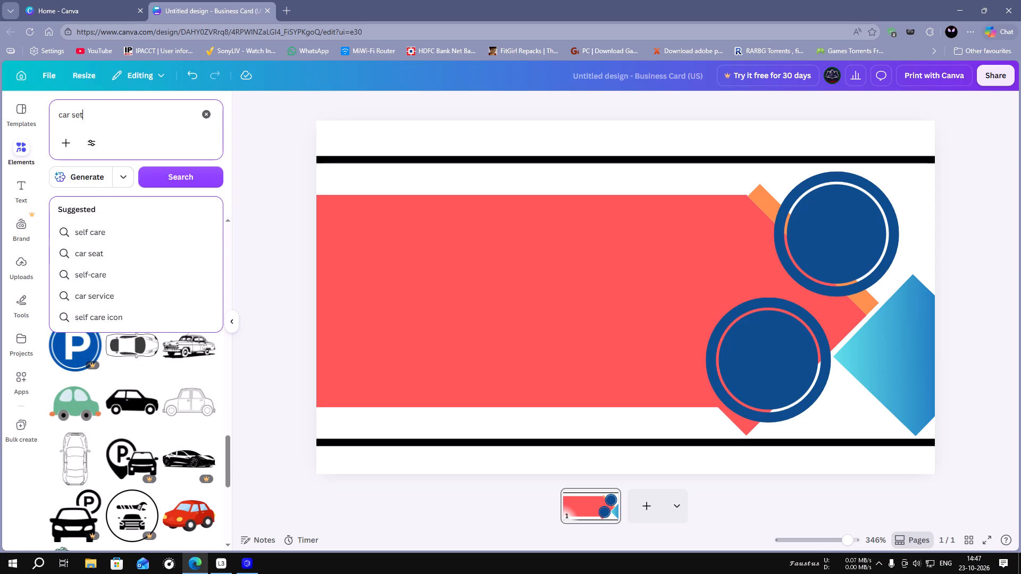
pyautogui.press('Return')
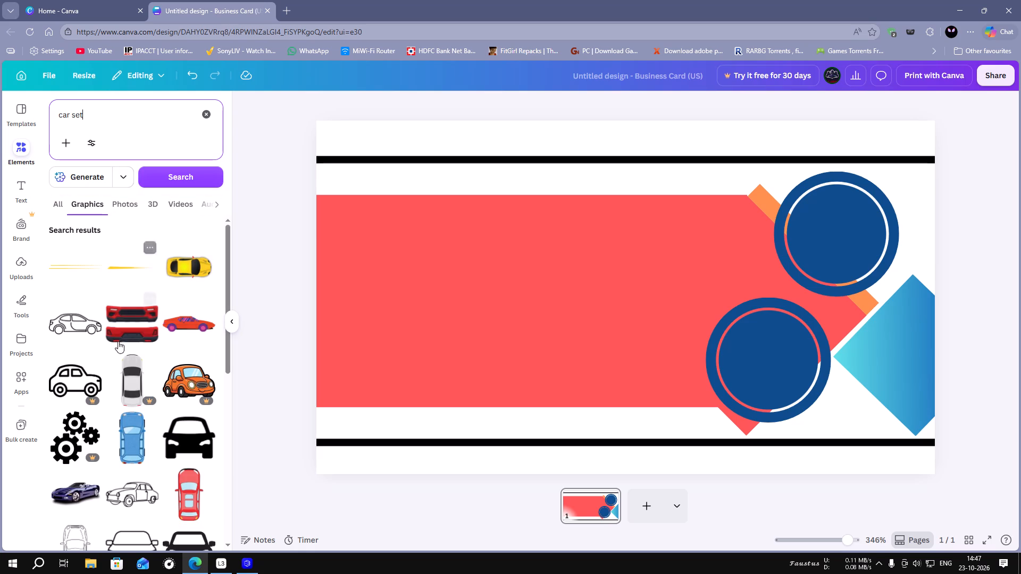
# Change the search to "car seat cover" and look through the matching graphics.
pyautogui.click(92, 121)
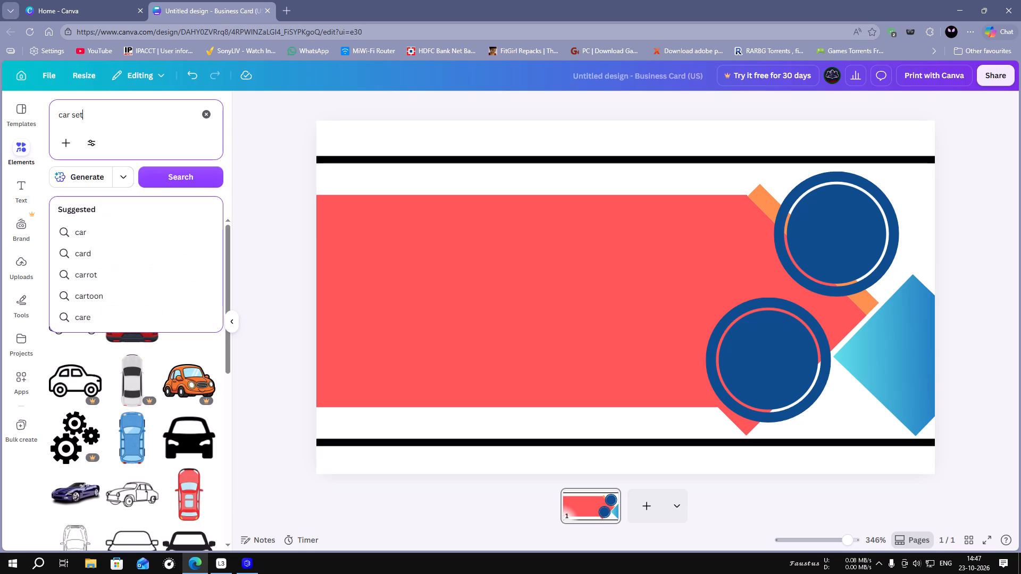
pyautogui.press('BackSpace')
pyautogui.press('BackSpace')
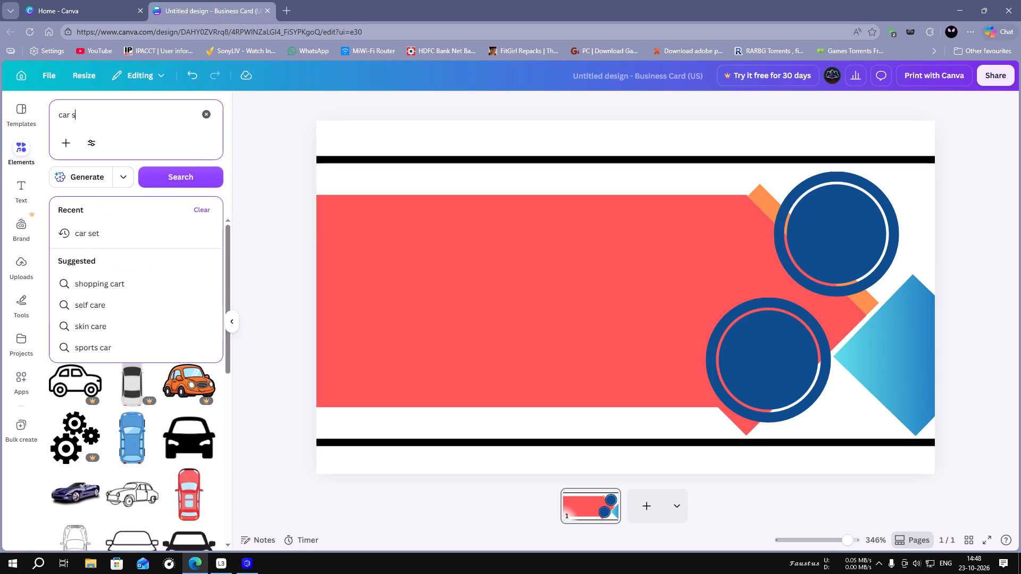
pyautogui.write('eat co')
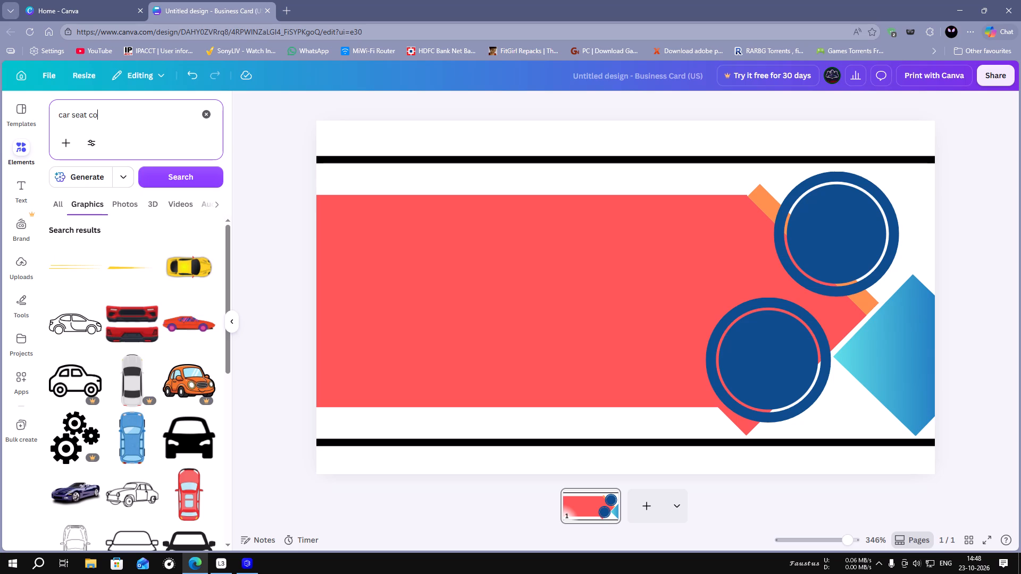
pyautogui.write('ver')
pyautogui.press('Return')
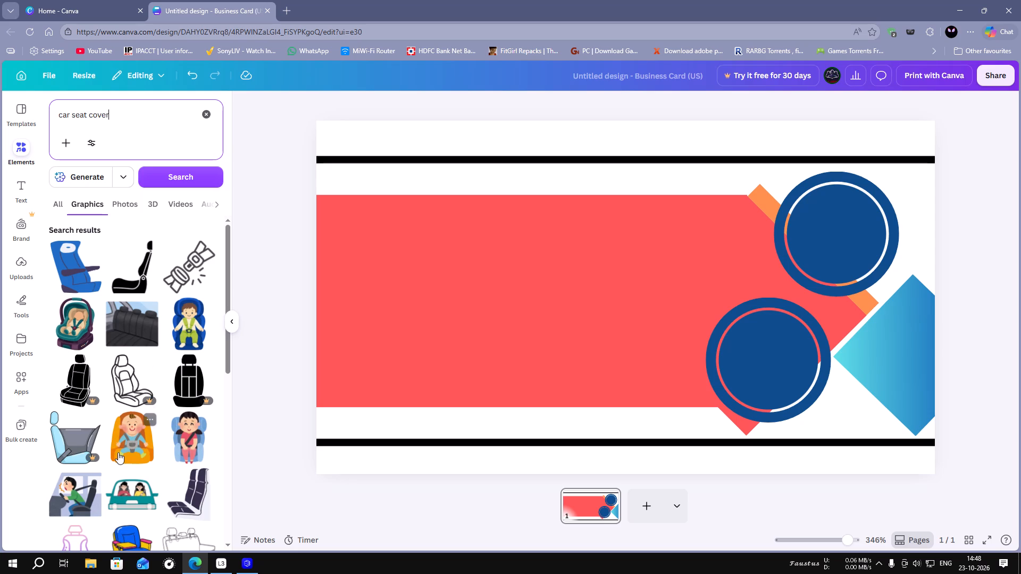
pyautogui.scroll(-1, 120, 435)
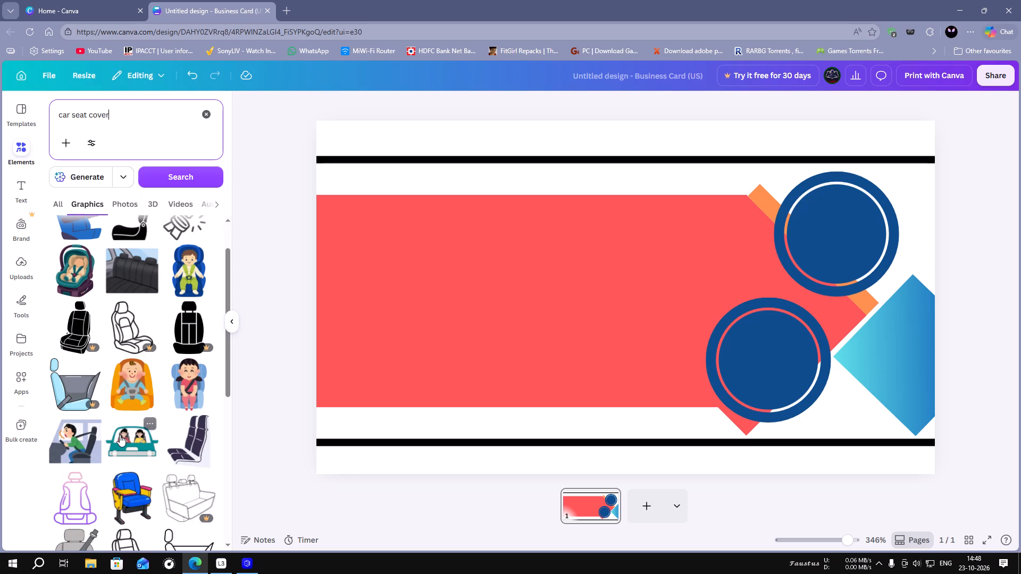
# Add the free photo of a brown leather car seat against wooden boards to the coral banner, shrunk to about half its placed size.
pyautogui.click(115, 203)
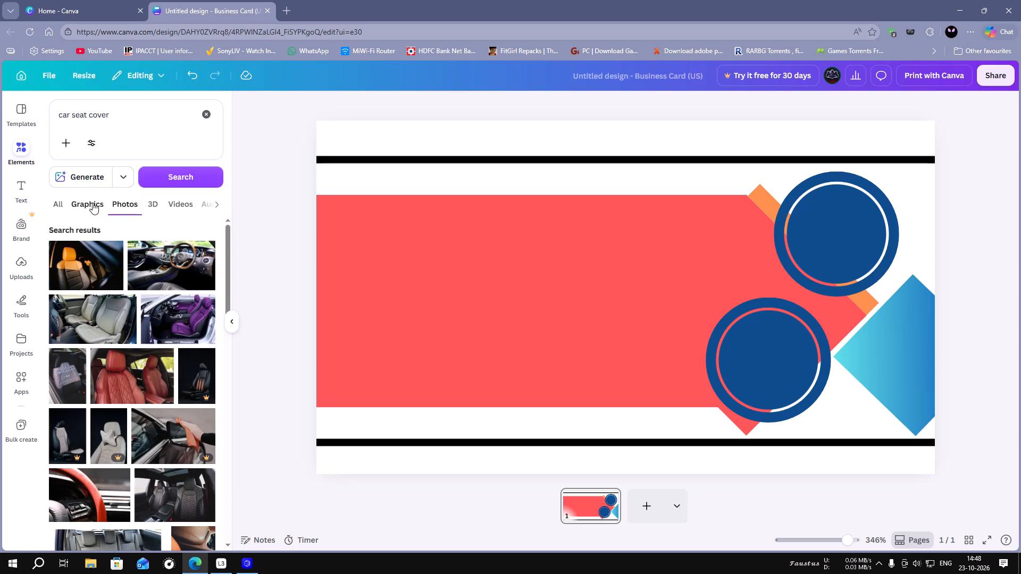
pyautogui.scroll(-6, 132, 364)
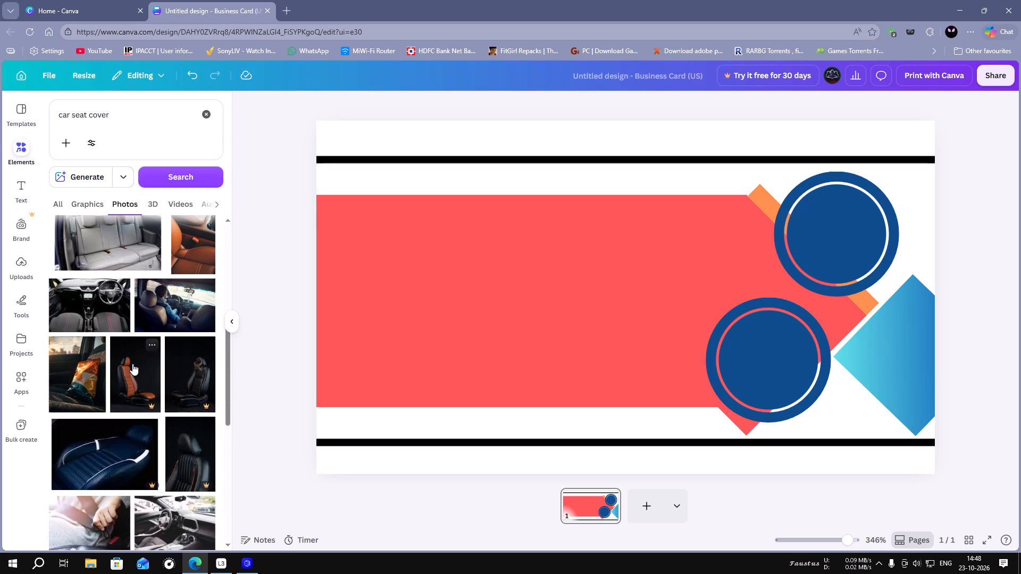
pyautogui.scroll(-2, 132, 364)
pyautogui.scroll(-3, 114, 434)
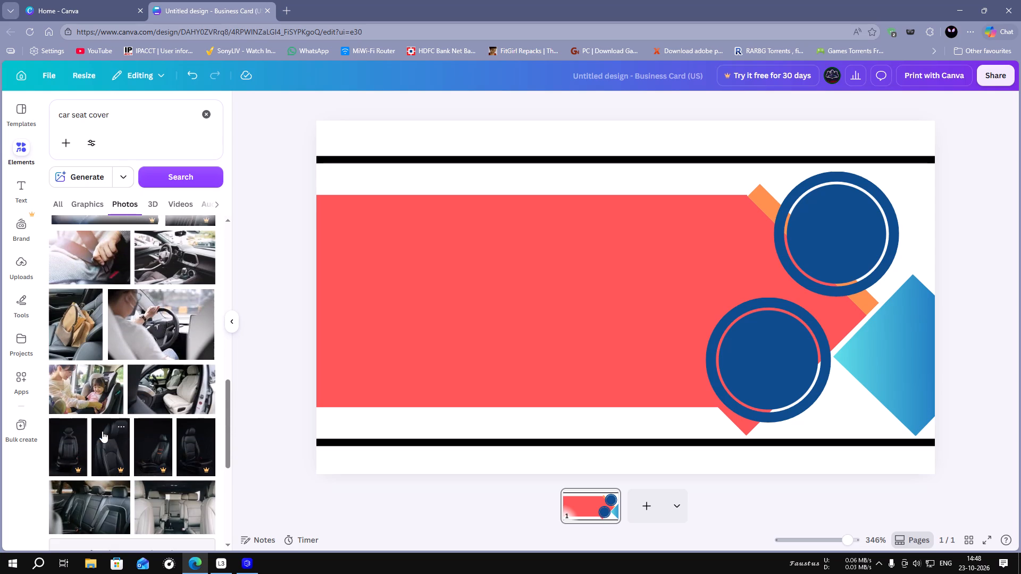
pyautogui.scroll(-1, 0, 407)
pyautogui.scroll(-7, 115, 429)
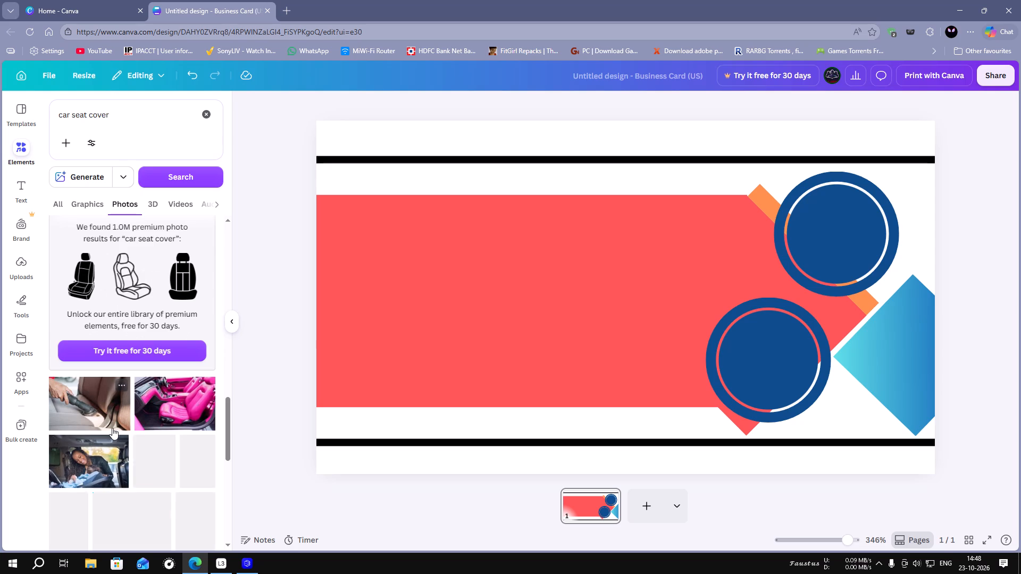
pyautogui.scroll(-1, 112, 428)
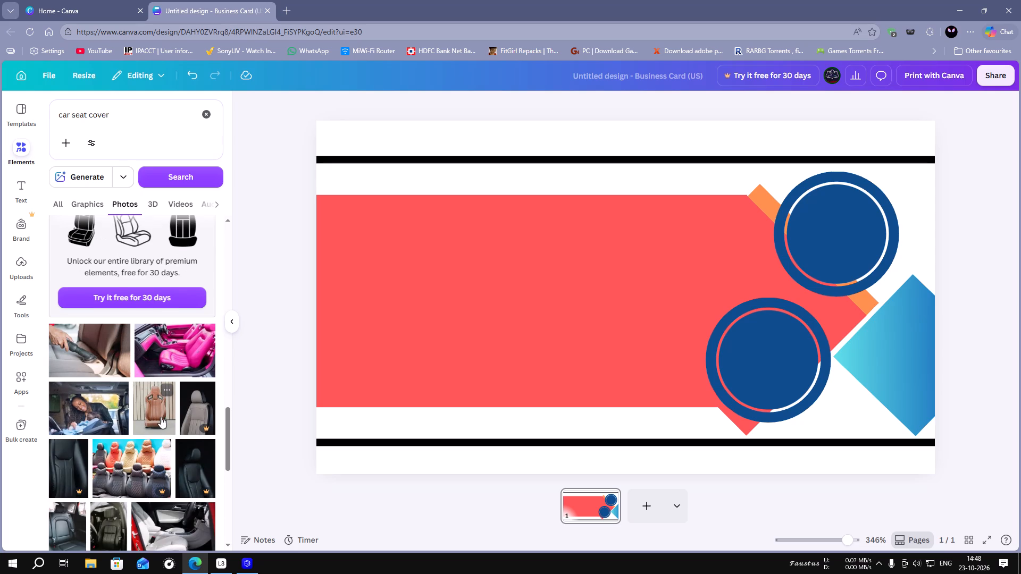
pyautogui.moveTo(156, 415); pyautogui.dragTo(199, 403)
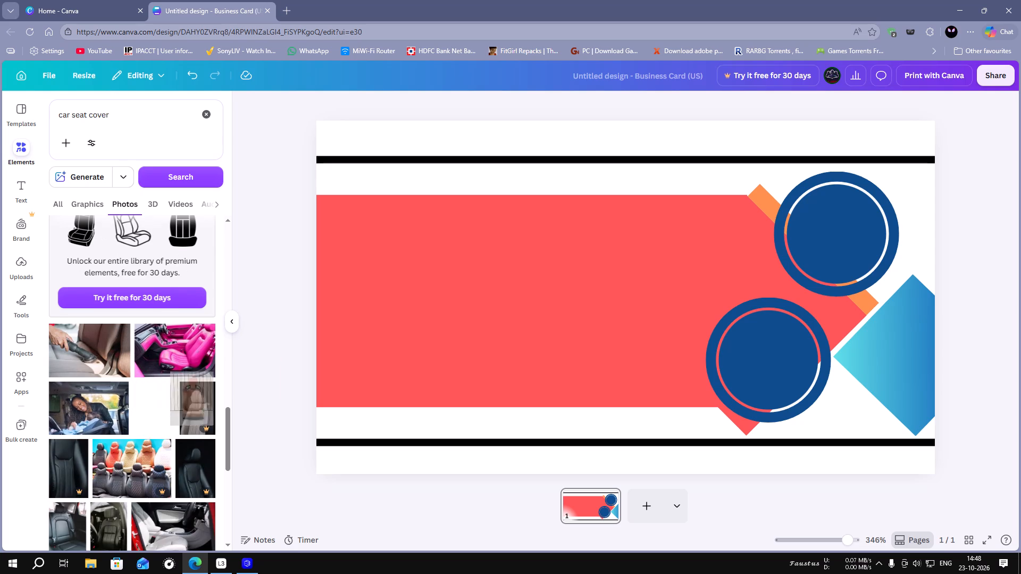
pyautogui.moveTo(199, 403); pyautogui.dragTo(415, 212)
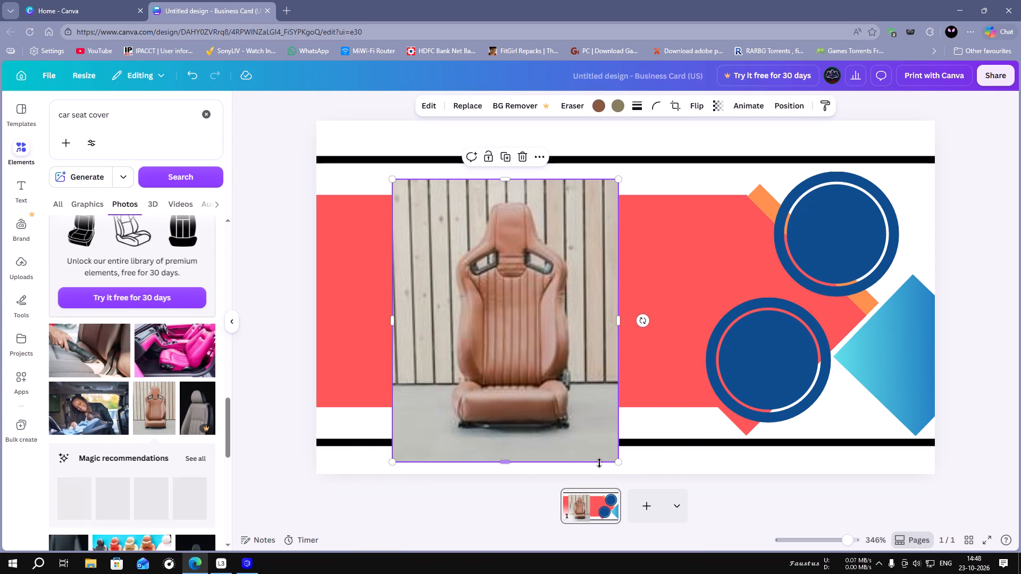
pyautogui.moveTo(616, 461); pyautogui.dragTo(564, 384)
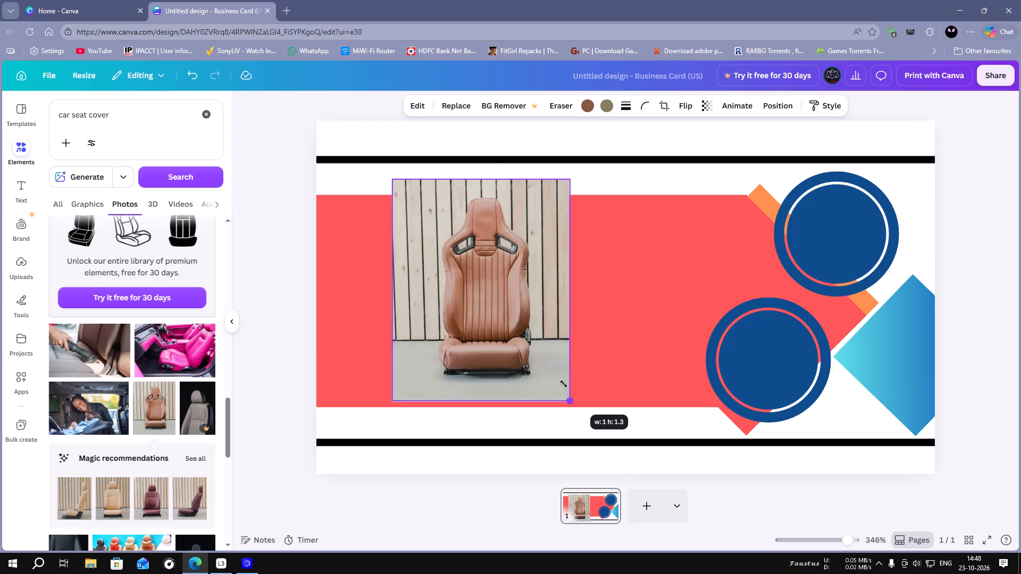
pyautogui.moveTo(564, 384); pyautogui.dragTo(503, 303)
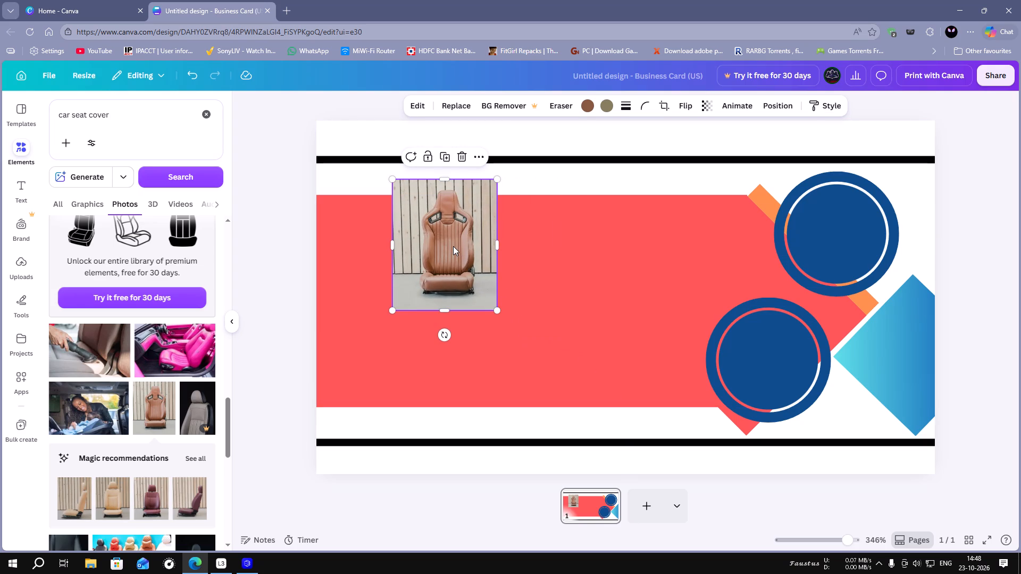
# Try the seat photo over the lower blue circle, and move it back onto the left part of the coral banner.
pyautogui.rightClick(439, 214)
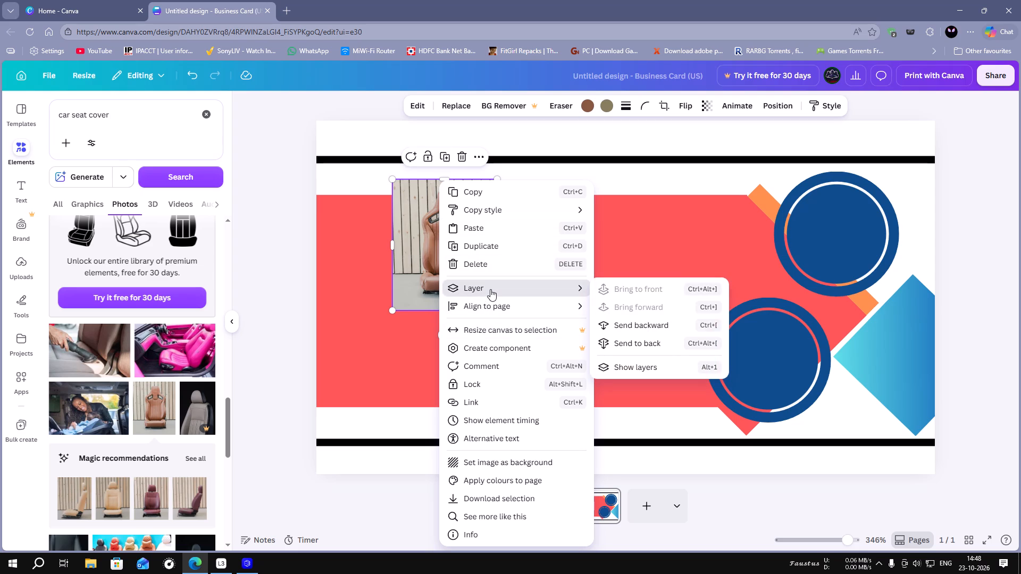
pyautogui.click(411, 240)
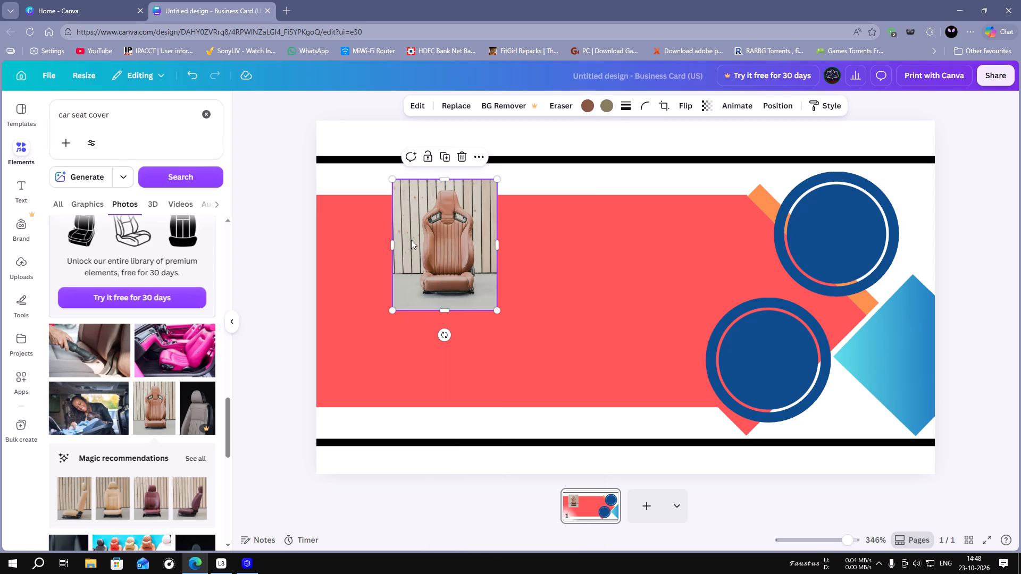
pyautogui.moveTo(419, 242); pyautogui.dragTo(748, 362)
pyautogui.moveTo(765, 368); pyautogui.dragTo(426, 273)
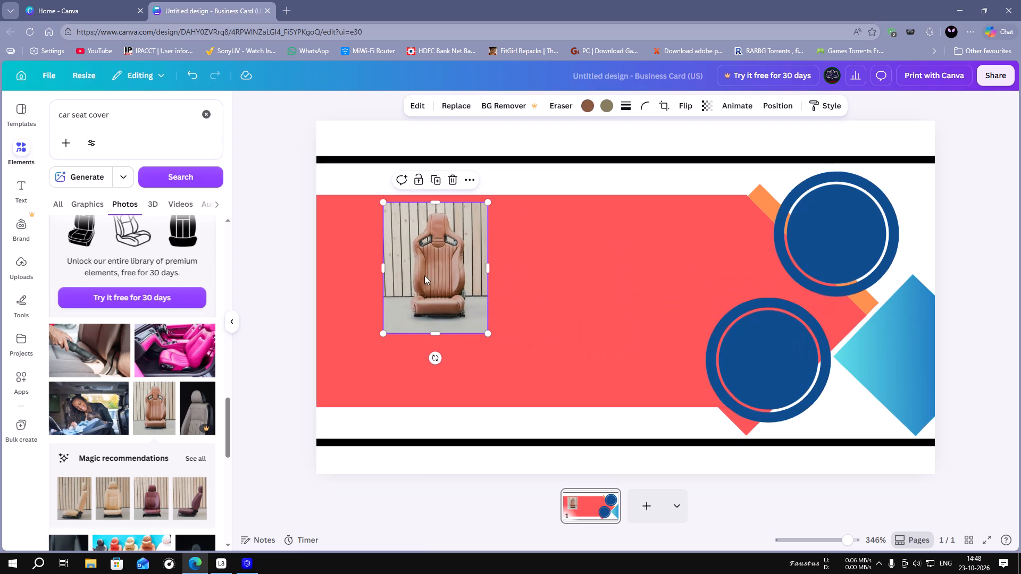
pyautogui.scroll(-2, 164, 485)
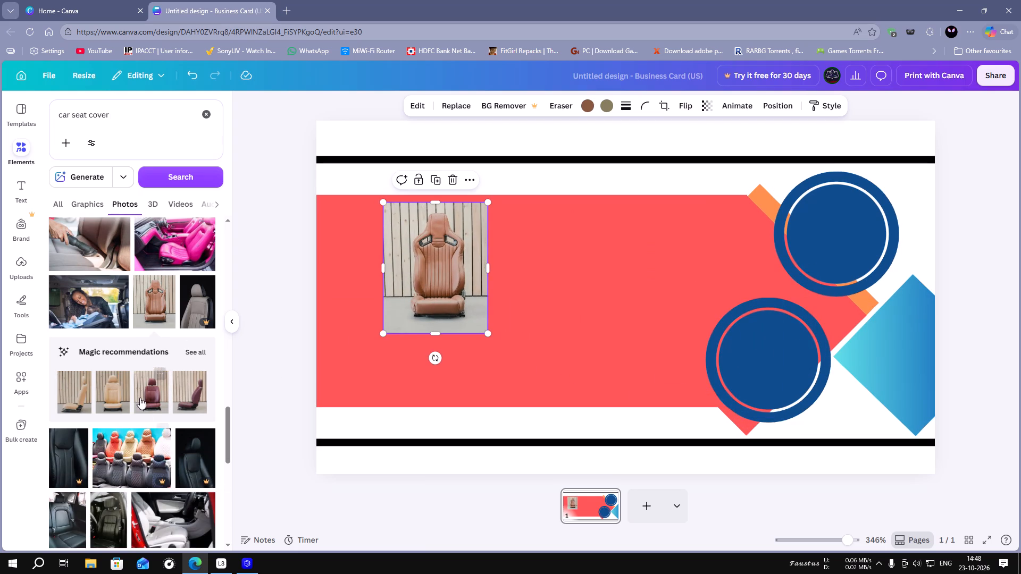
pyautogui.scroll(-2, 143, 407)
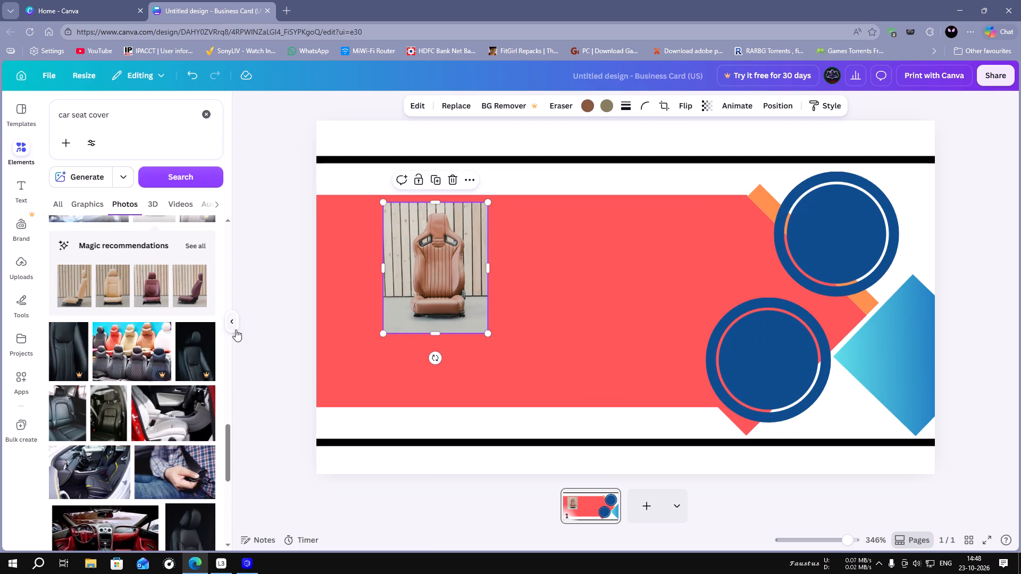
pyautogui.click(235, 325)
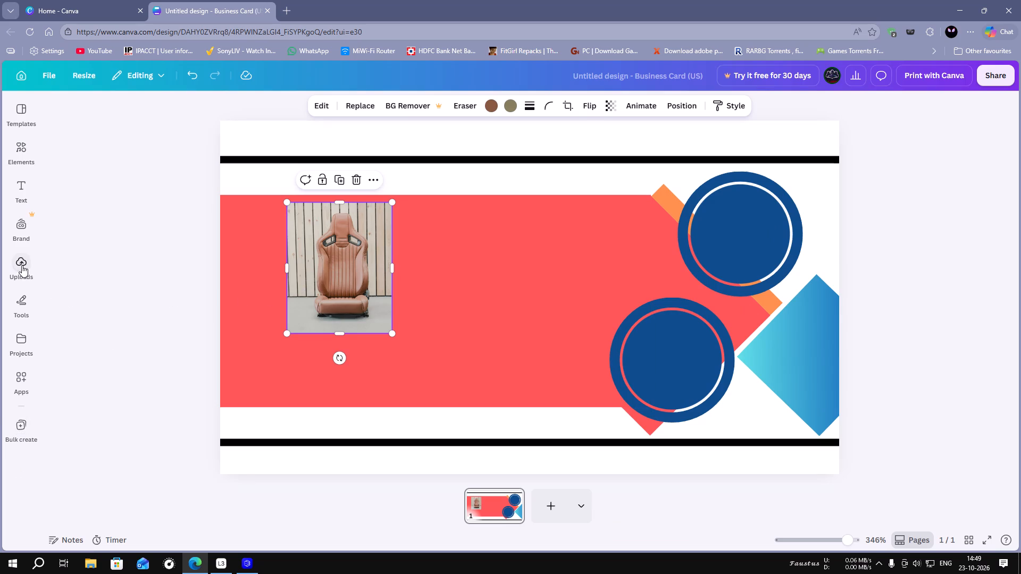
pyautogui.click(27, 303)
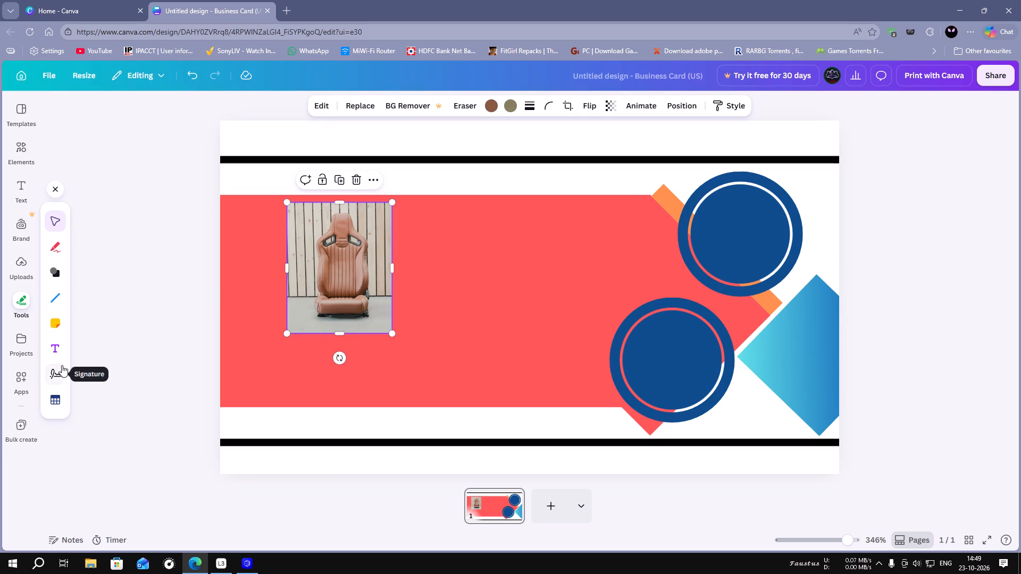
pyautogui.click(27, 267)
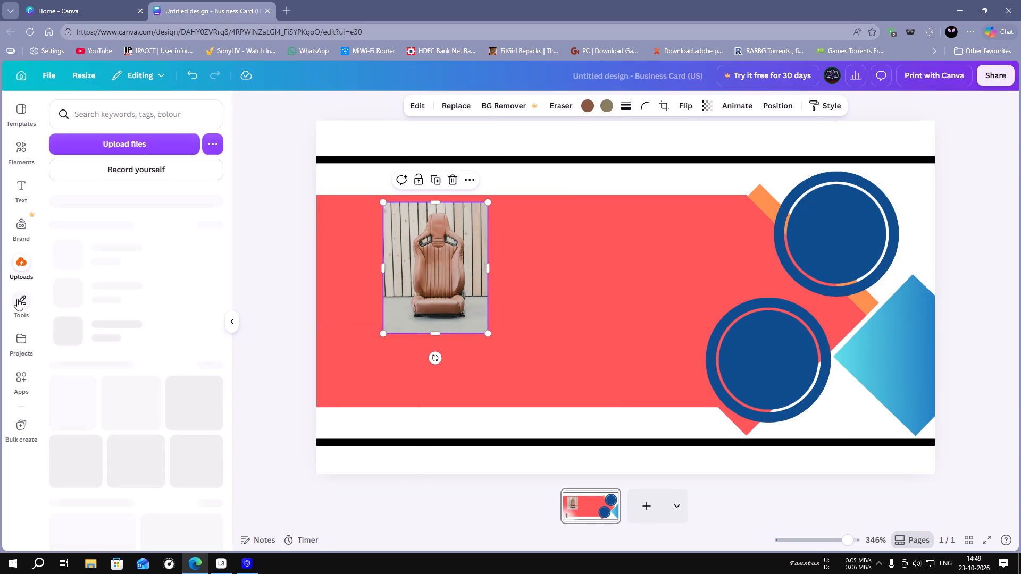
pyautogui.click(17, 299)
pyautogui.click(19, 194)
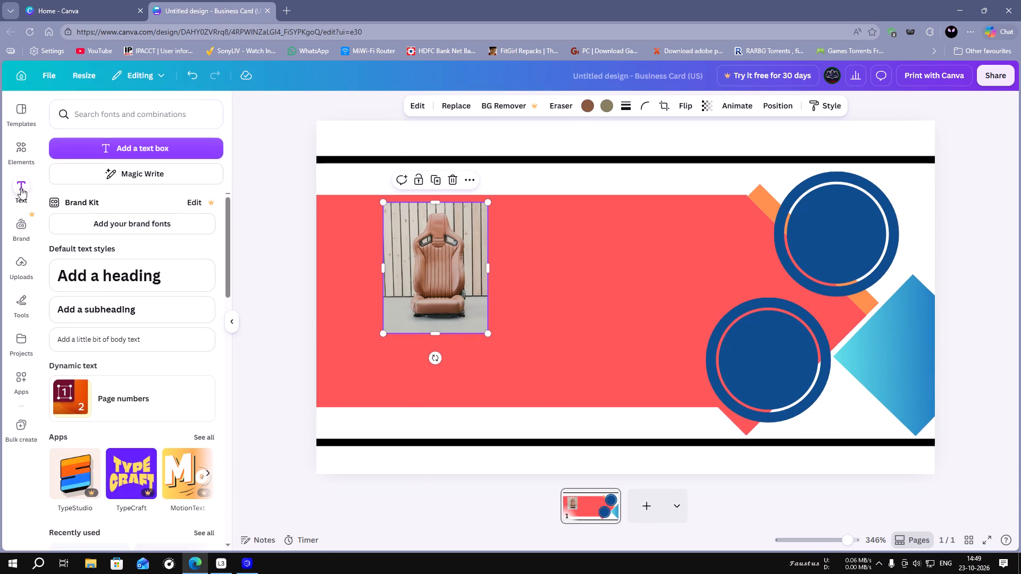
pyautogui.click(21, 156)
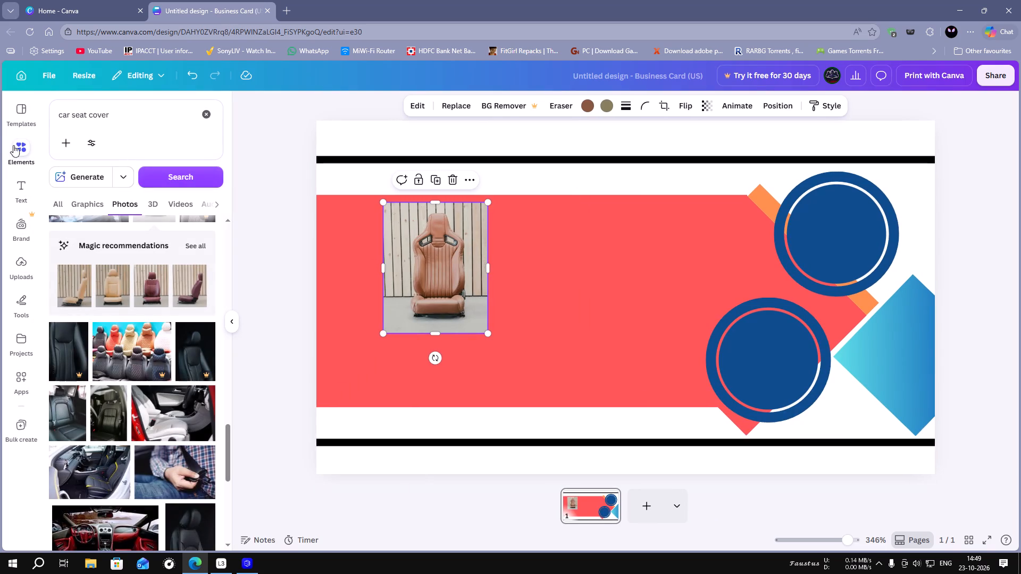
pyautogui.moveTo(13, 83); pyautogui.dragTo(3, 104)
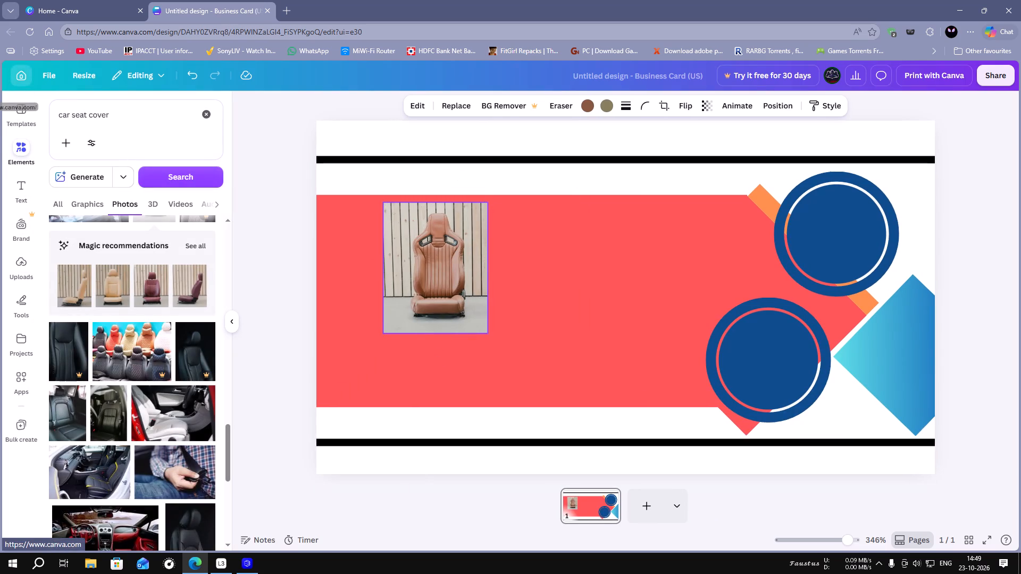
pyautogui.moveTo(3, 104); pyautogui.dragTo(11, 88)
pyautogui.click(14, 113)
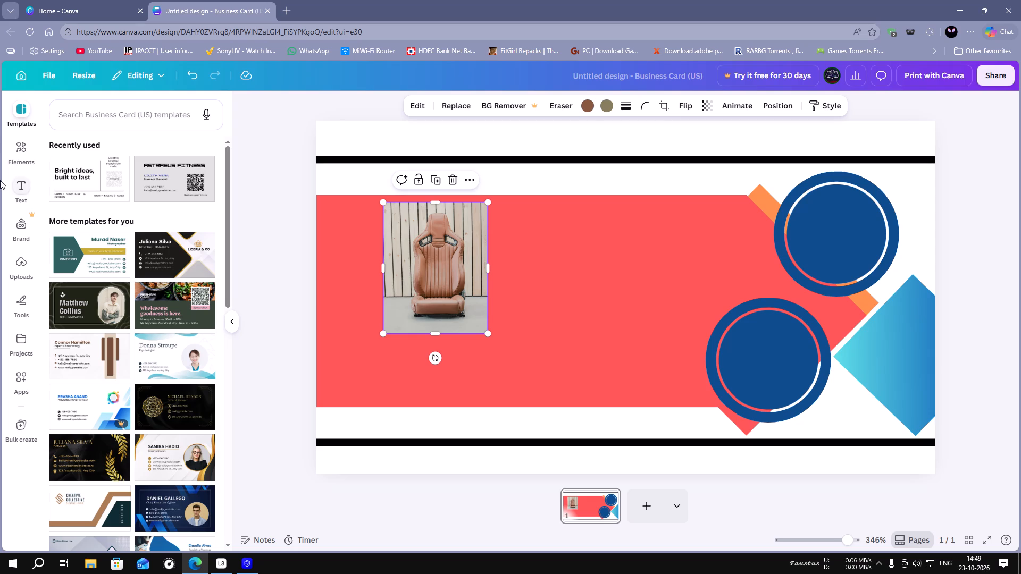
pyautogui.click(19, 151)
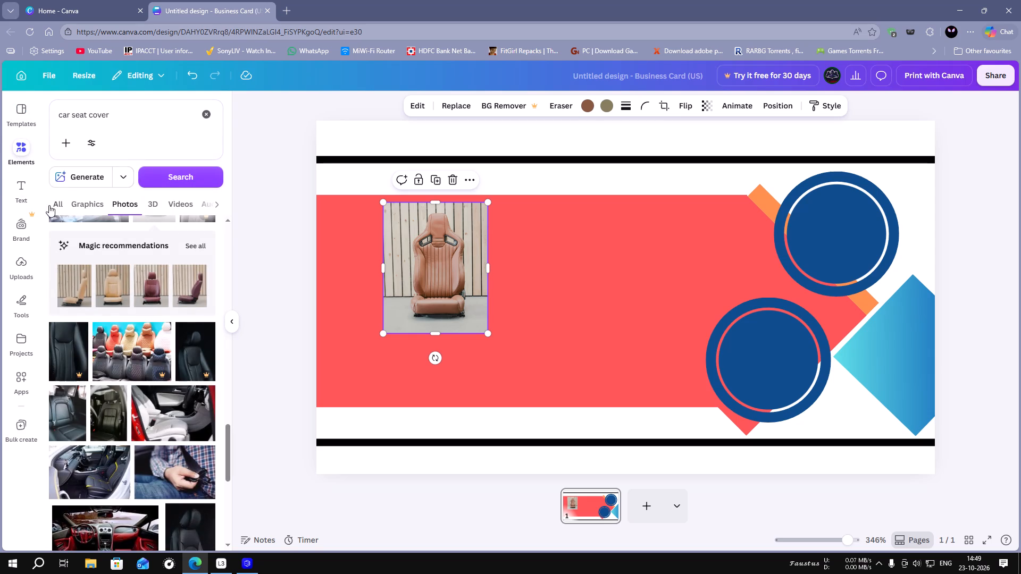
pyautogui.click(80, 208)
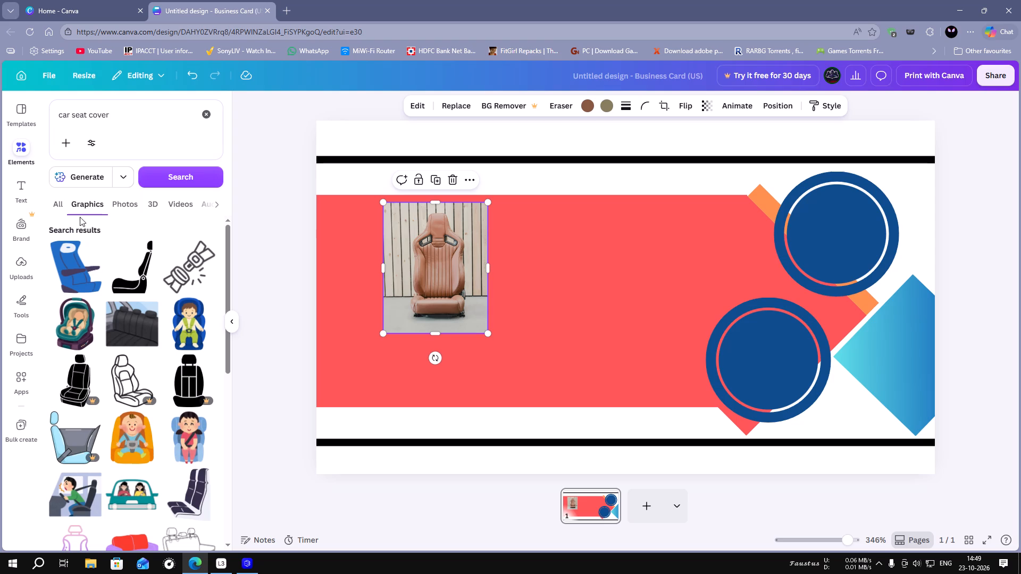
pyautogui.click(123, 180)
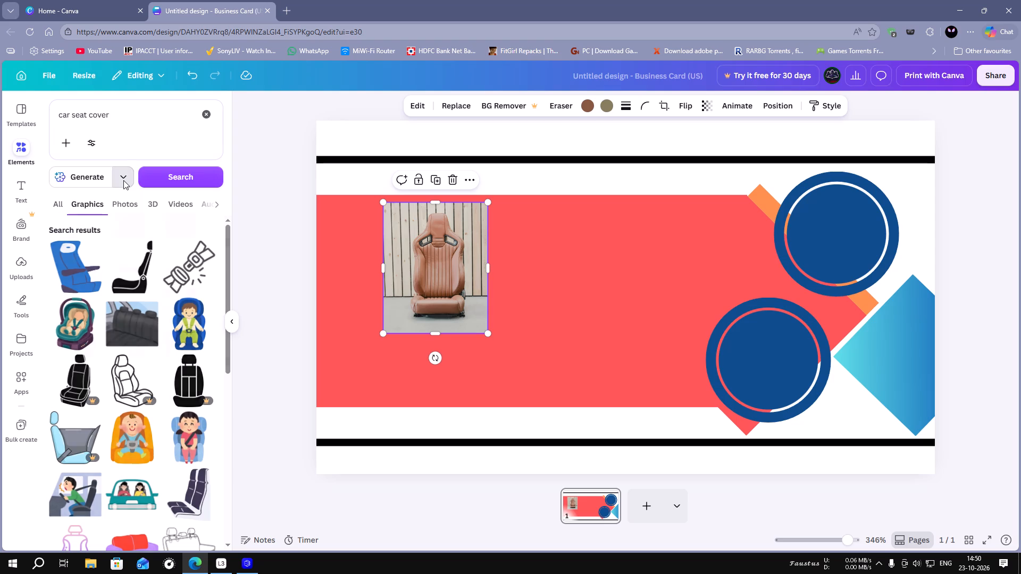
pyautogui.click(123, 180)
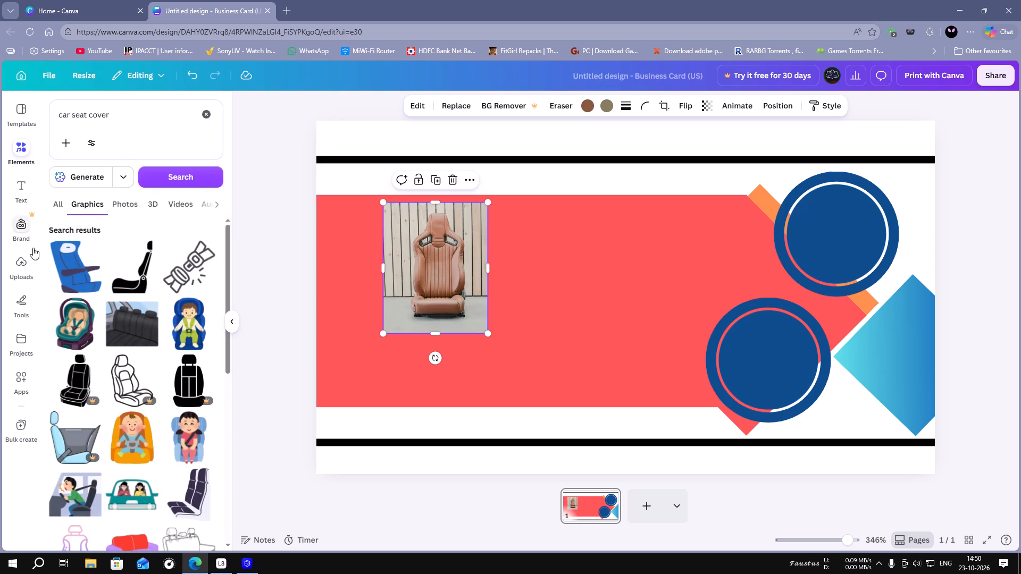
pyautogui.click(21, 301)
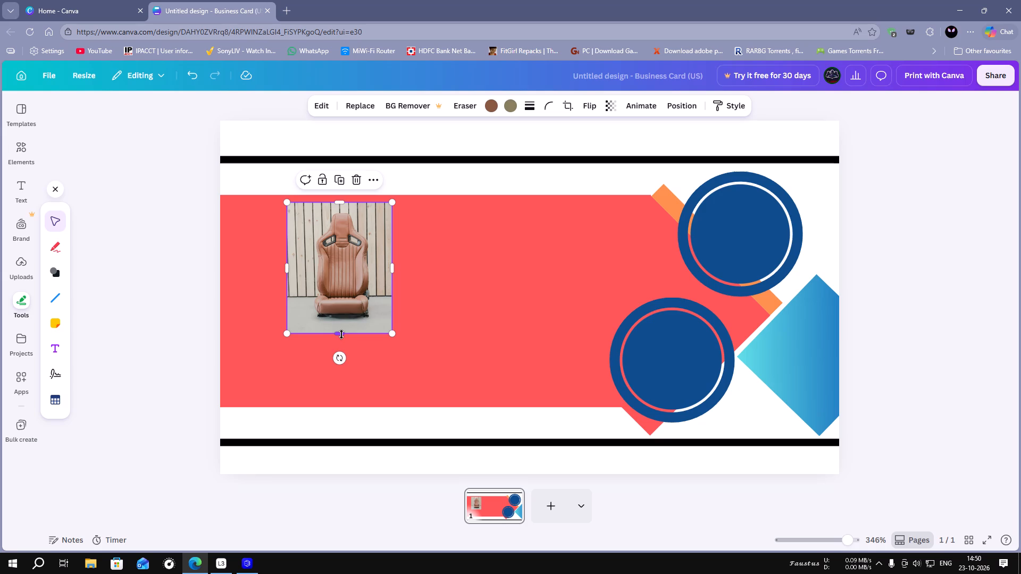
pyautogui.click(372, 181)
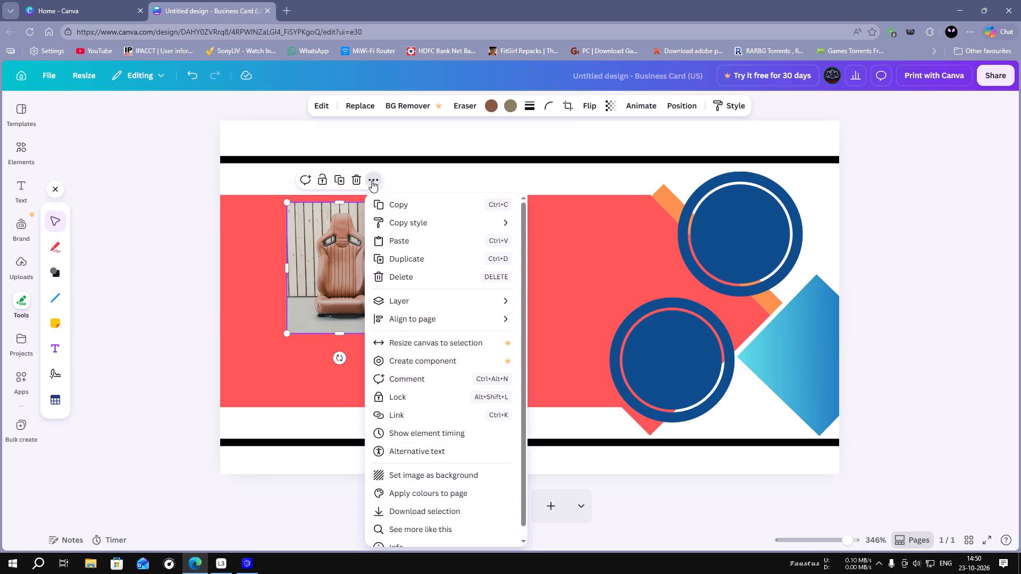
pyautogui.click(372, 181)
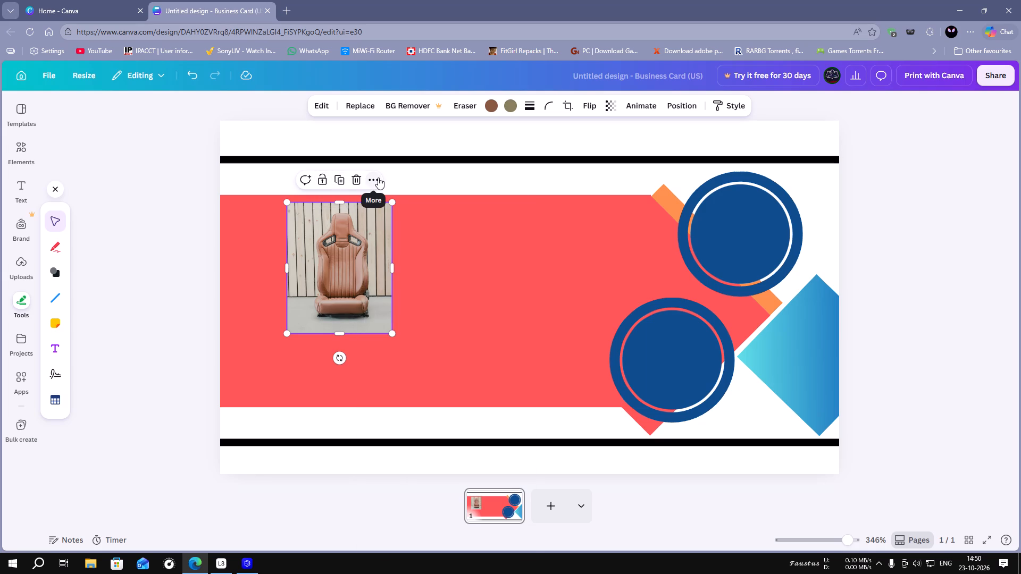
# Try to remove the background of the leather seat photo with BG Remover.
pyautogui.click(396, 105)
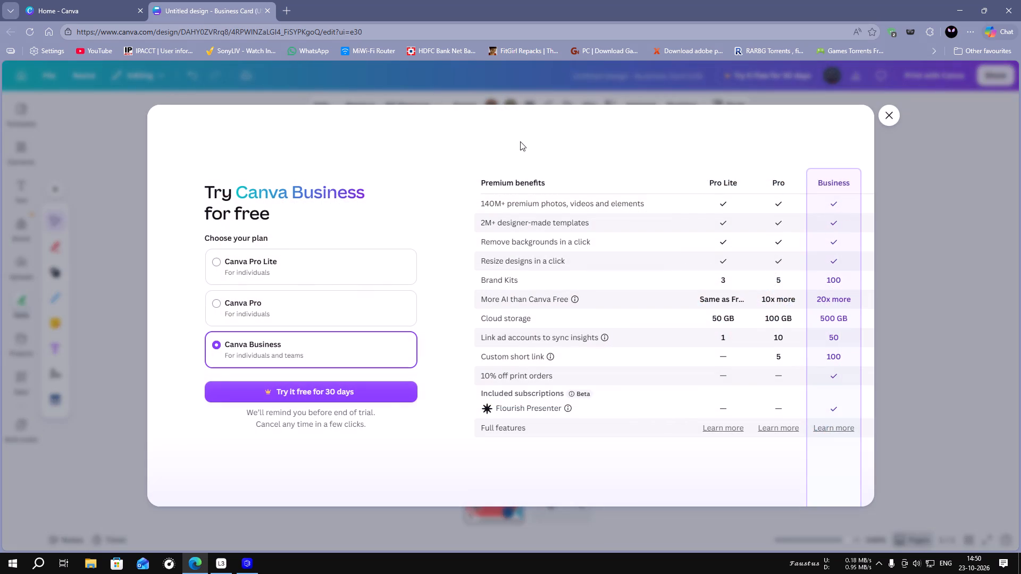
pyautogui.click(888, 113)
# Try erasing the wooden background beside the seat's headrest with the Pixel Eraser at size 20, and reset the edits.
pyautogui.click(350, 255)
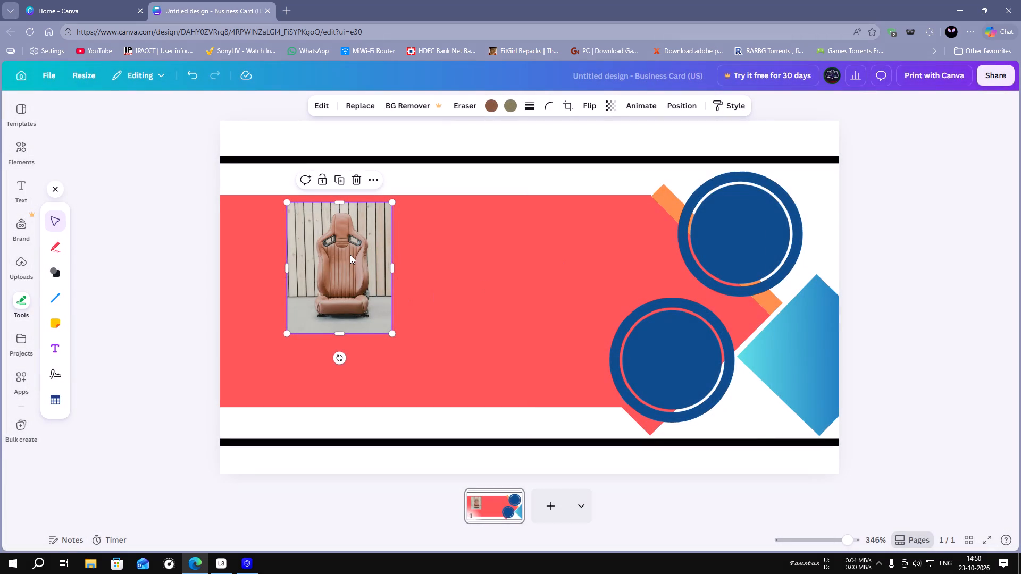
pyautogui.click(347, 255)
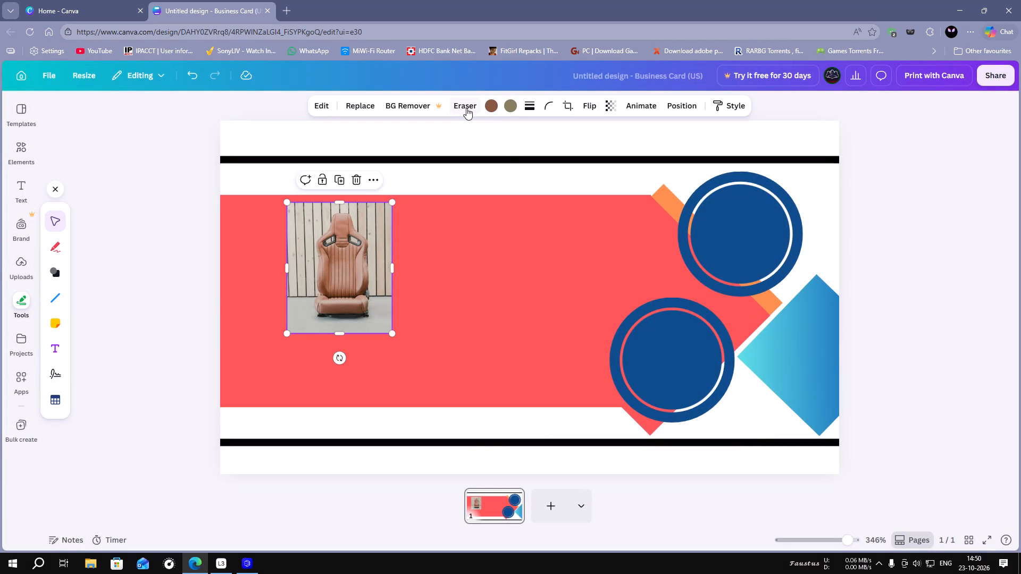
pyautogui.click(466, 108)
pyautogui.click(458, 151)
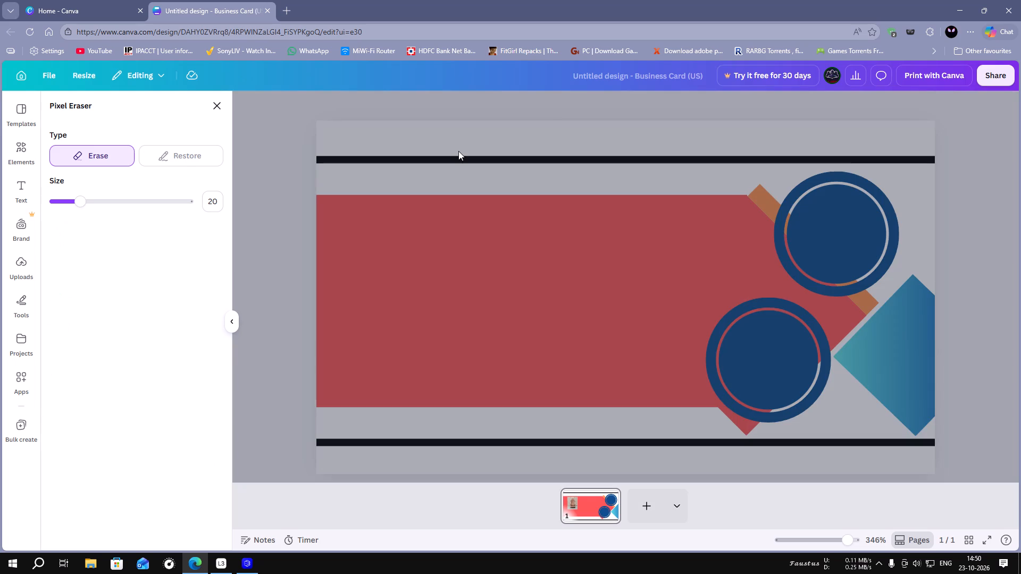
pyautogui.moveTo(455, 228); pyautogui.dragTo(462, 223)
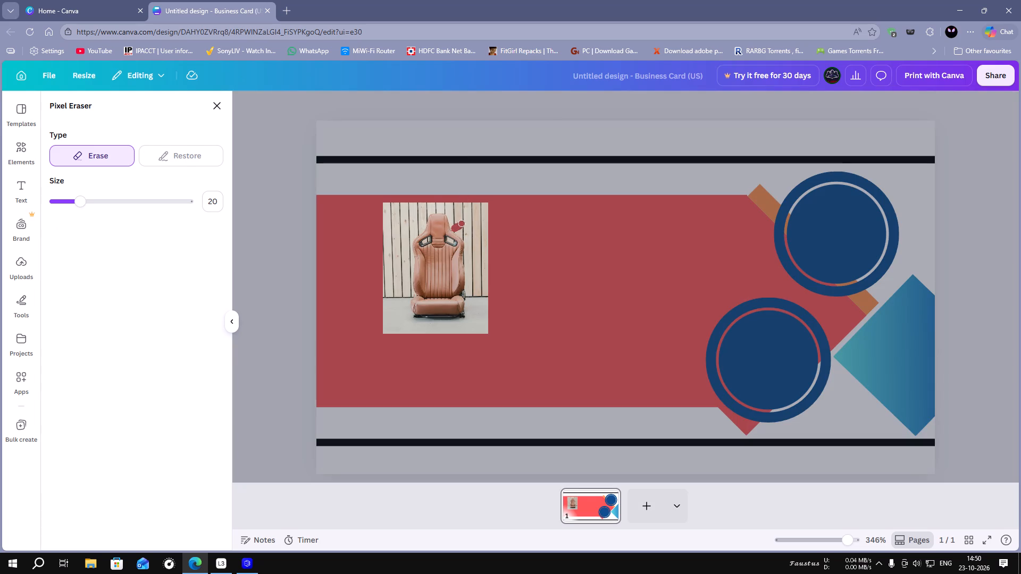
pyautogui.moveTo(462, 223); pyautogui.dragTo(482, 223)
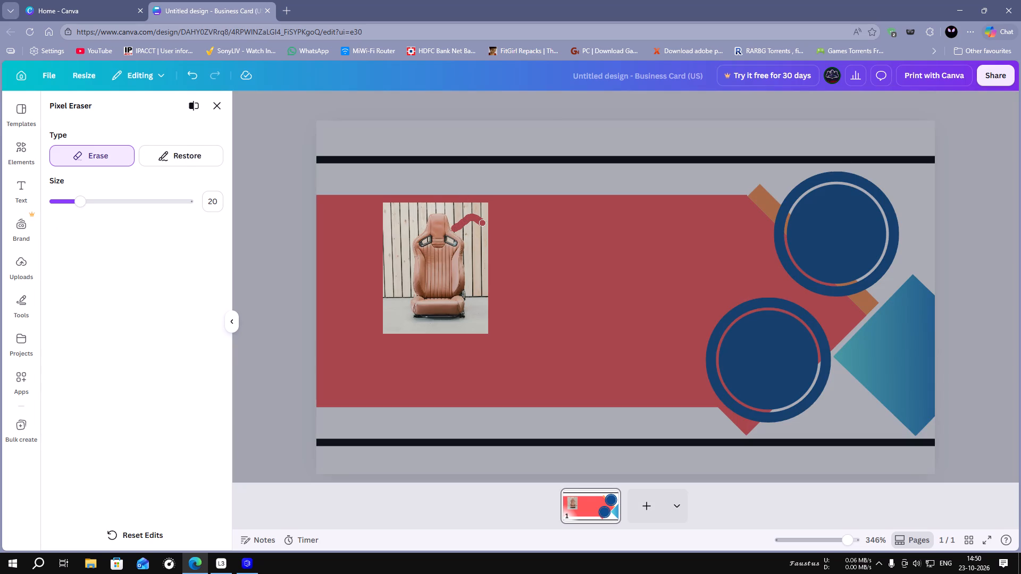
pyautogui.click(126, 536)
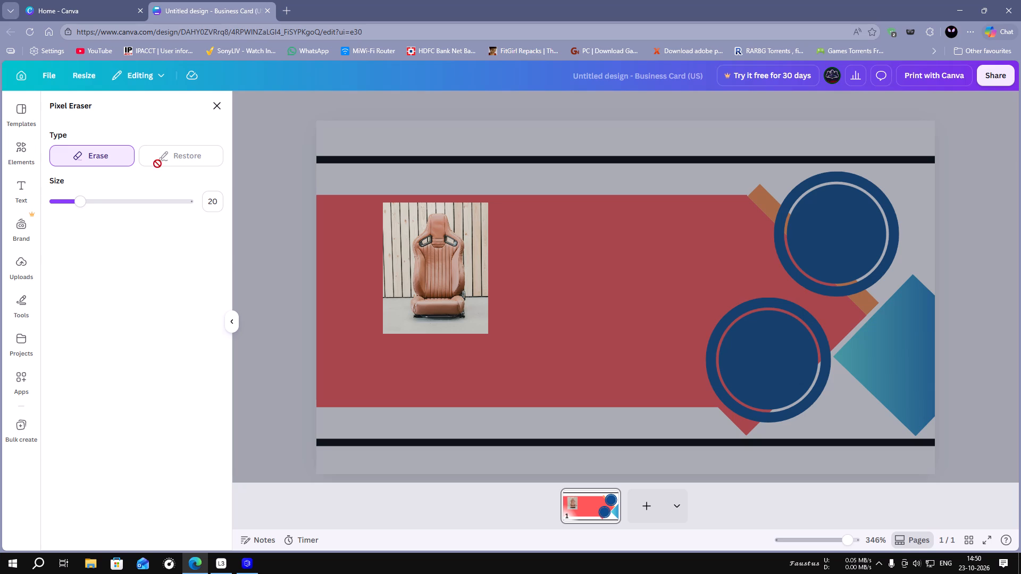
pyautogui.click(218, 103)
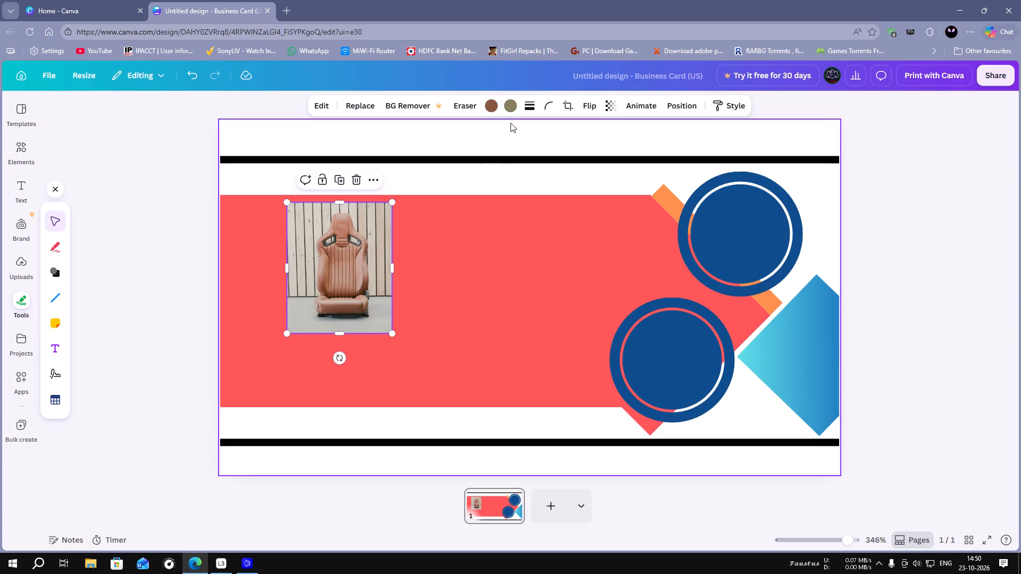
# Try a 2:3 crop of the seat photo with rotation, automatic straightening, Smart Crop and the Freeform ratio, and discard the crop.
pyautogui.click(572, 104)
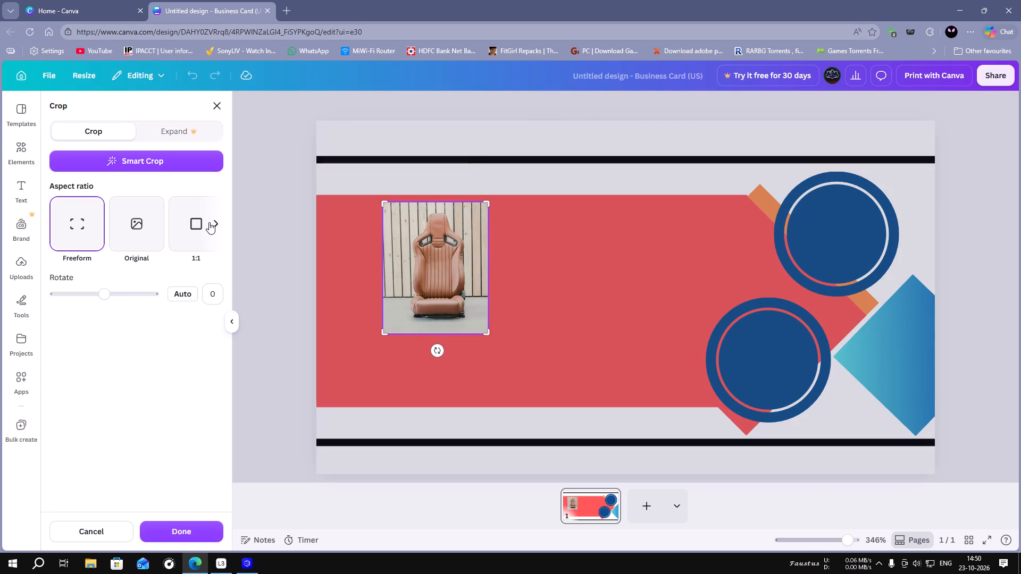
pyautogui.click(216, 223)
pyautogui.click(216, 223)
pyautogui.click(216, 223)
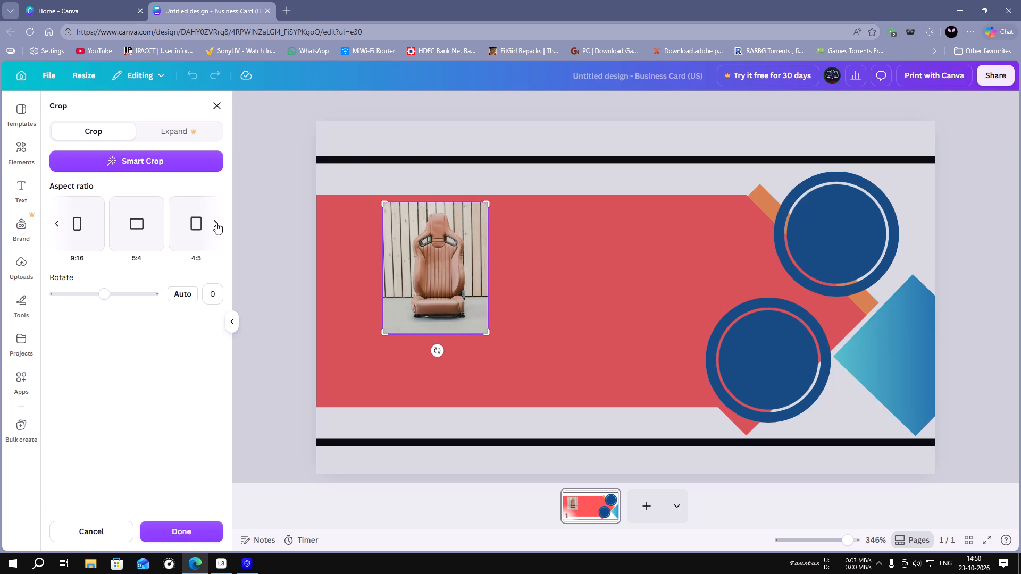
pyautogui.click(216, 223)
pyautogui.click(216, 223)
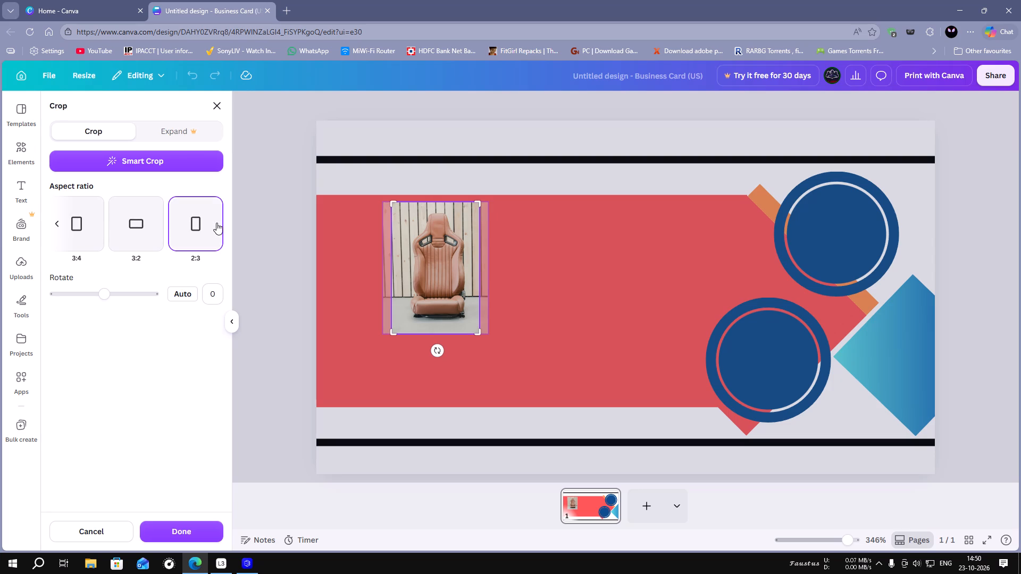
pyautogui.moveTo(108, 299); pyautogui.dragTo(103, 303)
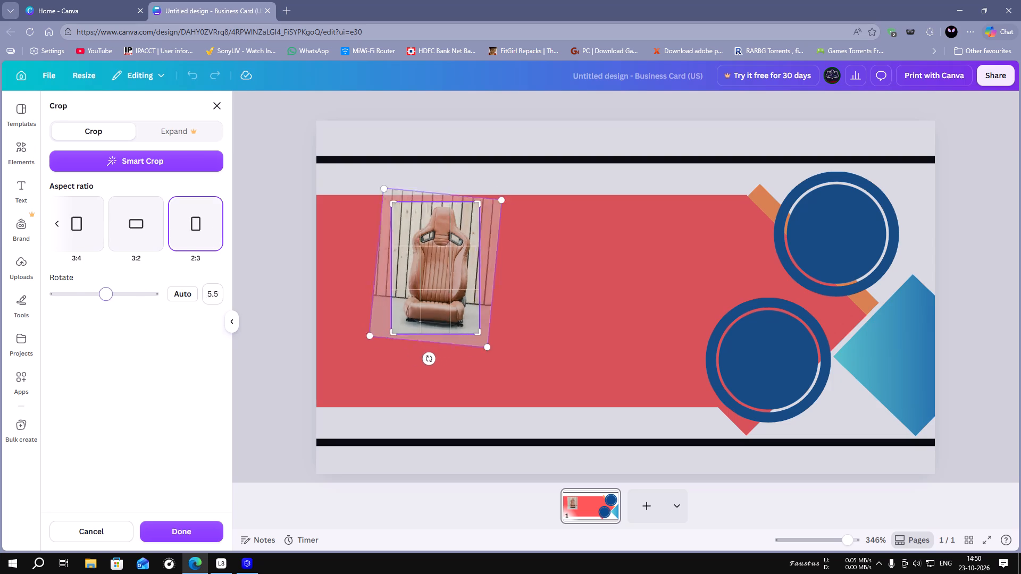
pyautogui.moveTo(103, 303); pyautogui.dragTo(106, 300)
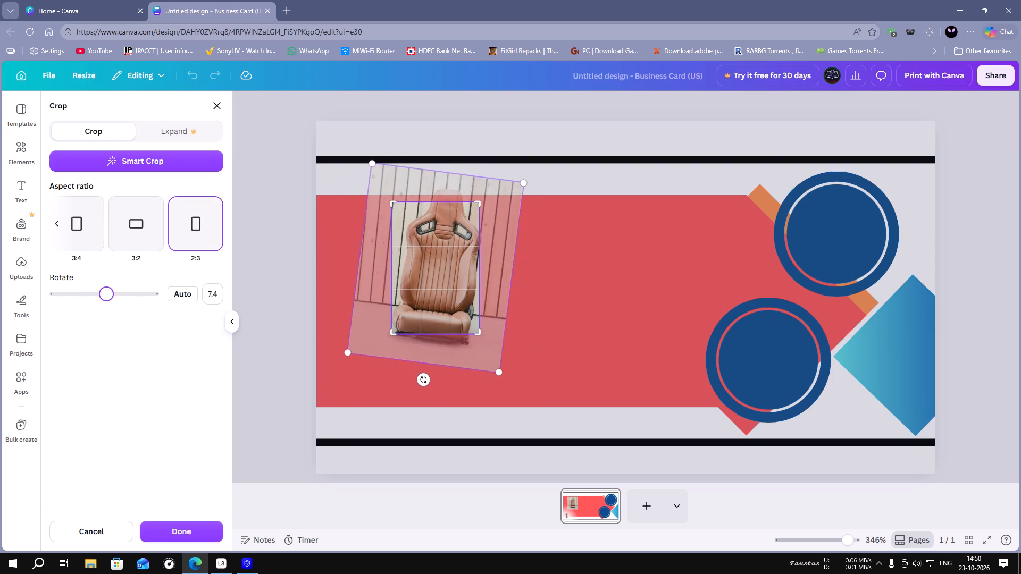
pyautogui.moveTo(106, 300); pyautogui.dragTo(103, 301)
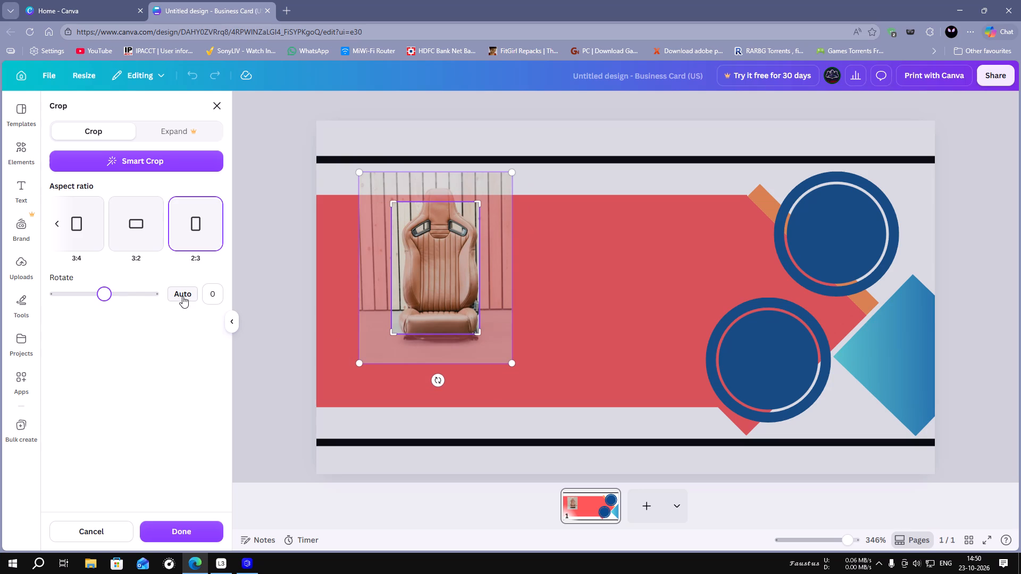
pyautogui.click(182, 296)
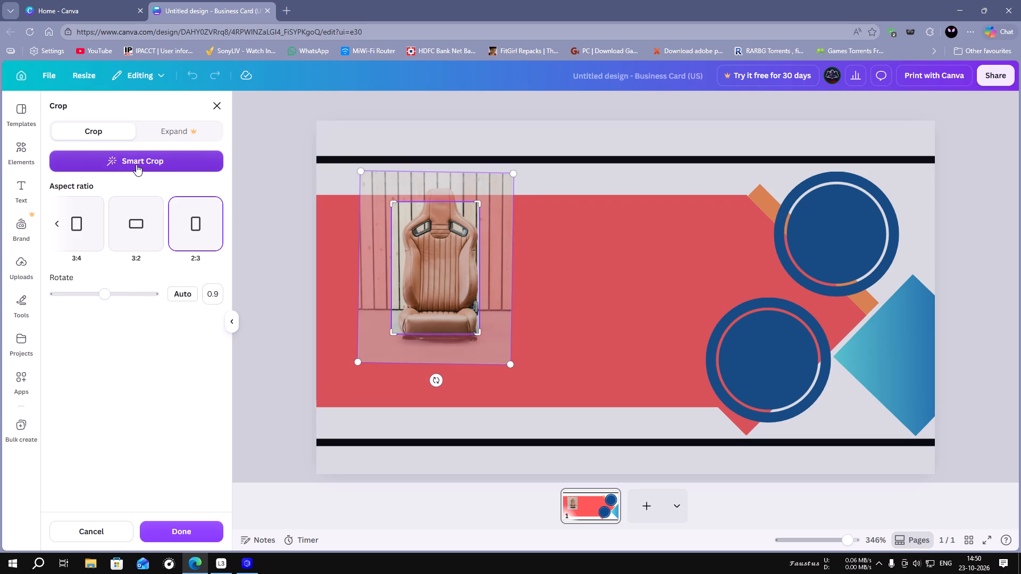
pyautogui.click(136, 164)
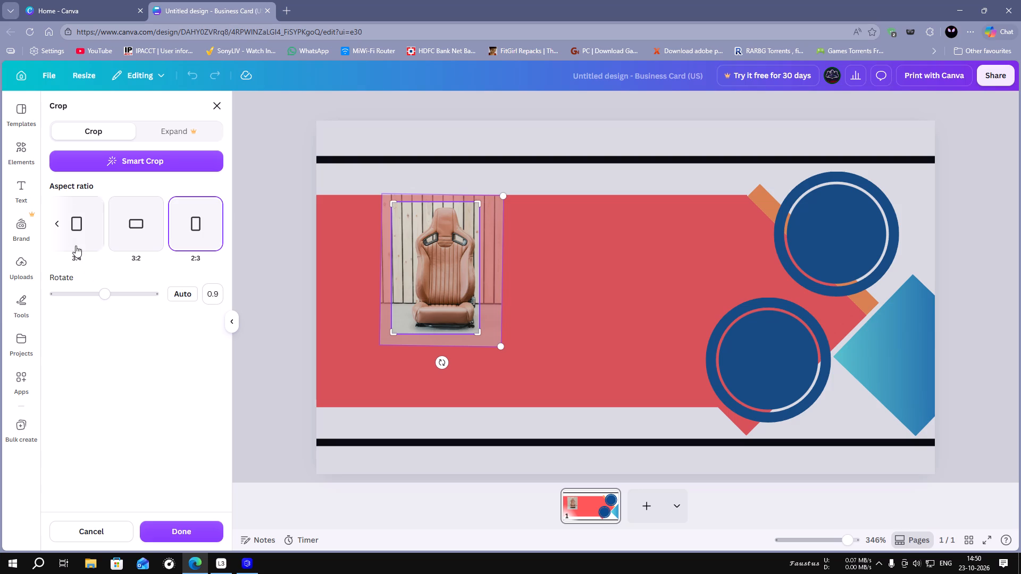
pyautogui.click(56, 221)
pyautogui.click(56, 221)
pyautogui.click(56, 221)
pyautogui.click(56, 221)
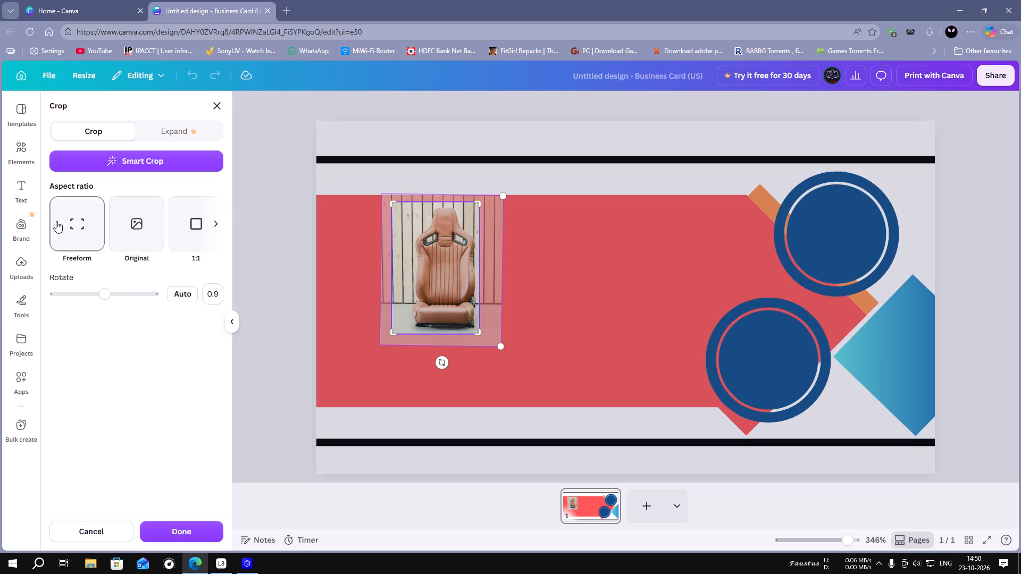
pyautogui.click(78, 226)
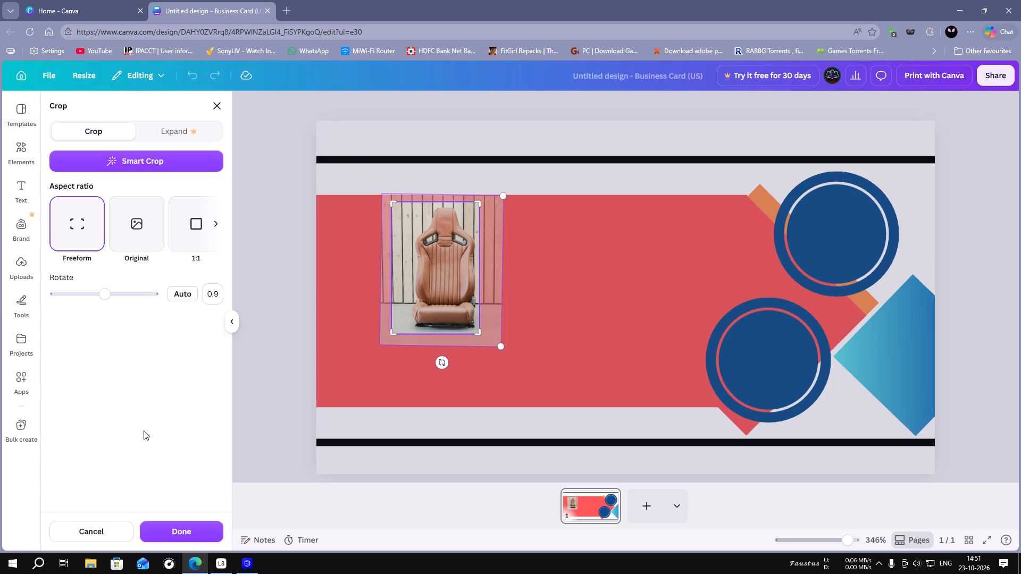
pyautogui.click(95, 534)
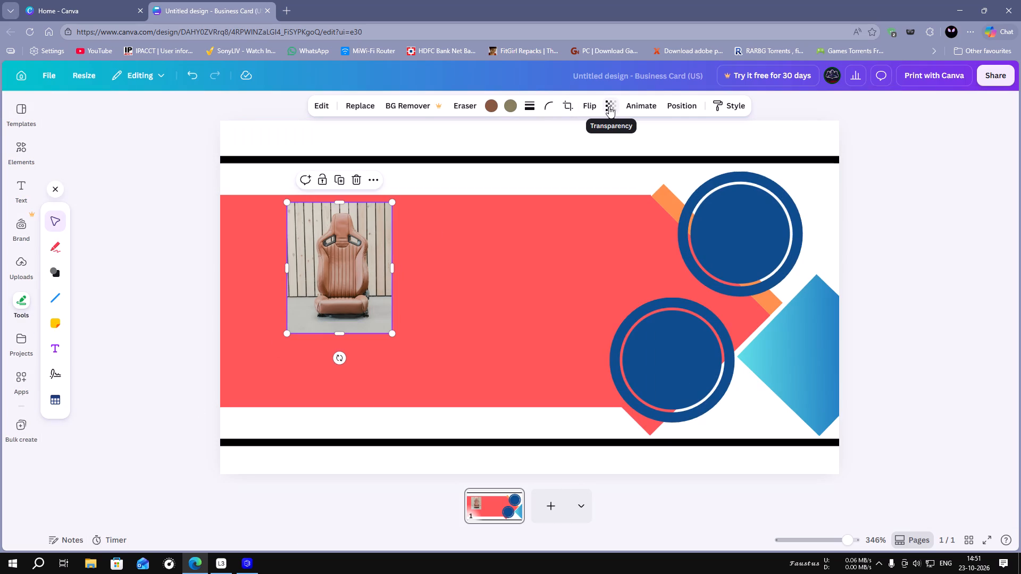
# Set the corner rounding of the leather seat photo to the maximum of 100.
pyautogui.click(551, 104)
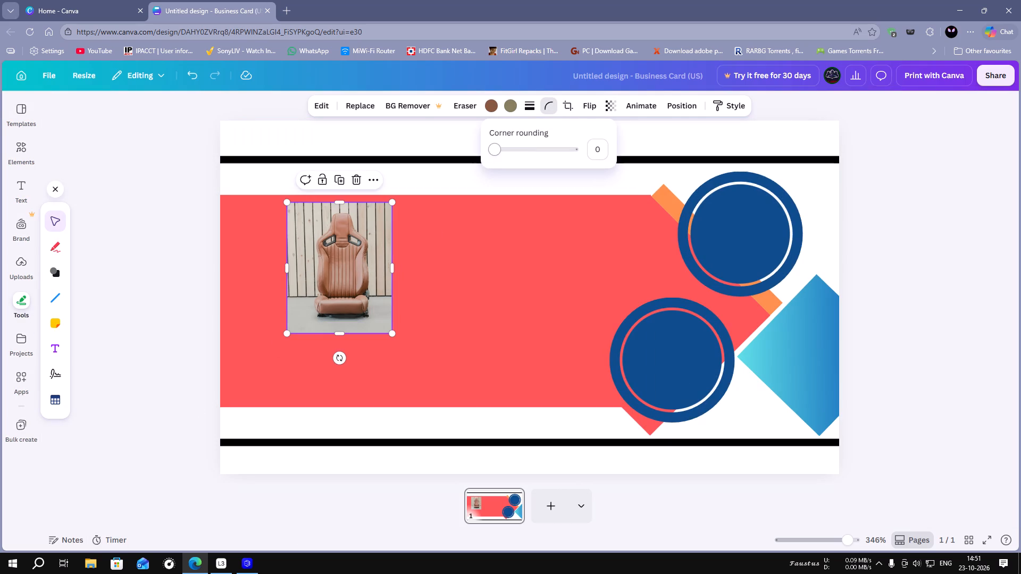
pyautogui.moveTo(496, 153); pyautogui.dragTo(537, 155)
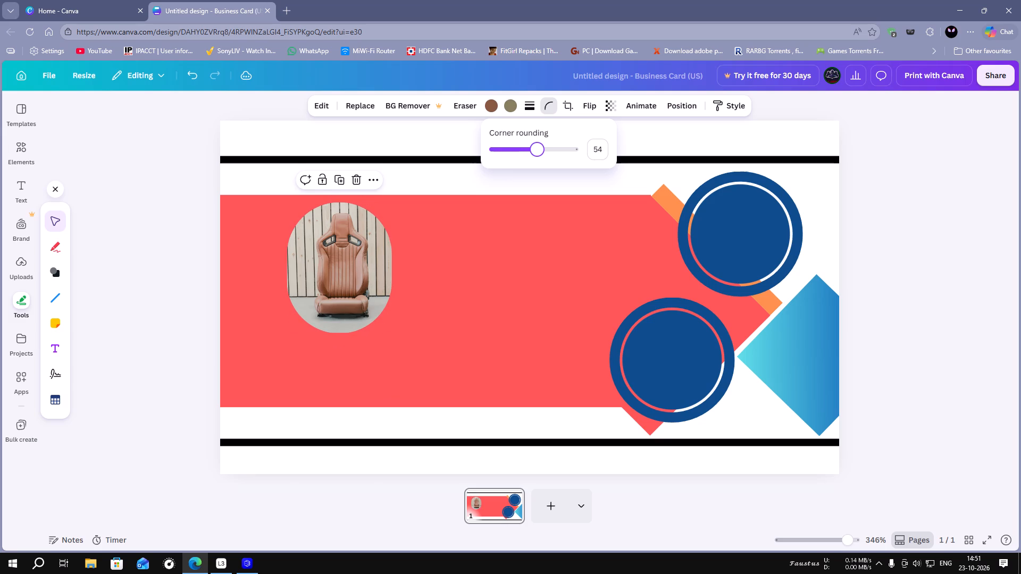
pyautogui.moveTo(537, 155); pyautogui.dragTo(588, 156)
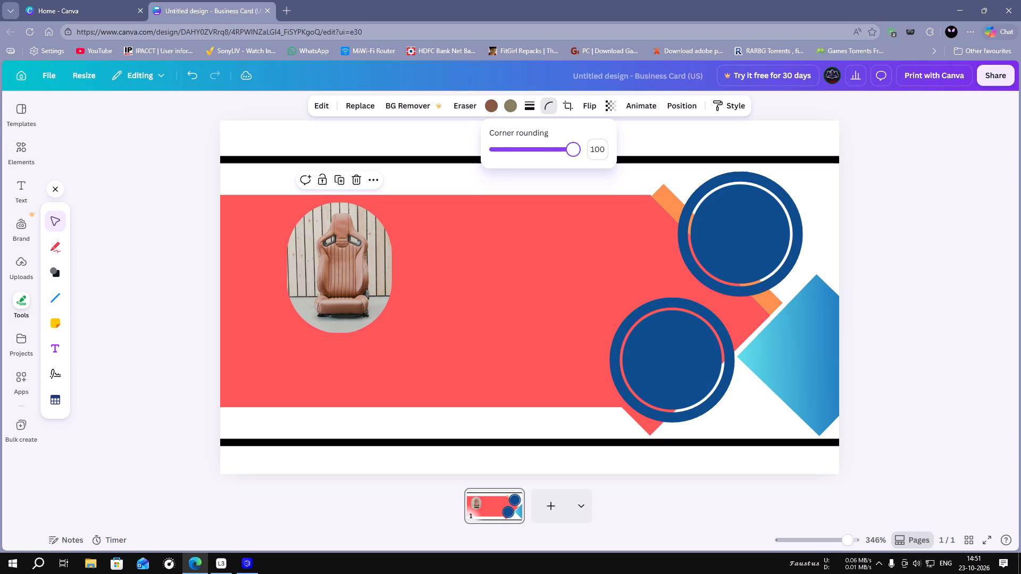
pyautogui.moveTo(588, 156); pyautogui.dragTo(510, 159)
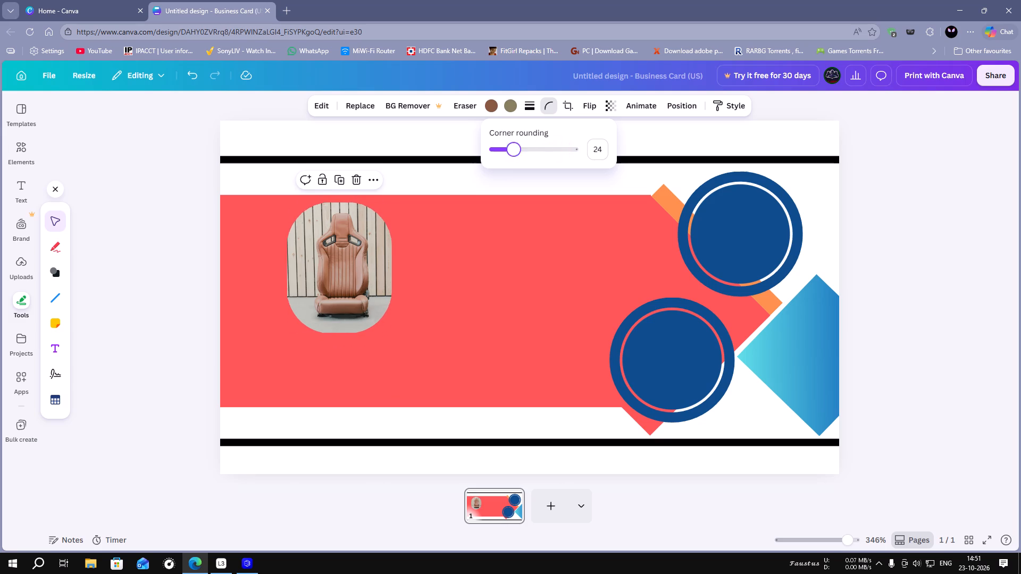
pyautogui.moveTo(510, 159); pyautogui.dragTo(589, 161)
# Reduce the seat photo's freeform crop to a nearly square frame and shift the image so the seat sits centrally in it.
pyautogui.click(565, 105)
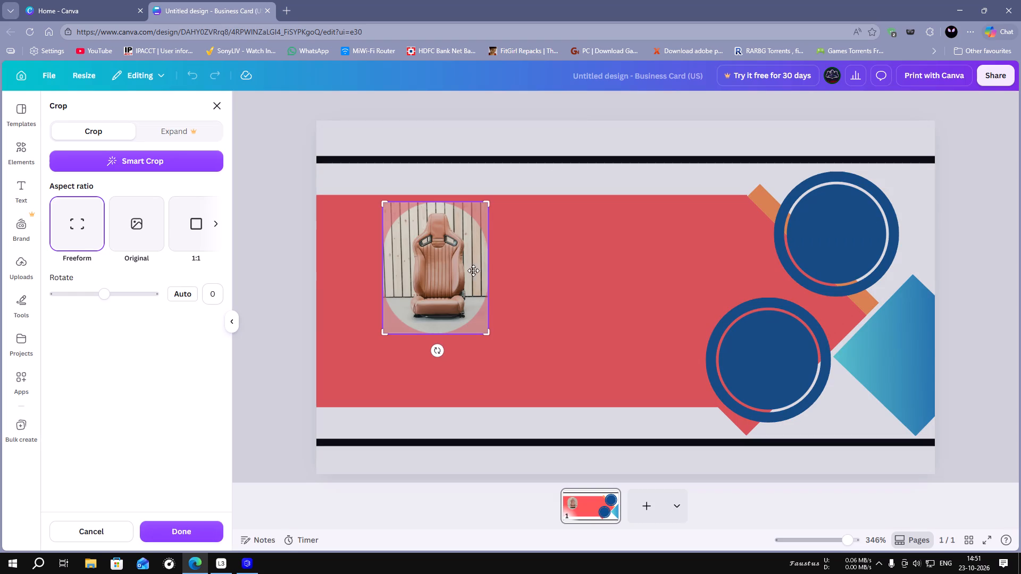
pyautogui.moveTo(438, 289); pyautogui.dragTo(503, 296)
pyautogui.moveTo(486, 333); pyautogui.dragTo(480, 323)
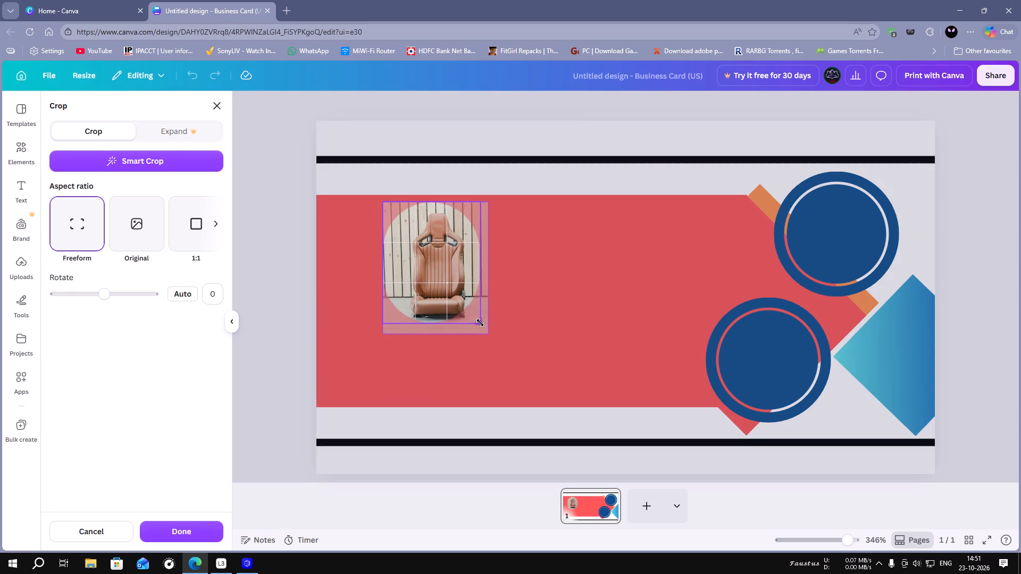
pyautogui.moveTo(480, 323); pyautogui.dragTo(474, 291)
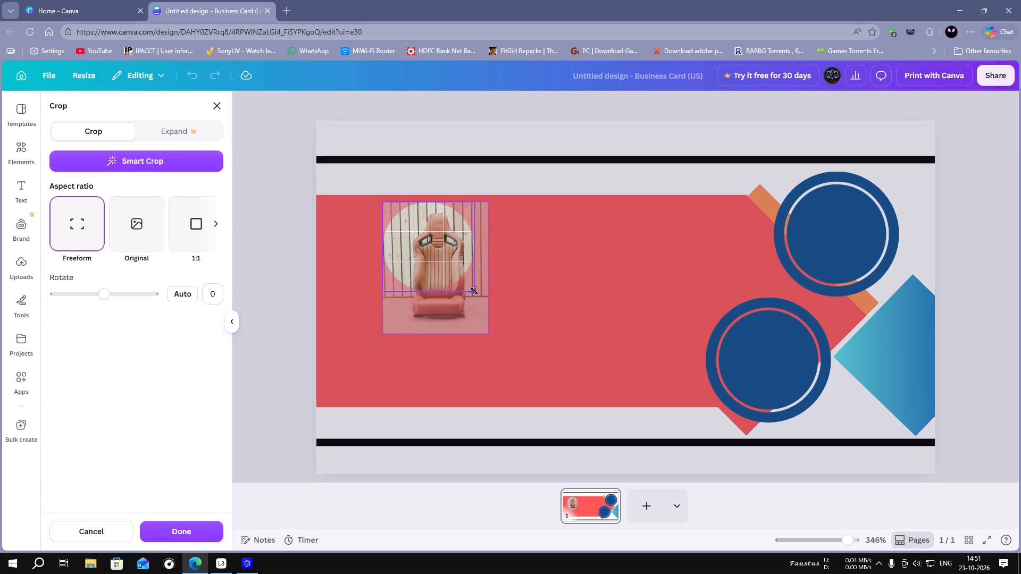
pyautogui.moveTo(474, 291); pyautogui.dragTo(474, 294)
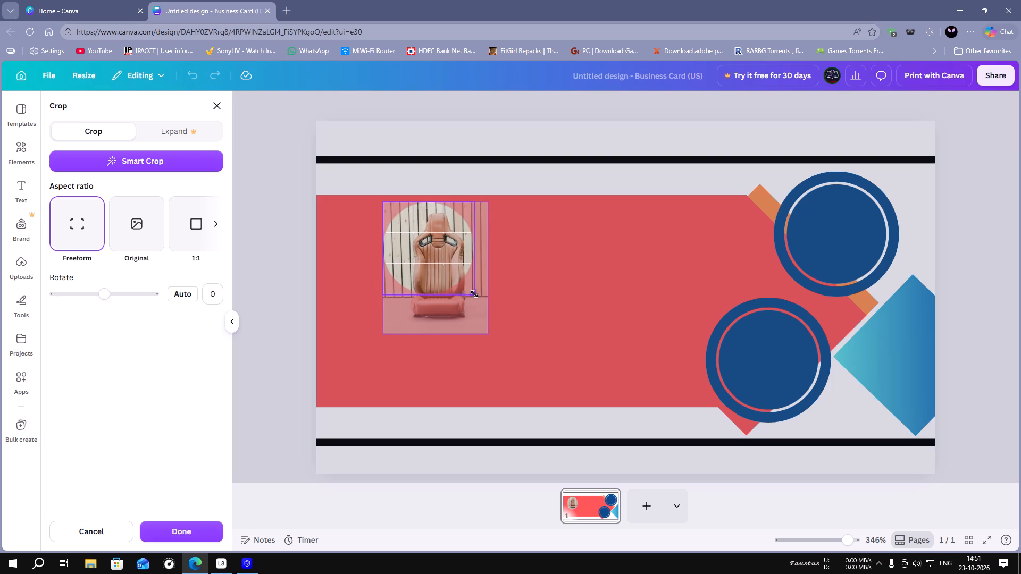
pyautogui.moveTo(474, 294); pyautogui.dragTo(475, 297)
pyautogui.moveTo(440, 251); pyautogui.dragTo(448, 267)
pyautogui.moveTo(445, 267); pyautogui.dragTo(430, 248)
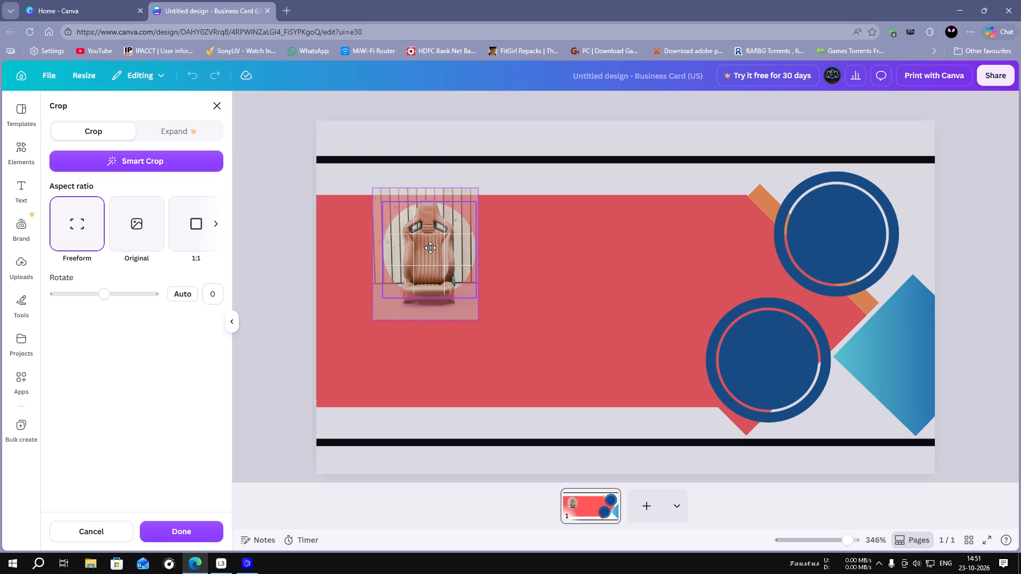
pyautogui.moveTo(430, 248); pyautogui.dragTo(430, 252)
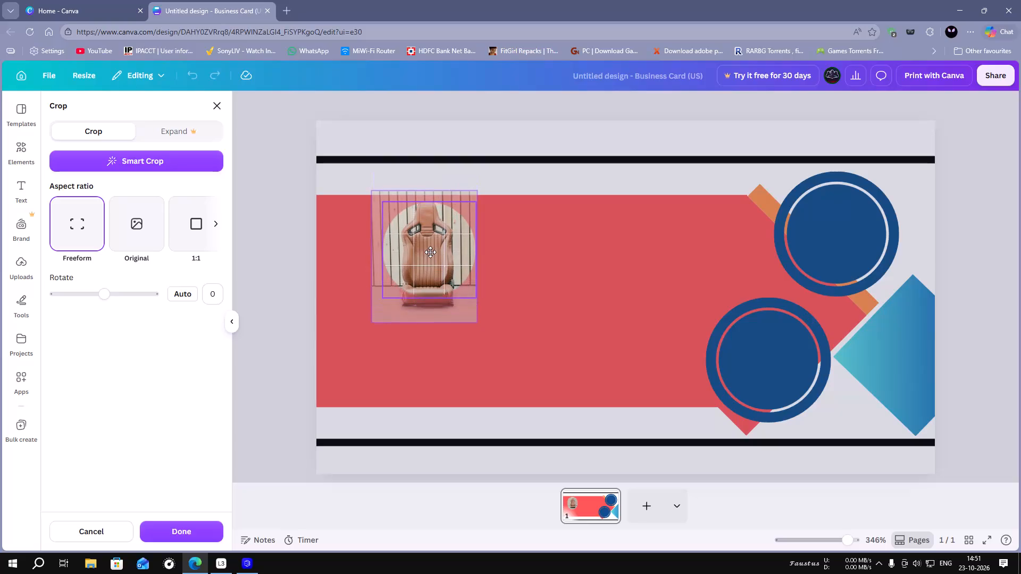
pyautogui.moveTo(430, 252); pyautogui.dragTo(430, 255)
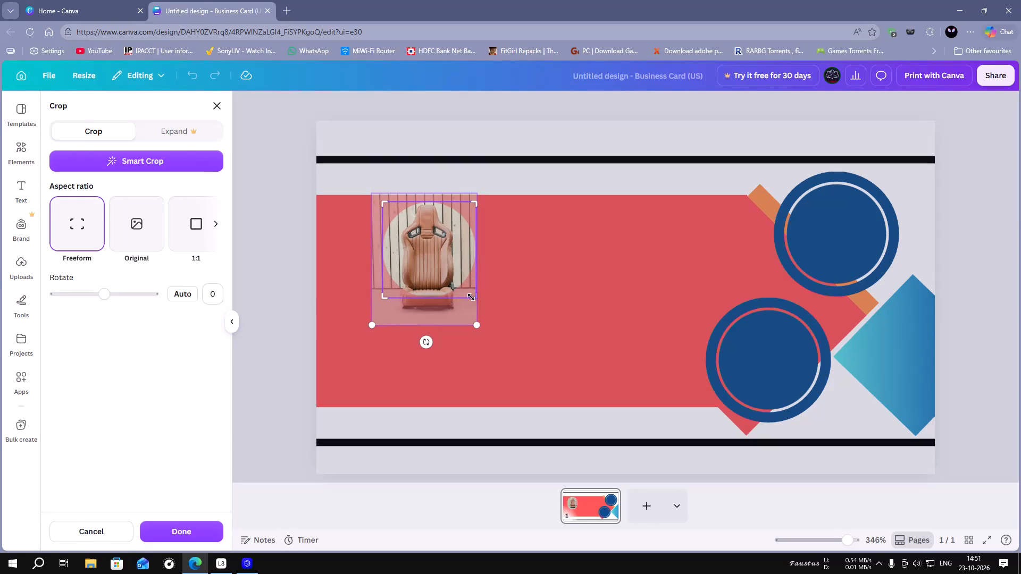
# Enlarge the crop frame to take in the whole seat with its base, recentre the image in it and apply the crop.
pyautogui.moveTo(474, 297); pyautogui.dragTo(482, 306)
pyautogui.moveTo(383, 305); pyautogui.dragTo(374, 305)
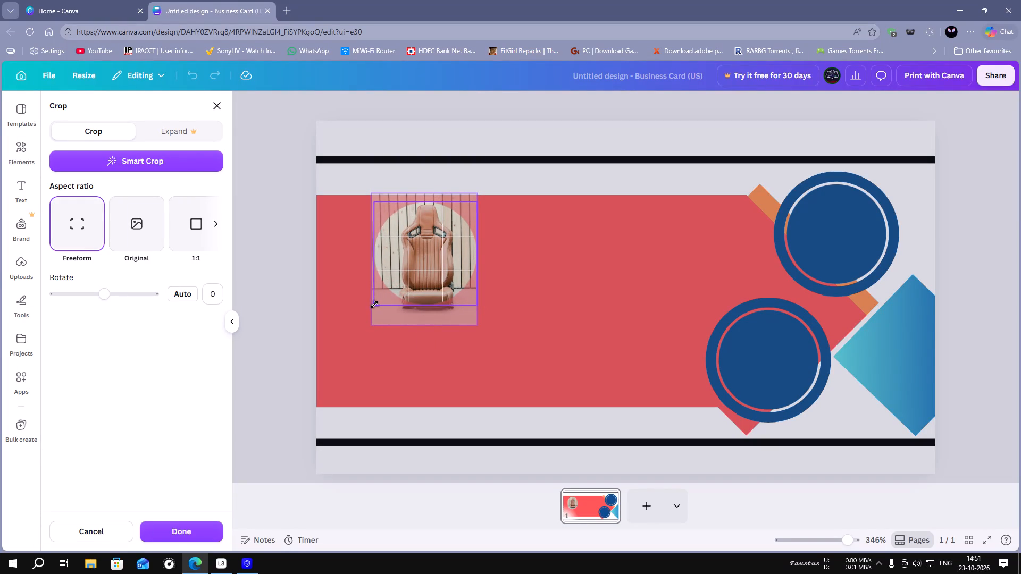
pyautogui.moveTo(374, 305); pyautogui.dragTo(375, 305)
pyautogui.click(473, 202)
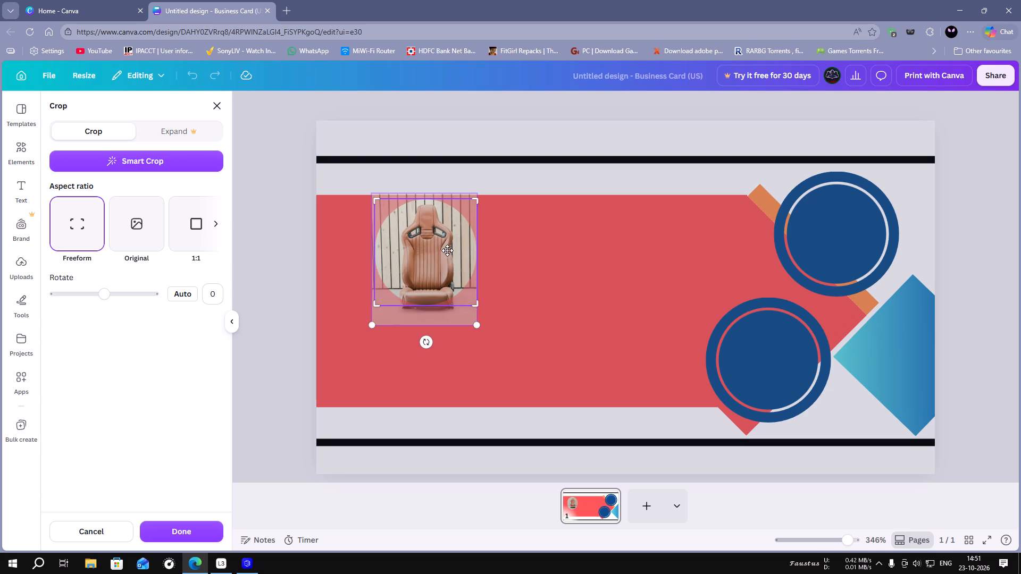
pyautogui.moveTo(447, 250); pyautogui.dragTo(443, 250)
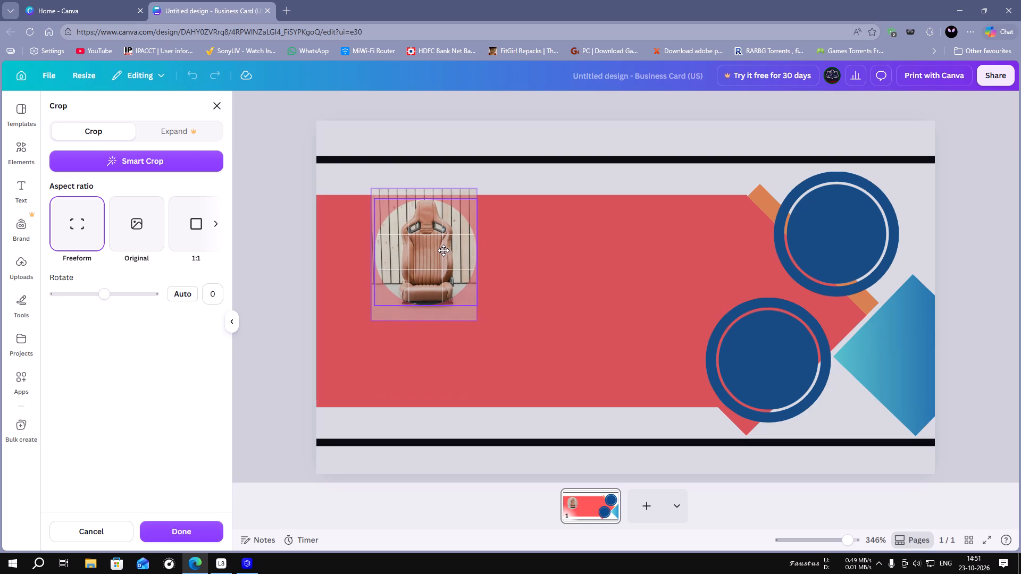
pyautogui.moveTo(443, 250); pyautogui.dragTo(441, 251)
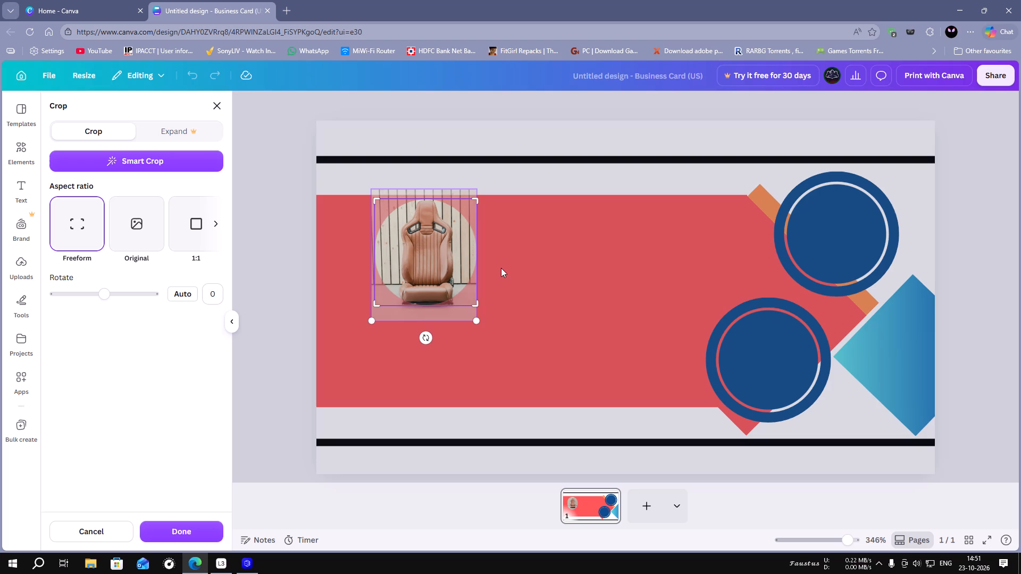
pyautogui.press('Return')
pyautogui.click(500, 256)
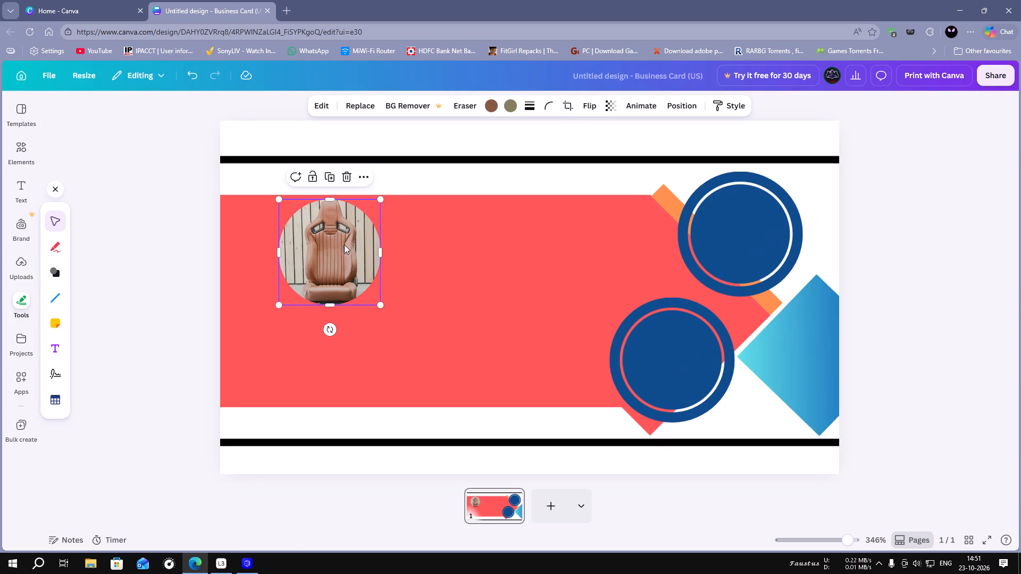
# Place the rounded seat photo inside the lower blue circle, centred within its thin inner ring.
pyautogui.moveTo(339, 247); pyautogui.dragTo(677, 353)
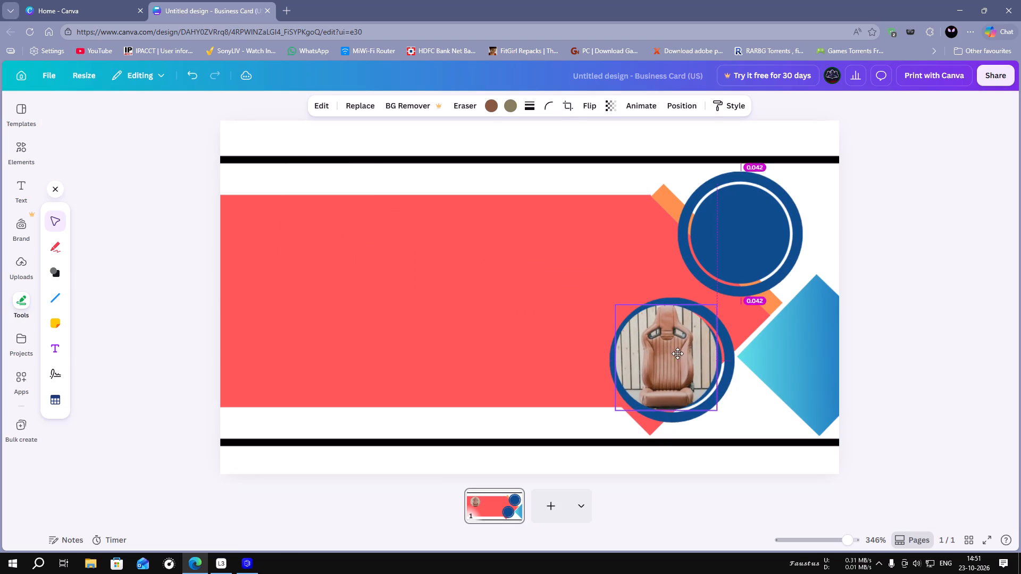
pyautogui.moveTo(677, 353); pyautogui.dragTo(680, 354)
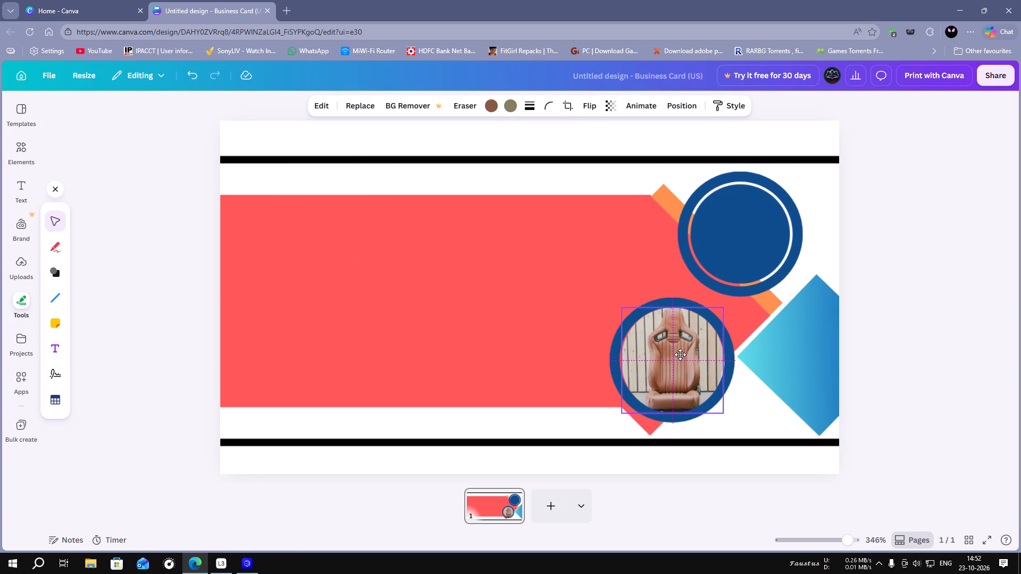
pyautogui.moveTo(680, 354); pyautogui.dragTo(679, 354)
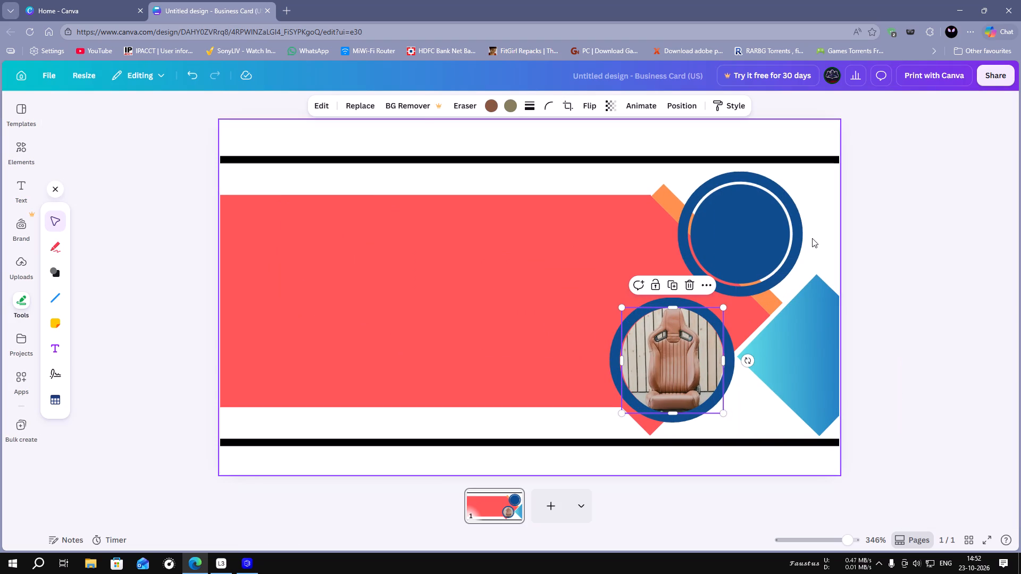
pyautogui.click(812, 238)
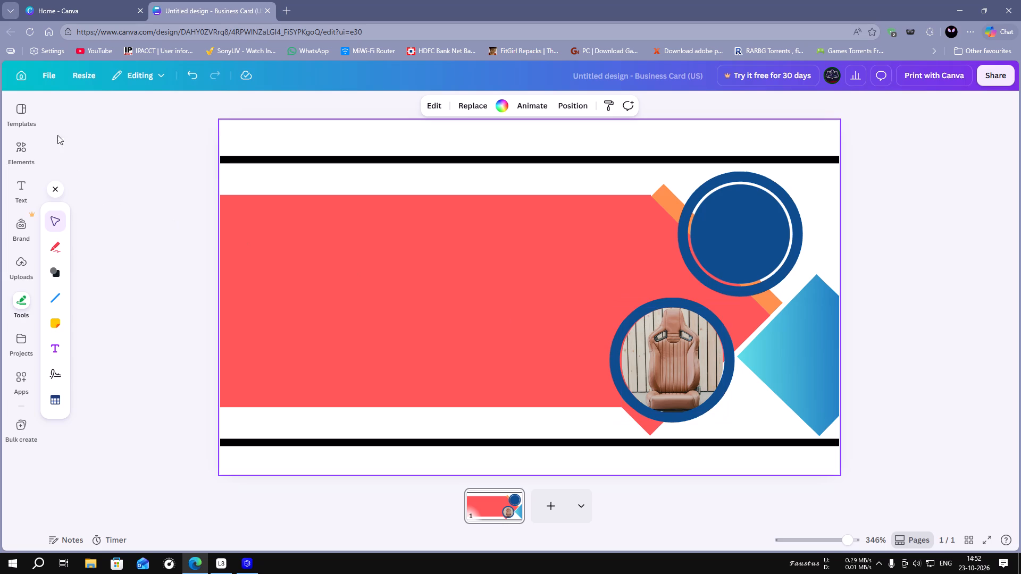
# Find the black car interior photo with a steering wheel among the "car seat cover" photo results and add it to the card.
pyautogui.click(20, 147)
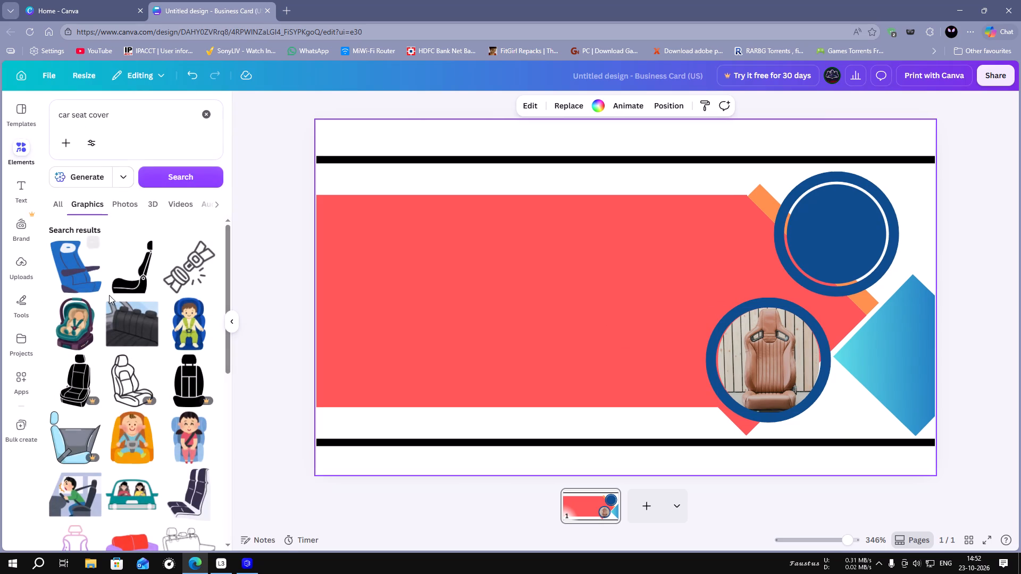
pyautogui.scroll(-6, 137, 366)
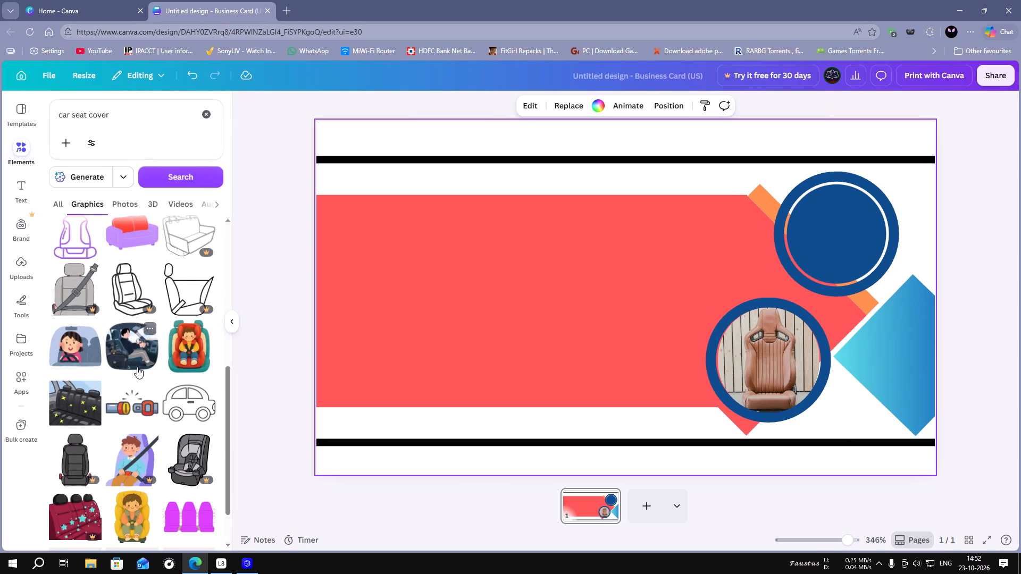
pyautogui.scroll(-3, 139, 366)
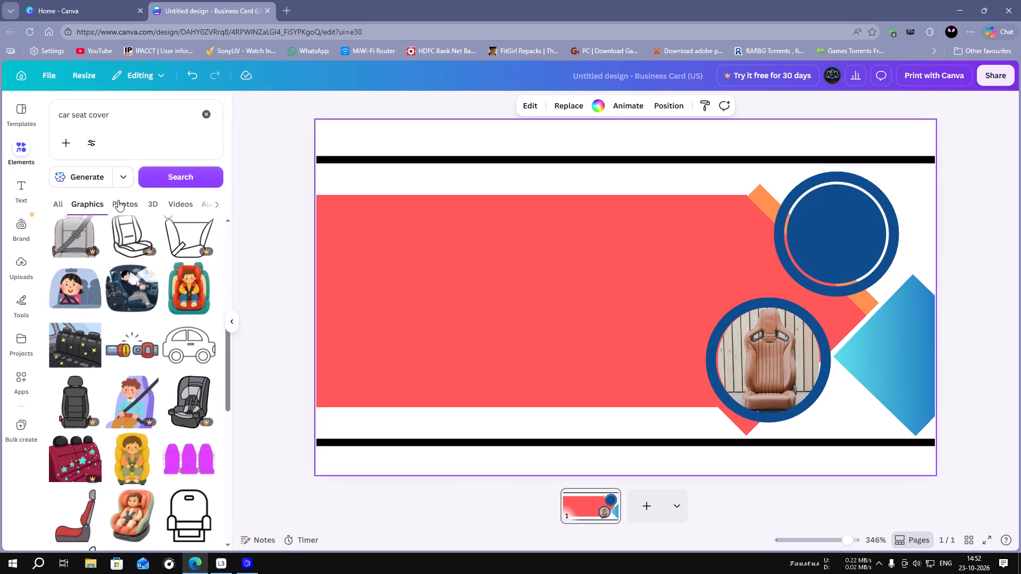
pyautogui.click(118, 200)
pyautogui.scroll(-14, 155, 373)
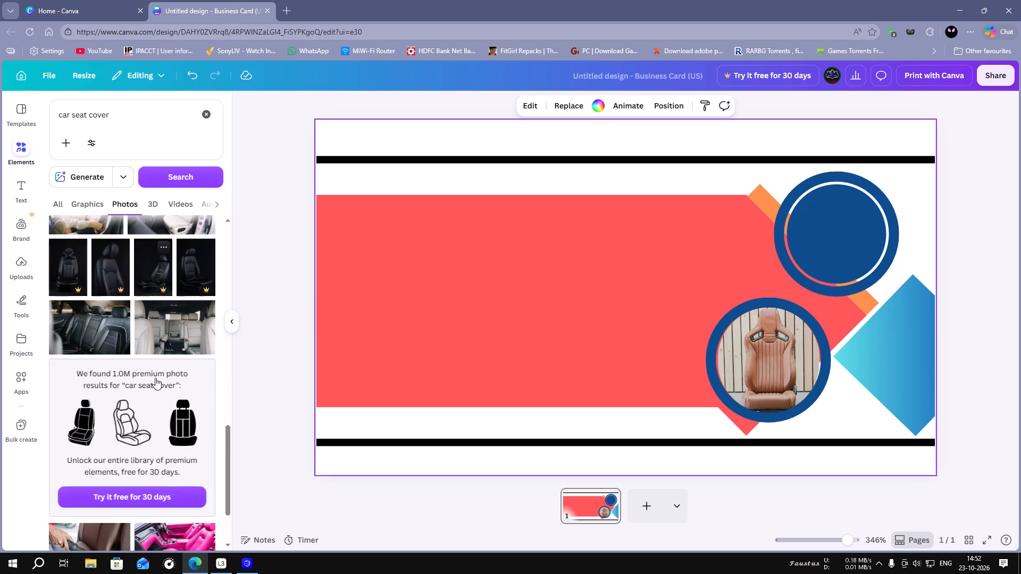
pyautogui.scroll(-6, 153, 391)
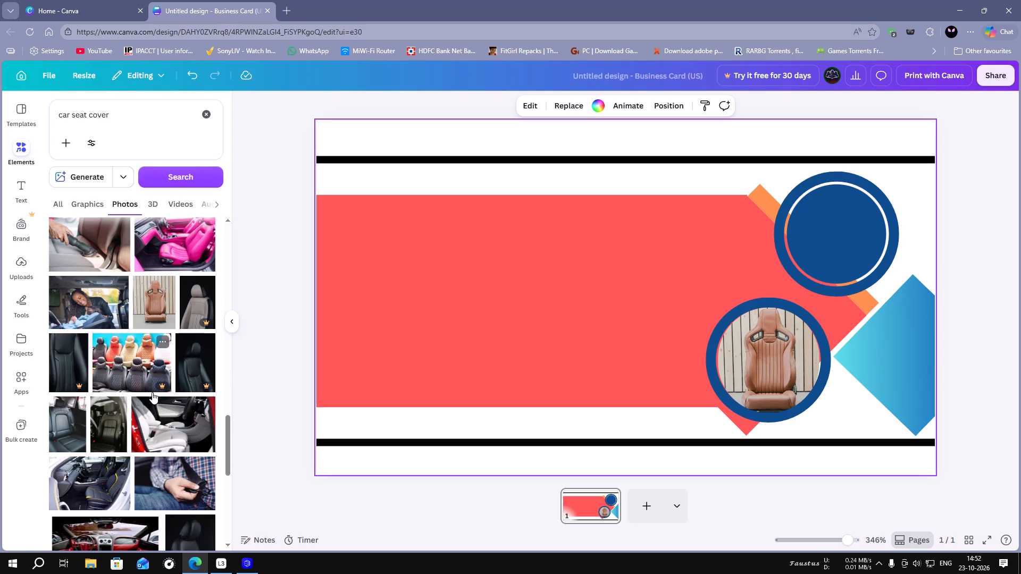
pyautogui.scroll(-6, 152, 392)
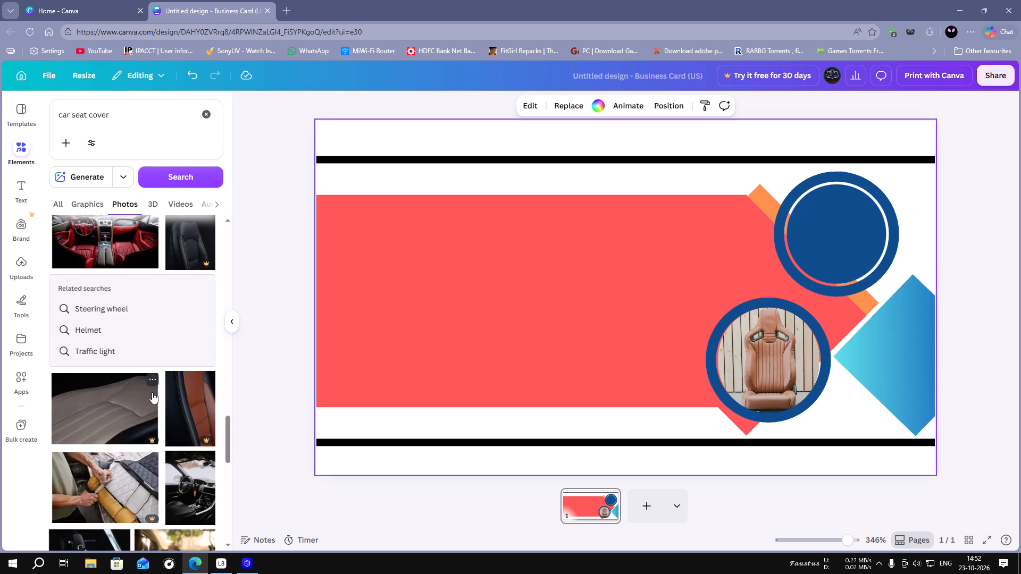
pyautogui.scroll(-3, 146, 438)
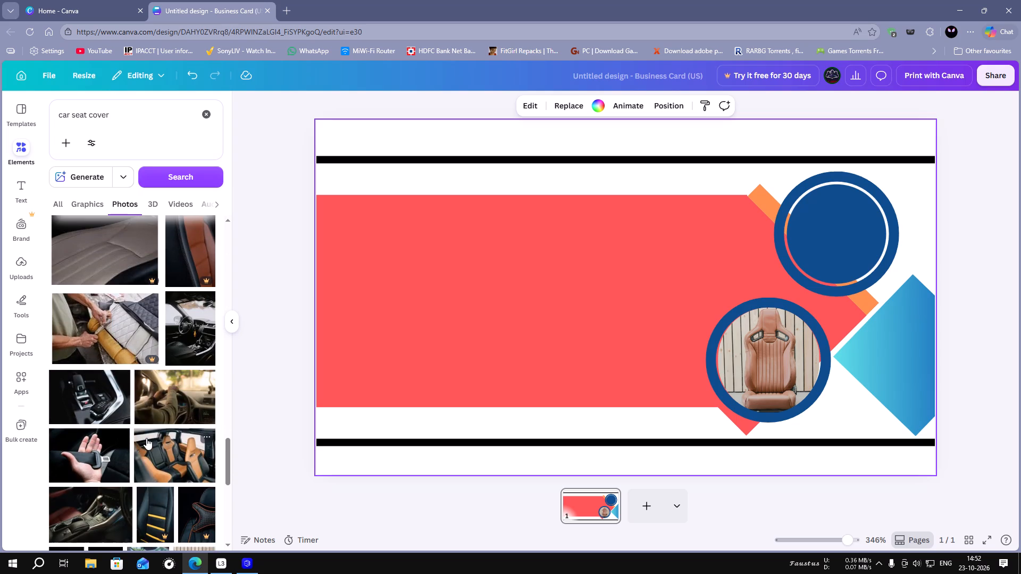
pyautogui.scroll(-2, 146, 438)
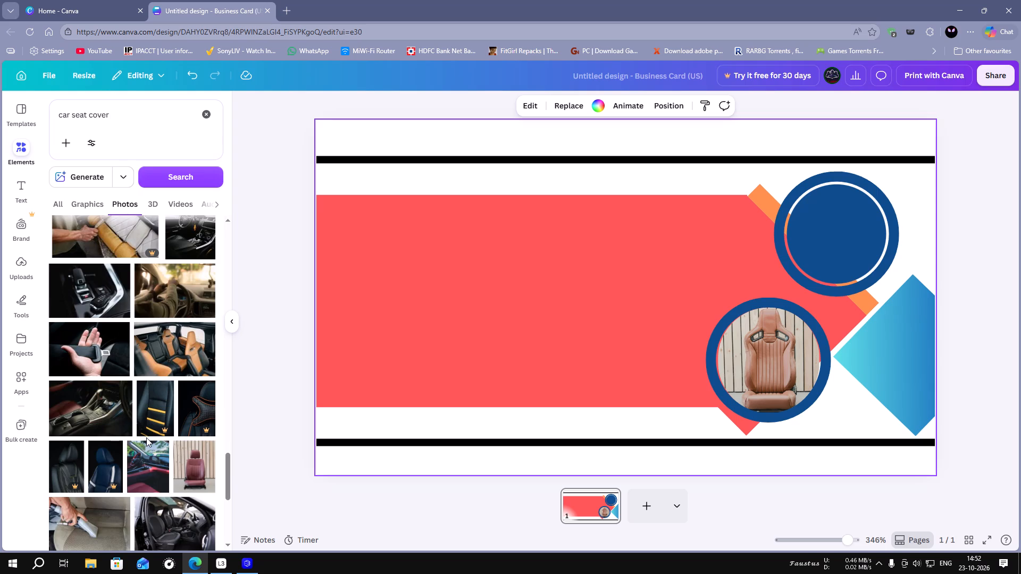
pyautogui.scroll(-3, 146, 437)
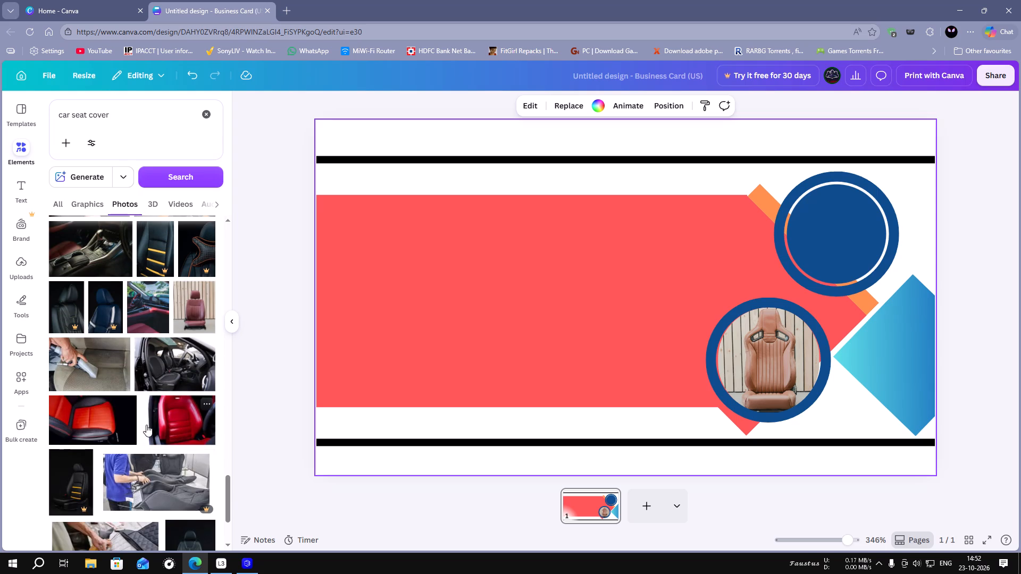
pyautogui.scroll(-4, 146, 425)
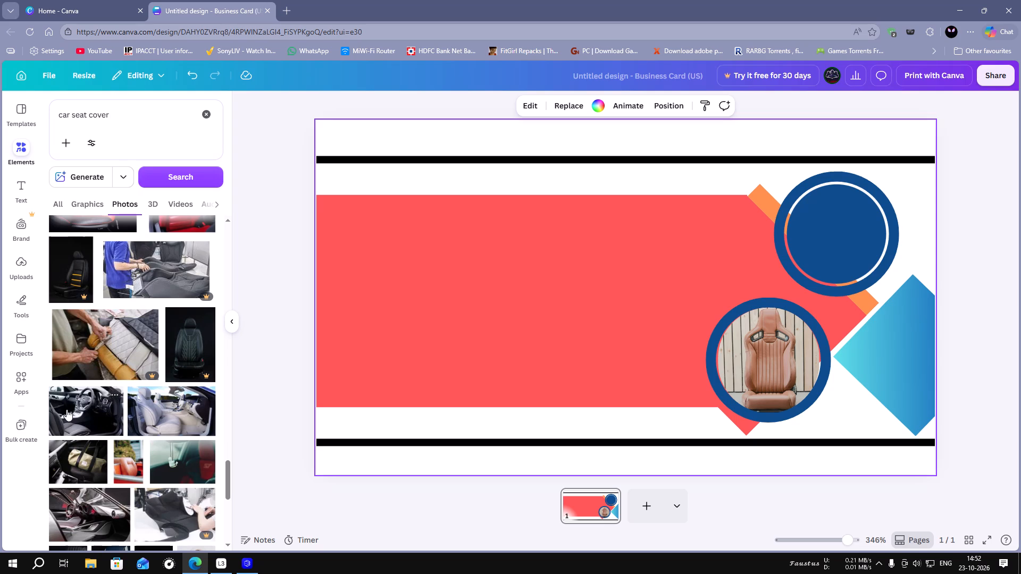
pyautogui.moveTo(66, 409); pyautogui.dragTo(349, 225)
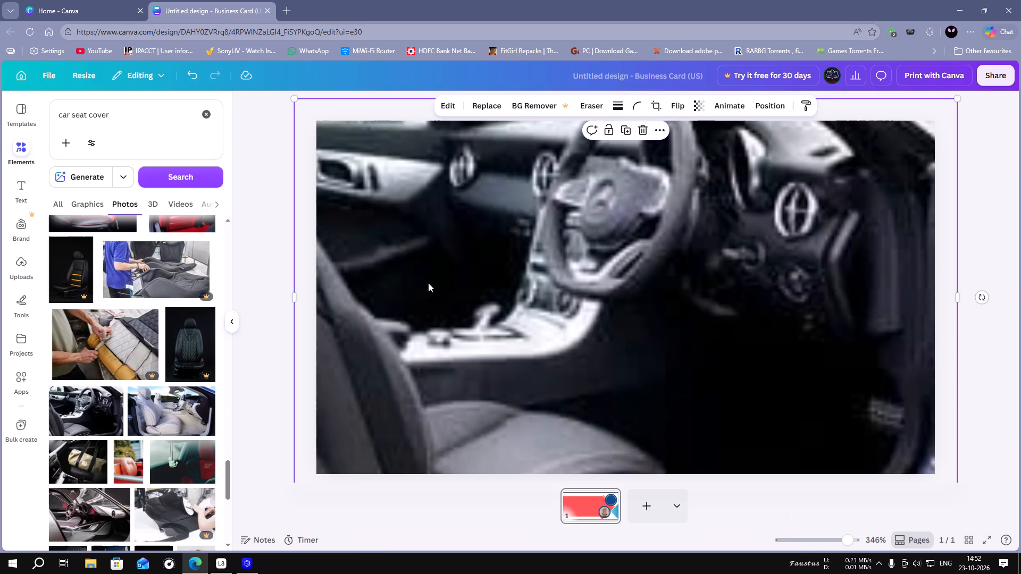
# Shrink the car interior photo to about a quarter of the card's width and place it on the upper middle of the coral banner.
pyautogui.moveTo(518, 252); pyautogui.dragTo(520, 364)
pyautogui.moveTo(296, 207); pyautogui.dragTo(296, 207)
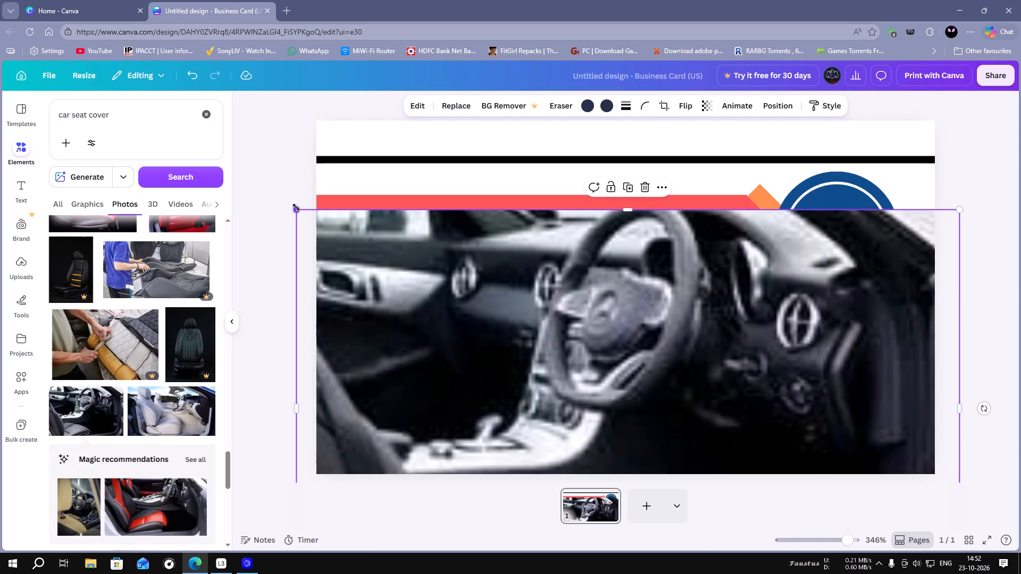
pyautogui.moveTo(296, 207); pyautogui.dragTo(713, 440)
pyautogui.moveTo(775, 467); pyautogui.dragTo(513, 252)
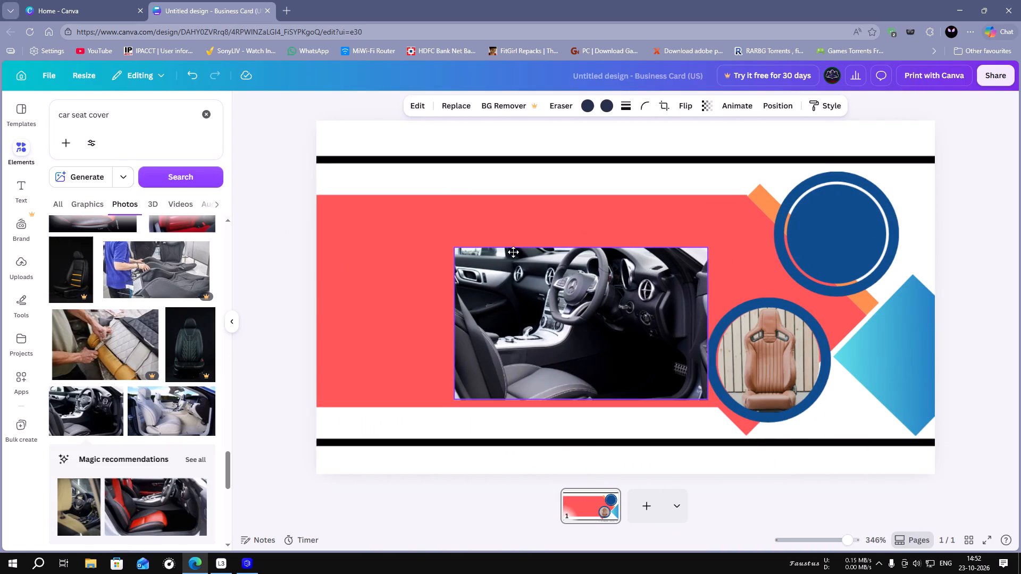
pyautogui.moveTo(513, 252); pyautogui.dragTo(482, 230)
pyautogui.moveTo(412, 219); pyautogui.dragTo(501, 269)
pyautogui.moveTo(571, 305); pyautogui.dragTo(496, 246)
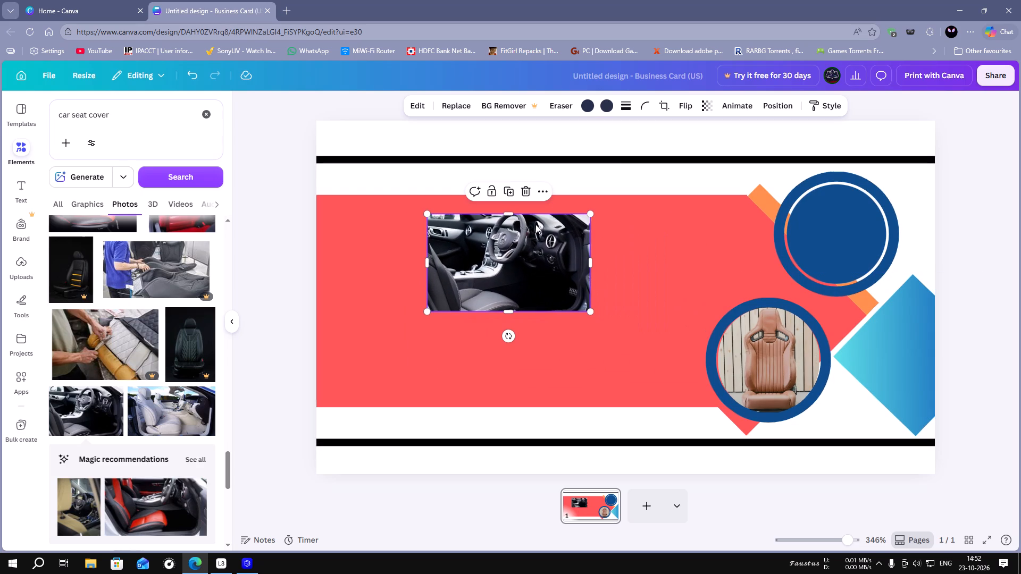
# Set the corner rounding of the car interior photo to 100.
pyautogui.click(646, 104)
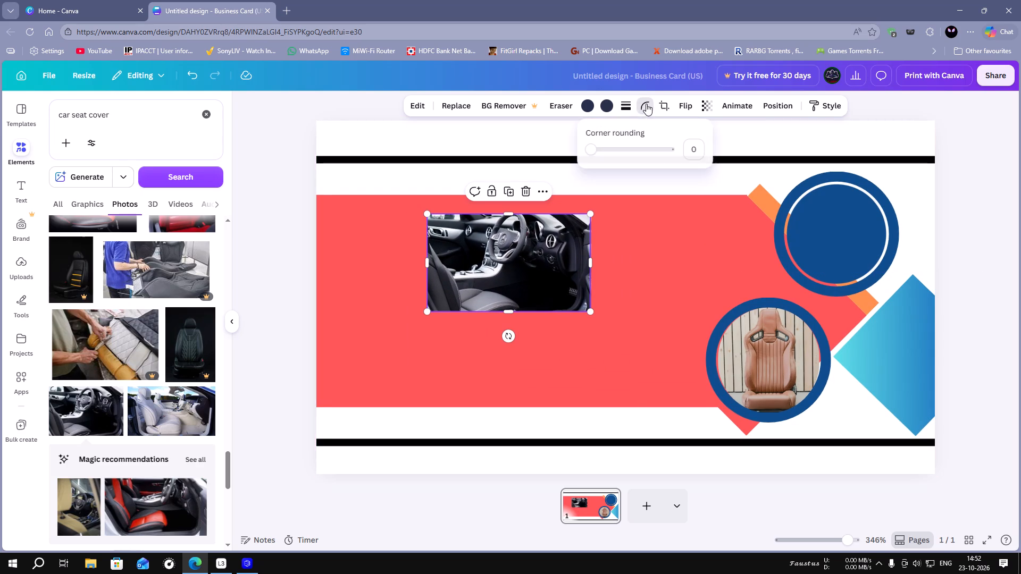
pyautogui.moveTo(592, 153); pyautogui.dragTo(736, 158)
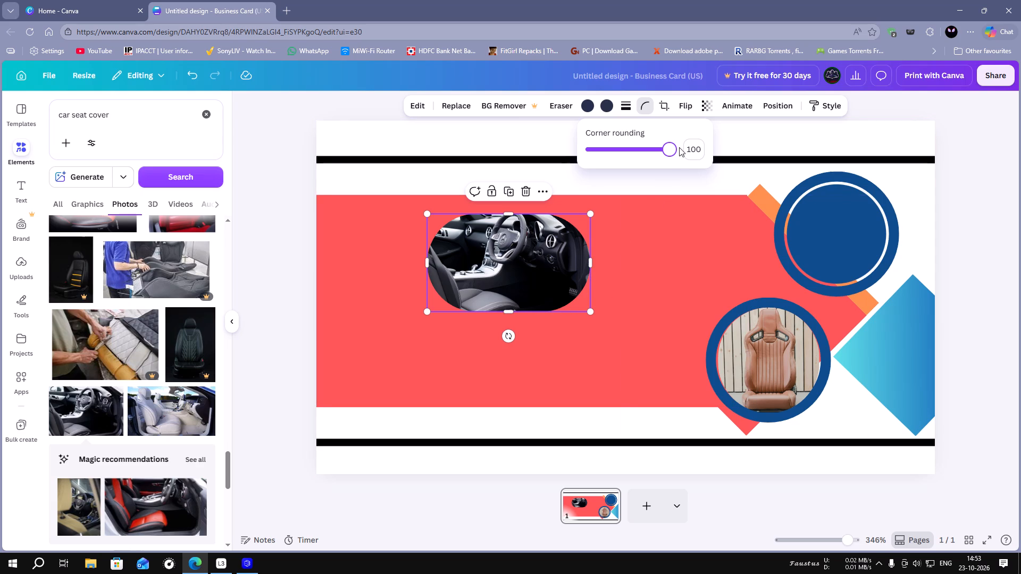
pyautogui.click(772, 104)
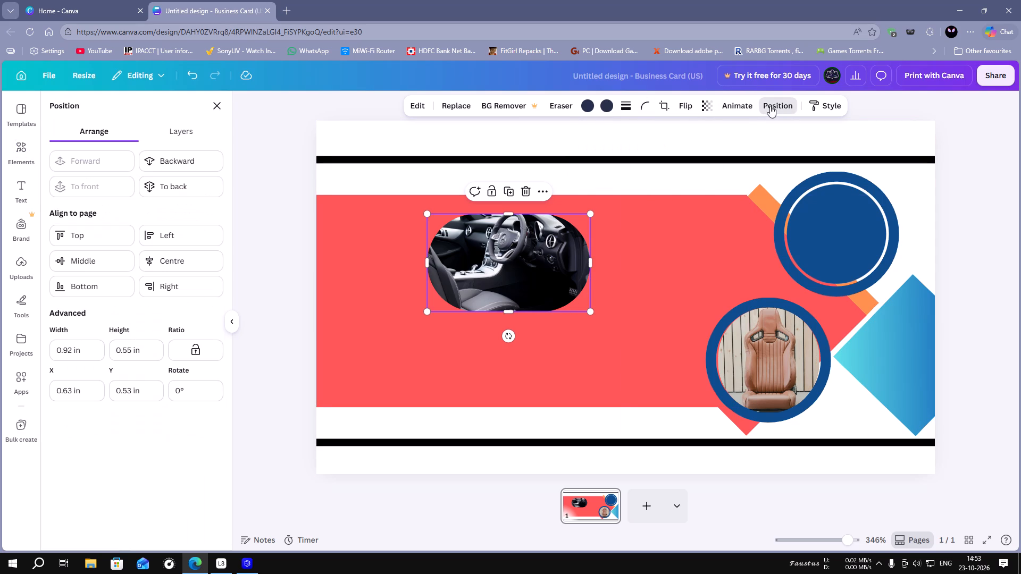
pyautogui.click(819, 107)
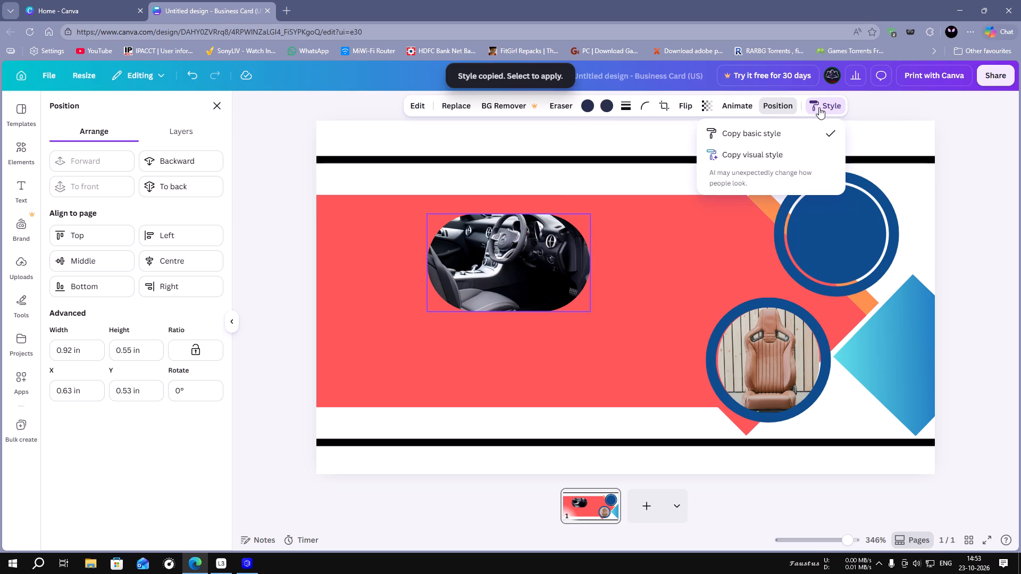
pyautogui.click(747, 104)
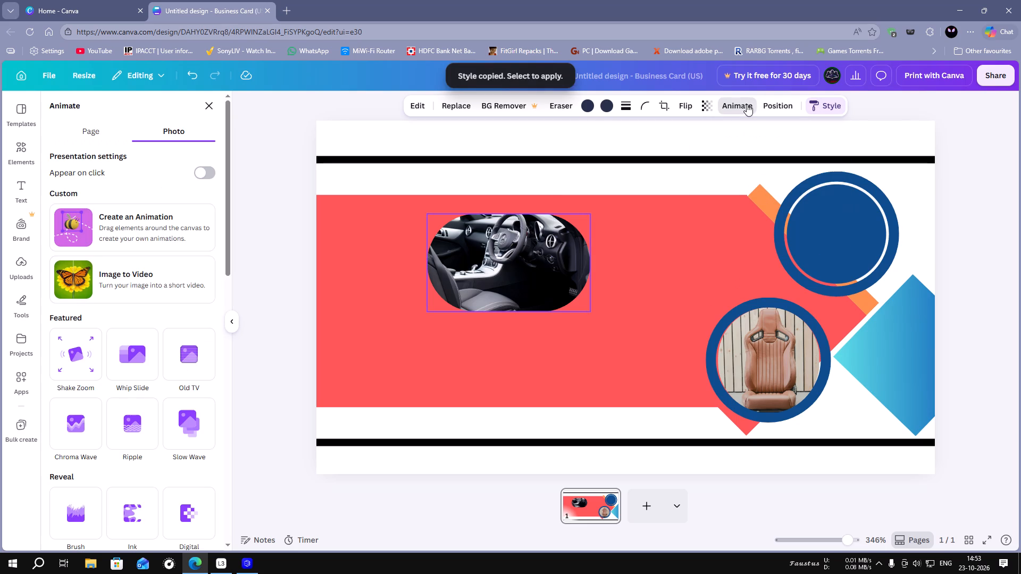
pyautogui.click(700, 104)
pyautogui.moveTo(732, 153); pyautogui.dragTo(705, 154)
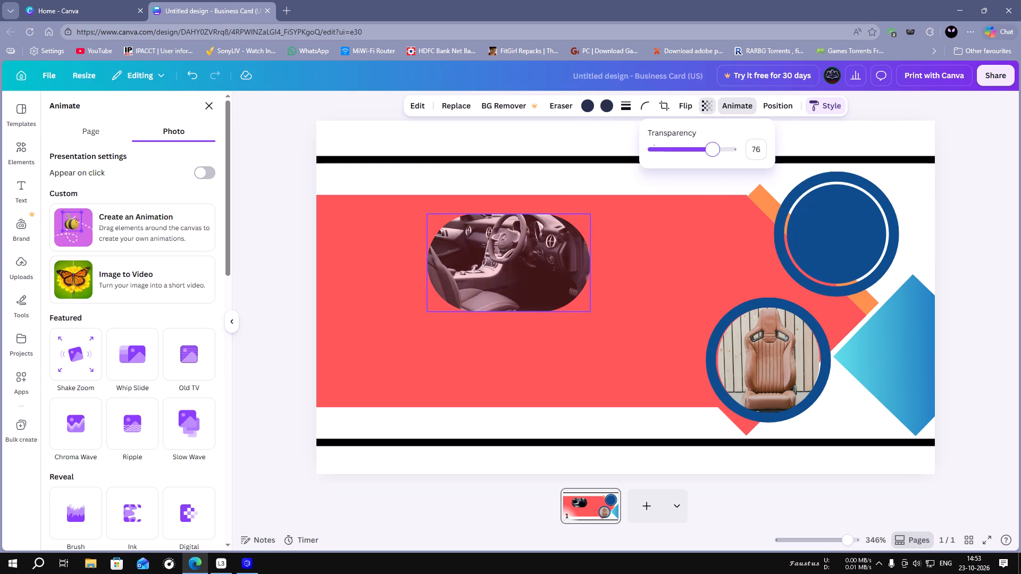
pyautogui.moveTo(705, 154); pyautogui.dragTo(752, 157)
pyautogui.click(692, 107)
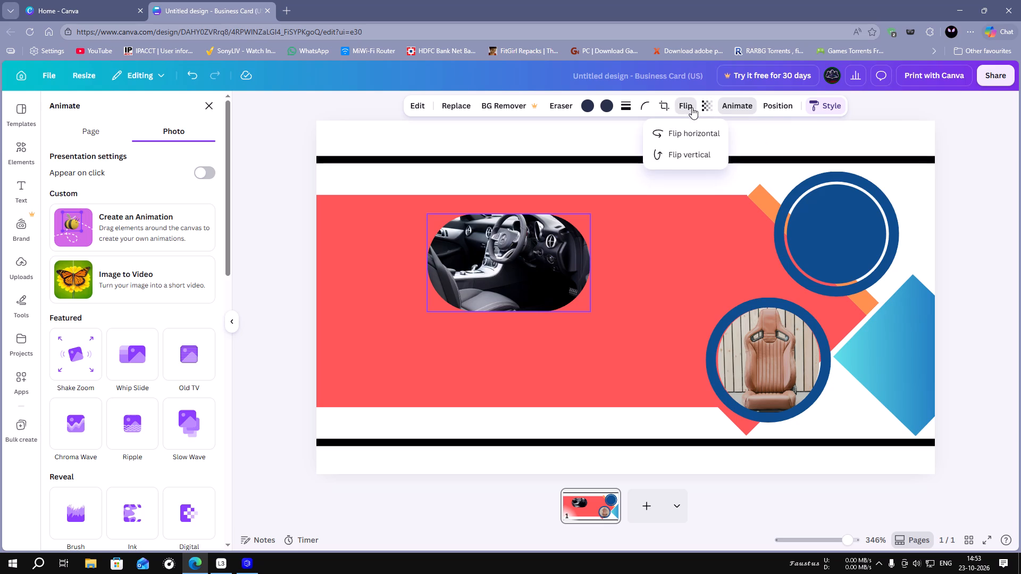
# Crop the car interior photo to a nearly square, circular frame with the steering wheel and front seat inside, and apply the crop.
pyautogui.click(660, 109)
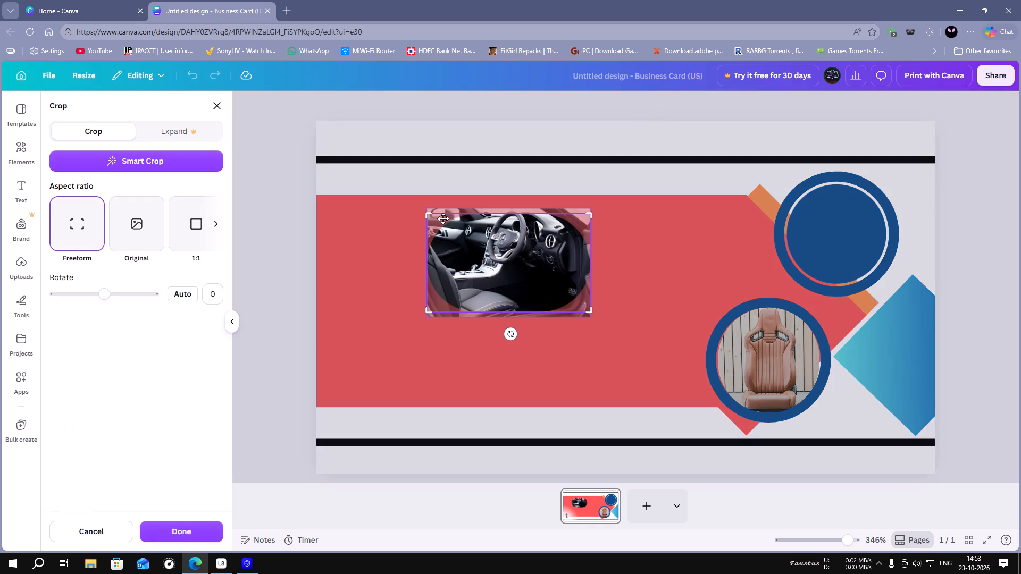
pyautogui.moveTo(589, 311); pyautogui.dragTo(507, 301)
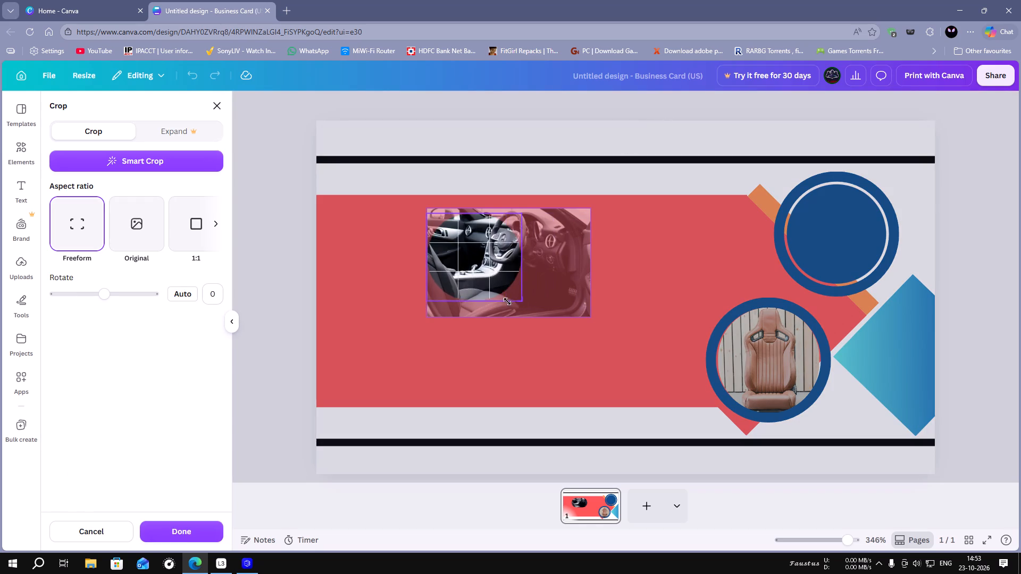
pyautogui.moveTo(507, 301); pyautogui.dragTo(516, 309)
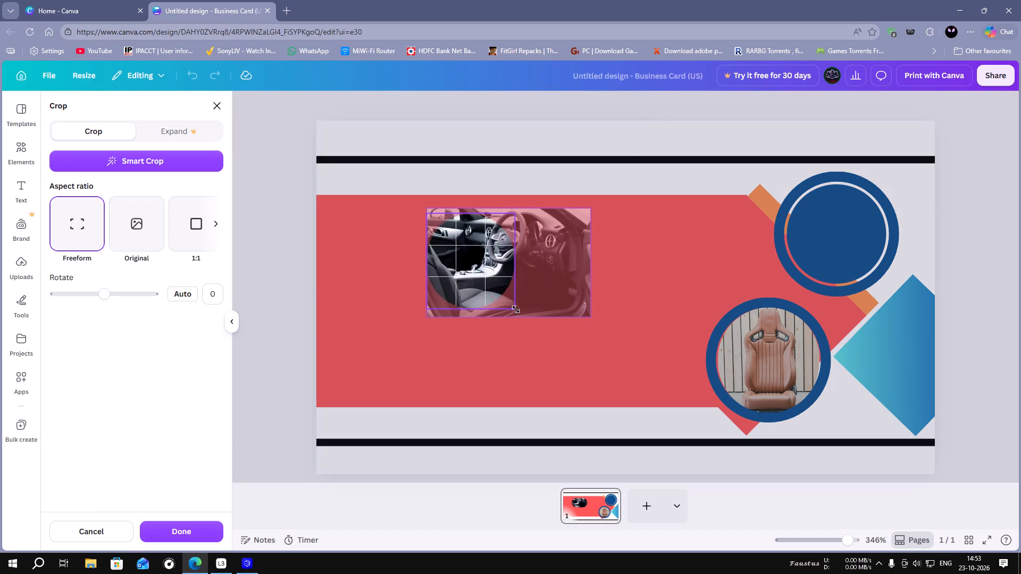
pyautogui.moveTo(516, 309); pyautogui.dragTo(529, 332)
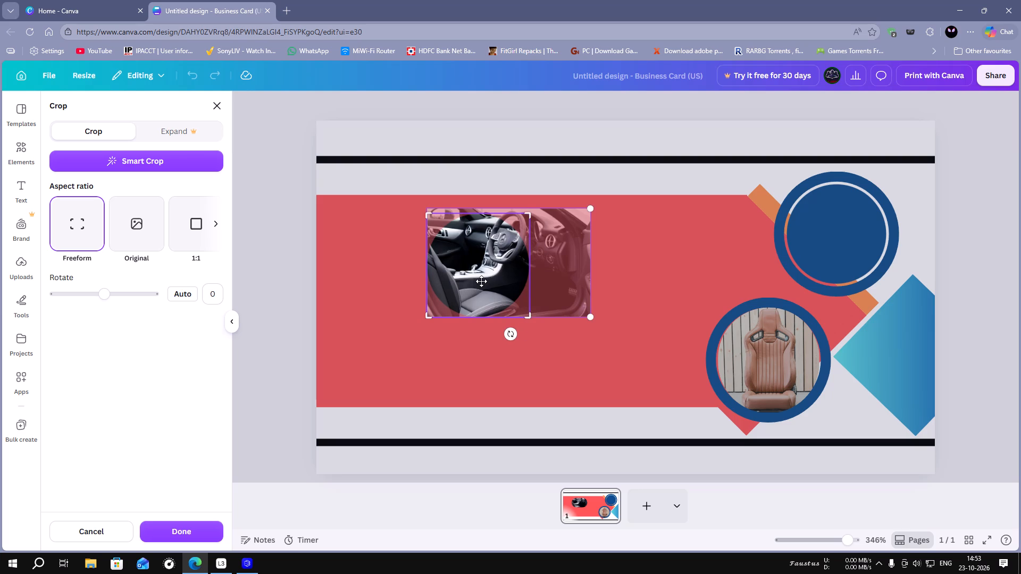
pyautogui.moveTo(481, 281); pyautogui.dragTo(490, 277)
pyautogui.moveTo(493, 268); pyautogui.dragTo(456, 283)
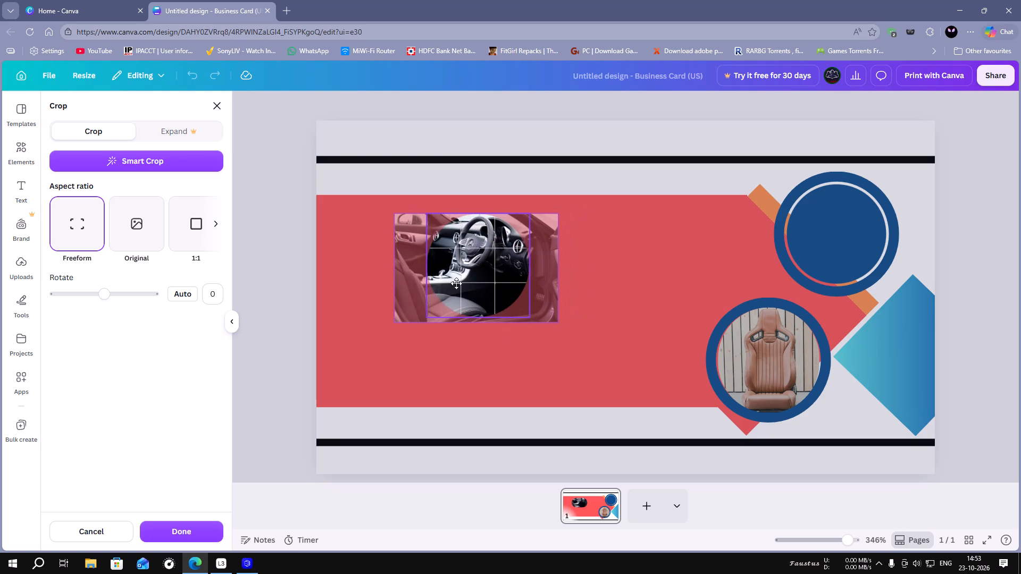
pyautogui.moveTo(456, 283); pyautogui.dragTo(460, 299)
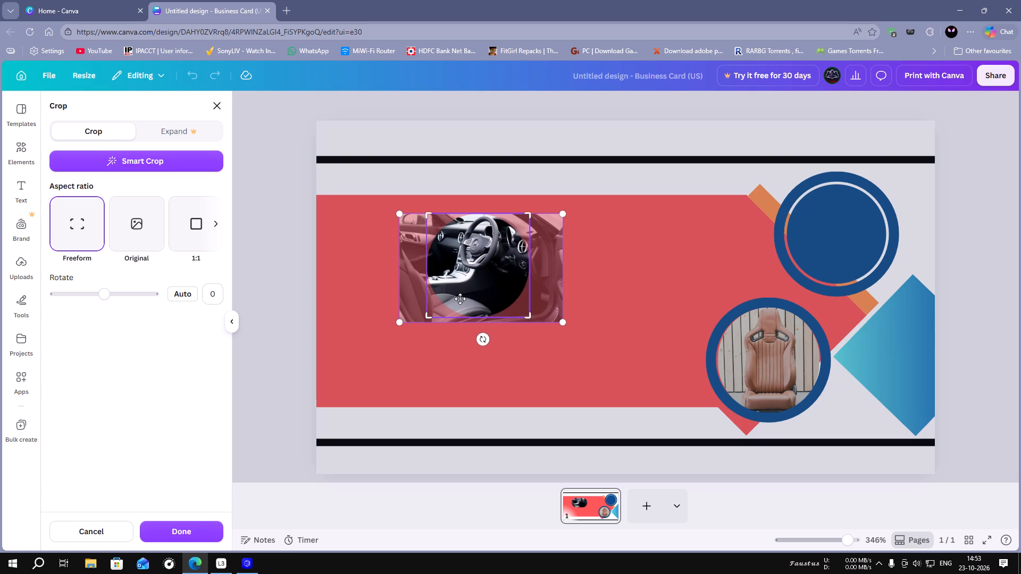
pyautogui.click(552, 354)
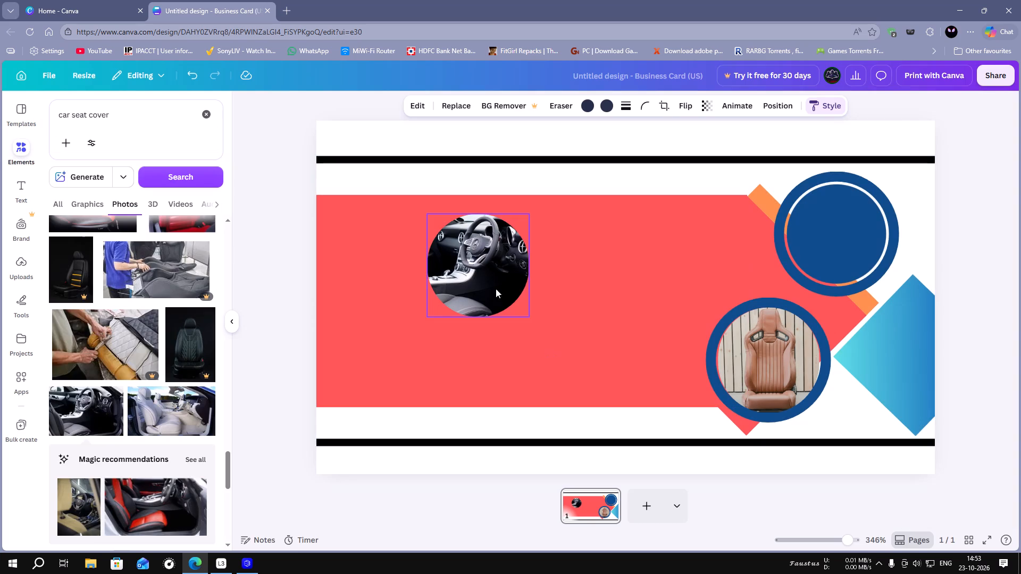
# Place the circular car interior photo inside the upper blue circle, centred within its thin inner ring.
pyautogui.moveTo(488, 273); pyautogui.dragTo(847, 242)
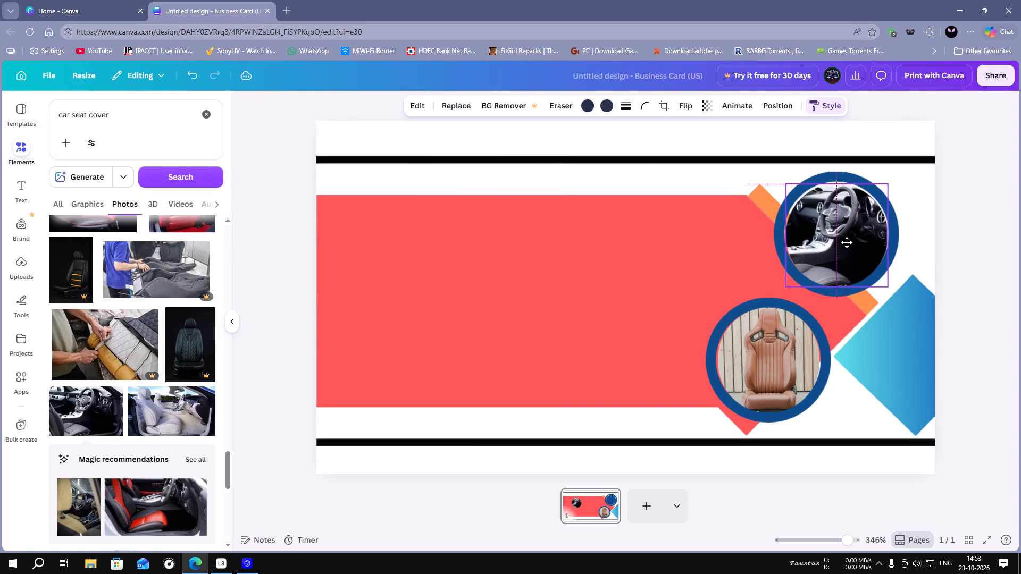
pyautogui.moveTo(847, 242); pyautogui.dragTo(844, 242)
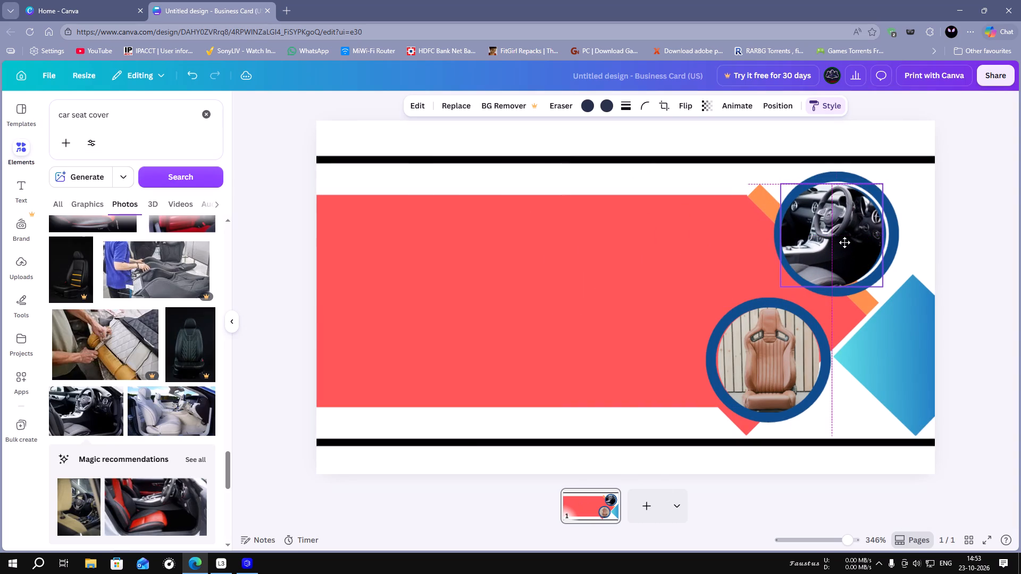
pyautogui.moveTo(844, 242); pyautogui.dragTo(846, 241)
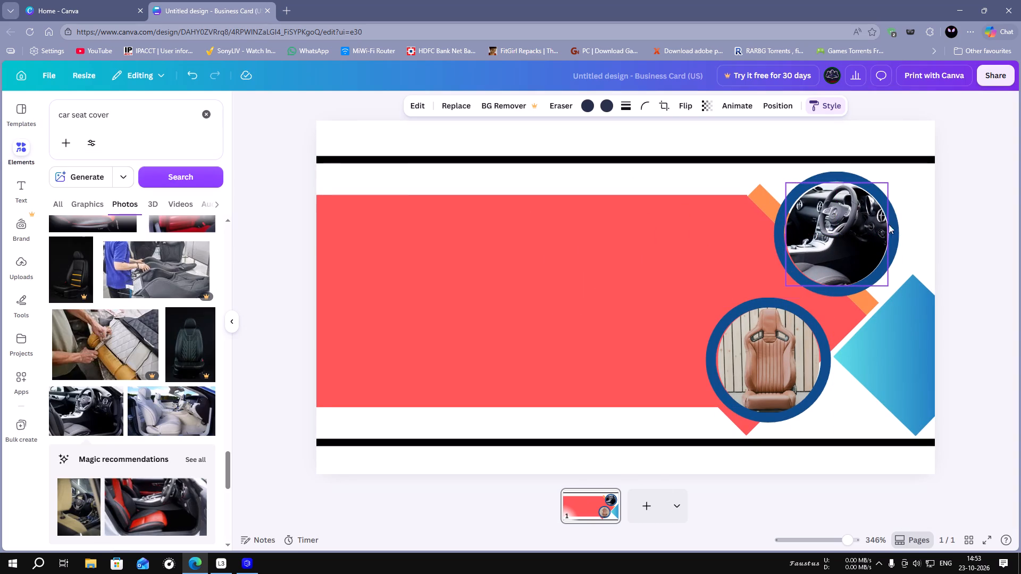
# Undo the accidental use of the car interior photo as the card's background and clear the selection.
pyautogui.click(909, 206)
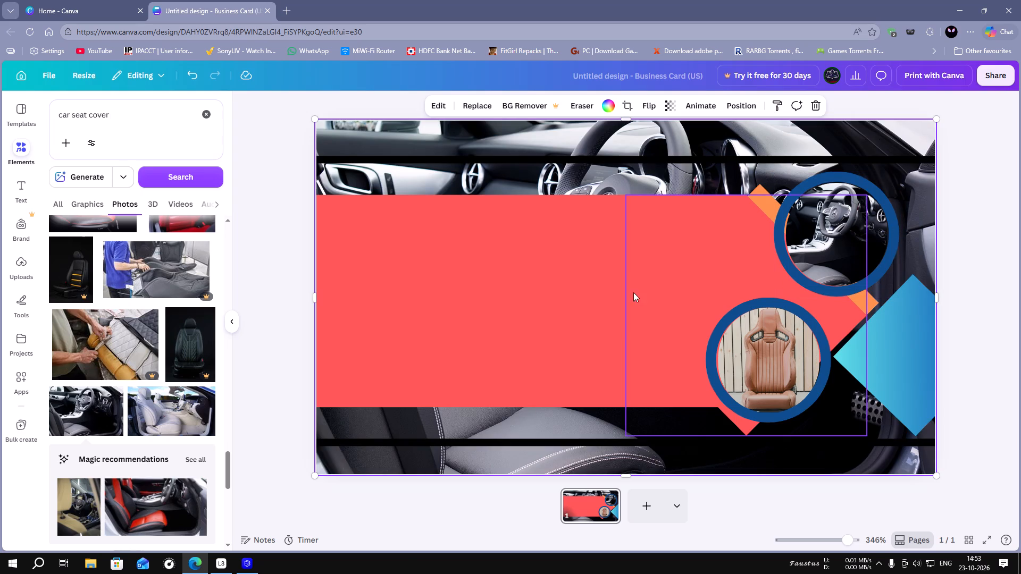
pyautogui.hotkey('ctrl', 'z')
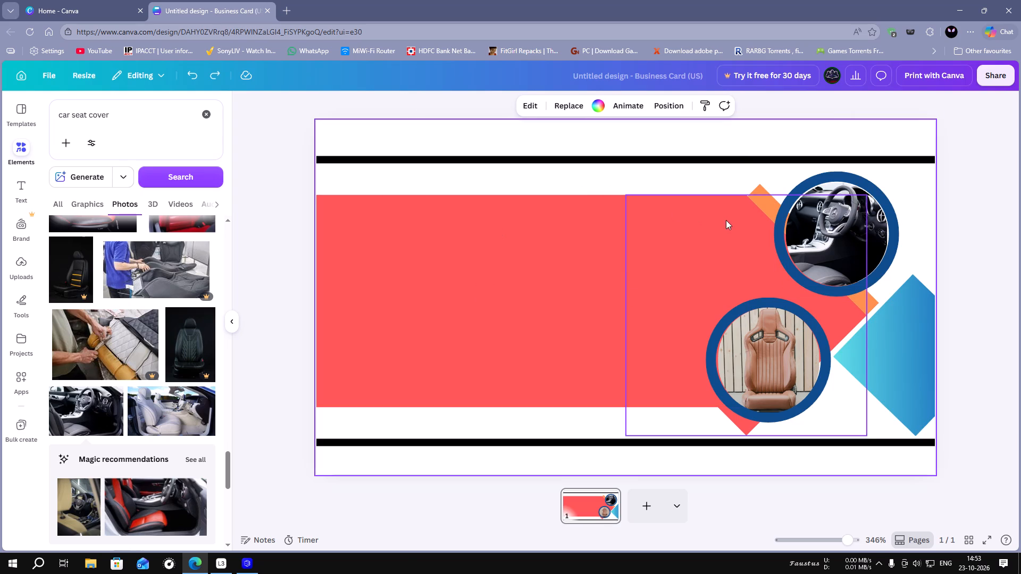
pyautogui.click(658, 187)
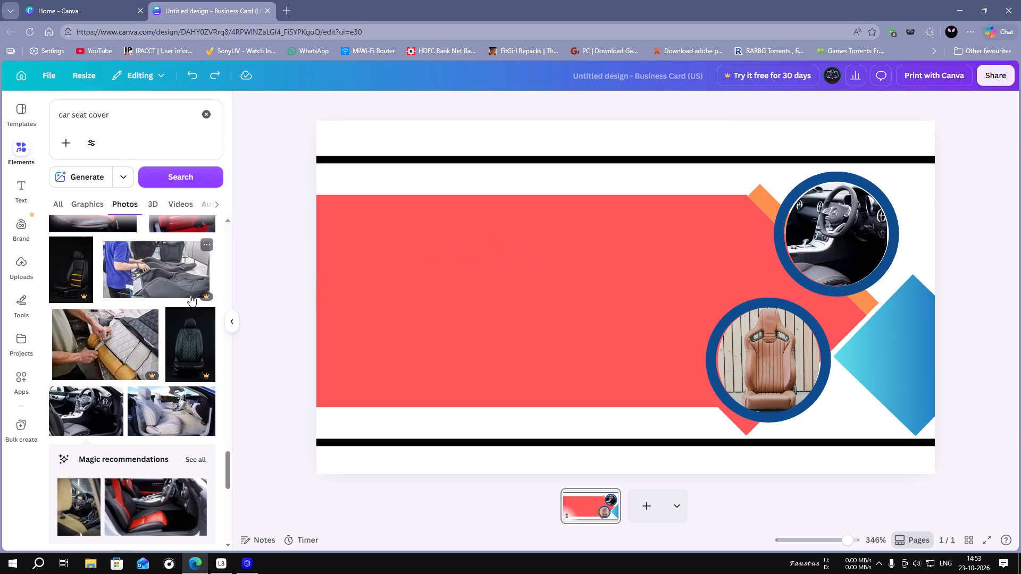
# Search the elements library for "sony" and look through the mixed results for a usable brand image.
pyautogui.click(237, 325)
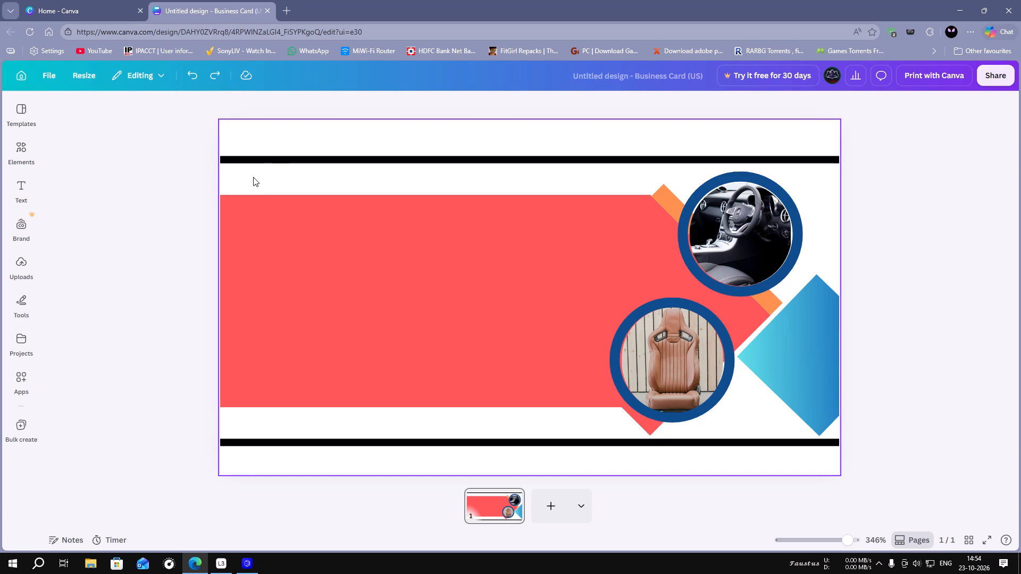
pyautogui.click(20, 153)
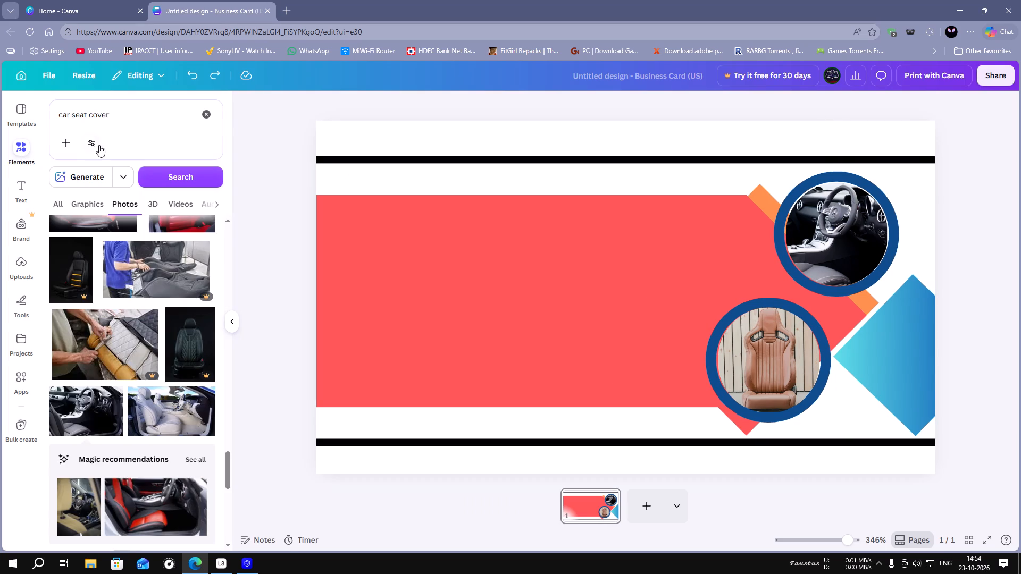
pyautogui.click(203, 113)
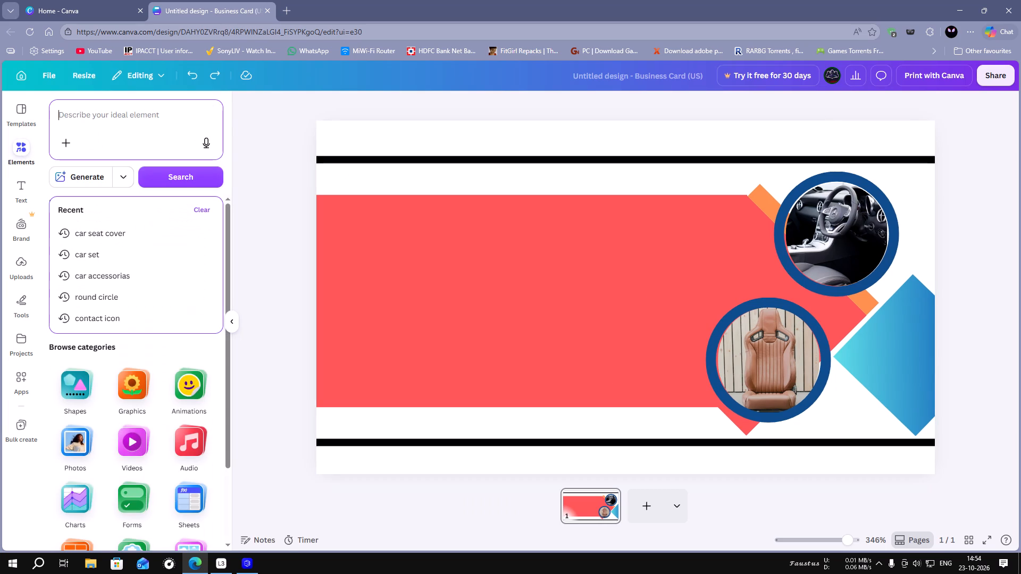
pyautogui.write('sony')
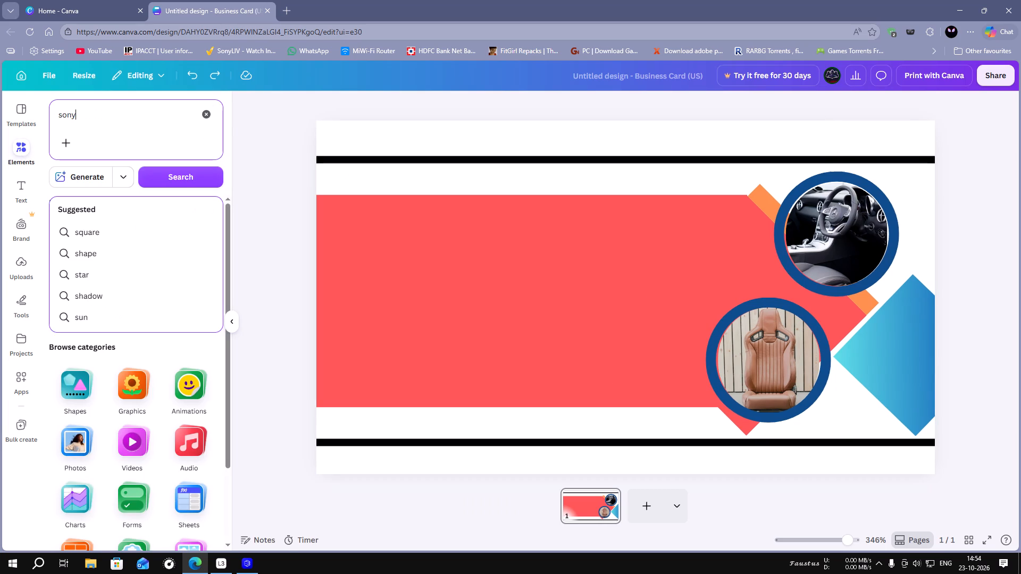
pyautogui.press('Return')
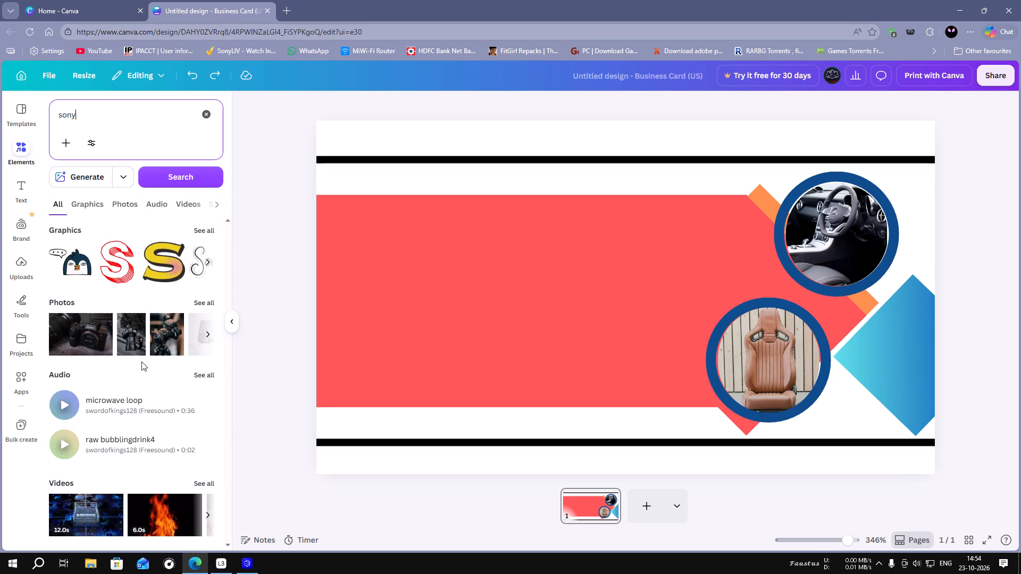
pyautogui.scroll(-3, 151, 379)
pyautogui.scroll(-3, 132, 425)
pyautogui.scroll(-3, 129, 493)
# Refine the element search to "sony logo" and look through all the graphics results for a Sony logo.
pyautogui.click(87, 121)
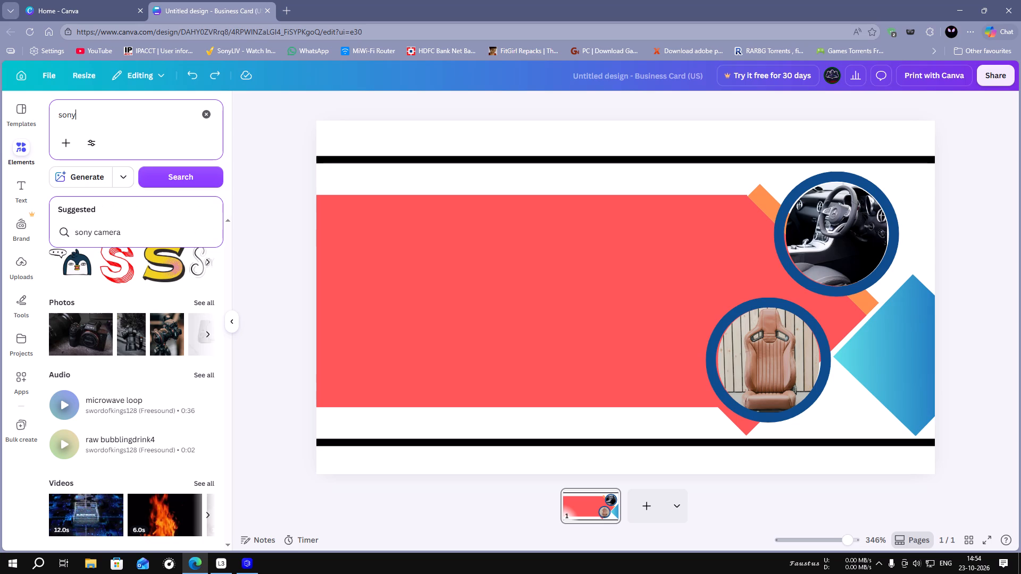
pyautogui.press('space')
pyautogui.write('logo')
pyautogui.press('Return')
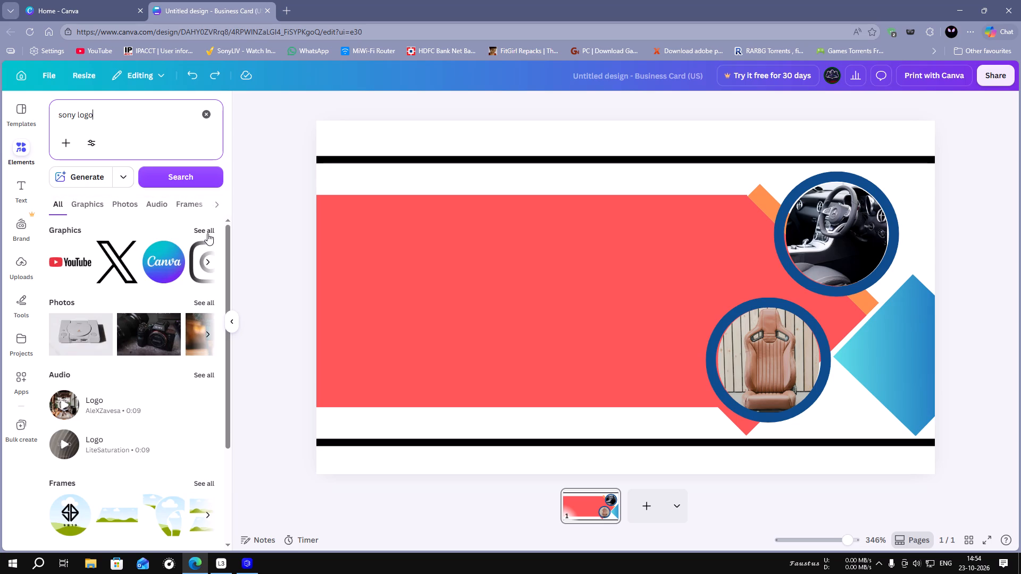
pyautogui.click(200, 230)
pyautogui.scroll(-3, 154, 341)
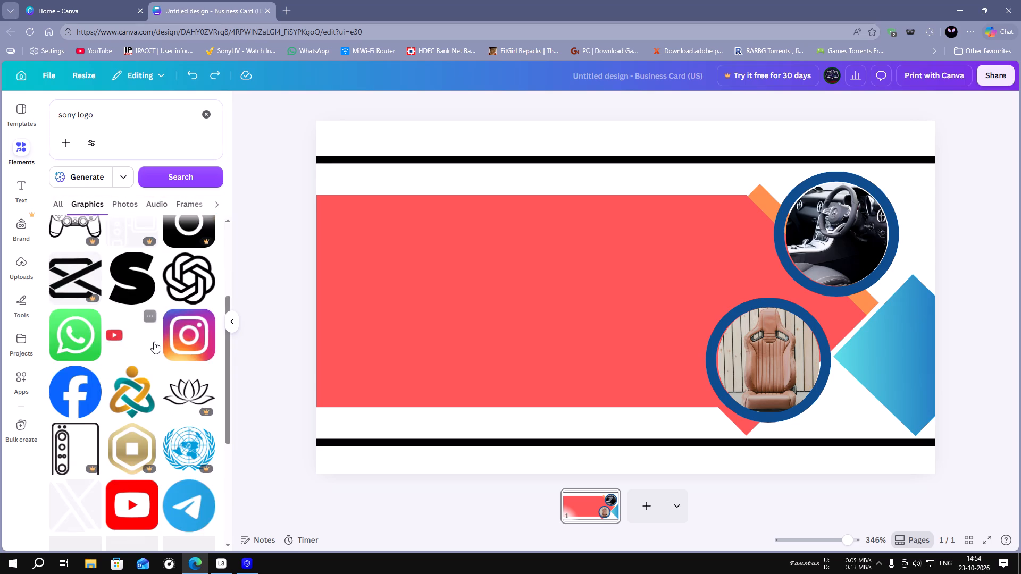
pyautogui.scroll(-6, 154, 342)
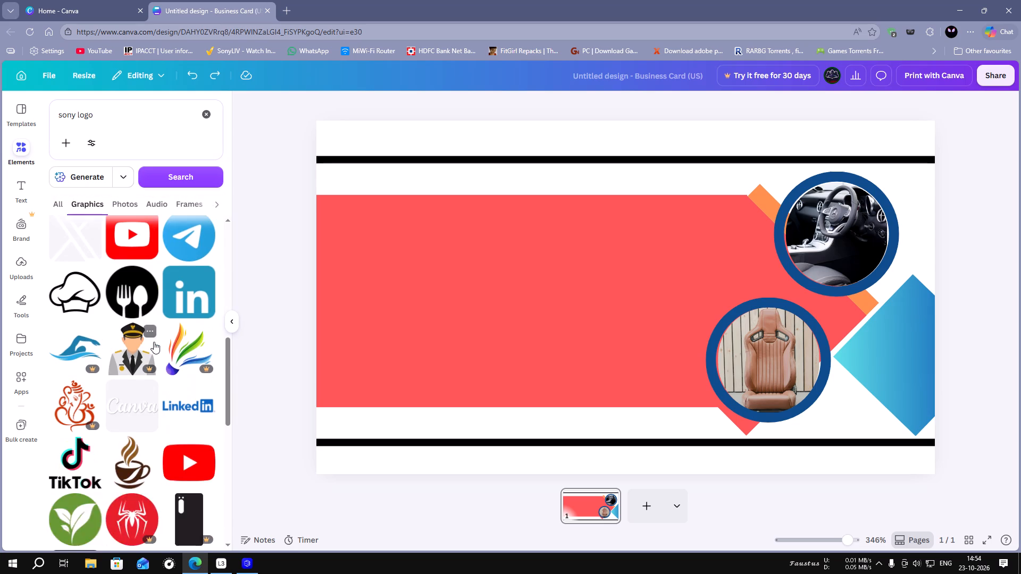
pyautogui.scroll(-10, 154, 342)
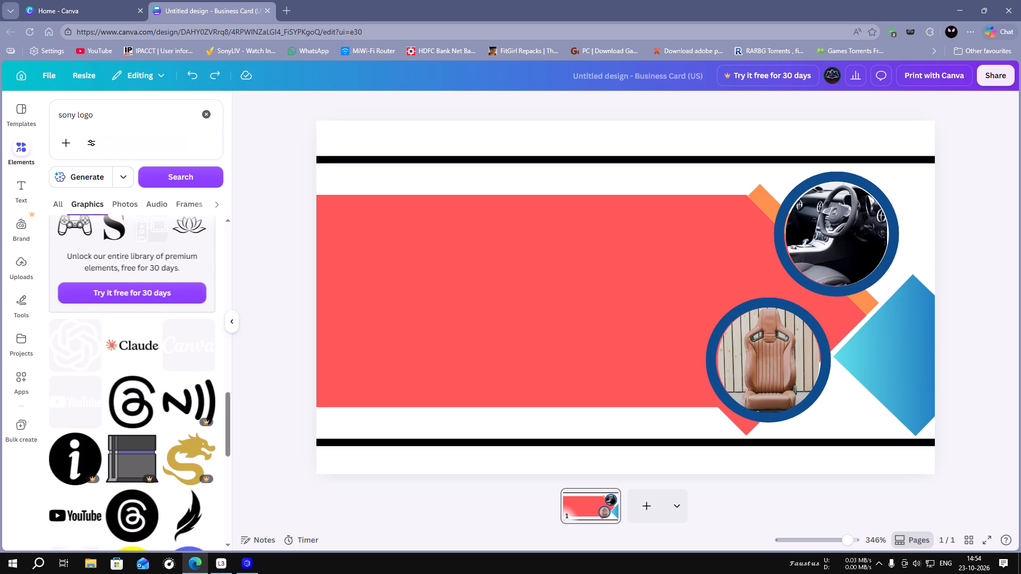
# Look through the "sony logo" results across all element categories, including the full set of photos, for a usable brand image.
pyautogui.click(56, 200)
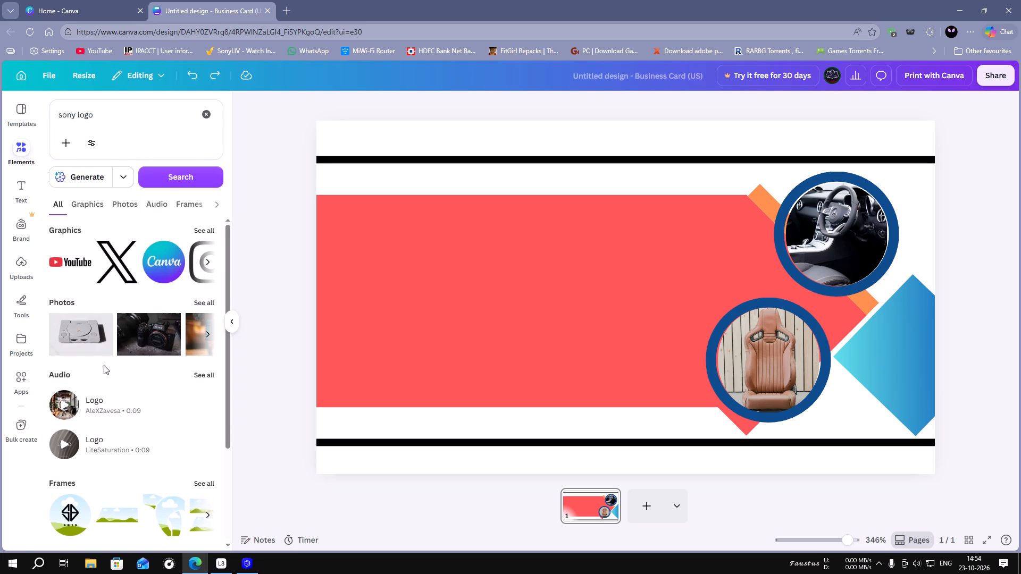
pyautogui.scroll(-8, 104, 365)
pyautogui.scroll(-3, 152, 422)
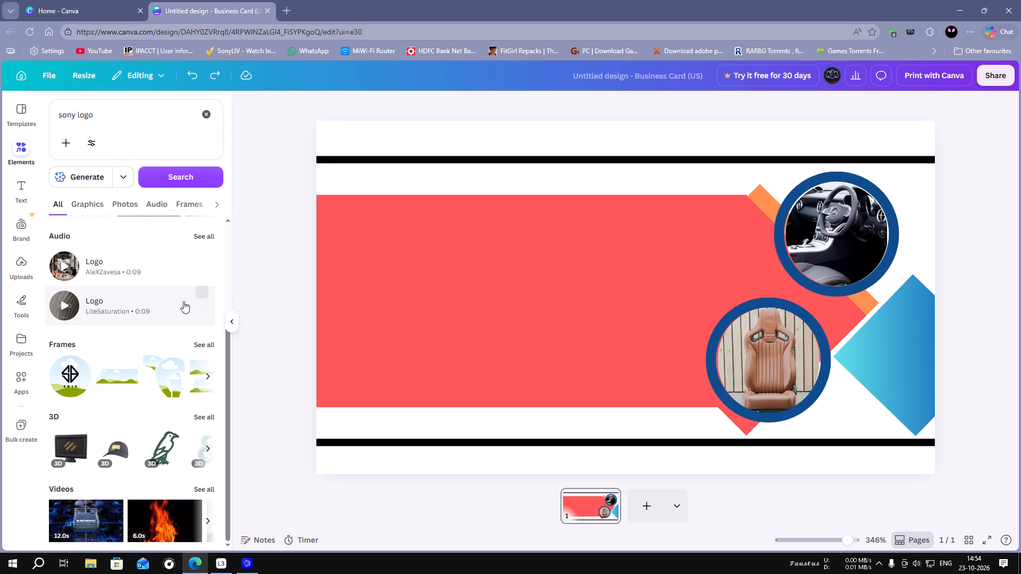
pyautogui.scroll(2, 203, 229)
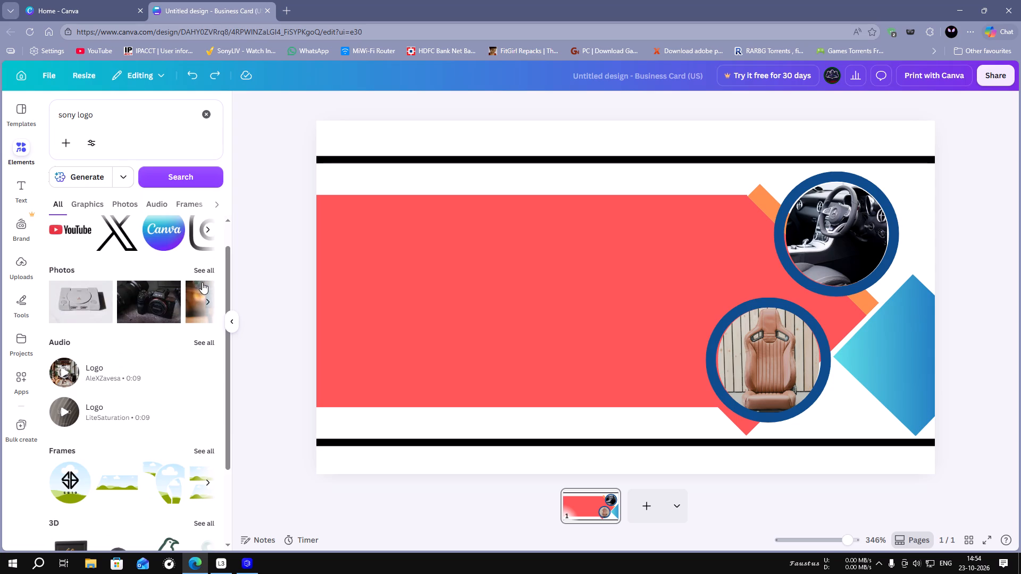
pyautogui.click(208, 267)
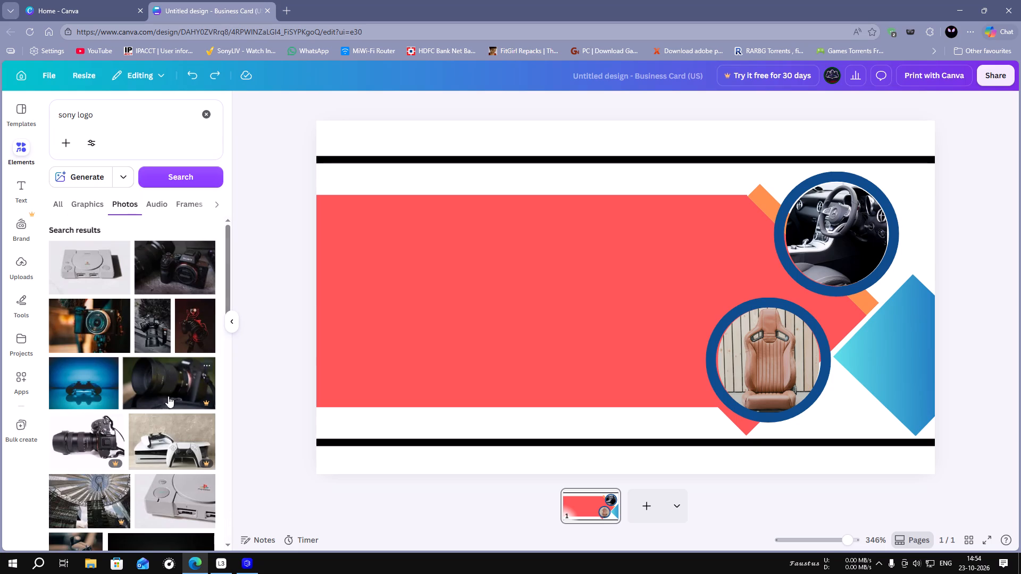
# Change the element search to "sony box" and look through the photo results for a suitable Sony product image.
pyautogui.click(99, 119)
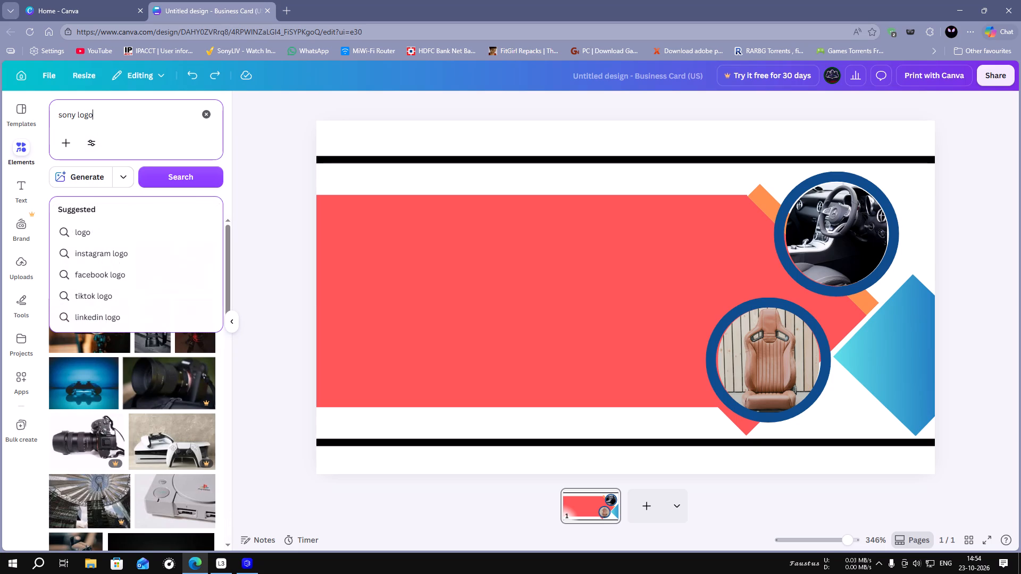
pyautogui.press('BackSpace')
pyautogui.press('BackSpace')
pyautogui.press('BackSpace')
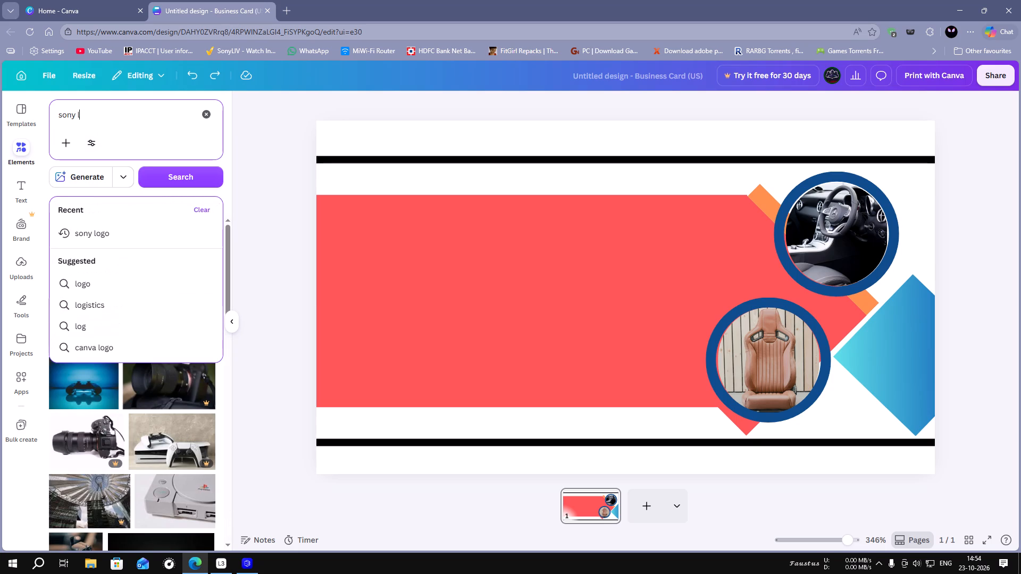
pyautogui.press('BackSpace')
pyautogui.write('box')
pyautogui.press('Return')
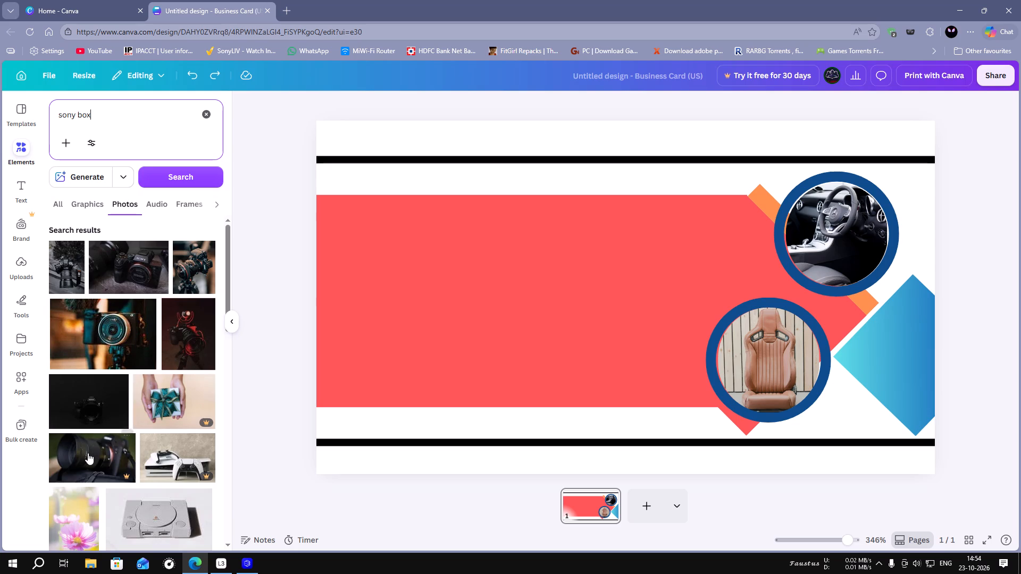
pyautogui.scroll(-4, 88, 453)
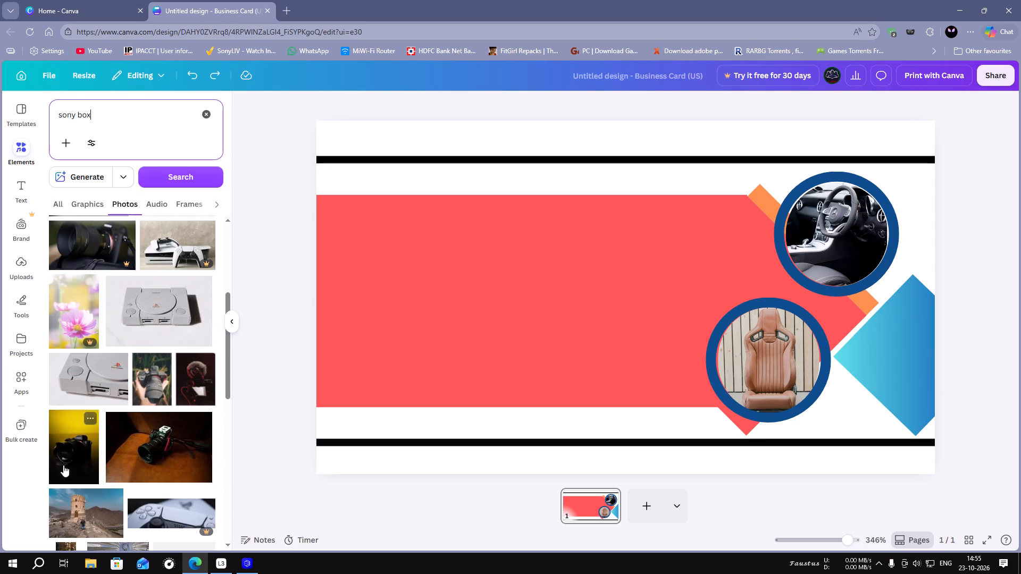
pyautogui.scroll(-3, 48, 488)
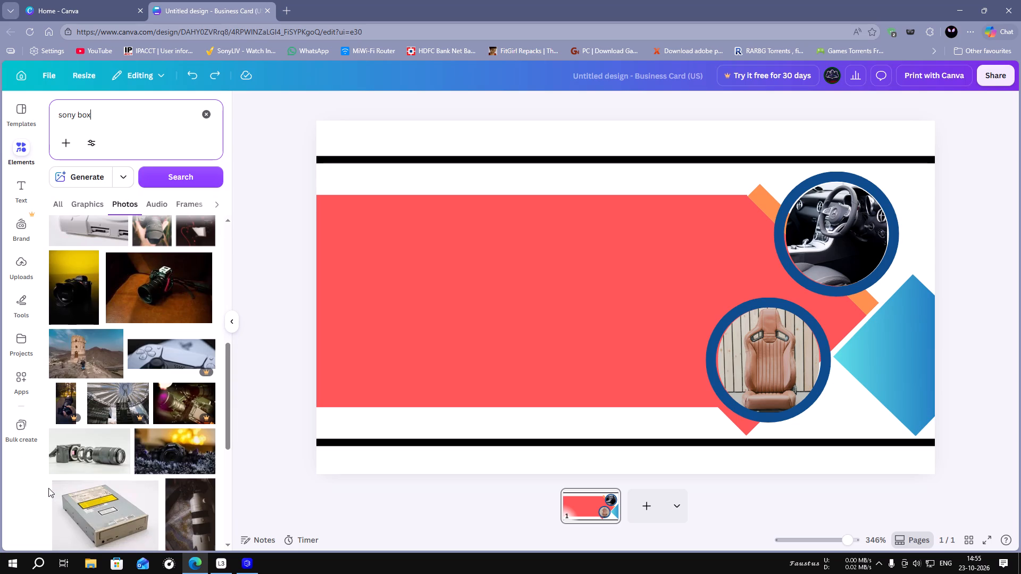
# Look through the "sony box" photo results for a Sony product image suited to the business card.
pyautogui.scroll(-11, 48, 488)
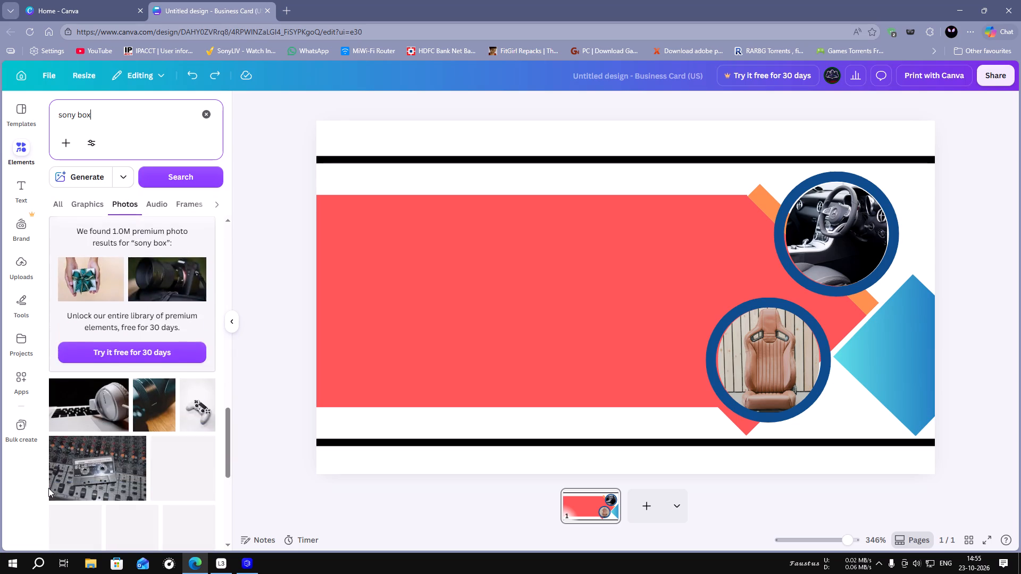
pyautogui.scroll(-11, 48, 488)
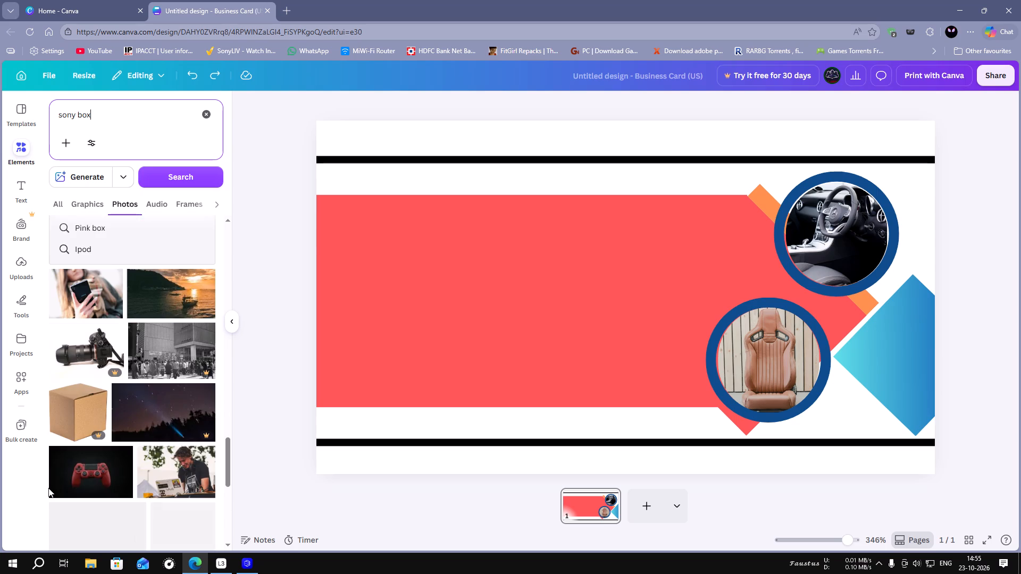
pyautogui.scroll(-4, 48, 488)
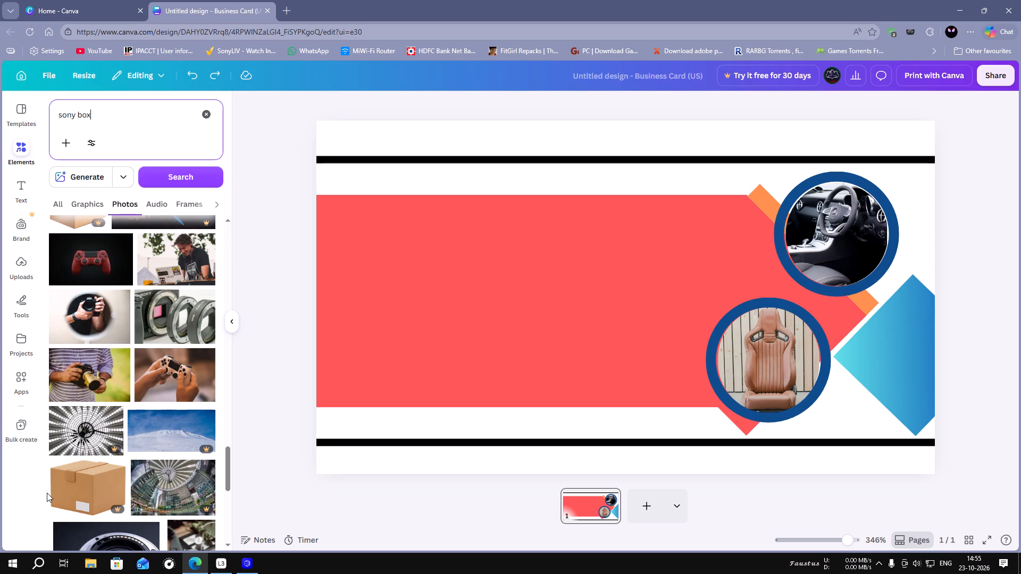
pyautogui.scroll(-4, 50, 494)
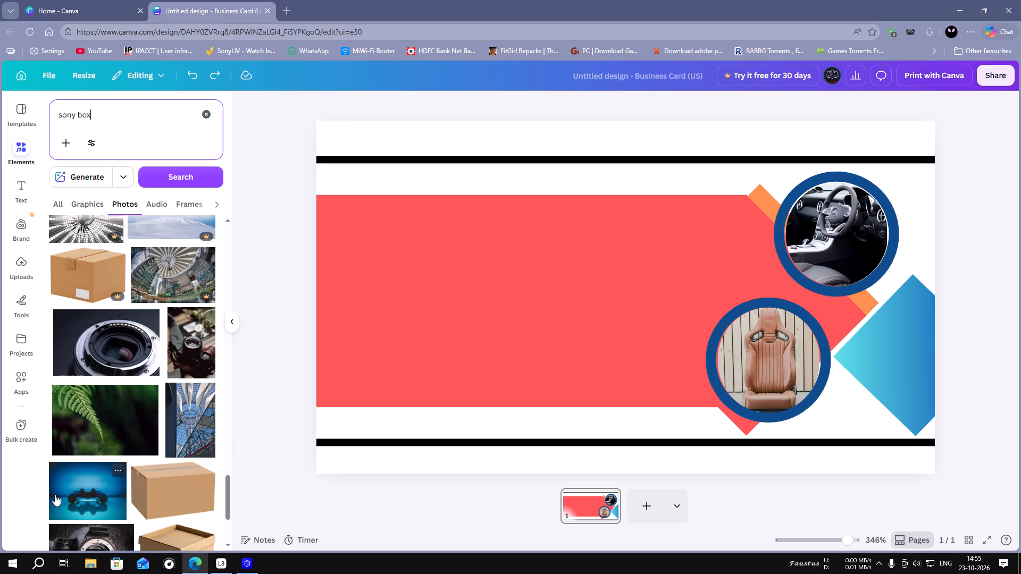
pyautogui.scroll(-3, 55, 495)
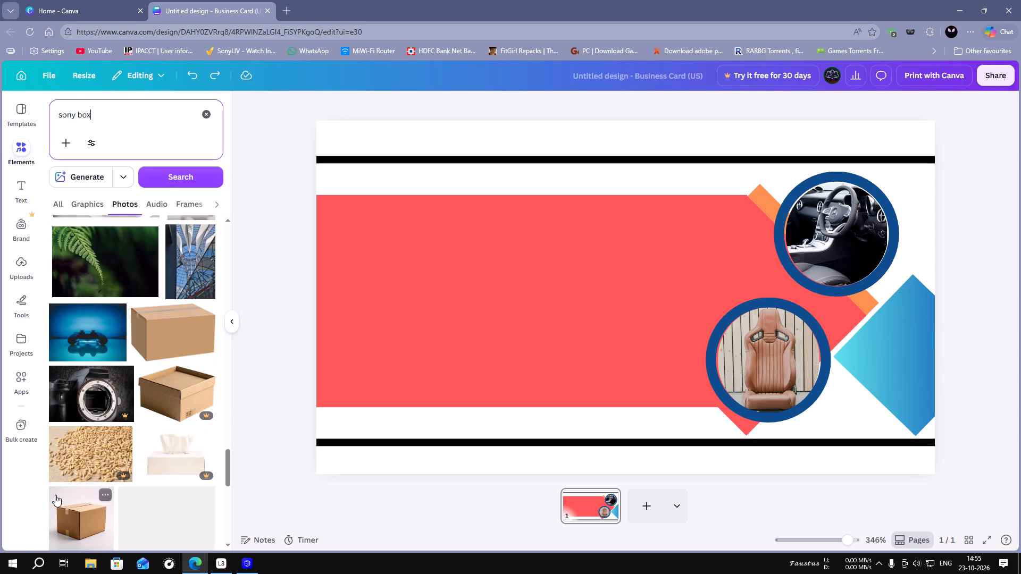
pyautogui.scroll(-7, 55, 495)
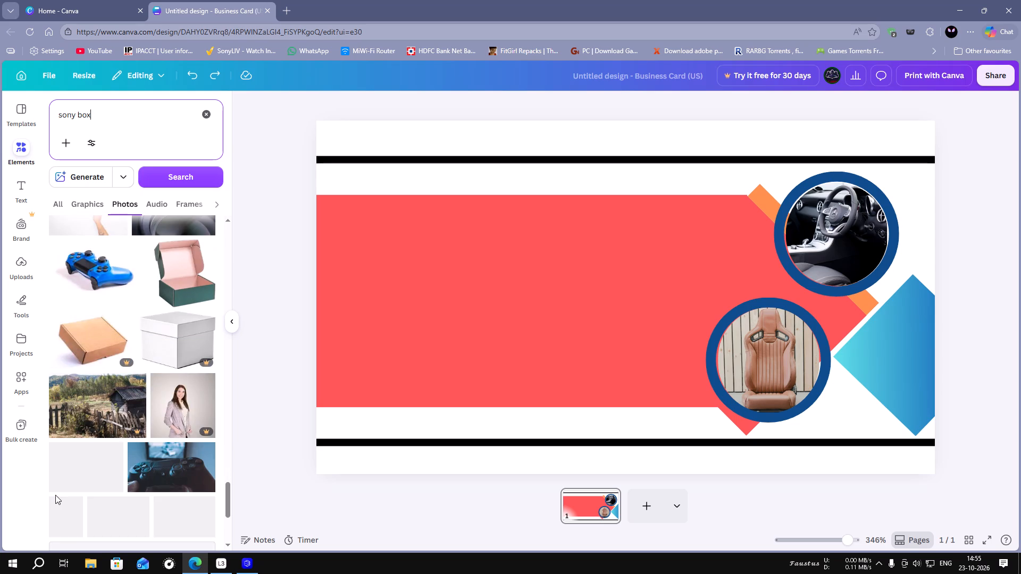
pyautogui.scroll(-3, 57, 503)
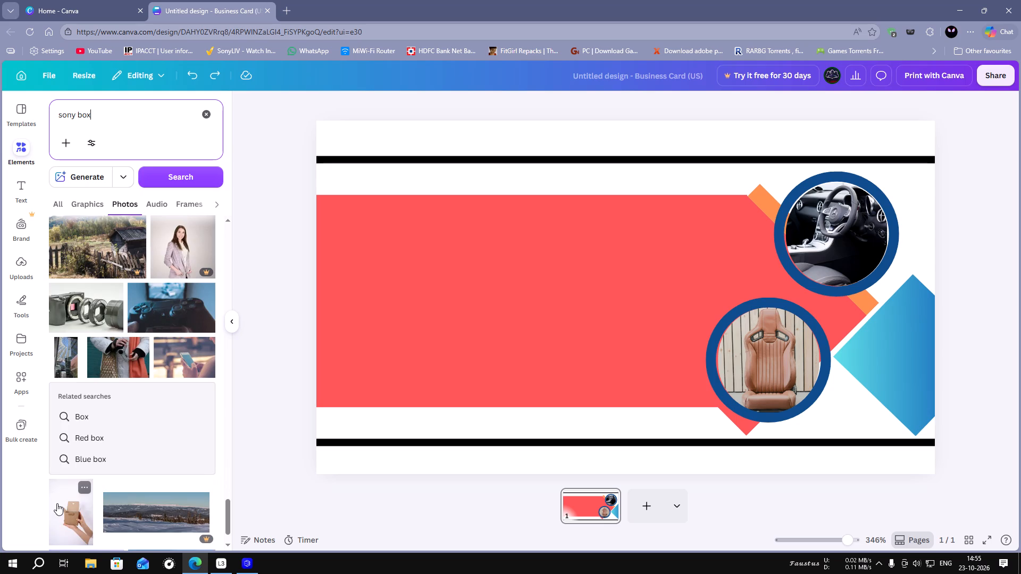
pyautogui.scroll(-4, 57, 503)
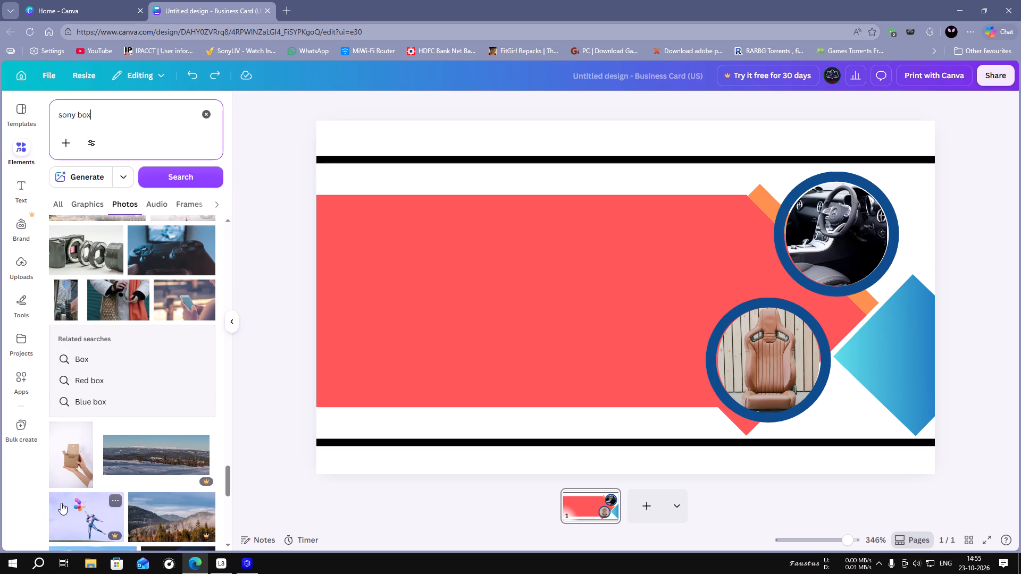
pyautogui.scroll(-7, 61, 503)
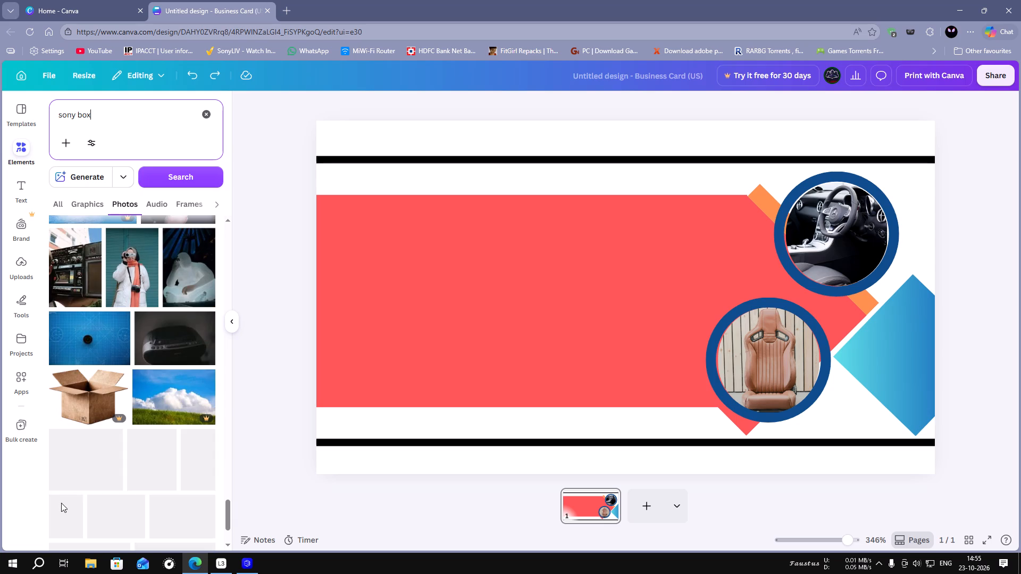
pyautogui.scroll(-7, 61, 503)
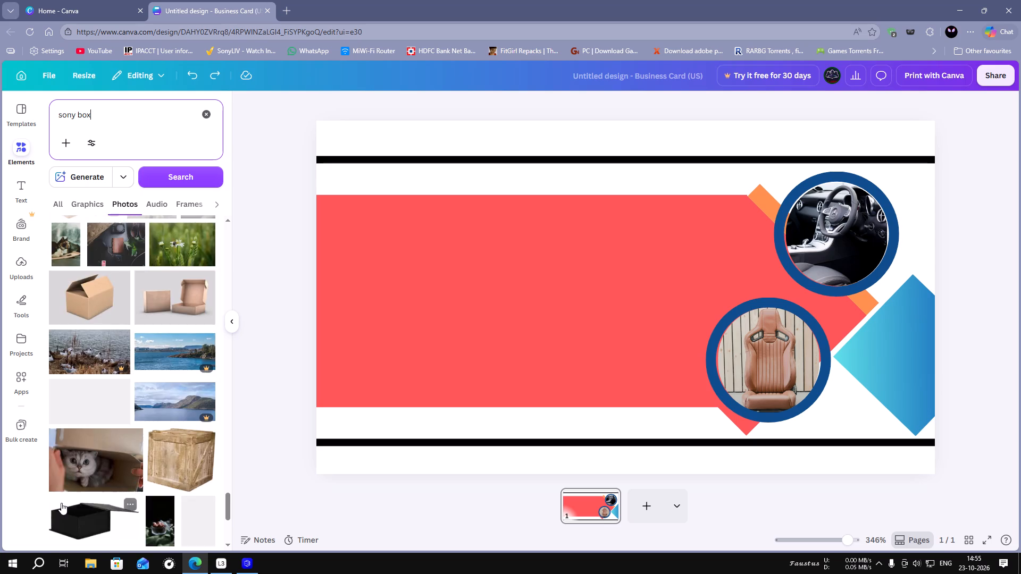
pyautogui.scroll(-8, 61, 503)
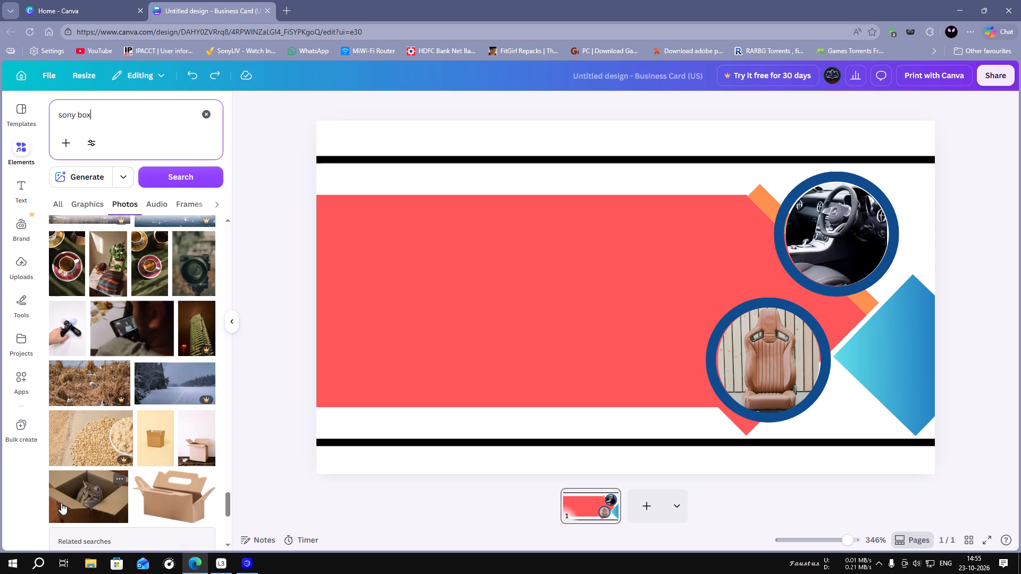
pyautogui.scroll(-3, 61, 503)
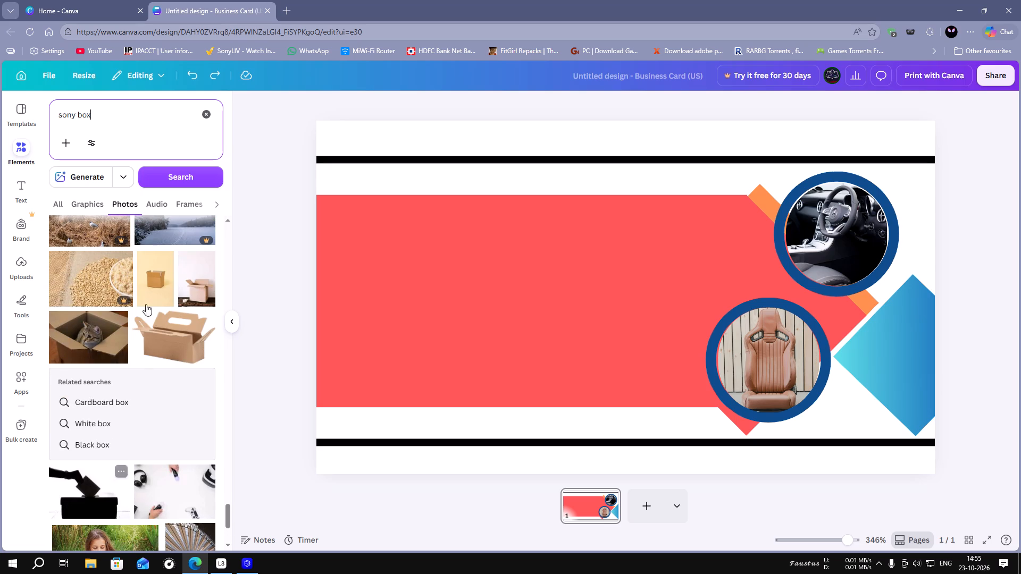
# Change the element search to "sony meusic" and look through the photo results for a Sony audio image.
pyautogui.click(112, 110)
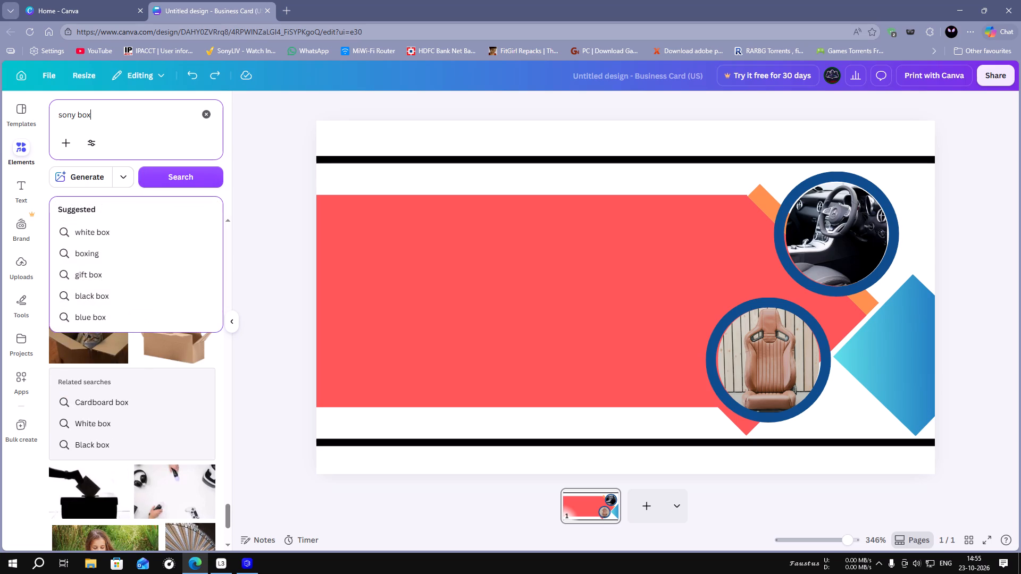
pyautogui.press('BackSpace')
pyautogui.press('BackSpace')
pyautogui.press('BackSpace')
pyautogui.write('meu')
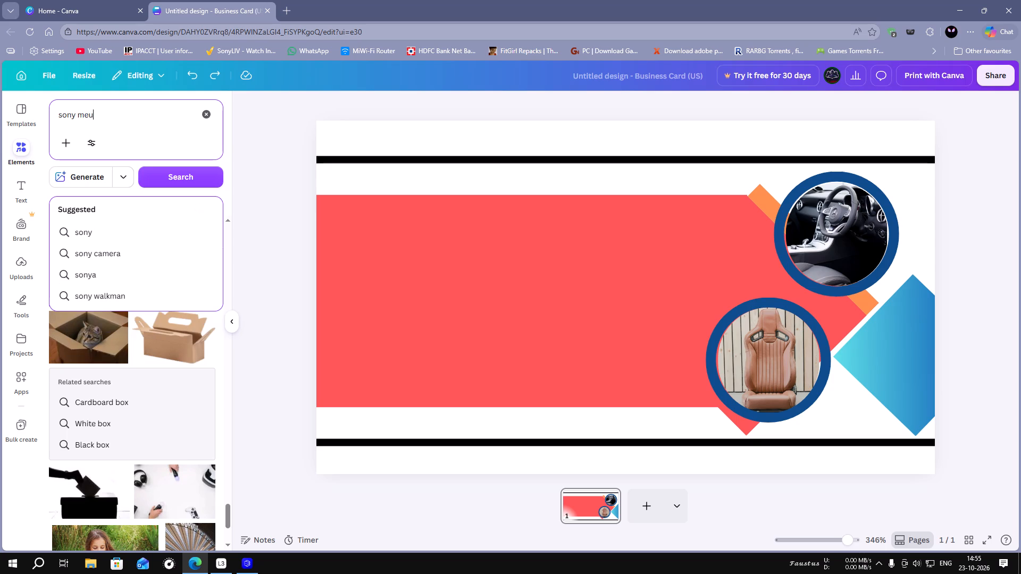
pyautogui.write('sic')
pyautogui.press('Return')
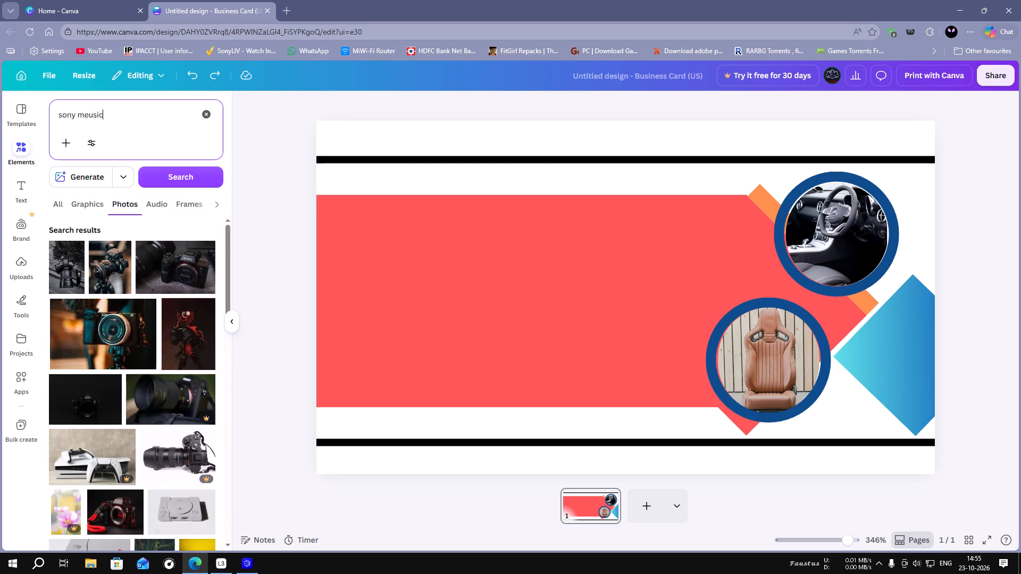
pyautogui.scroll(-3, 137, 452)
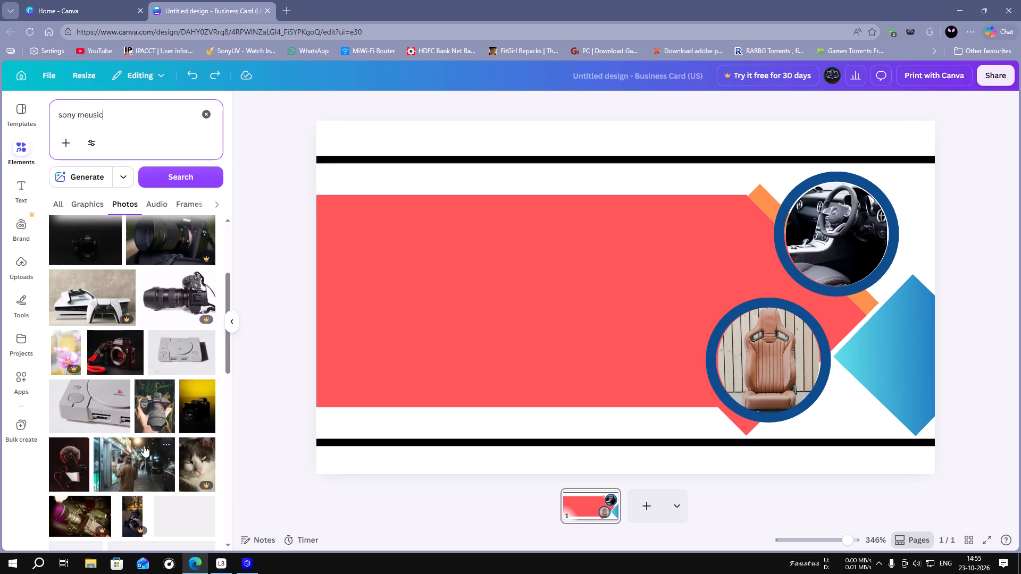
pyautogui.scroll(-6, 132, 412)
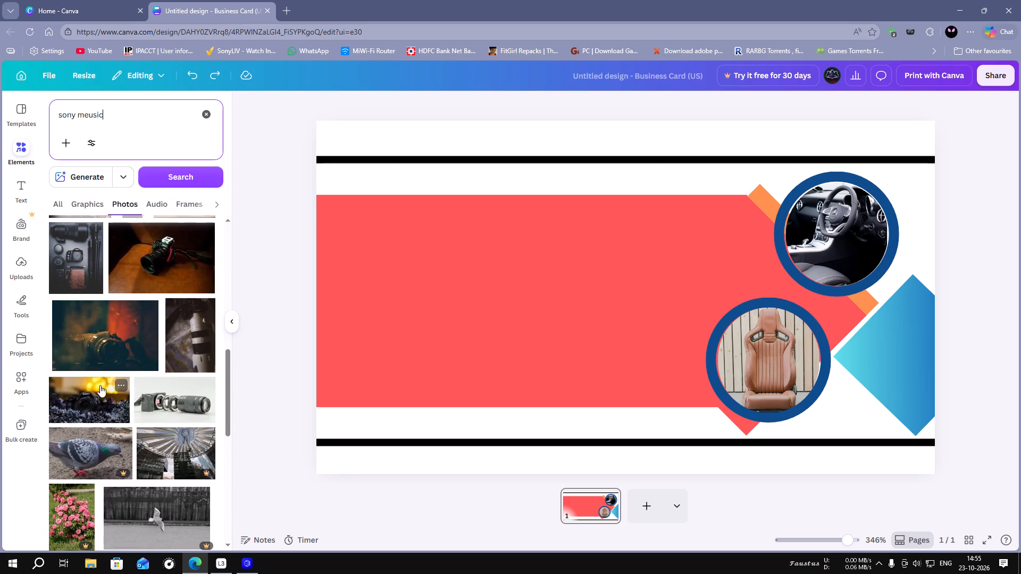
# Search the elements for "sony sound" and compare the graphics, photo and mixed results for a Sony audio image.
pyautogui.press('BackSpace')
pyautogui.press('BackSpace')
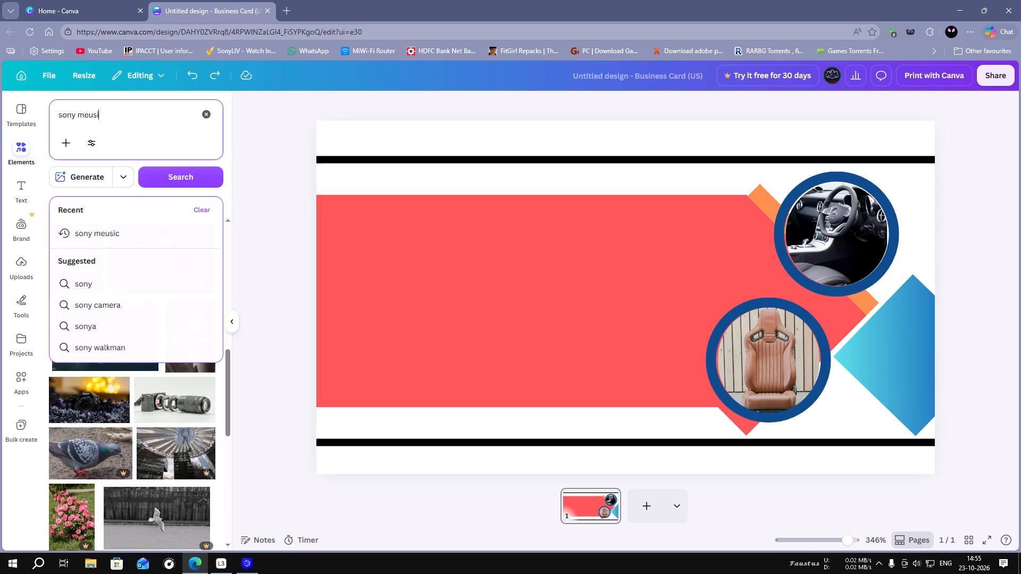
pyautogui.press('BackSpace')
pyautogui.press('BackSpace')
pyautogui.press('BackSpace')
pyautogui.press('BackSpace')
pyautogui.write('sound')
pyautogui.press('Return')
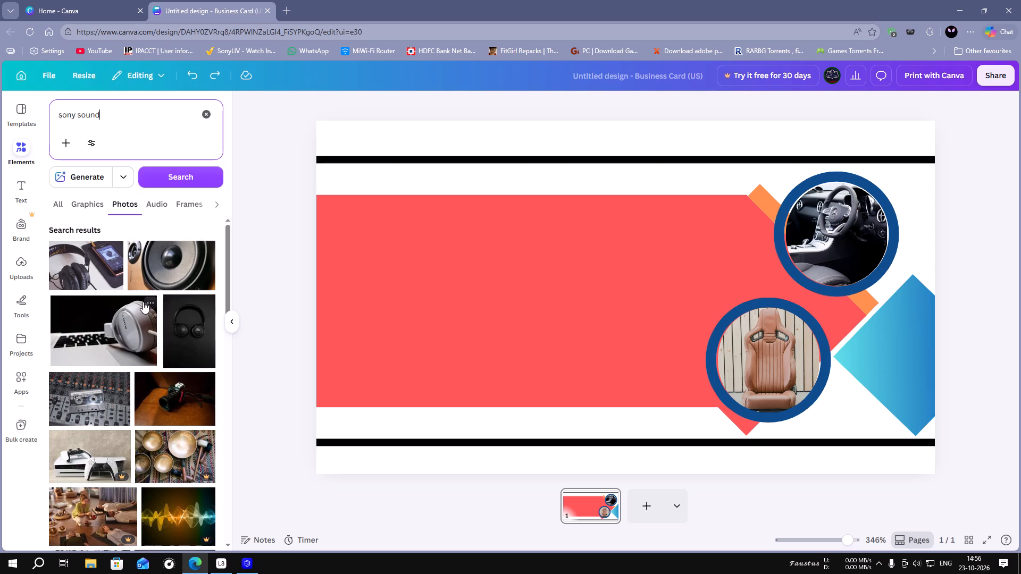
pyautogui.click(81, 204)
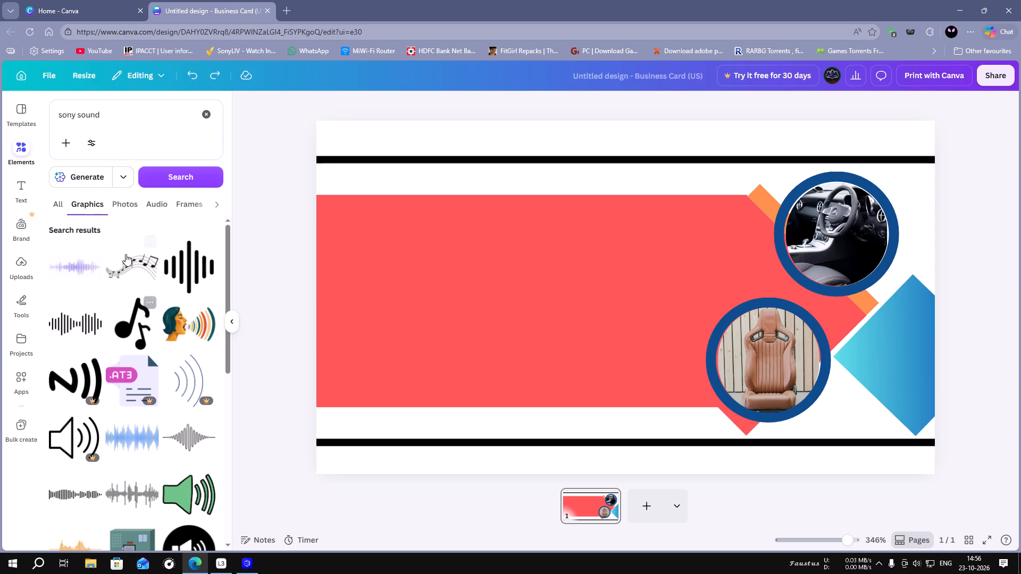
pyautogui.click(127, 202)
pyautogui.scroll(-3, 111, 361)
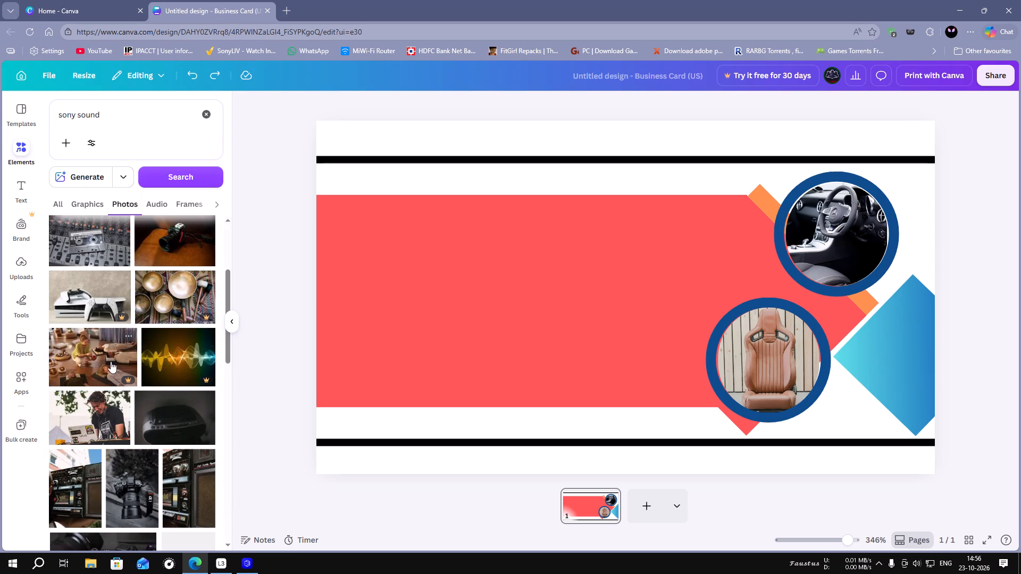
pyautogui.click(52, 205)
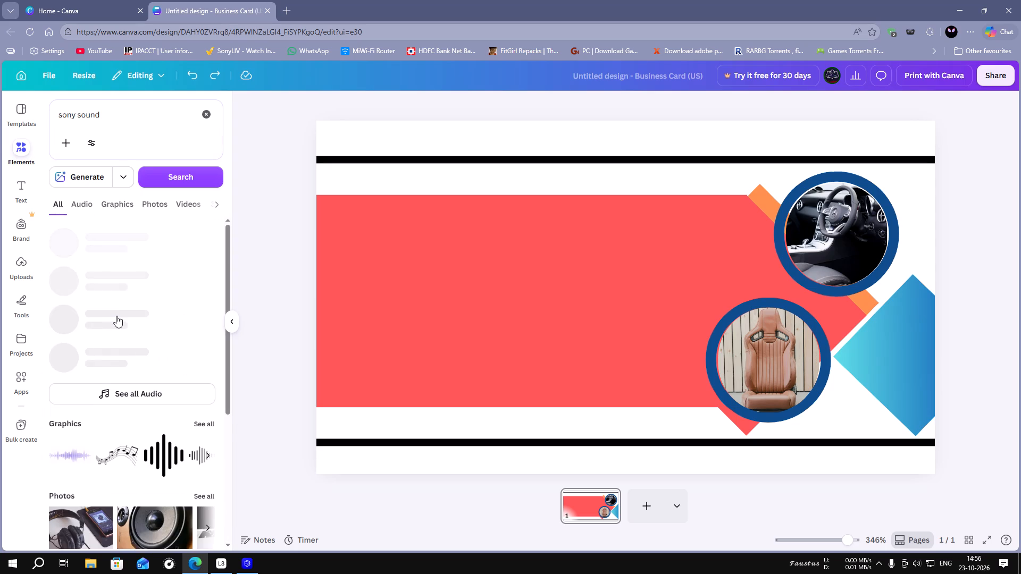
pyautogui.scroll(-5, 131, 382)
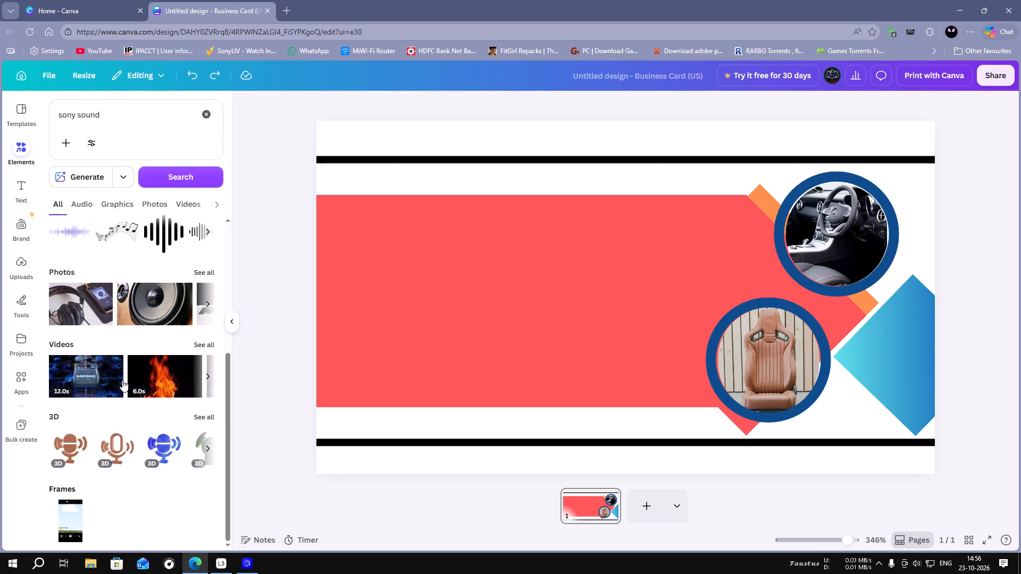
pyautogui.scroll(-3, 119, 375)
pyautogui.scroll(4, 119, 375)
pyautogui.scroll(-3, 119, 375)
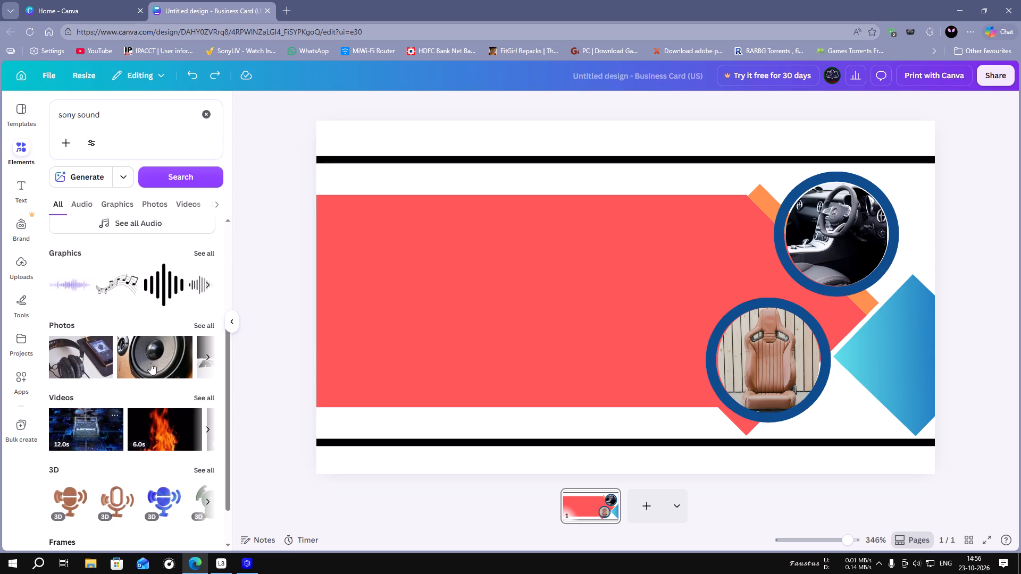
# Look through all the photo results for "sony sound" for a Sony audio image suited to the business card.
pyautogui.click(199, 325)
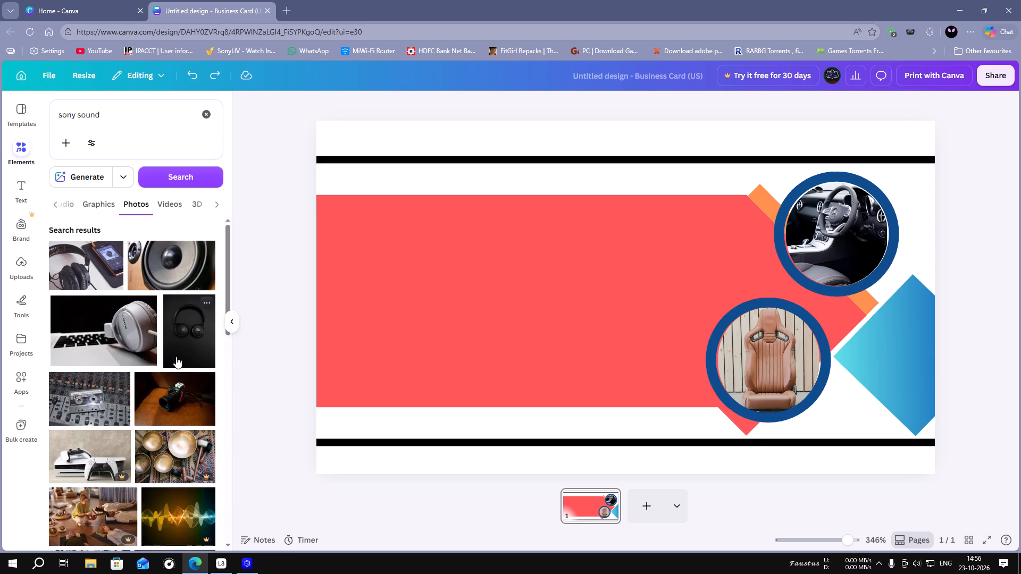
pyautogui.scroll(-2, 176, 357)
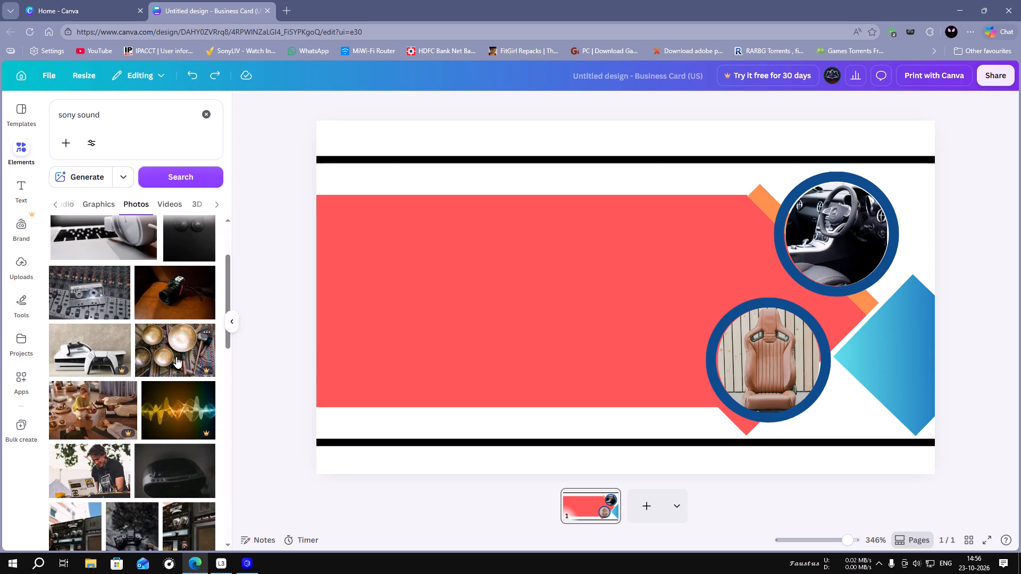
pyautogui.scroll(-6, 176, 357)
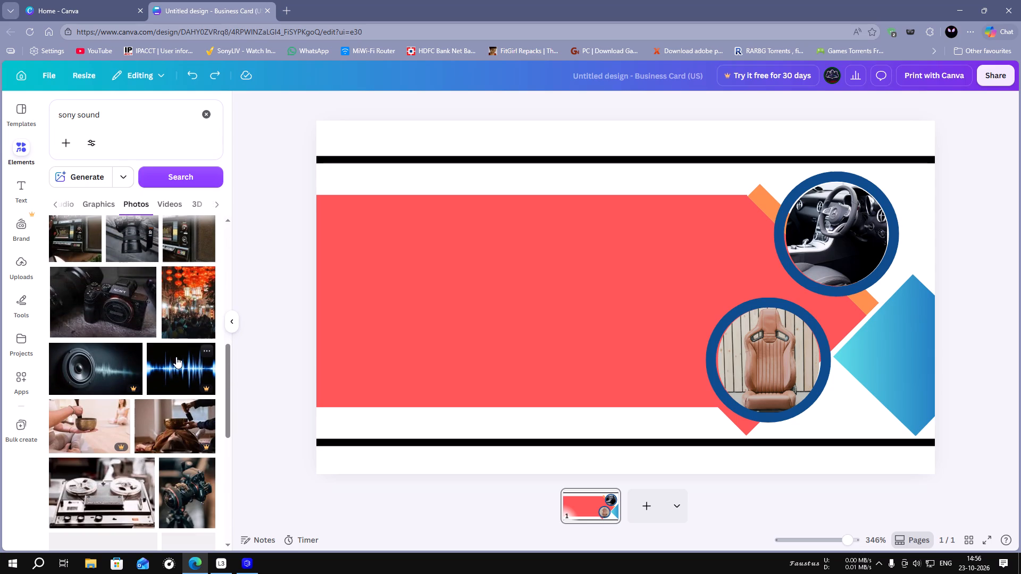
pyautogui.scroll(-2, 176, 357)
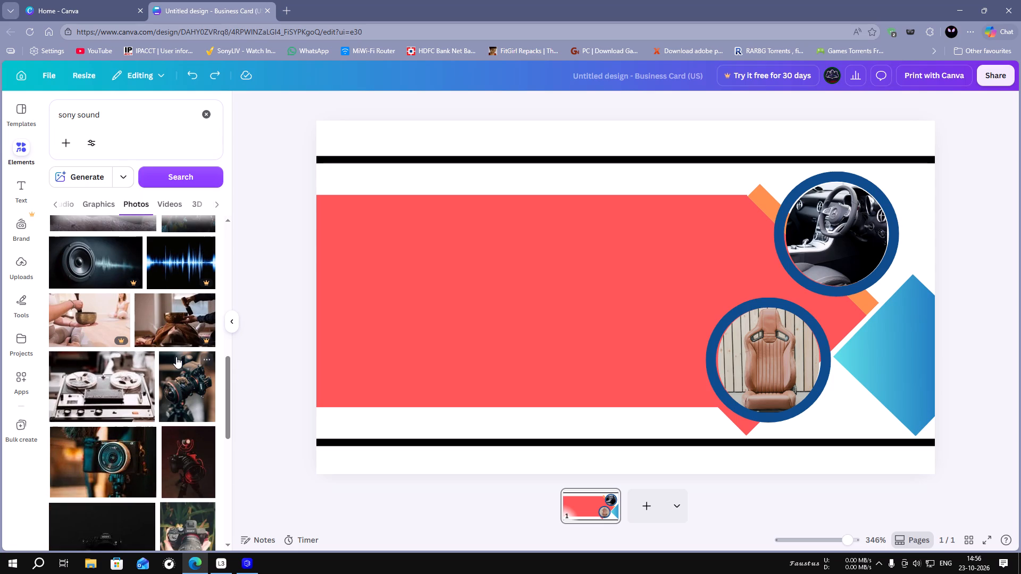
pyautogui.scroll(-5, 176, 357)
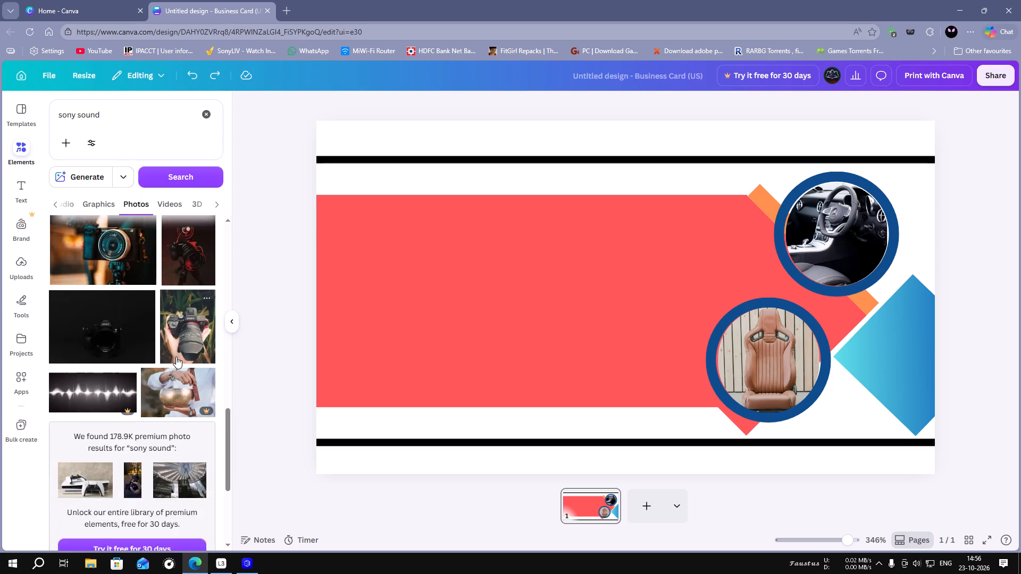
pyautogui.scroll(-10, 176, 357)
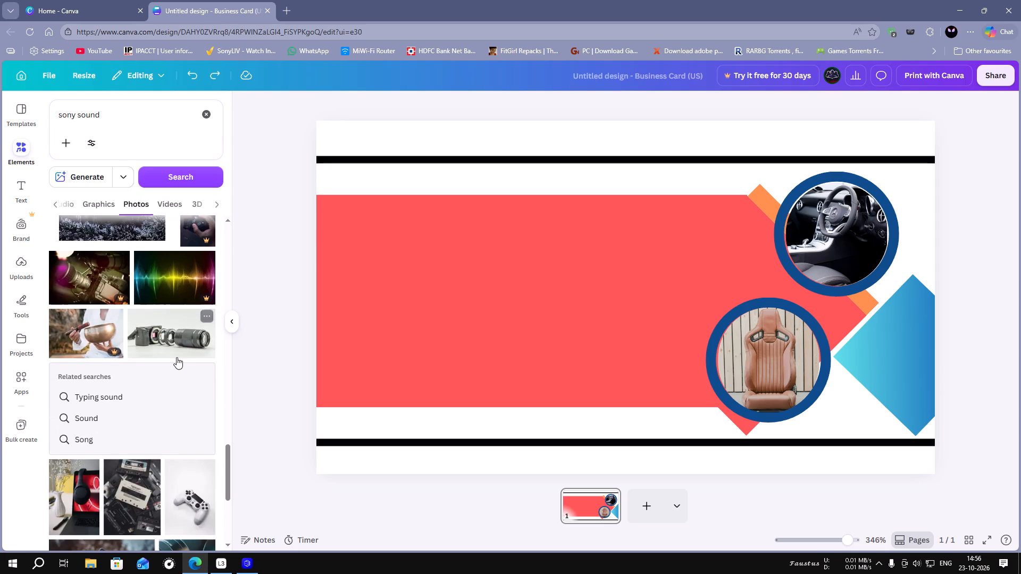
pyautogui.scroll(-8, 177, 357)
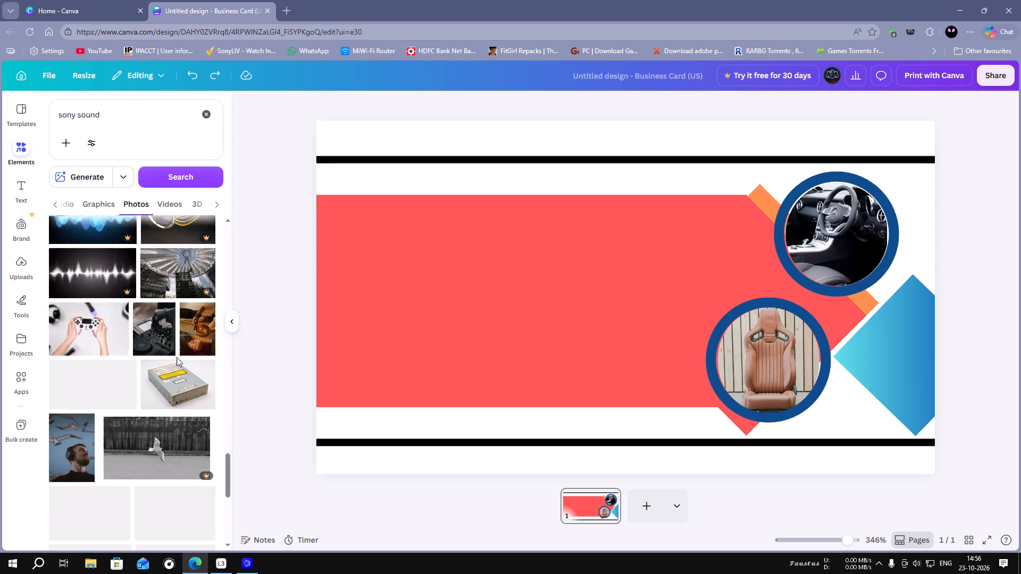
pyautogui.scroll(-10, 177, 357)
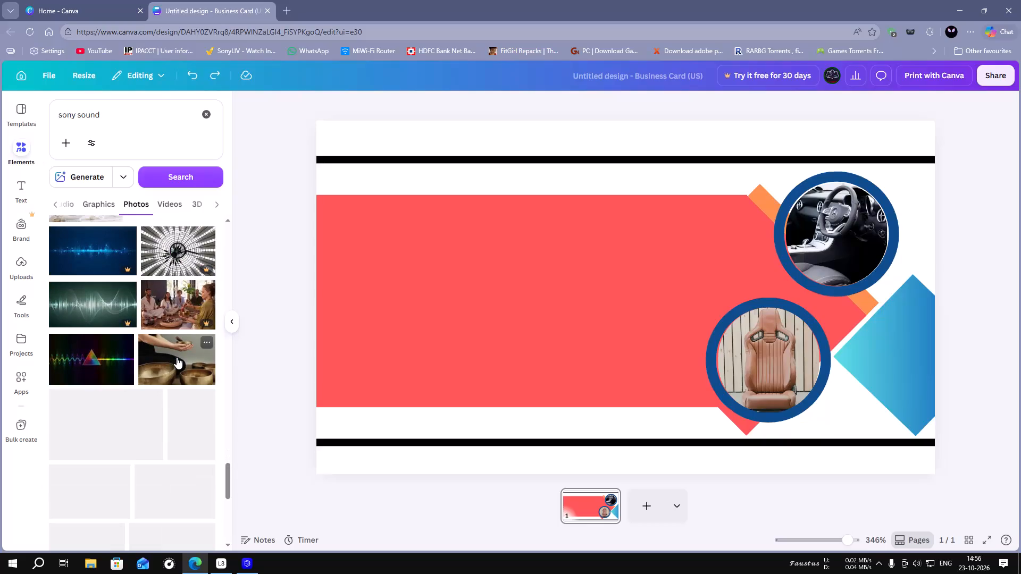
pyautogui.scroll(-3, 177, 357)
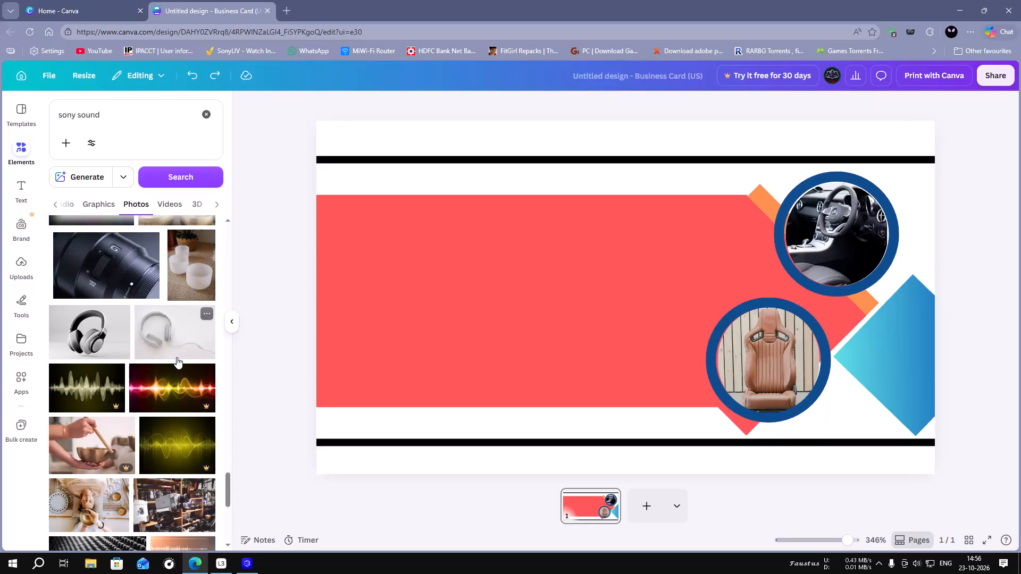
pyautogui.scroll(-3, 177, 357)
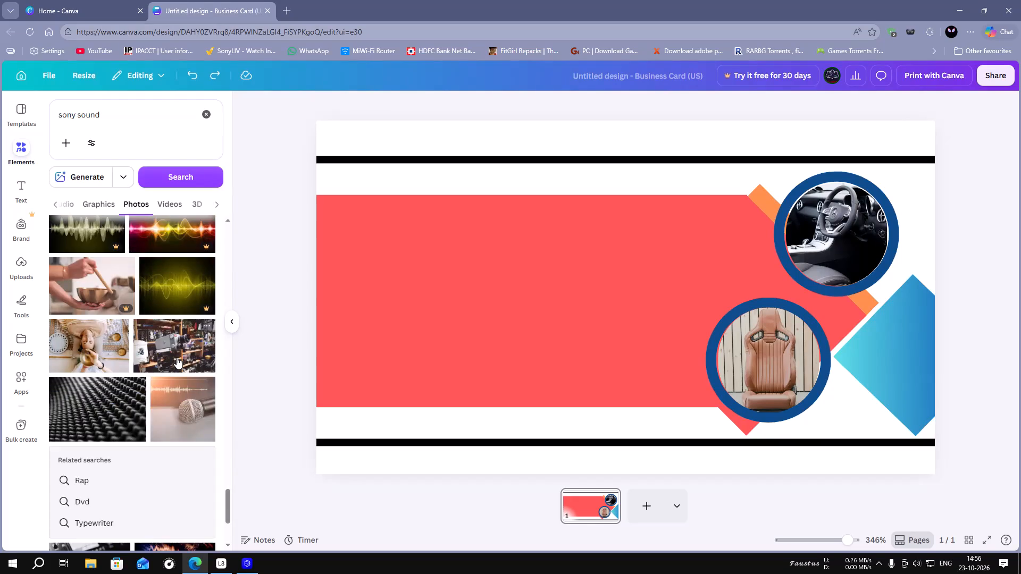
pyautogui.scroll(-4, 177, 357)
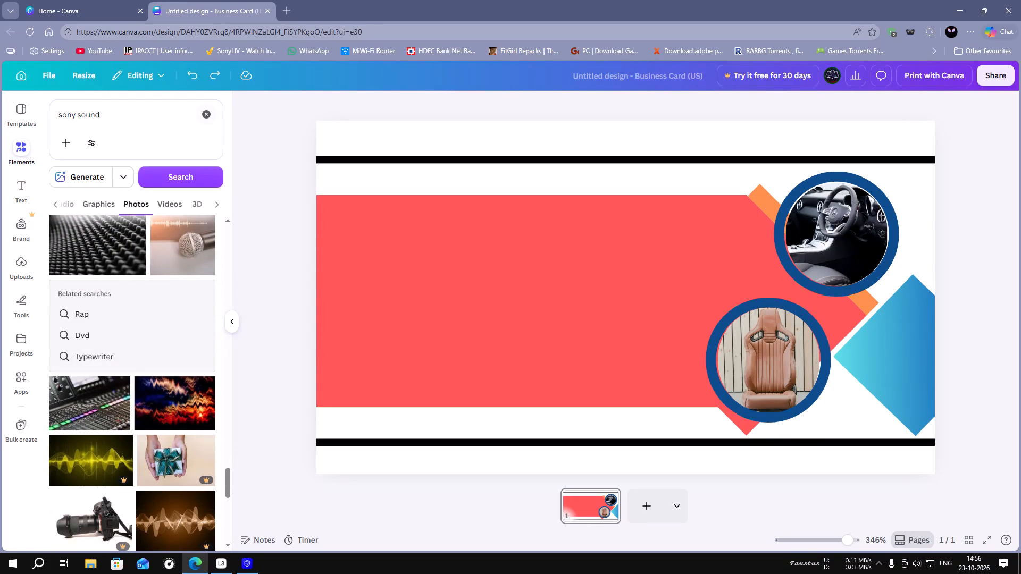
pyautogui.scroll(-4, 152, 445)
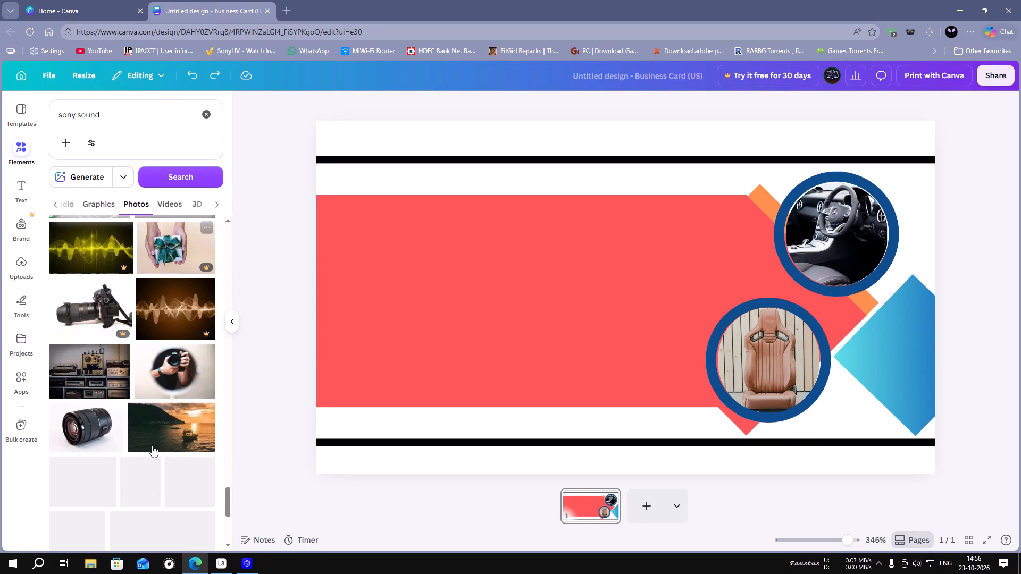
pyautogui.scroll(-8, 151, 444)
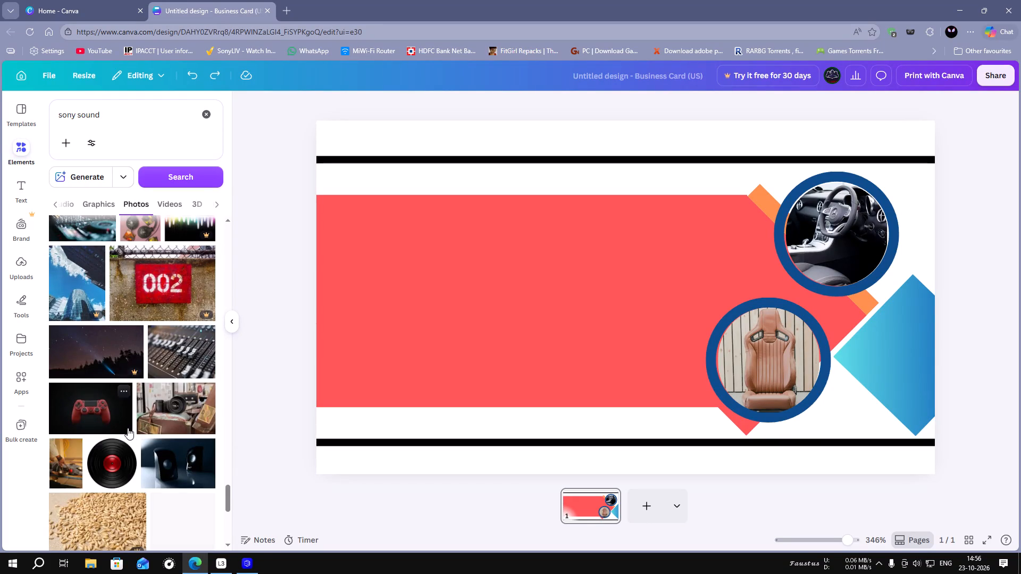
pyautogui.scroll(-7, 128, 428)
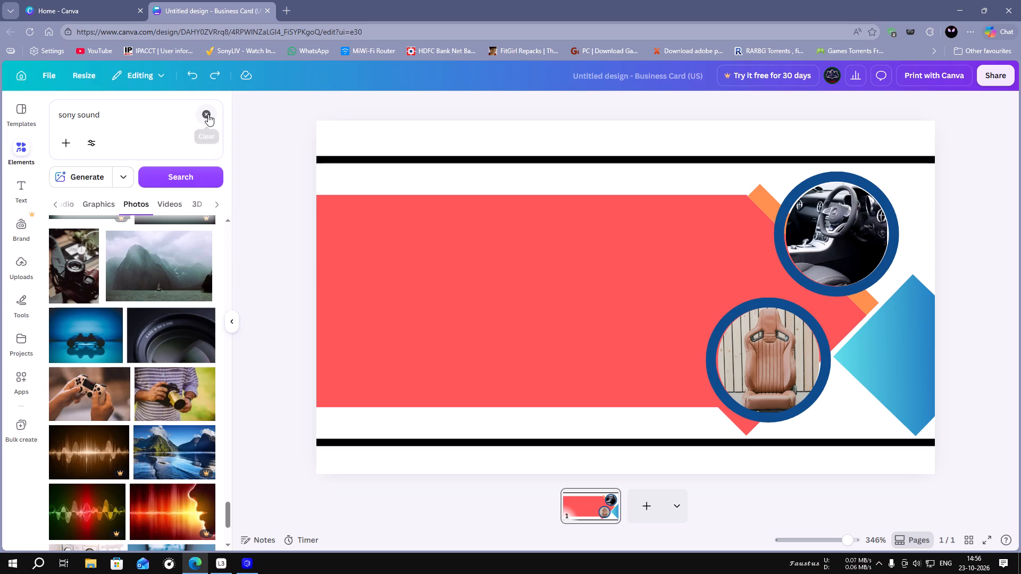
# Clear the element search, choose graphics as the type to generate, and generate graphics from the prompt "sony sound".
pyautogui.click(208, 114)
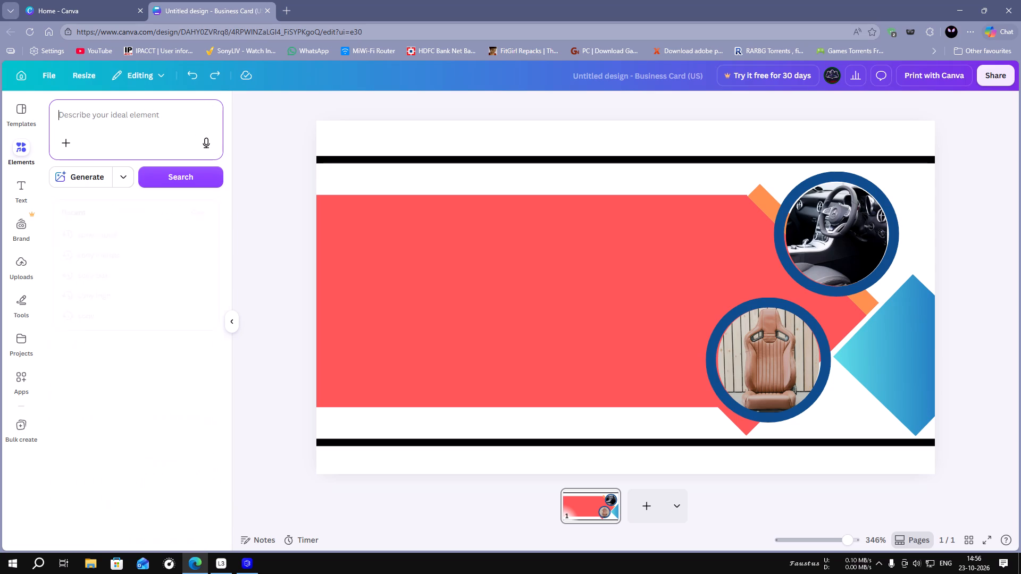
pyautogui.click(73, 179)
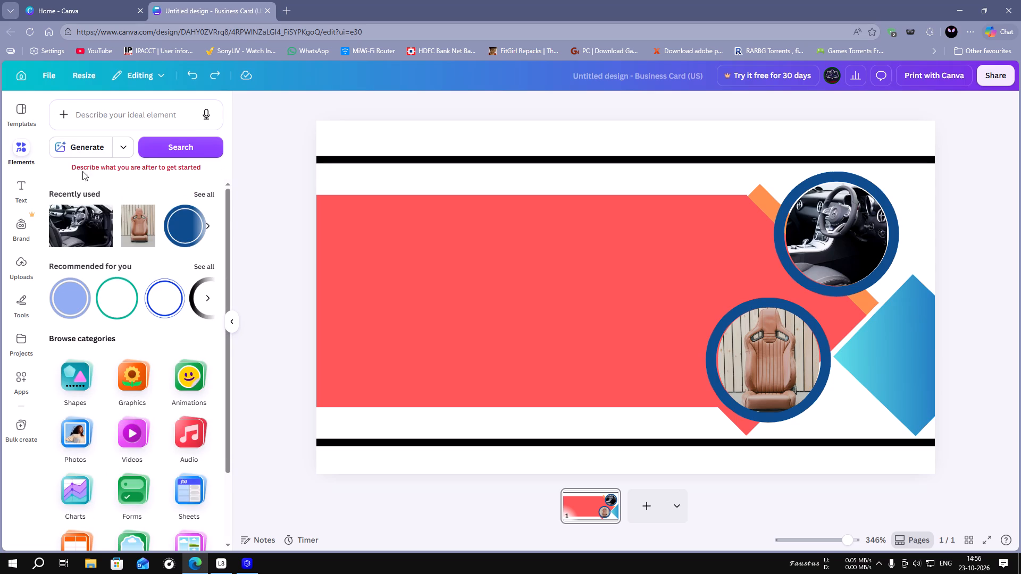
pyautogui.click(119, 148)
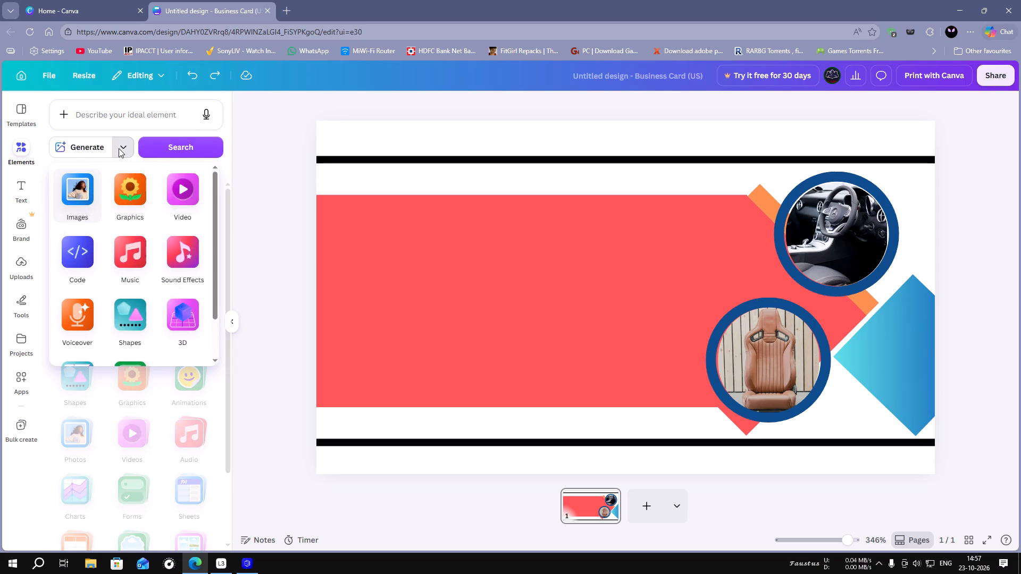
pyautogui.click(127, 188)
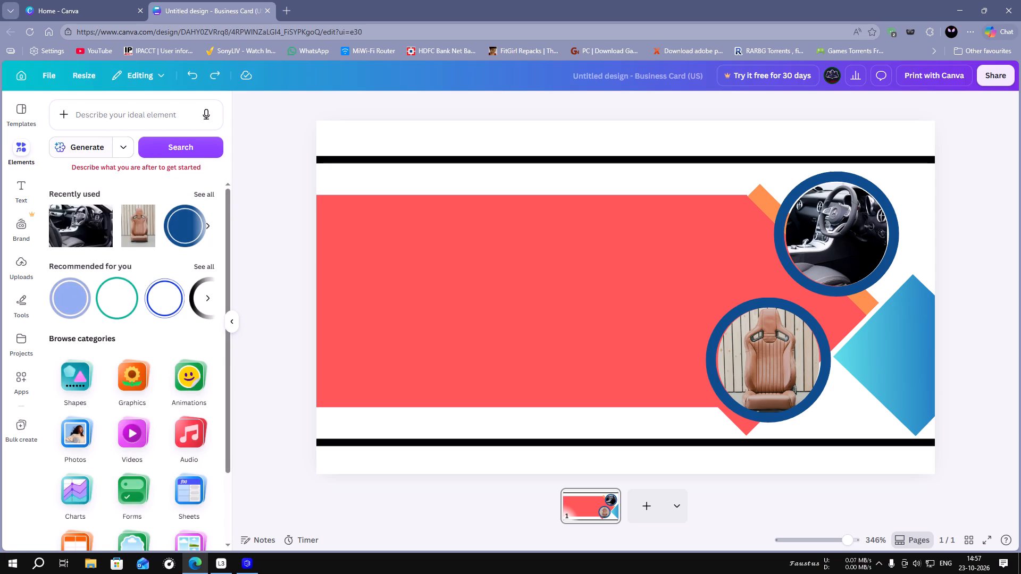
pyautogui.click(97, 116)
pyautogui.click(119, 244)
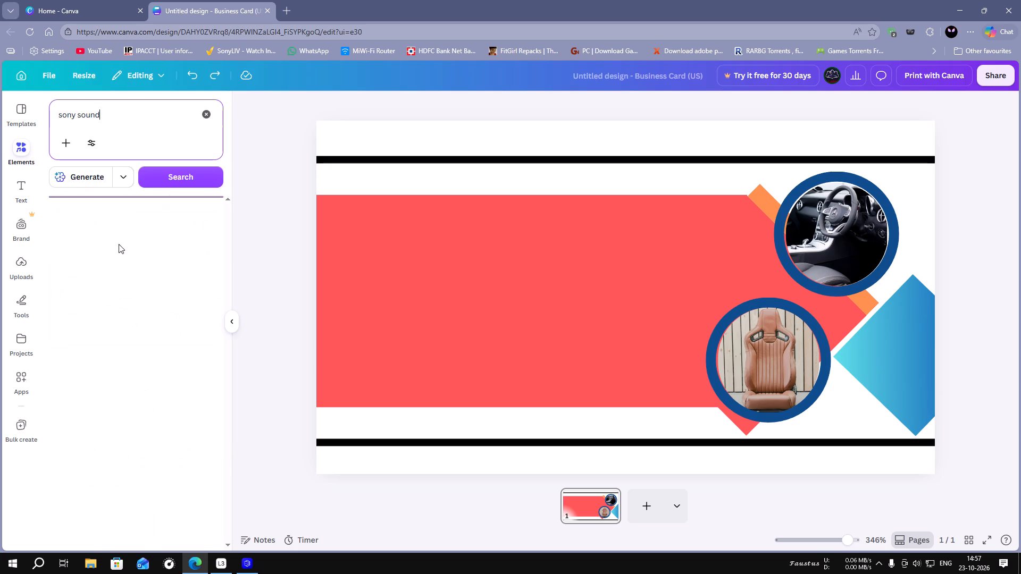
pyautogui.click(81, 180)
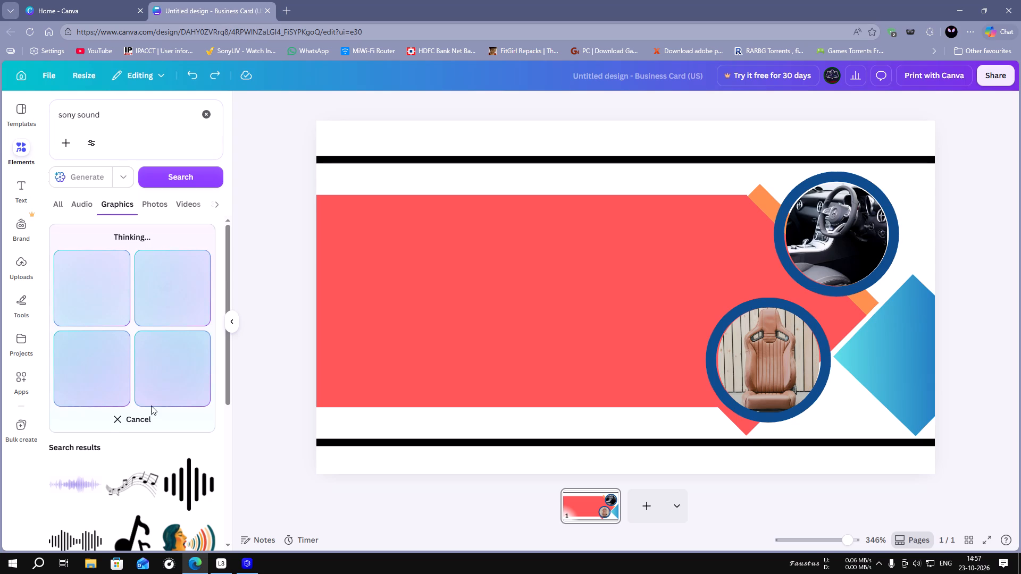
# Look through the "sony sound" graphics results for a usable Sony audio graphic while the generation runs.
pyautogui.scroll(-12, 151, 406)
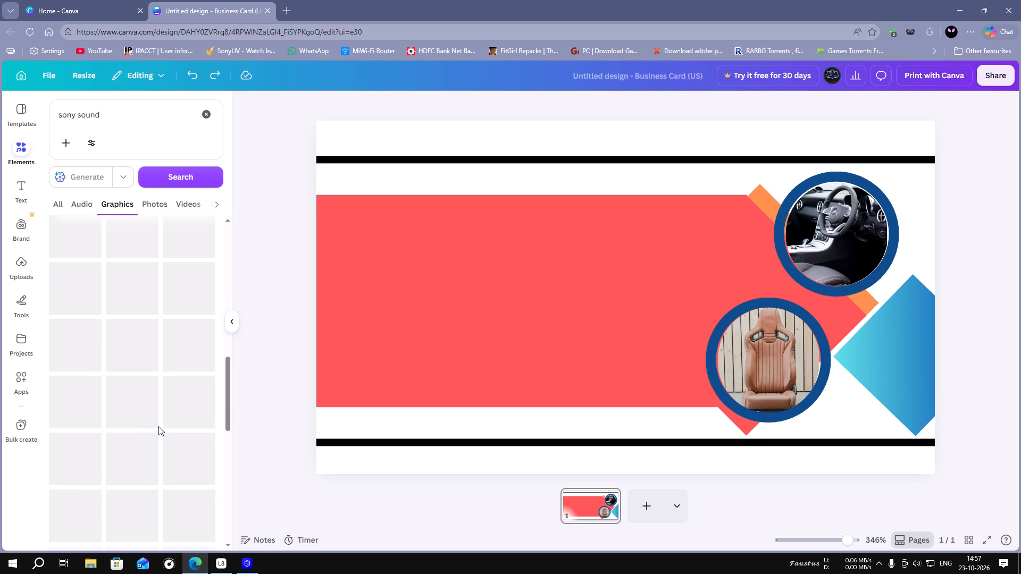
pyautogui.scroll(-5, 160, 426)
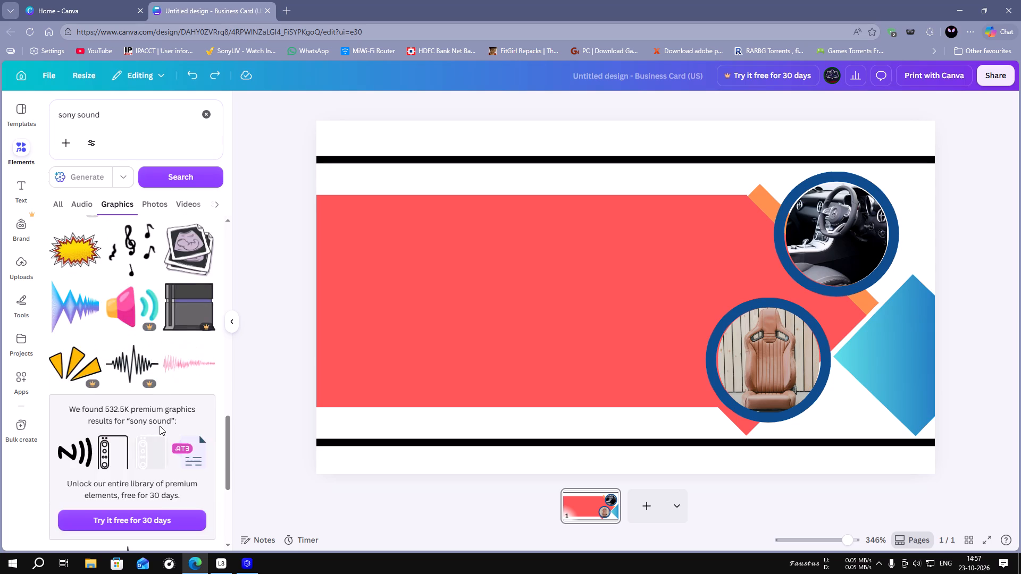
pyautogui.scroll(-12, 160, 426)
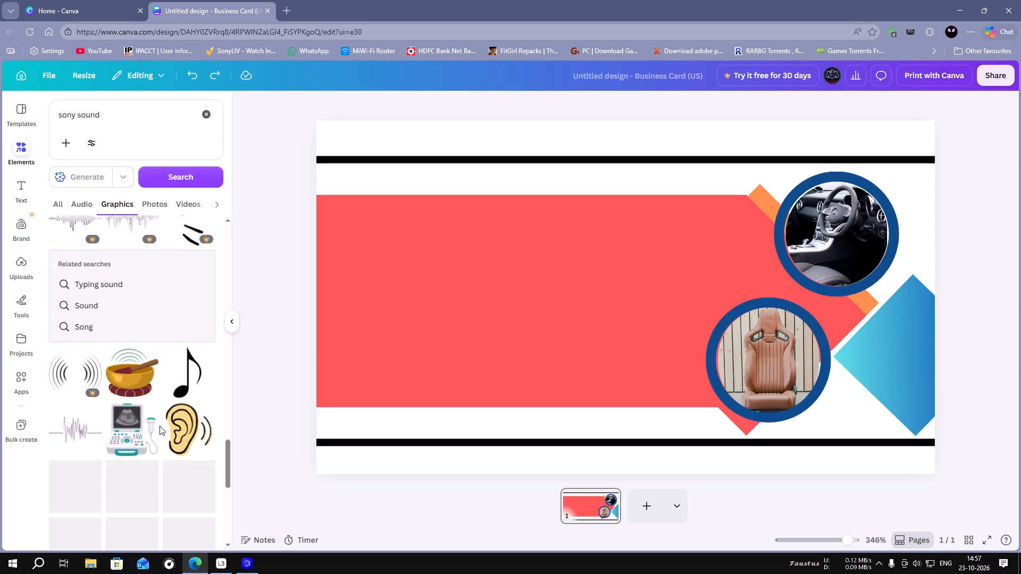
pyautogui.scroll(-6, 160, 426)
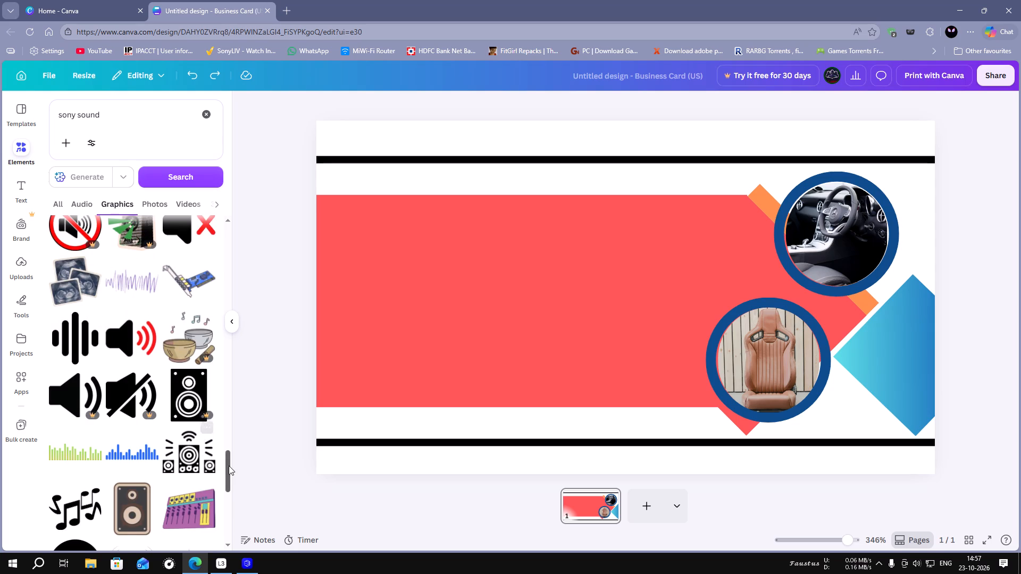
pyautogui.moveTo(229, 467); pyautogui.dragTo(239, 267)
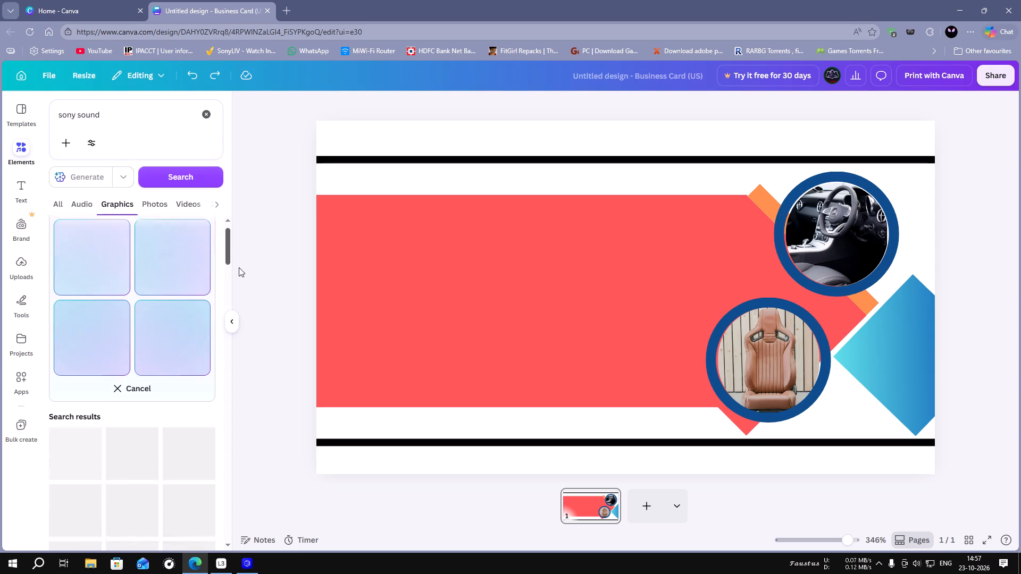
pyautogui.moveTo(239, 267); pyautogui.dragTo(231, 243)
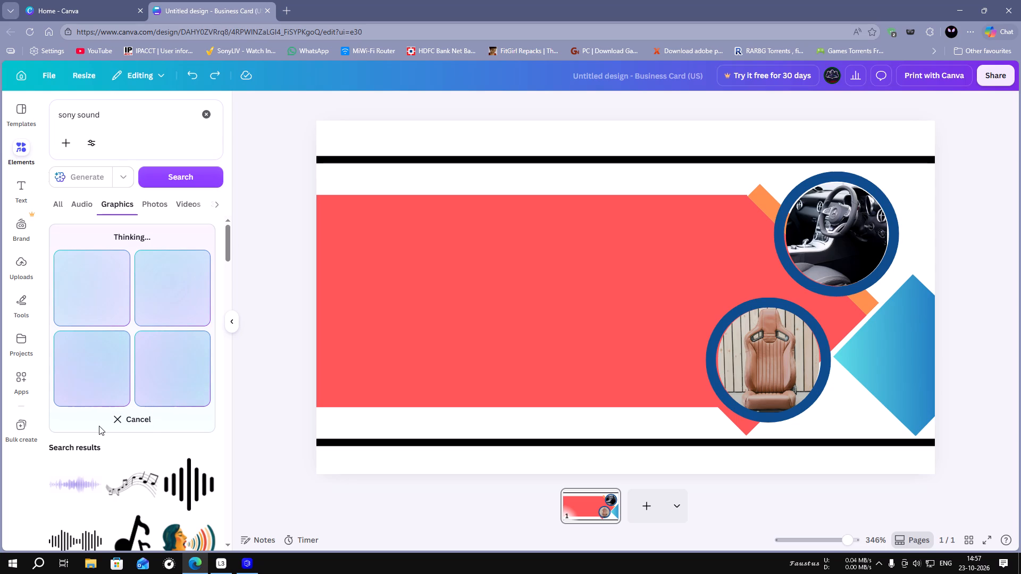
pyautogui.scroll(-6, 127, 362)
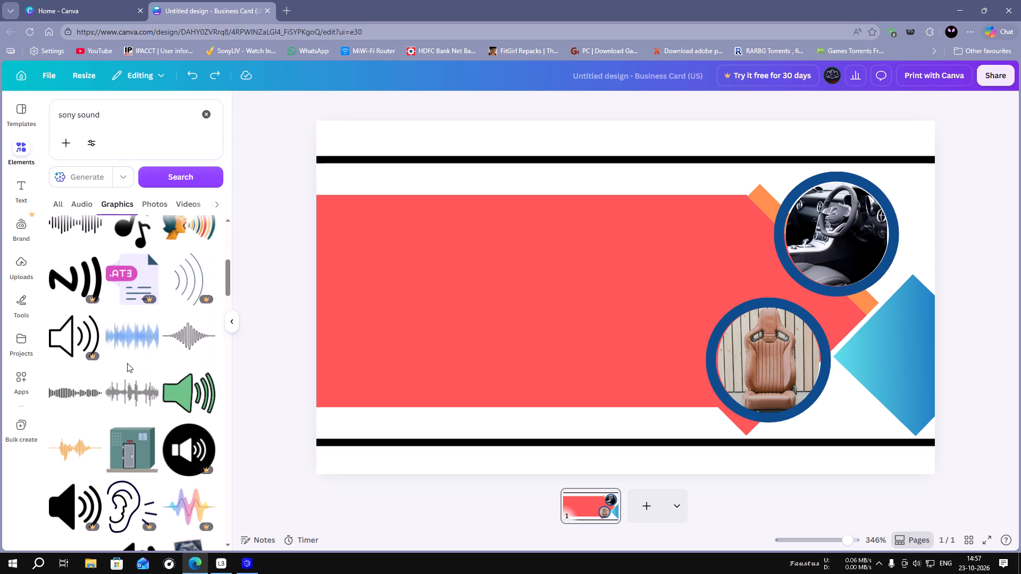
pyautogui.scroll(-3, 127, 363)
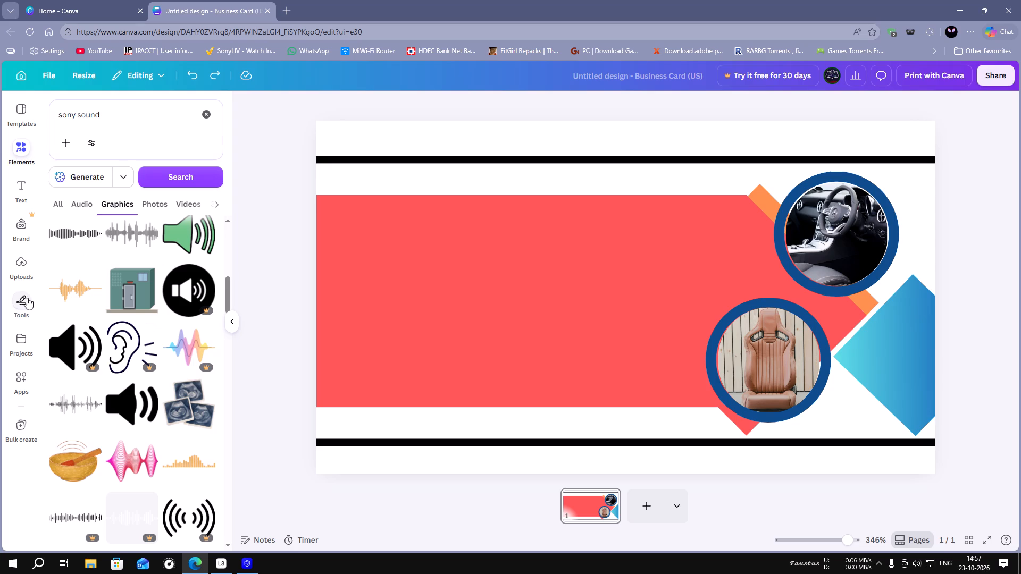
# Place the generated plain black speaker with the SONY lettering on the card over the coral banner.
pyautogui.scroll(13, 57, 309)
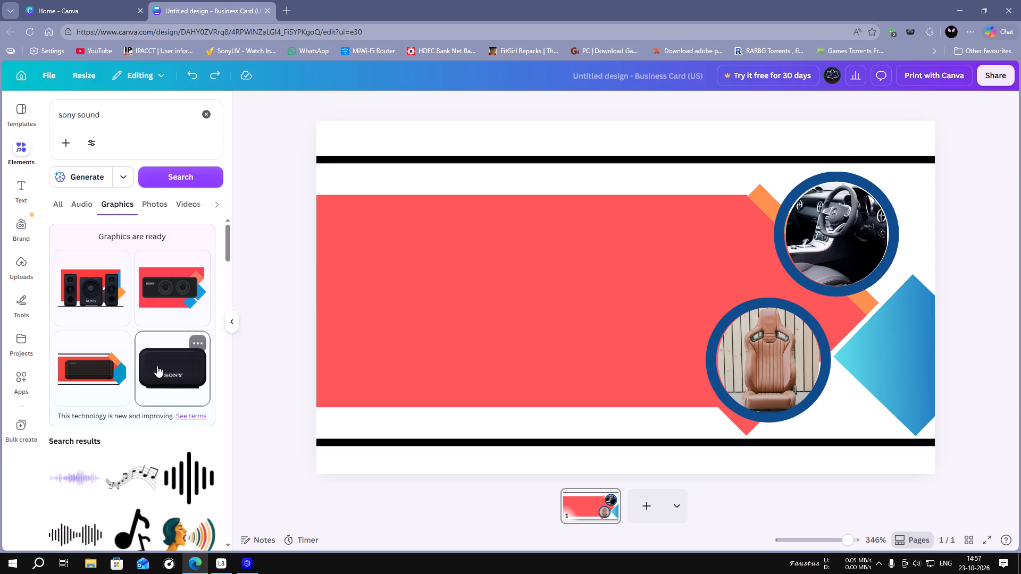
pyautogui.moveTo(162, 366); pyautogui.dragTo(373, 226)
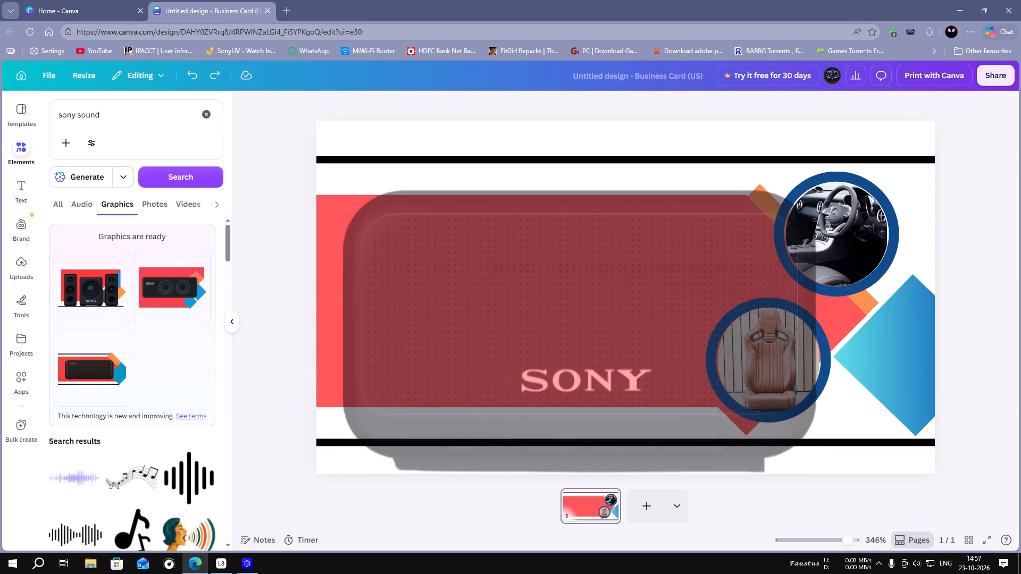
pyautogui.moveTo(373, 226); pyautogui.dragTo(396, 221)
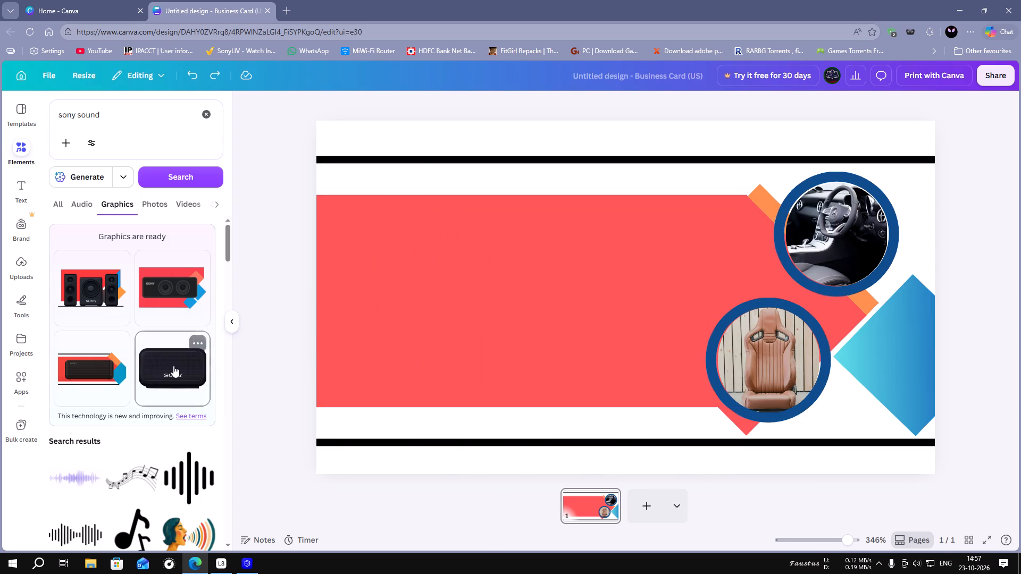
pyautogui.moveTo(173, 366); pyautogui.dragTo(447, 250)
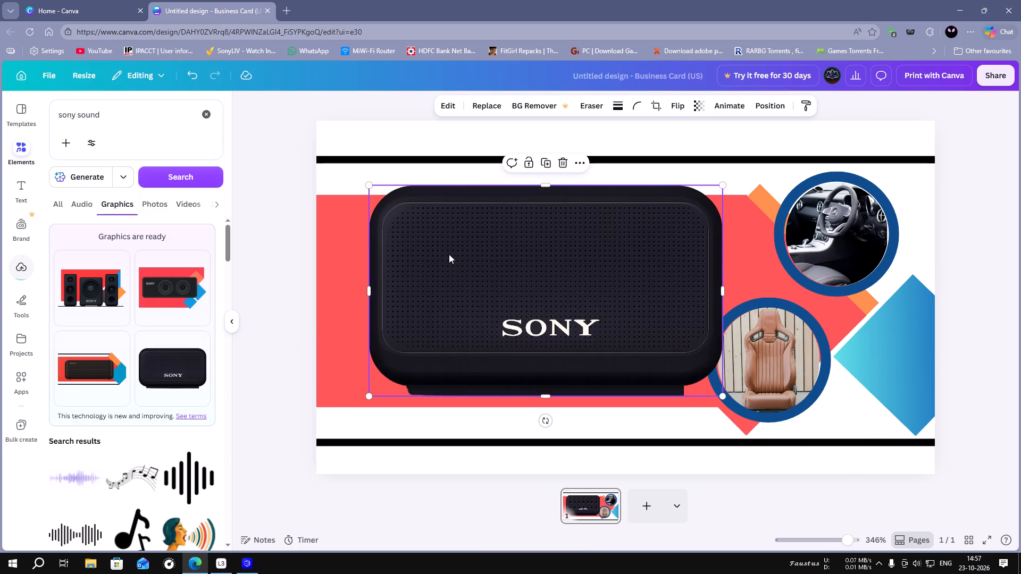
# Shrink the Sony speaker graphic and fit it at the start of the white strip between the upper black line and coral banner.
pyautogui.moveTo(722, 394); pyautogui.dragTo(677, 370)
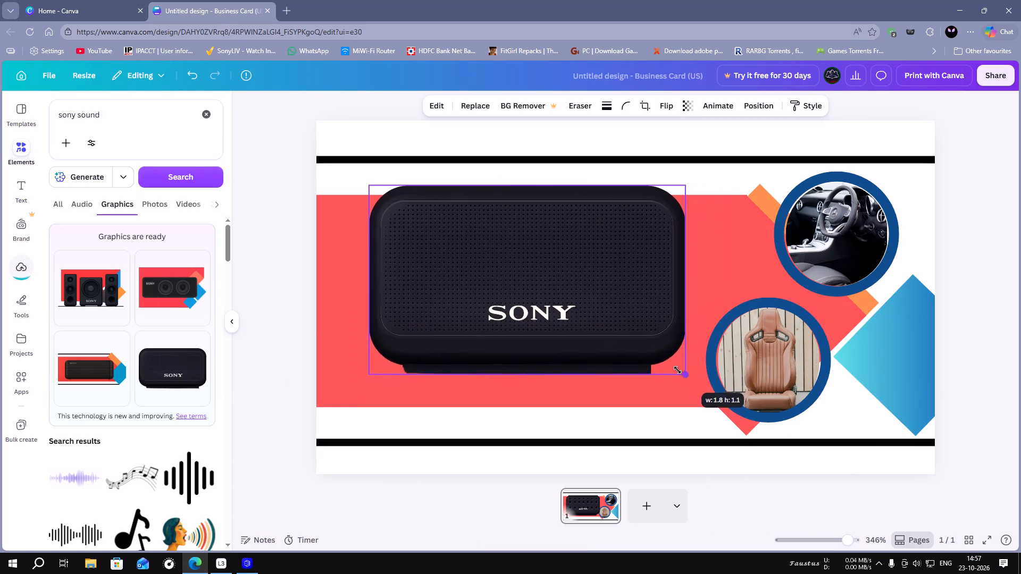
pyautogui.moveTo(677, 370); pyautogui.dragTo(441, 230)
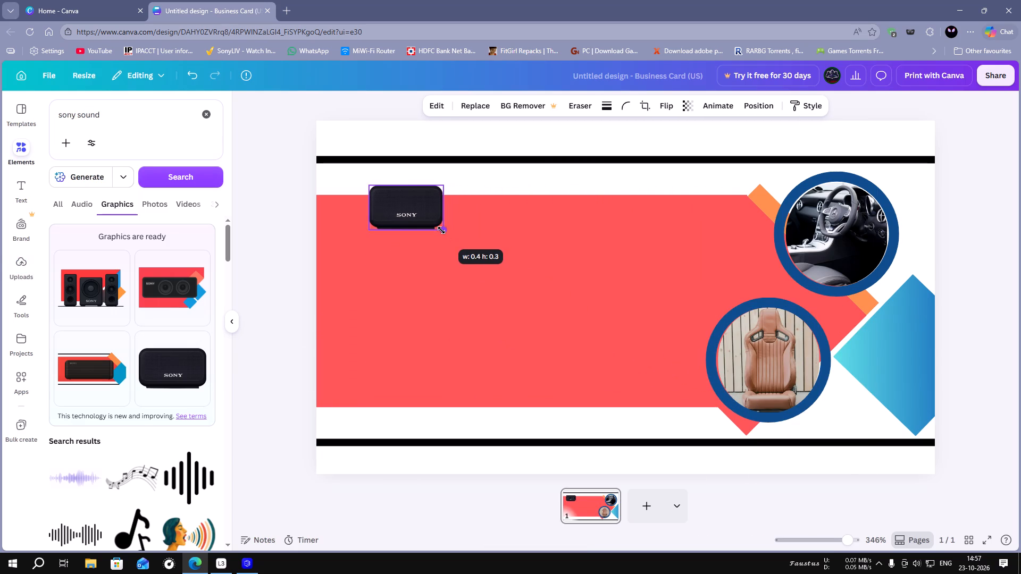
pyautogui.moveTo(441, 230); pyautogui.dragTo(422, 215)
pyautogui.moveTo(391, 201); pyautogui.dragTo(361, 185)
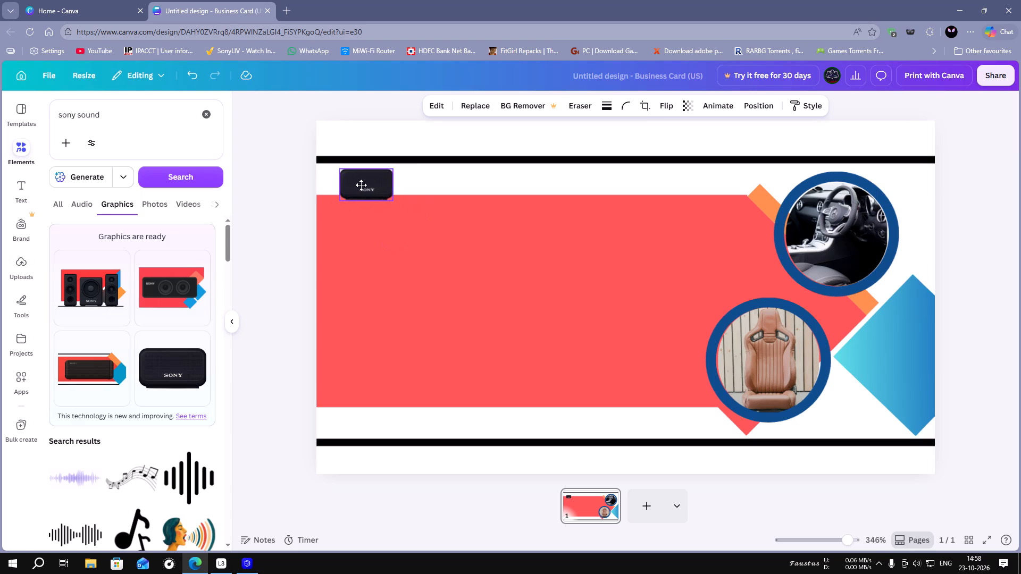
pyautogui.moveTo(361, 185); pyautogui.dragTo(348, 180)
pyautogui.moveTo(380, 195); pyautogui.dragTo(369, 190)
pyautogui.click(350, 174)
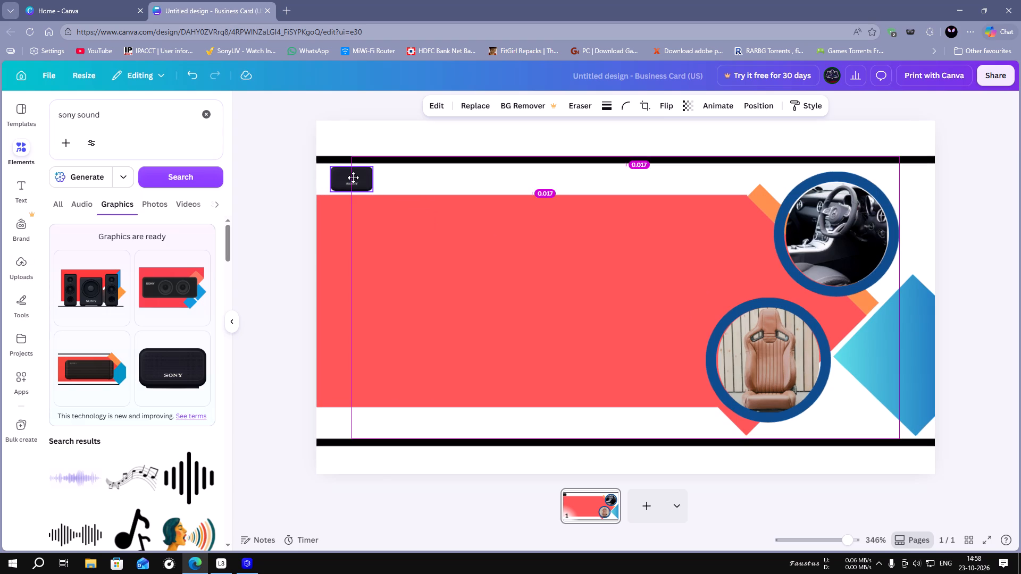
pyautogui.click(406, 178)
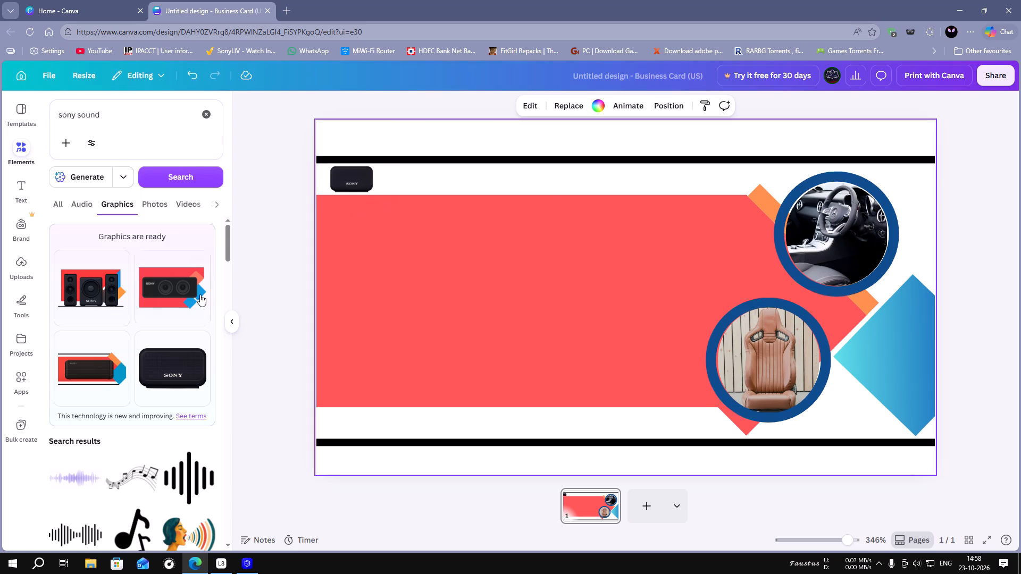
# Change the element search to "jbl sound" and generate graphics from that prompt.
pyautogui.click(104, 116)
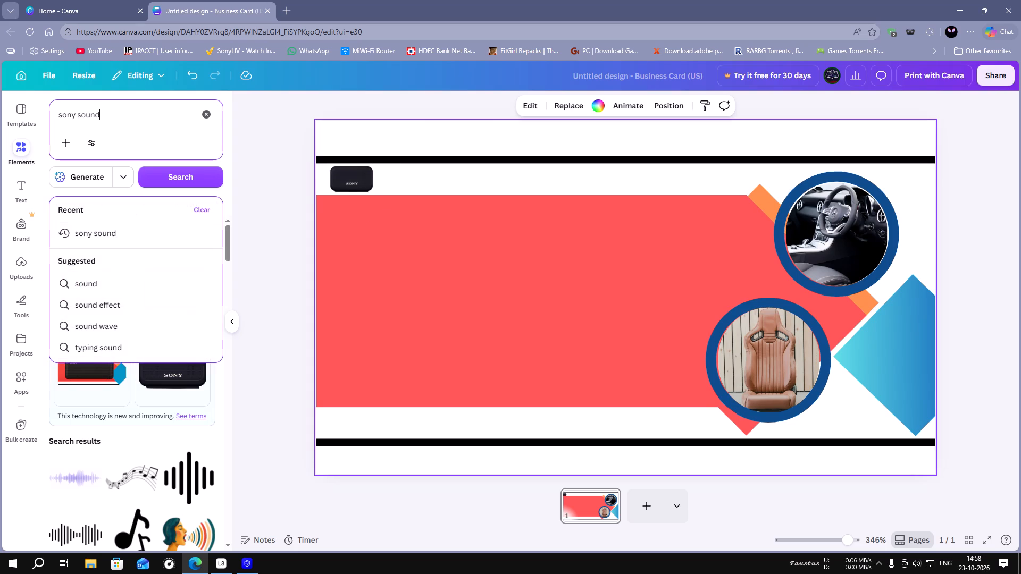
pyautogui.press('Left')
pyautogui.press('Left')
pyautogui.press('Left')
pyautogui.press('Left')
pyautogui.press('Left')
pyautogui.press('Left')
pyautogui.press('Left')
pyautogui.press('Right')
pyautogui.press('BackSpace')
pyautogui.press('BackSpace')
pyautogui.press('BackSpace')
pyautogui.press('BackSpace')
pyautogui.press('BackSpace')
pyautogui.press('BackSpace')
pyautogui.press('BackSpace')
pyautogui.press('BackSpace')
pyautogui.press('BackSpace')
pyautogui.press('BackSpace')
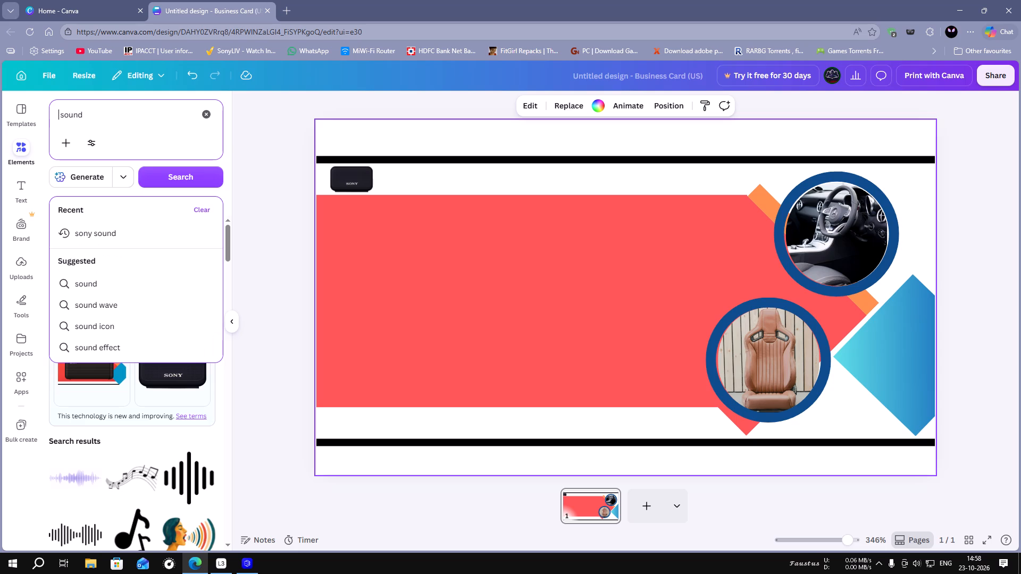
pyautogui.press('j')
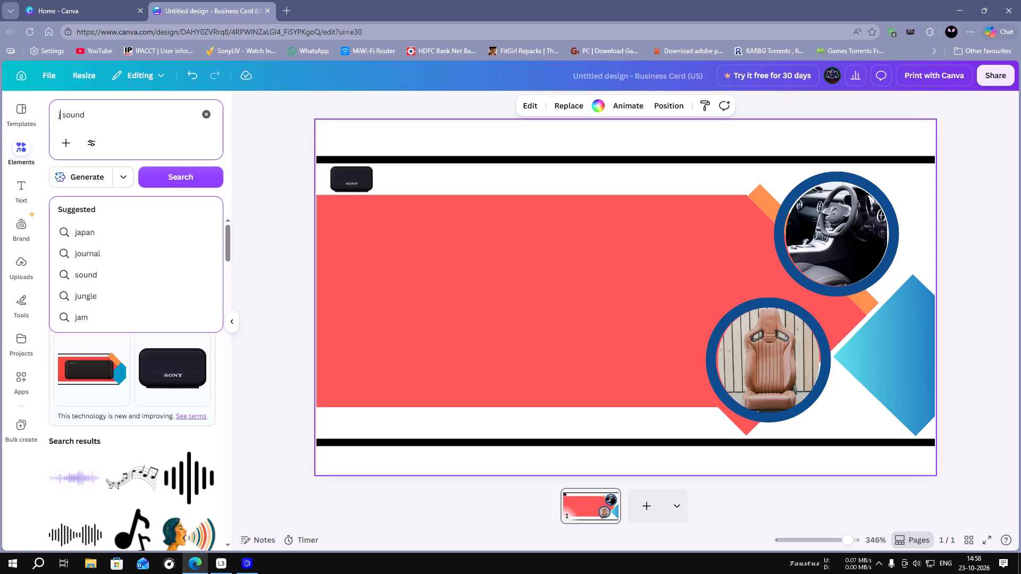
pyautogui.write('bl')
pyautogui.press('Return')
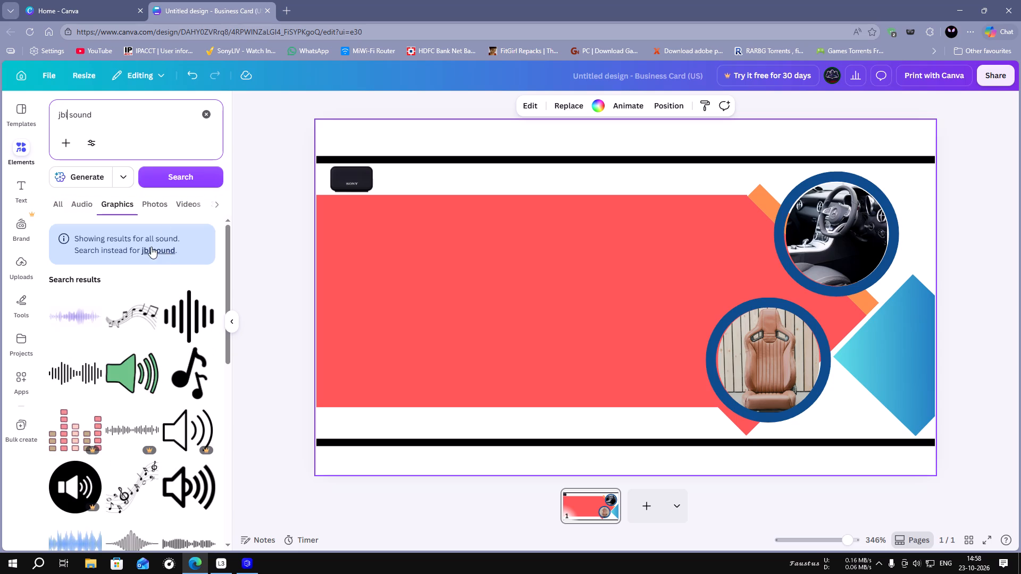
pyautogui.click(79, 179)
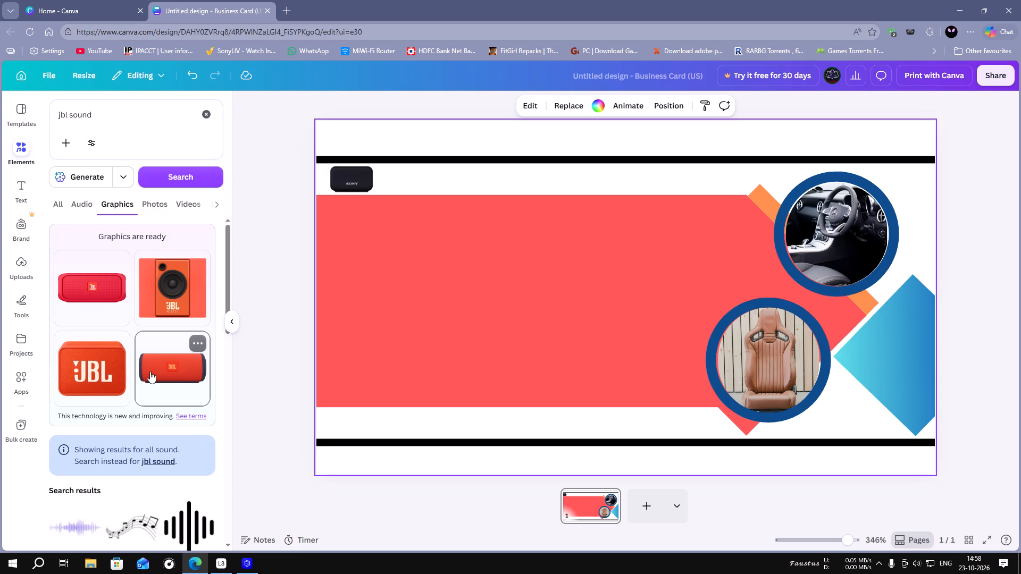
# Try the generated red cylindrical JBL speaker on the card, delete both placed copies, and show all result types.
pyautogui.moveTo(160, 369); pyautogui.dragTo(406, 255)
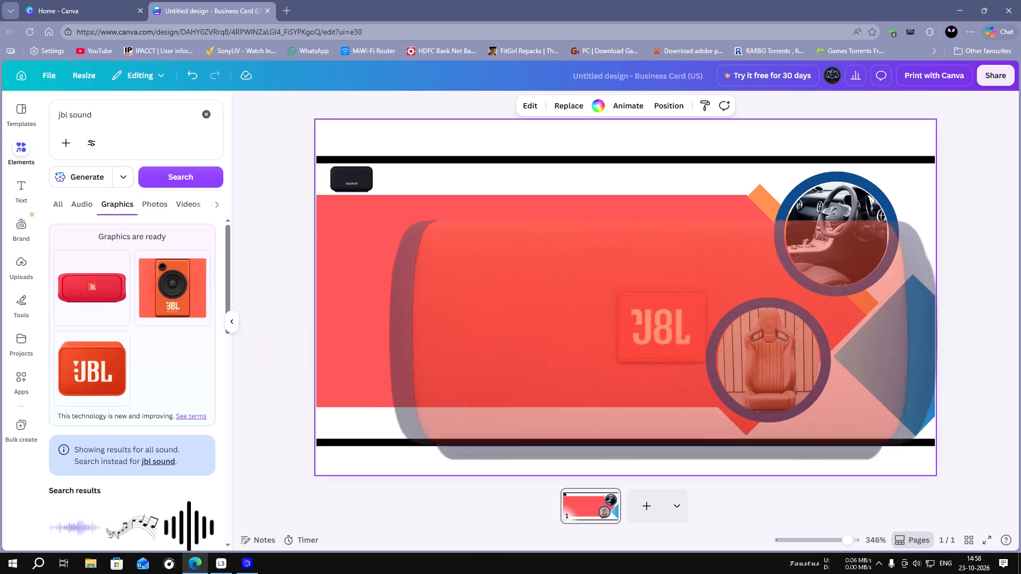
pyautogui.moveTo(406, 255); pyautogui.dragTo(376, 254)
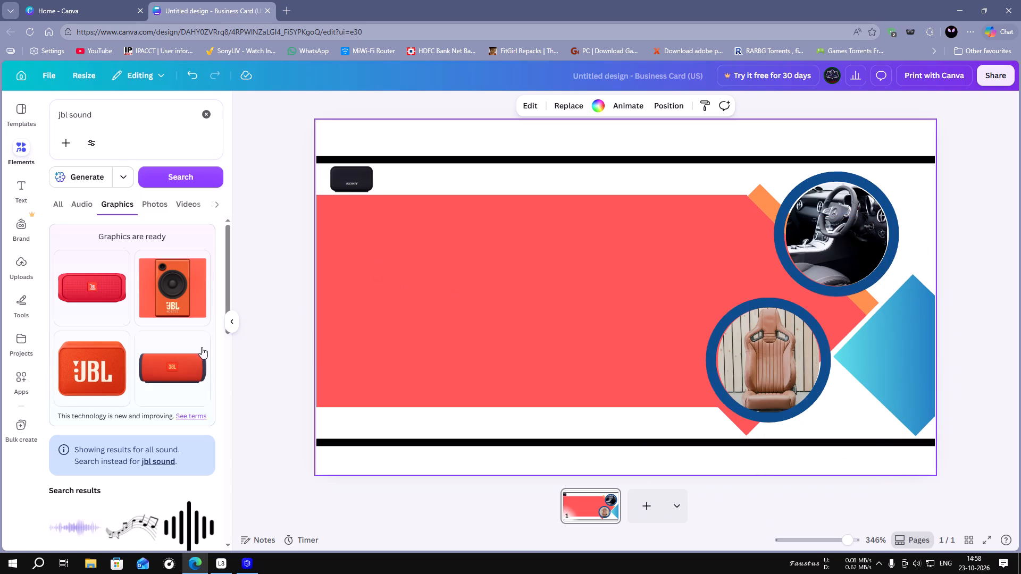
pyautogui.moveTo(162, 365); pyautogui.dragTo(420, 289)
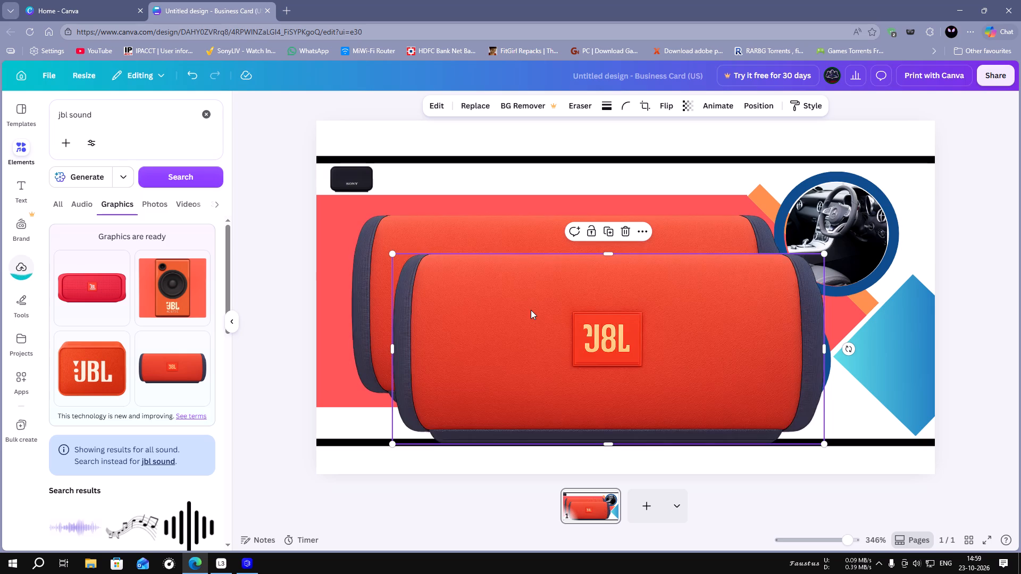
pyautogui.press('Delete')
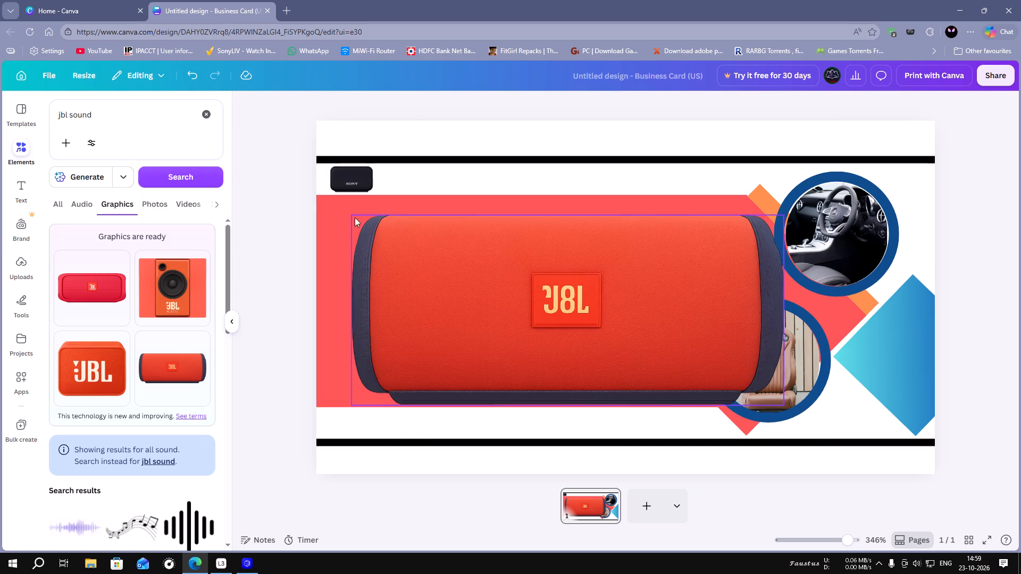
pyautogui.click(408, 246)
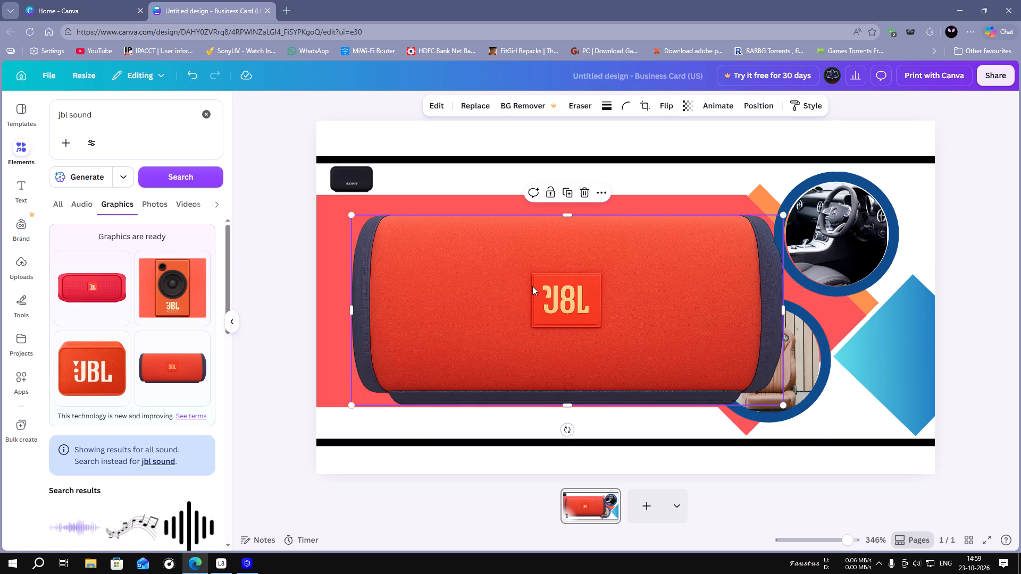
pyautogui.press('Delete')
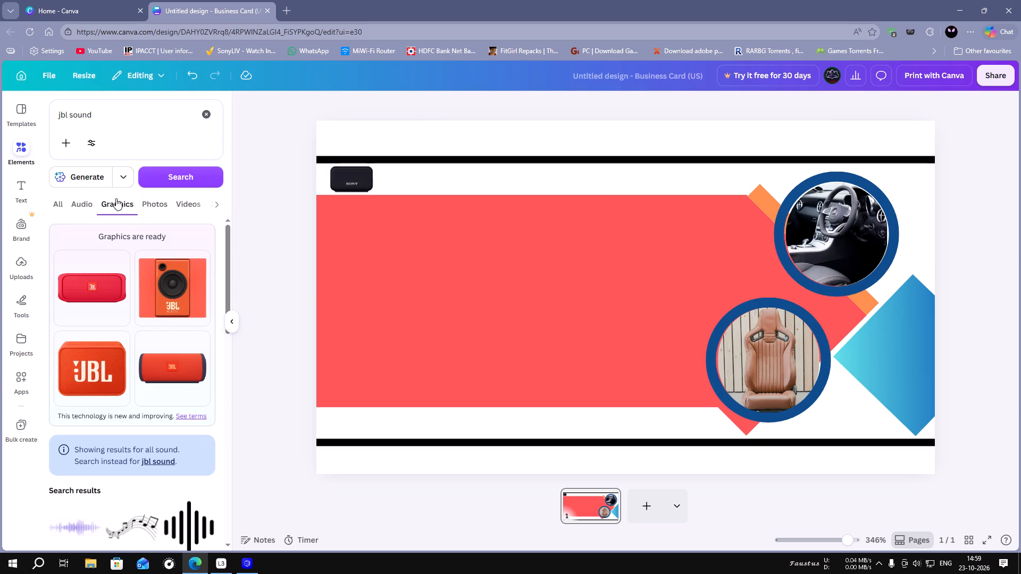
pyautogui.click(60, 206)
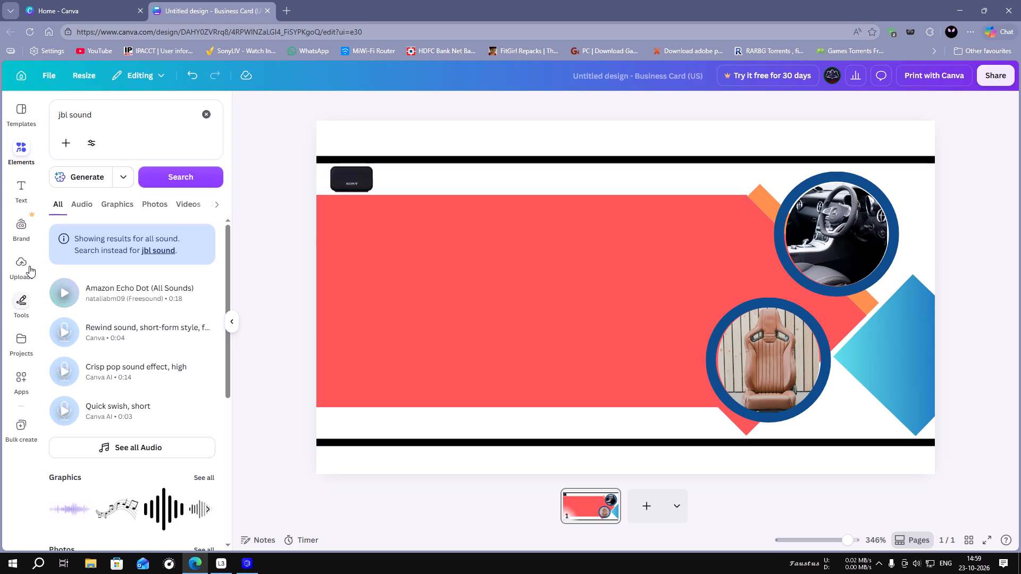
# Add a text box reading "JBL" and set its font to Horizon.
pyautogui.click(23, 188)
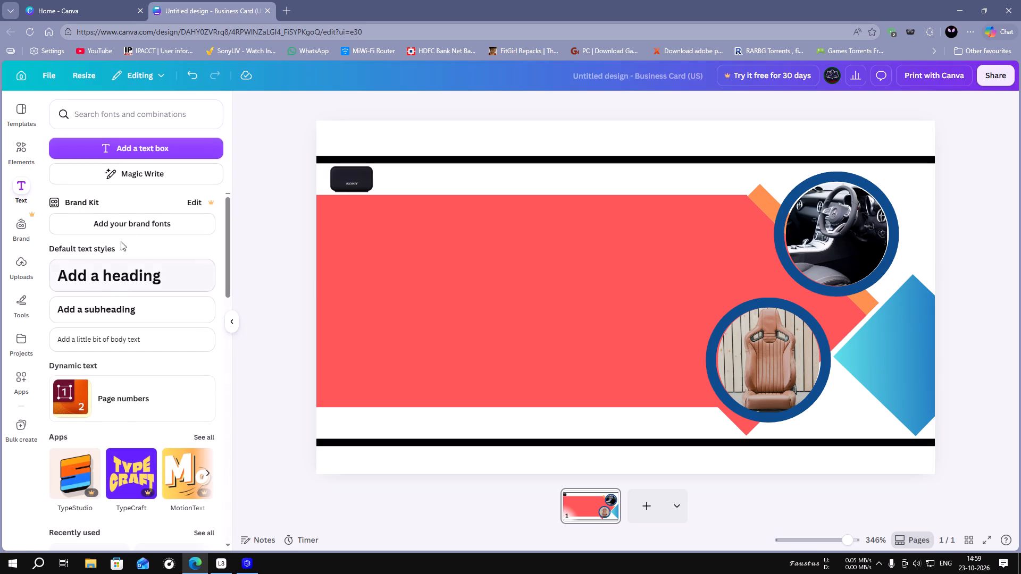
pyautogui.click(142, 153)
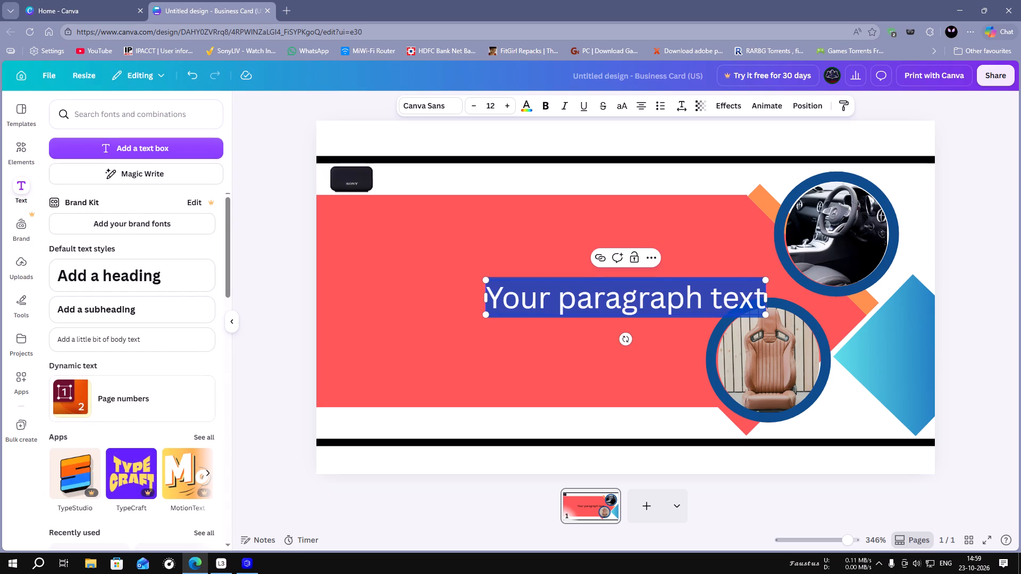
pyautogui.press('BackSpace')
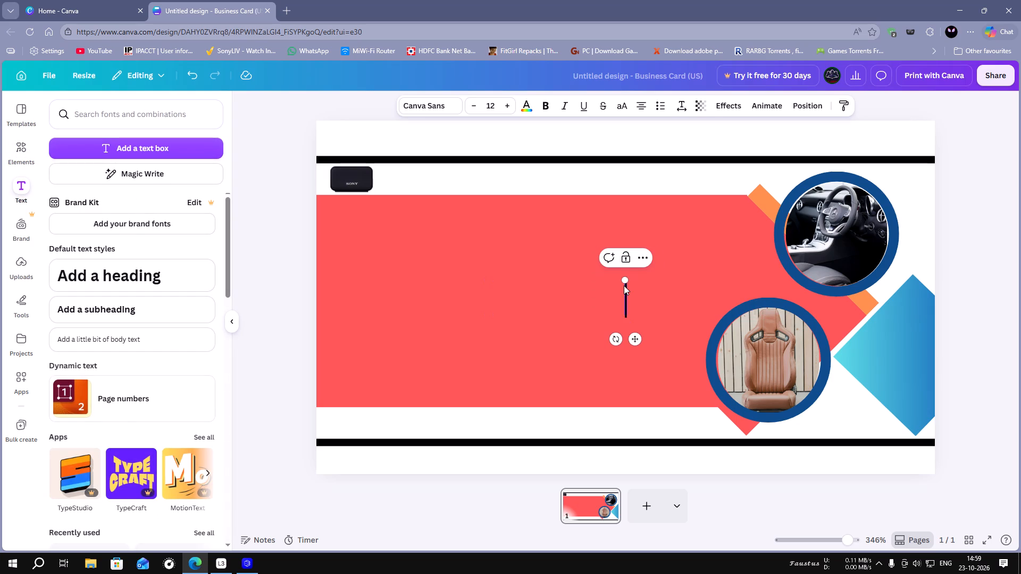
pyautogui.write('JBL')
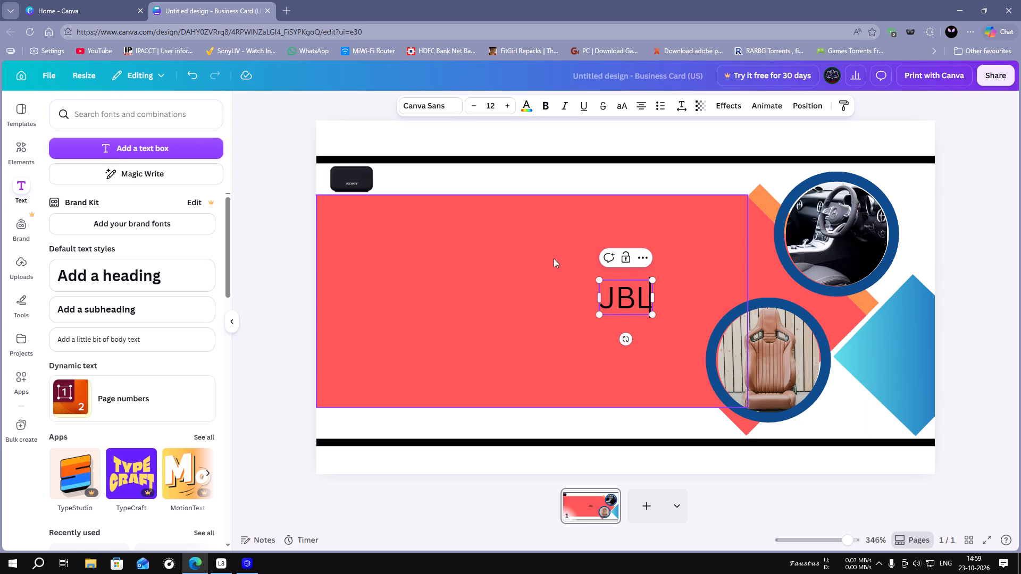
pyautogui.click(444, 102)
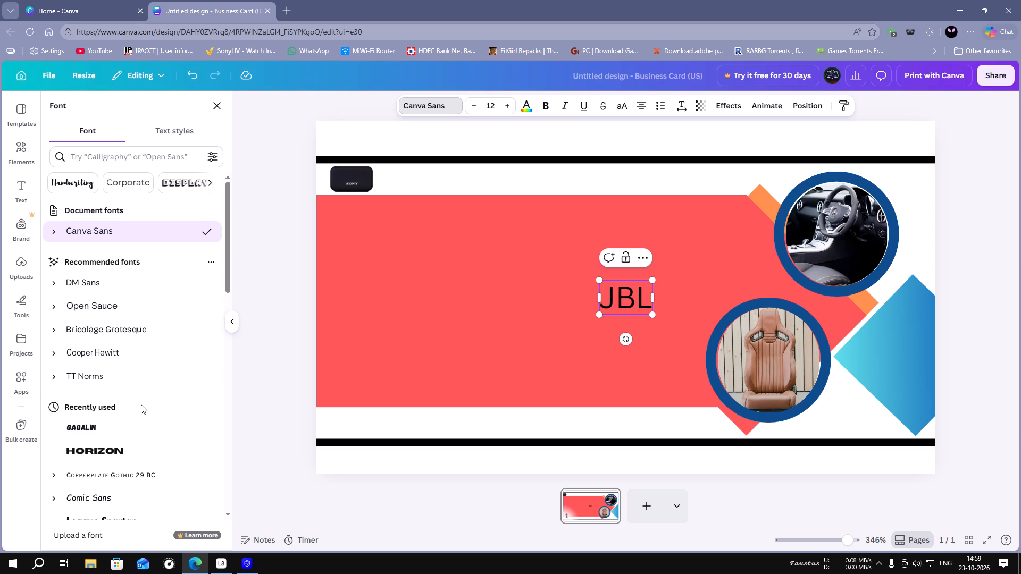
pyautogui.click(99, 449)
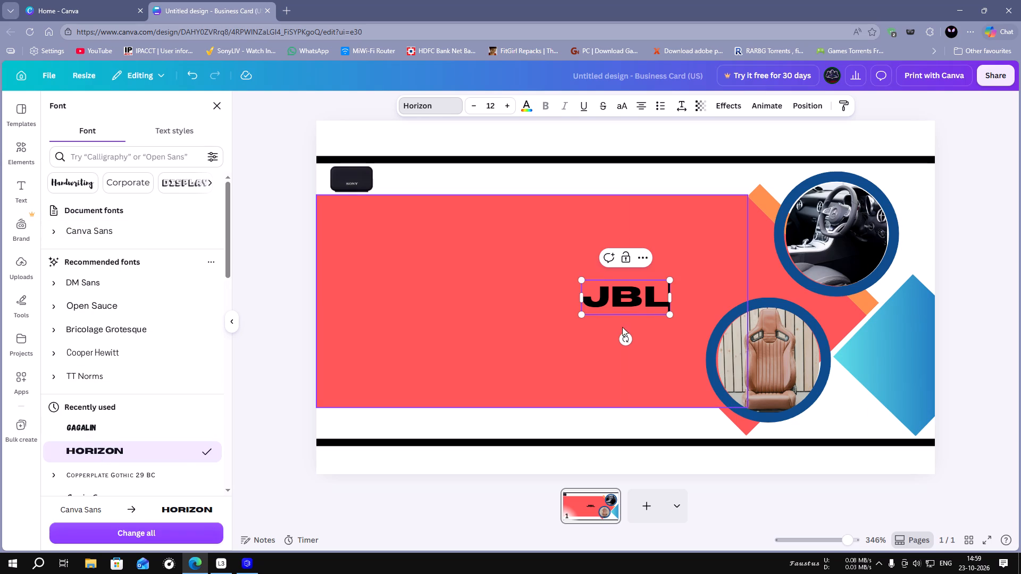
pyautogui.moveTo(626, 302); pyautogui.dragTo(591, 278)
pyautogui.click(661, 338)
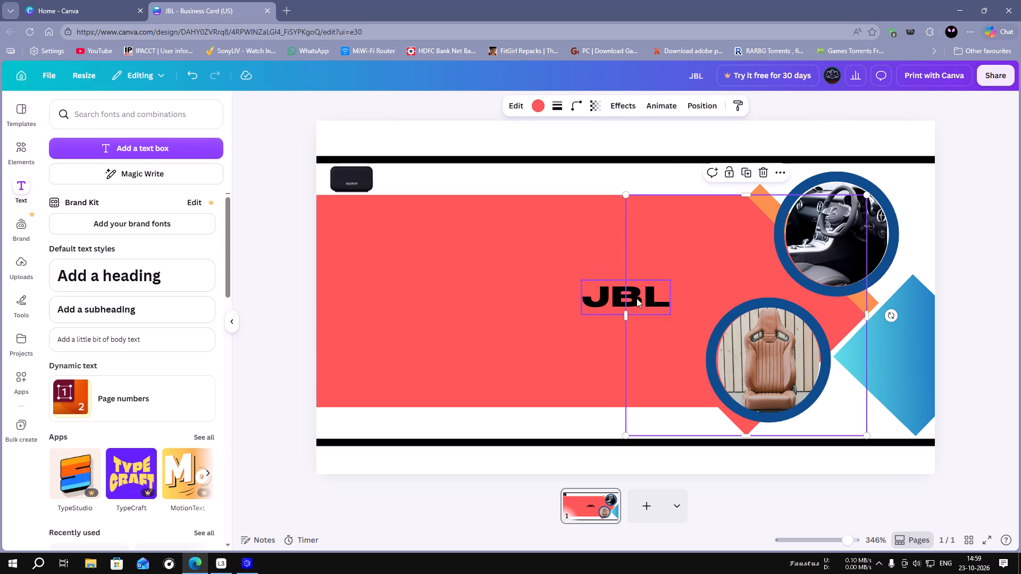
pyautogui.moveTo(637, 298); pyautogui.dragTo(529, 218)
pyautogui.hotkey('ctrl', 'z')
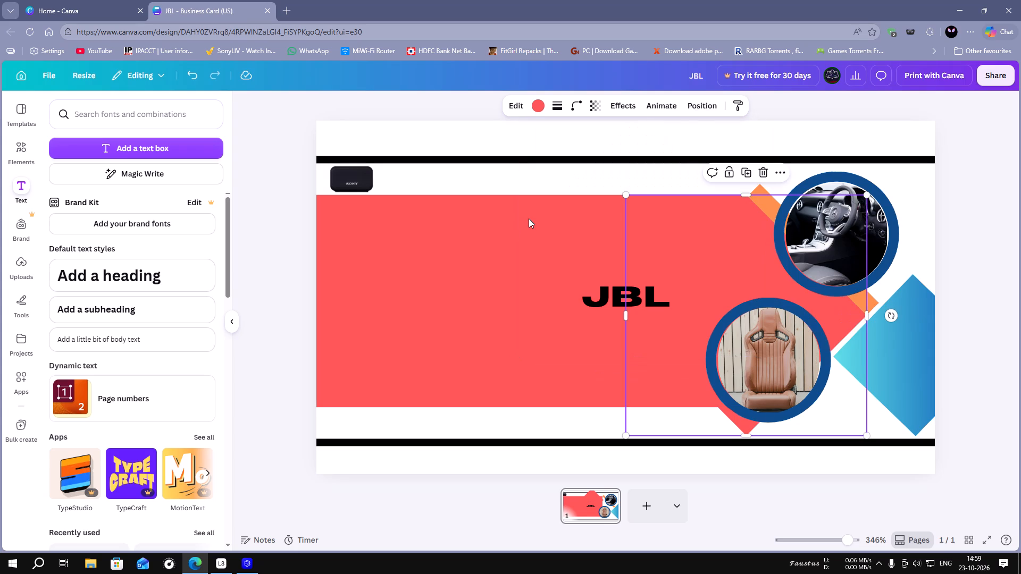
# Move the JBL text beside the Sony speaker in the white strip and scale it to about font size 8.3.
pyautogui.click(615, 307)
pyautogui.moveTo(620, 292); pyautogui.dragTo(425, 176)
pyautogui.keyDown('shift'); pyautogui.moveTo(476, 198); pyautogui.dragTo(443, 190); pyautogui.keyUp('shift')
pyautogui.click(417, 174)
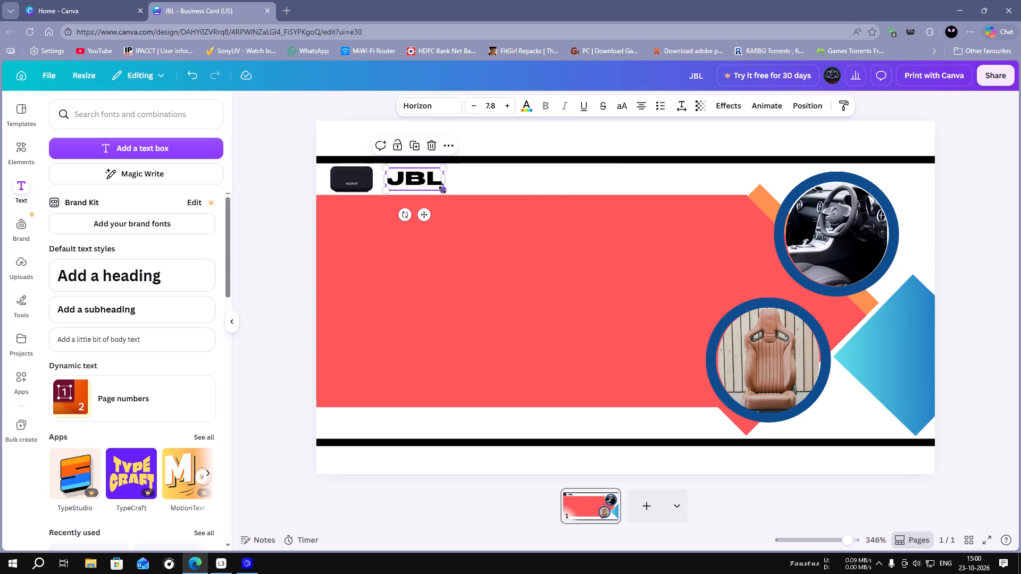
pyautogui.keyDown('shift'); pyautogui.click(443, 190); pyautogui.keyUp('shift')
pyautogui.click(417, 181)
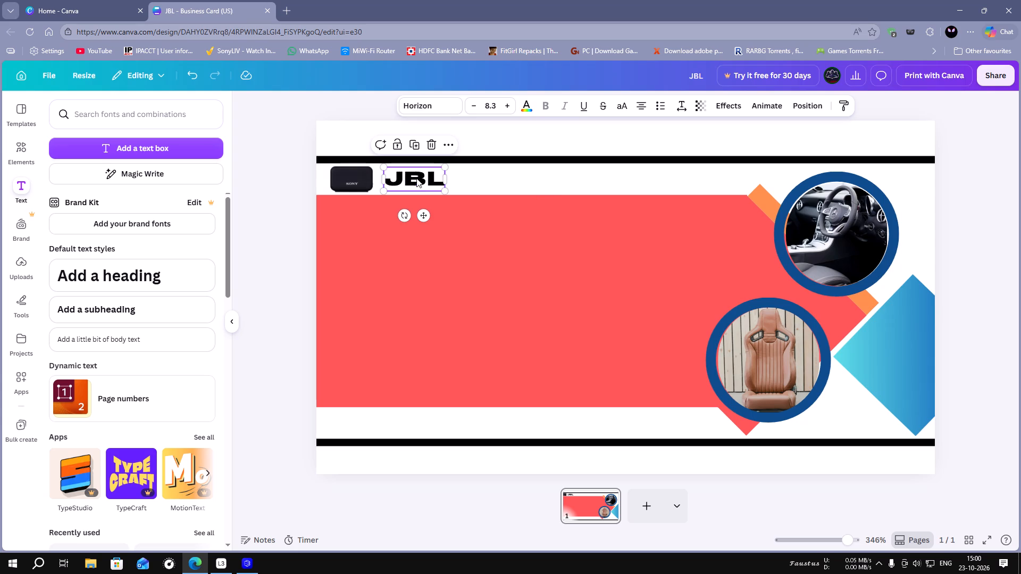
# Colour the JBL text with the orange already used in the design.
pyautogui.click(530, 105)
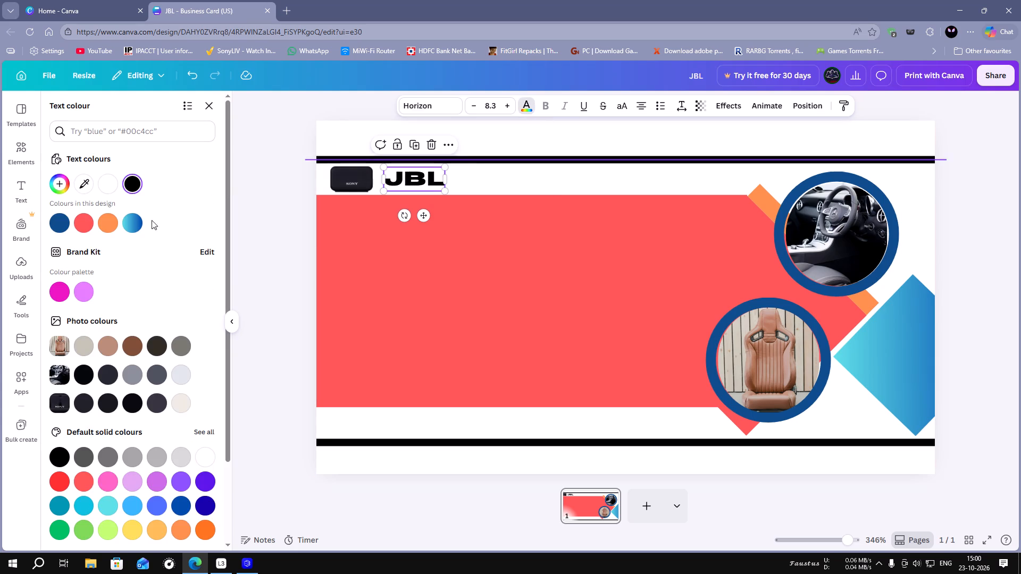
pyautogui.click(110, 226)
pyautogui.click(479, 174)
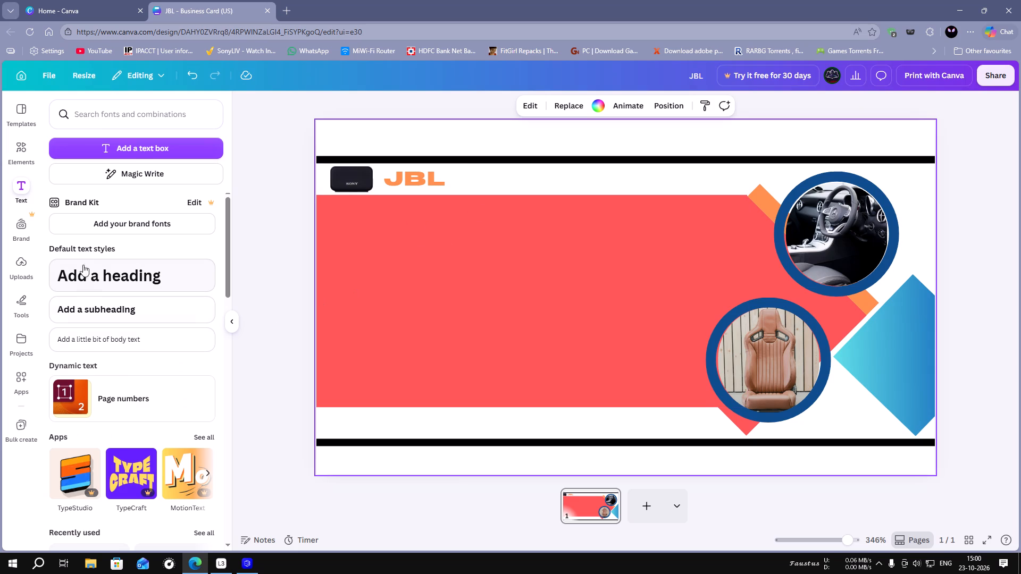
# Add a new text box reading "NERTZ" in capitals.
pyautogui.click(133, 143)
pyautogui.press('BackSpace')
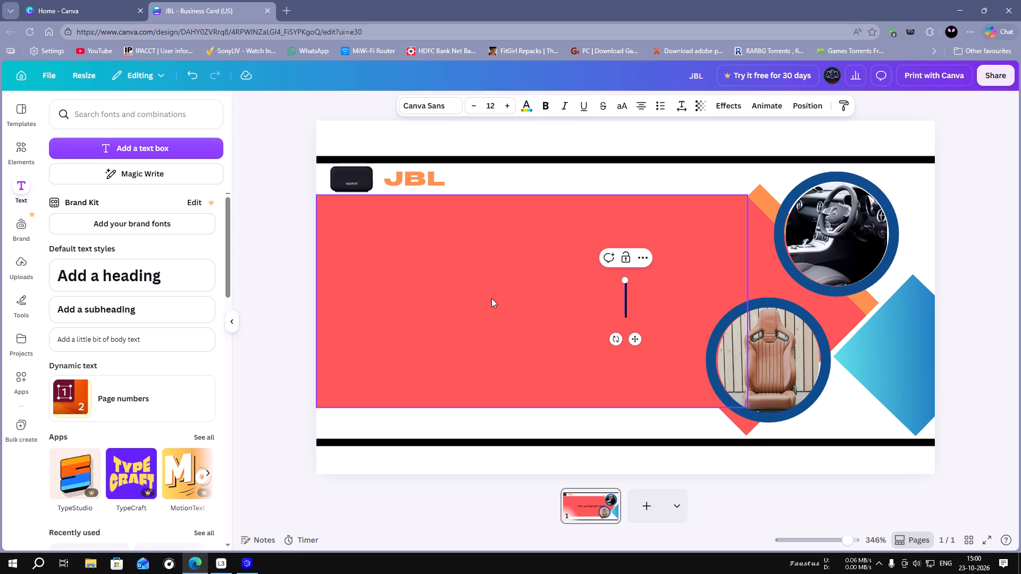
pyautogui.press('n')
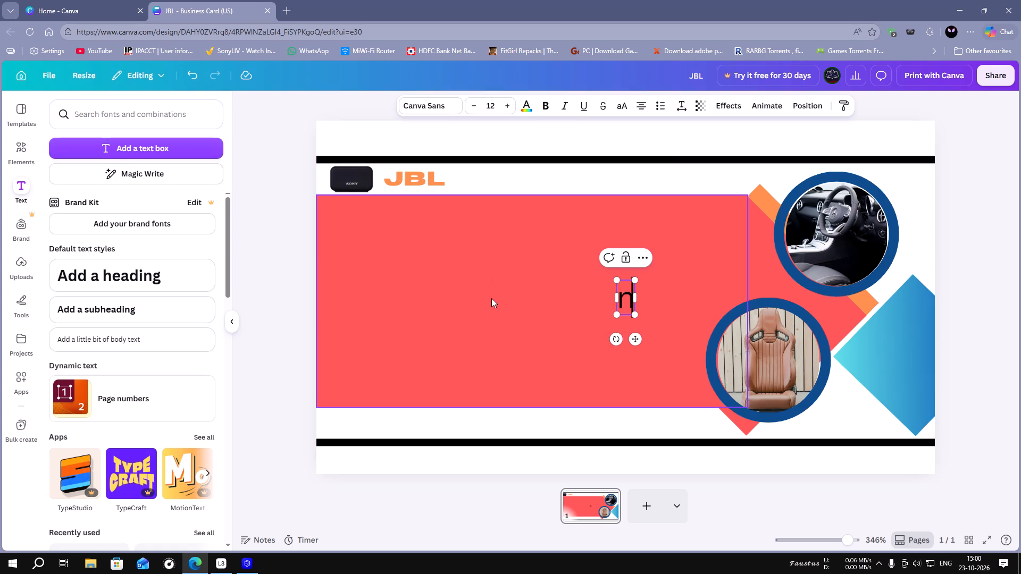
pyautogui.press('BackSpace')
pyautogui.press('BackSpace')
pyautogui.press('BackSpace')
pyautogui.write('NERTZ')
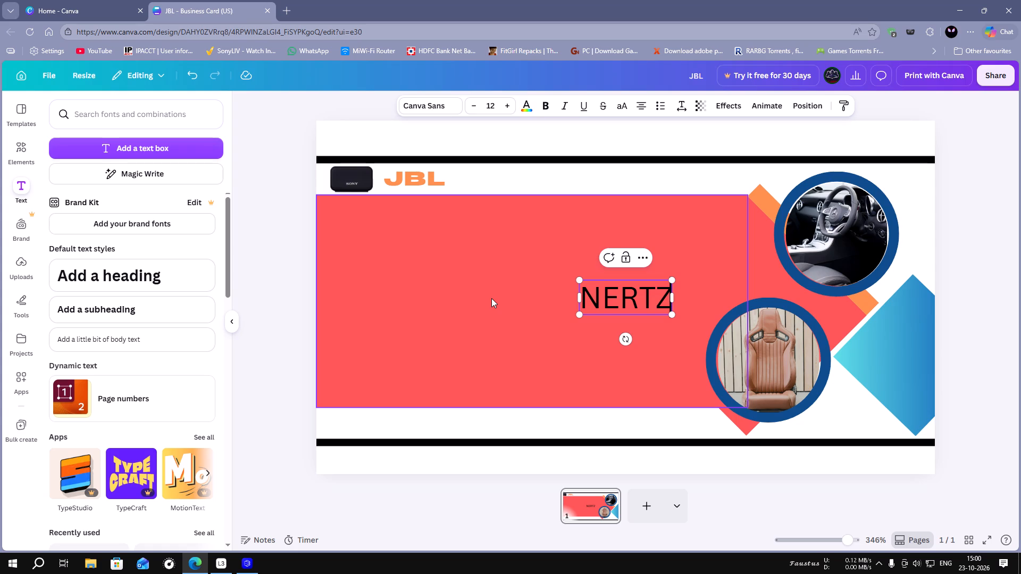
pyautogui.click(564, 366)
# Scale the NERTZ text to about font size 8.1 and move it beside the JBL text in the white strip.
pyautogui.moveTo(614, 298); pyautogui.dragTo(530, 215)
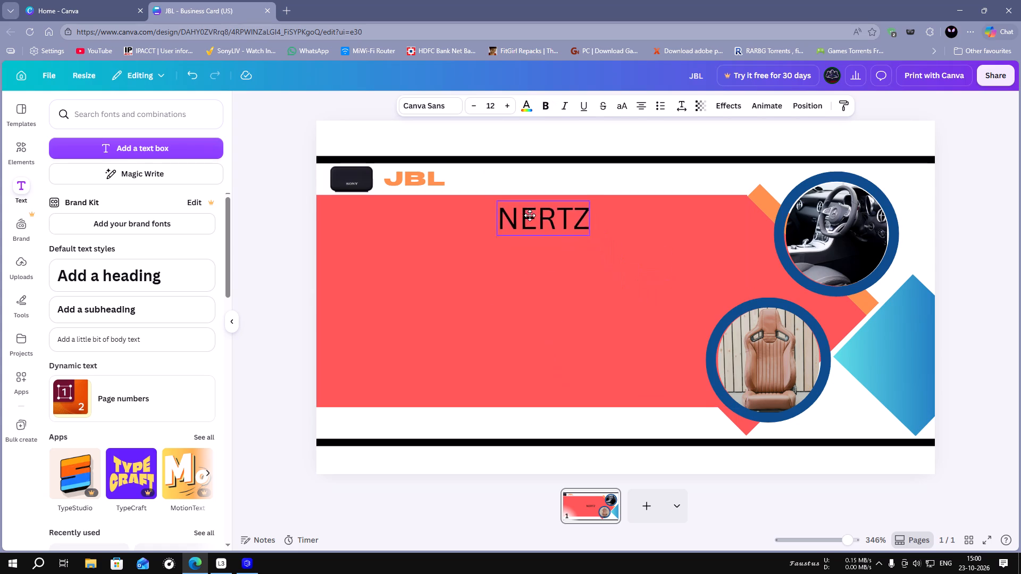
pyautogui.moveTo(530, 215); pyautogui.dragTo(514, 198)
pyautogui.keyDown('shift'); pyautogui.moveTo(574, 220); pyautogui.dragTo(539, 209); pyautogui.keyUp('shift')
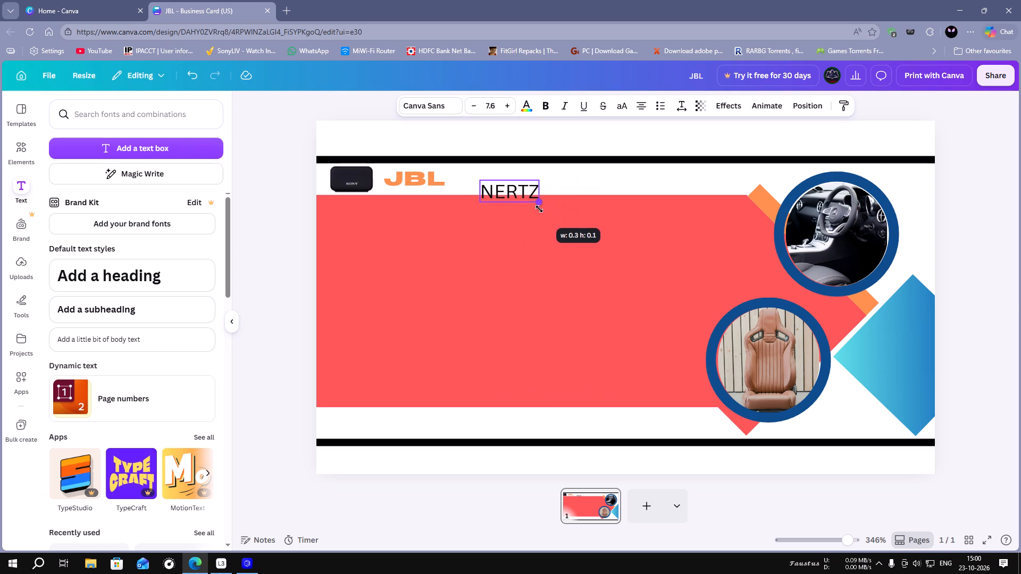
pyautogui.keyDown('shift'); pyautogui.moveTo(539, 209); pyautogui.dragTo(543, 210); pyautogui.keyUp('shift')
pyautogui.moveTo(511, 191); pyautogui.dragTo(493, 176)
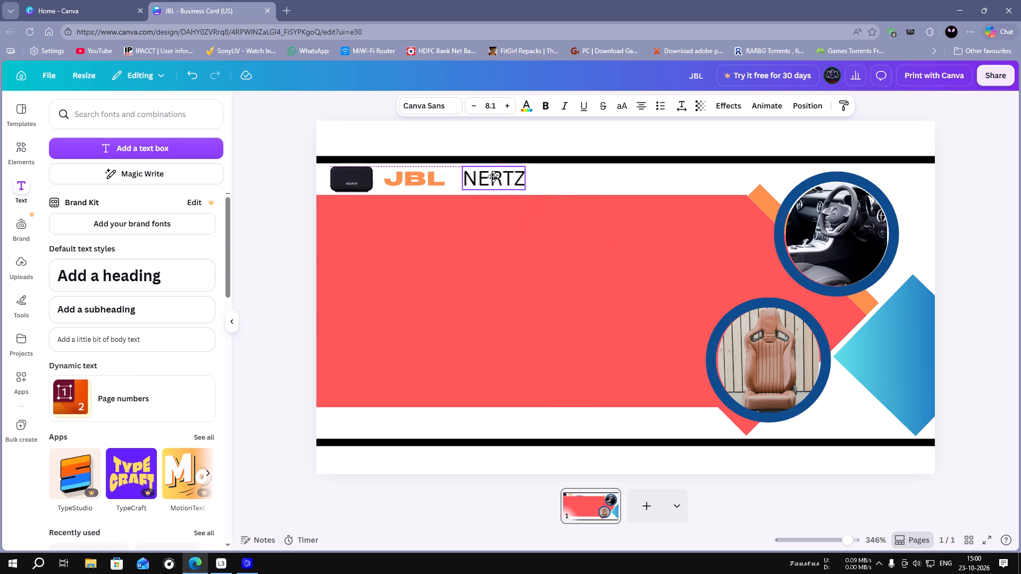
# Nudge the NERTZ text slightly closer to the JBL text in the white strip.
pyautogui.moveTo(493, 176); pyautogui.dragTo(486, 176)
pyautogui.click(562, 179)
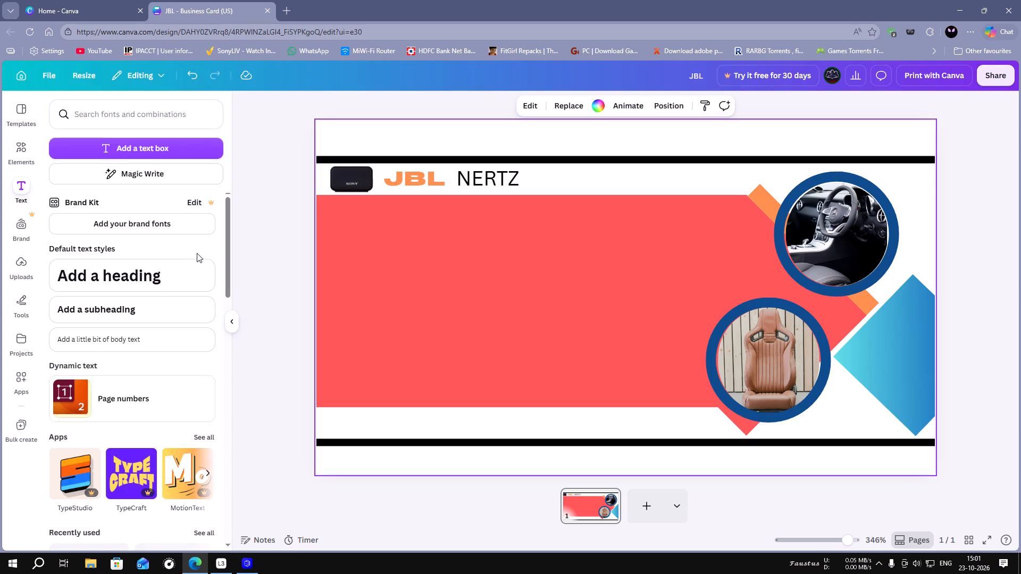
# Add a new text box reading "Mob:".
pyautogui.click(150, 151)
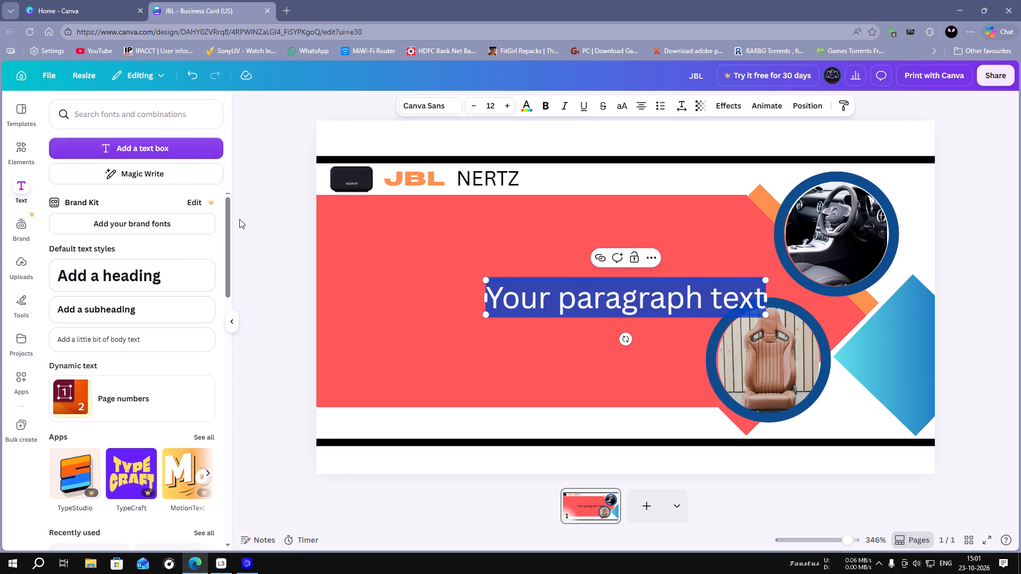
pyautogui.press('BackSpace')
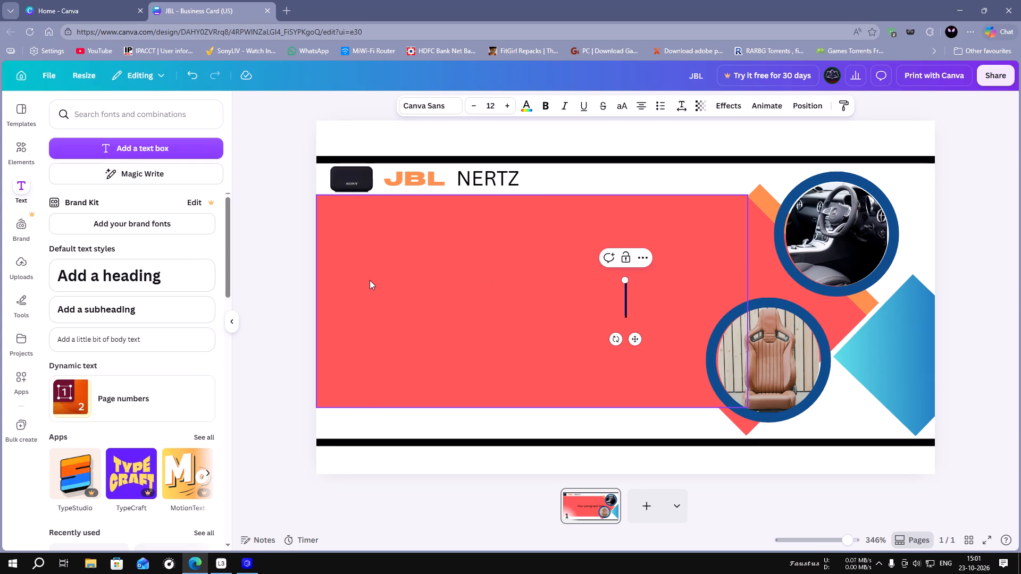
pyautogui.write('Mo')
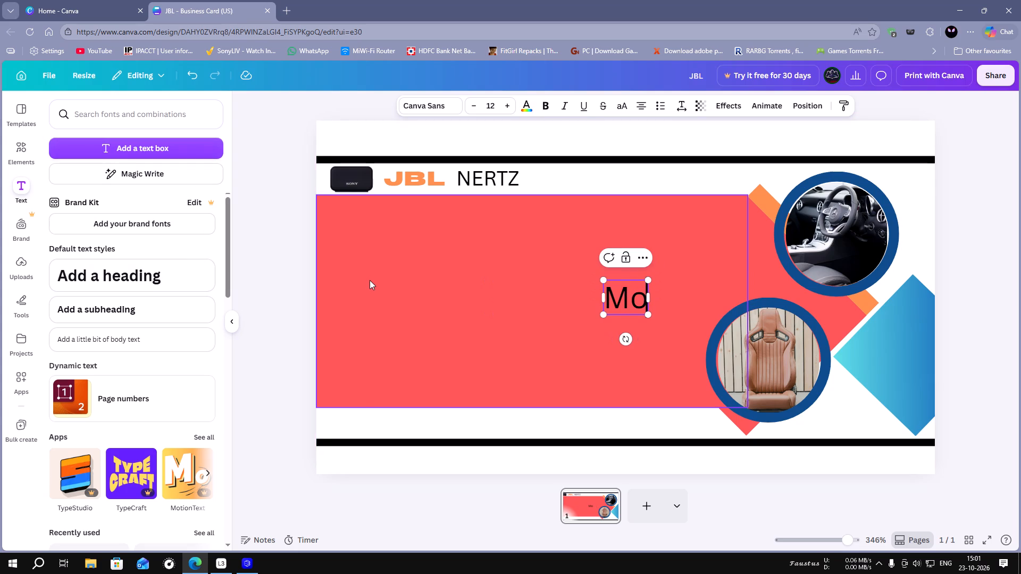
pyautogui.press('b')
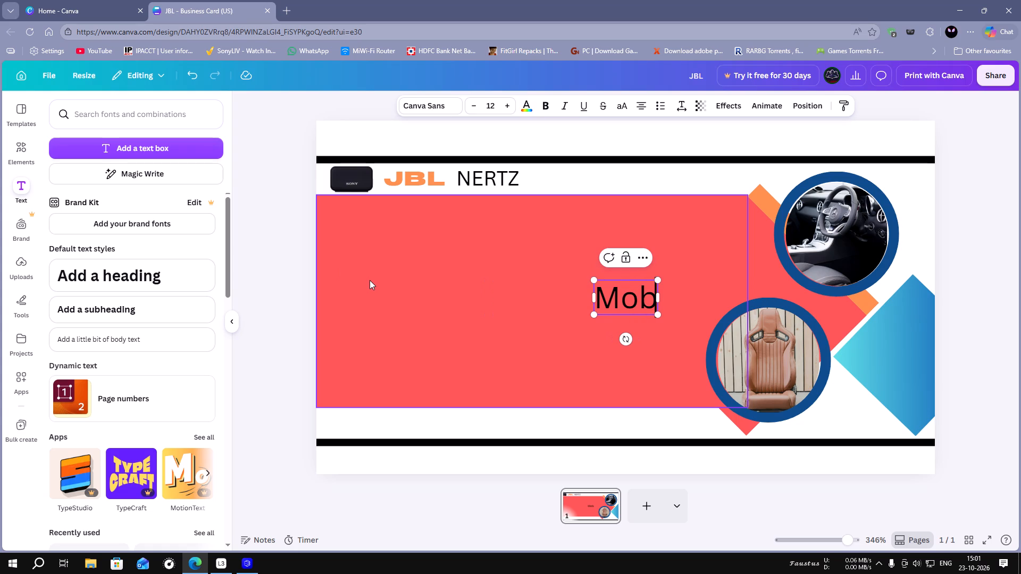
pyautogui.hotkey('shift', ':')
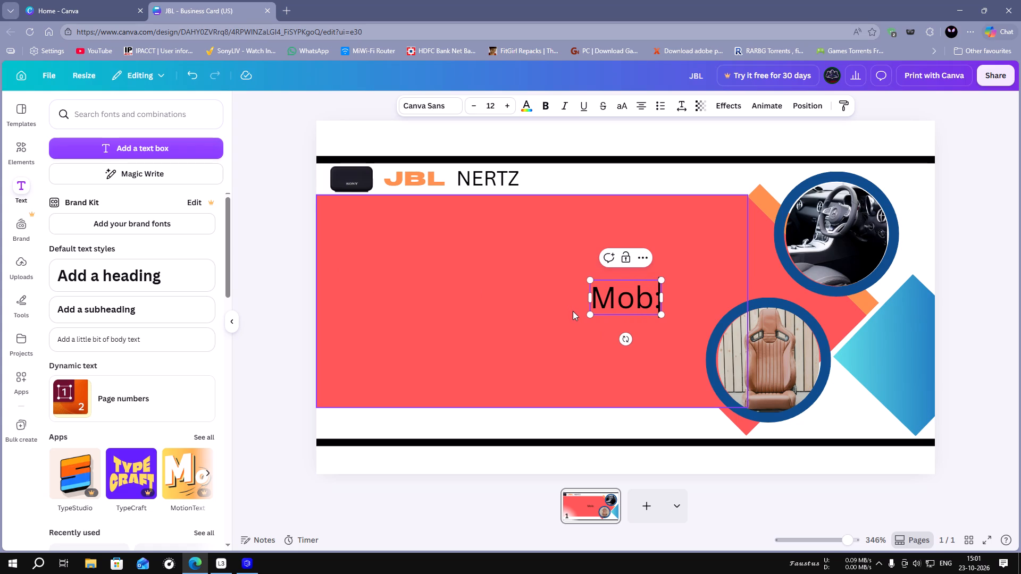
# Scale the "Mob:" text to about font size 5.4 and move it into the white strip, to the right of NERTZ.
pyautogui.moveTo(661, 315); pyautogui.dragTo(620, 299)
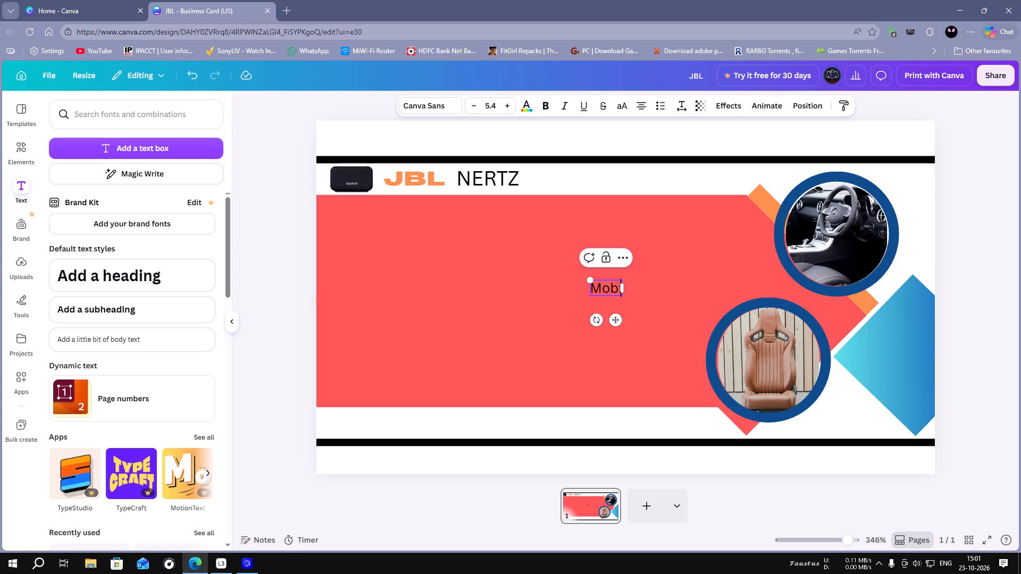
pyautogui.moveTo(610, 298); pyautogui.dragTo(608, 184)
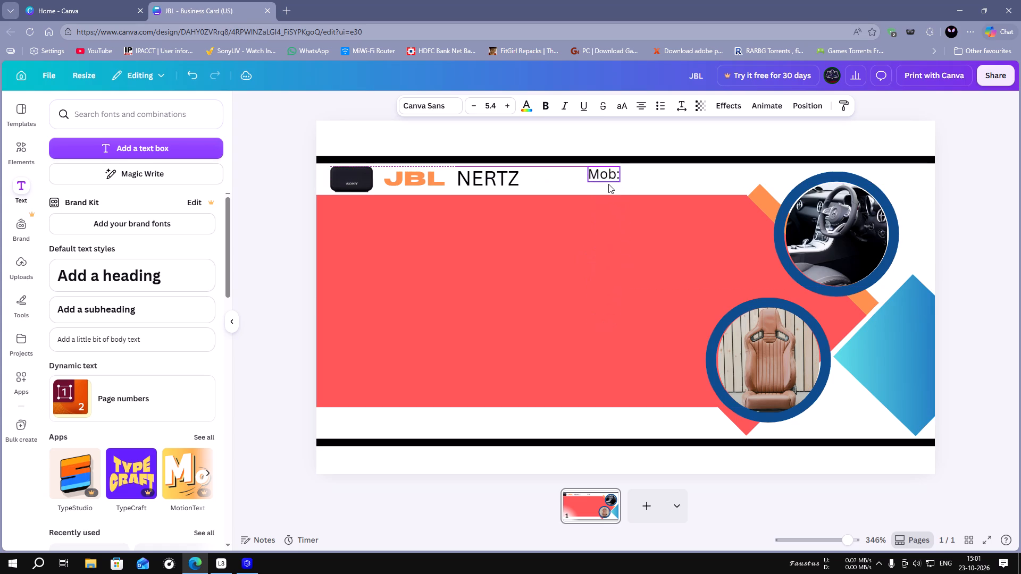
pyautogui.moveTo(608, 184); pyautogui.dragTo(608, 181)
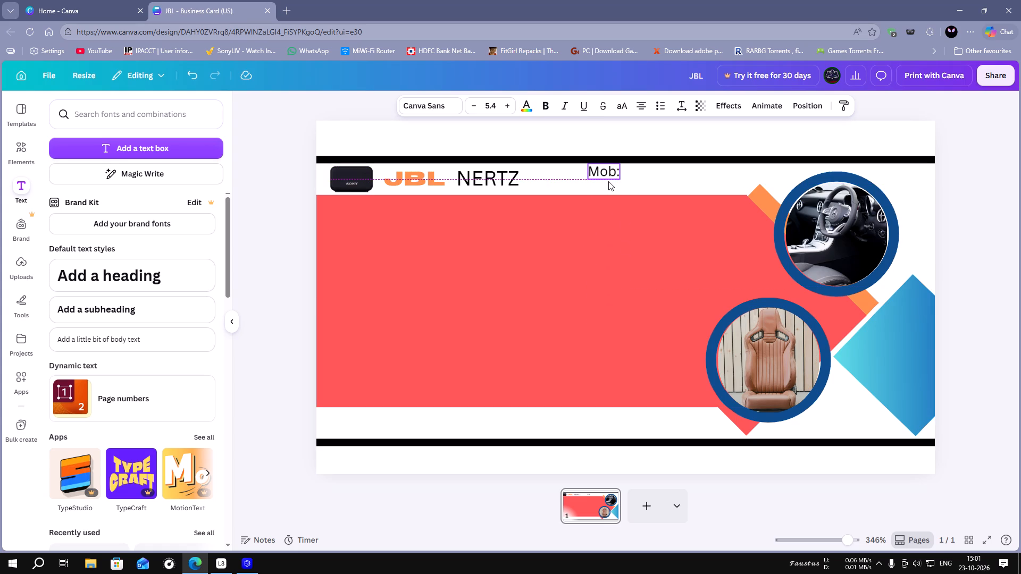
pyautogui.moveTo(608, 181); pyautogui.dragTo(607, 183)
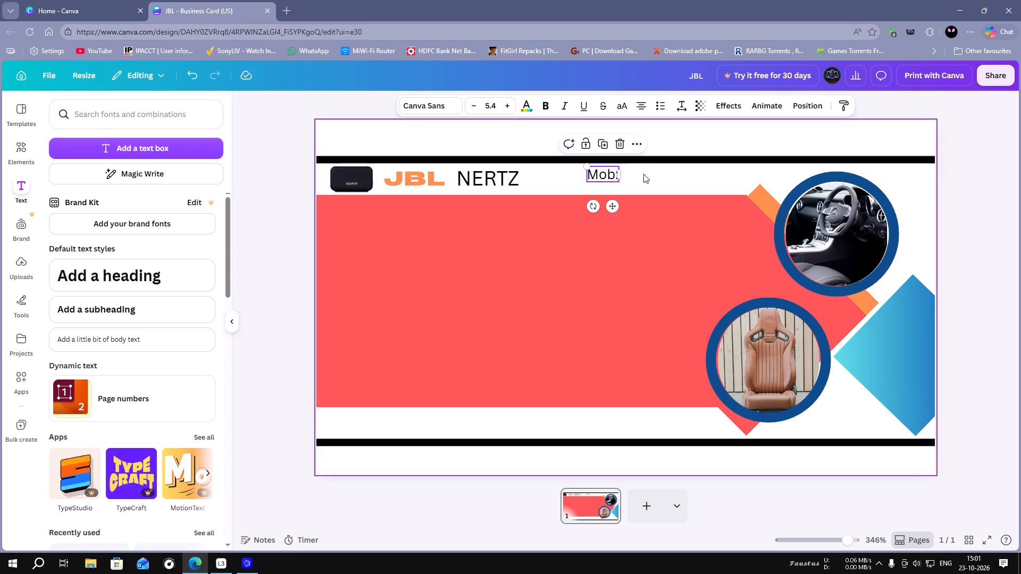
# Widen the "Mob:" text box to over twice its width and add a space after the colon.
pyautogui.click(629, 174)
pyautogui.click(614, 174)
pyautogui.moveTo(620, 174); pyautogui.dragTo(672, 173)
pyautogui.click(648, 174)
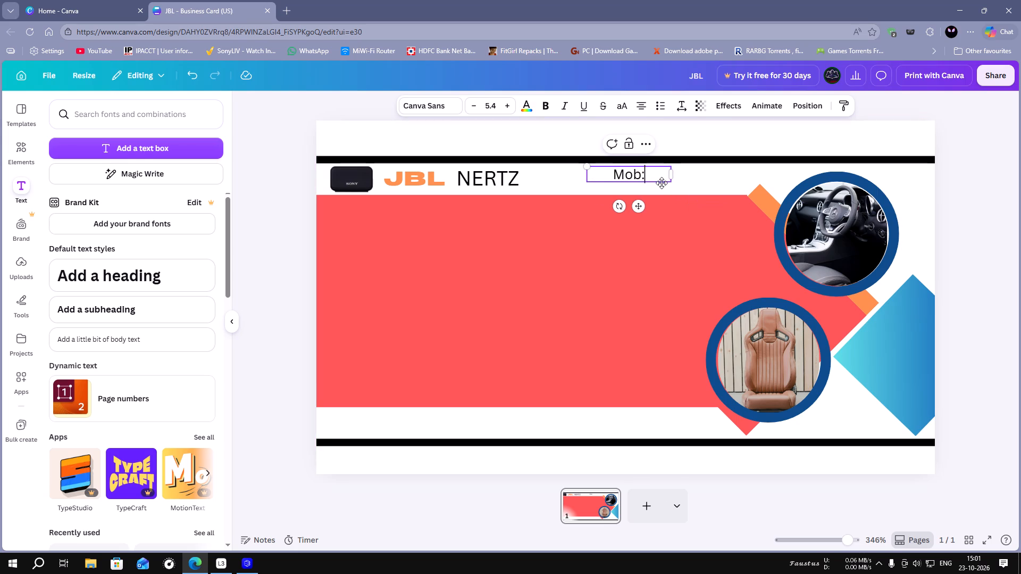
pyautogui.press('space')
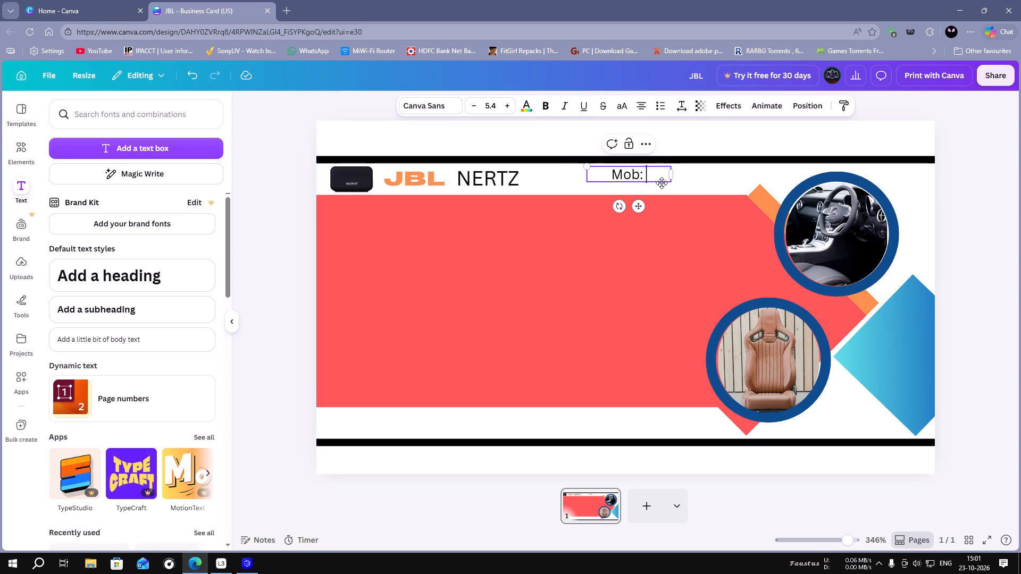
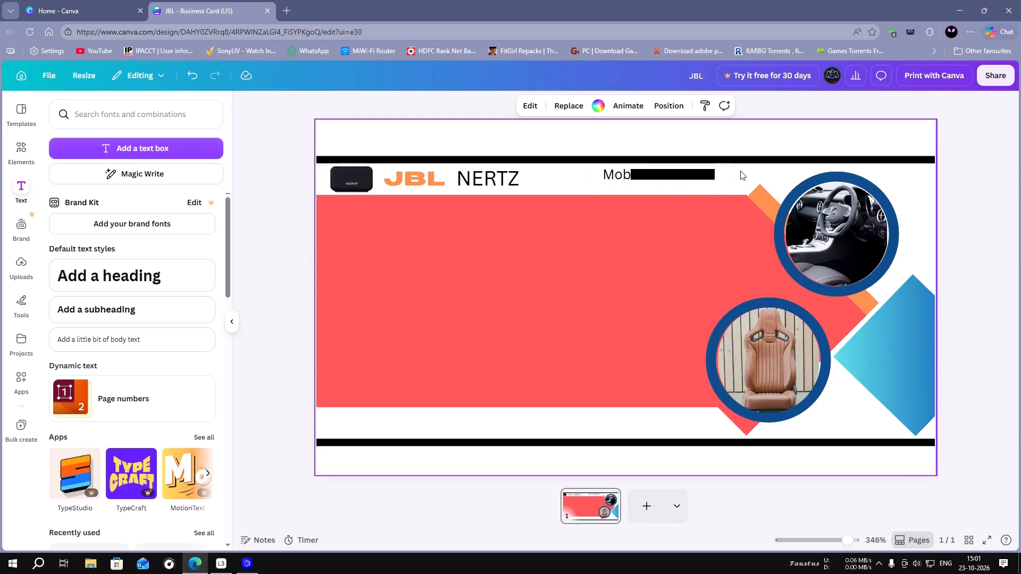
# Make the mobile contact line in the white strip bold.
pyautogui.click(654, 174)
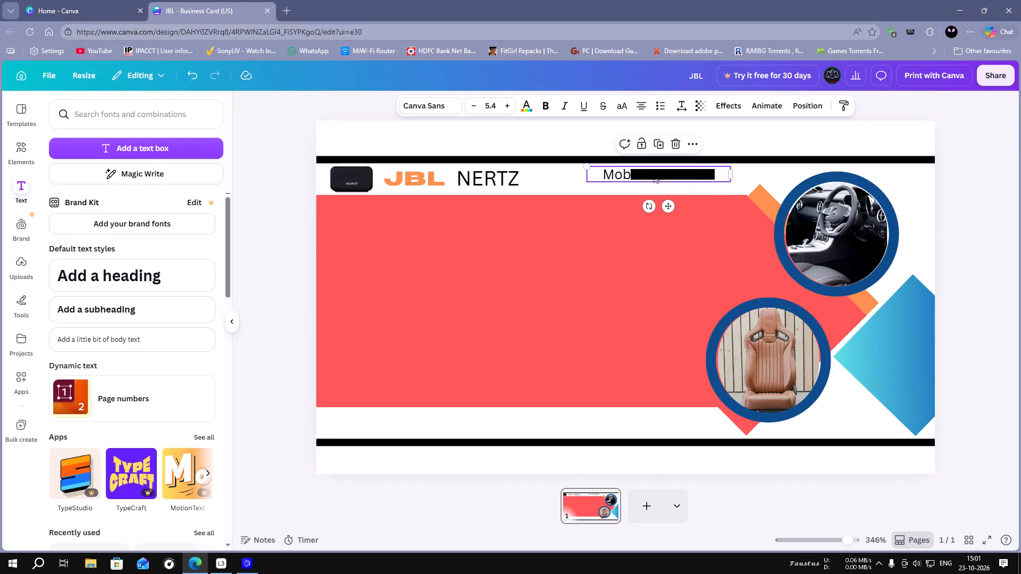
pyautogui.click(542, 98)
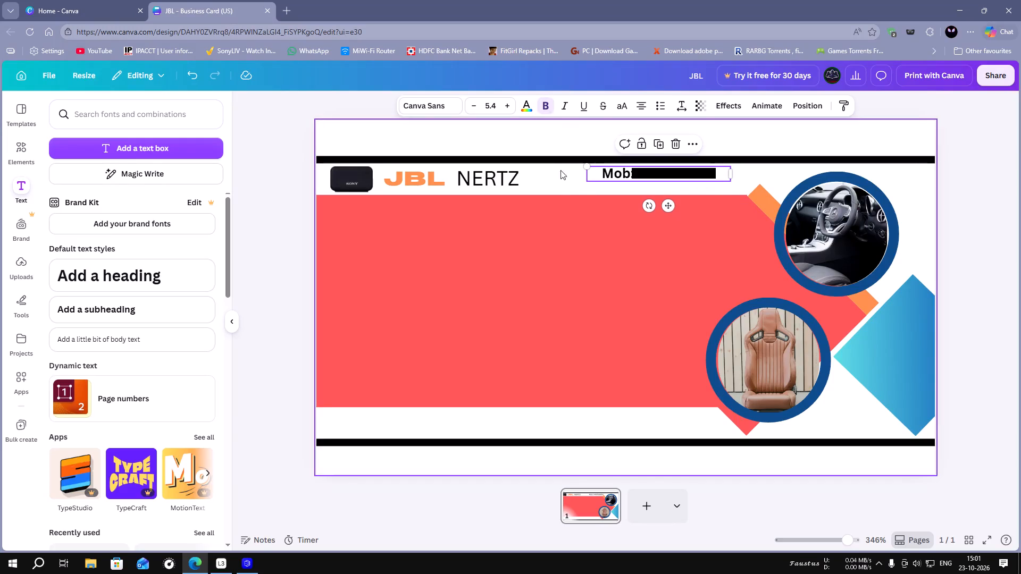
pyautogui.click(563, 177)
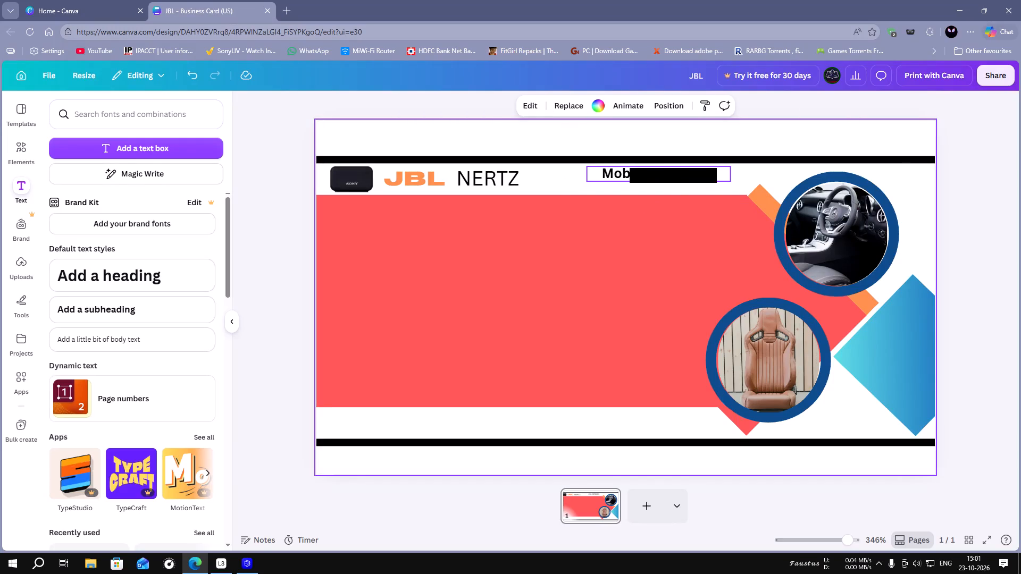
# Nudge the bold mobile contact line down so it is vertically centred with the NERTZ text.
pyautogui.click(667, 169)
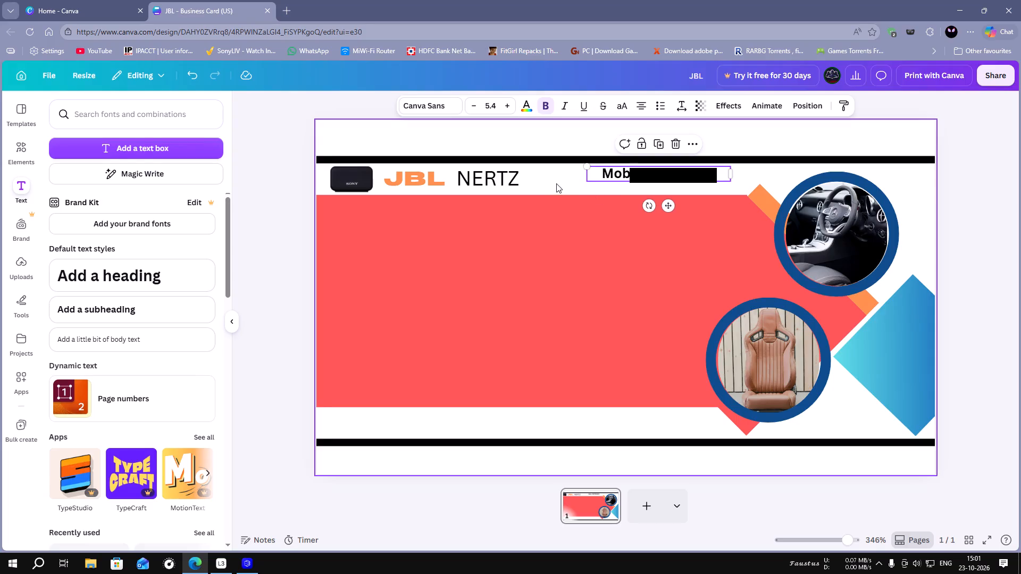
pyautogui.click(558, 182)
pyautogui.click(649, 173)
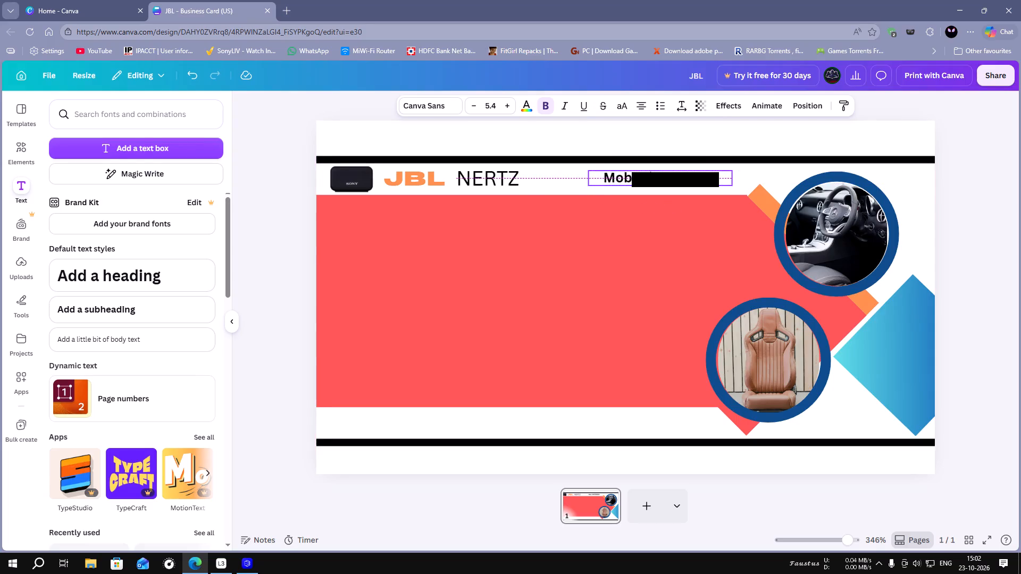
pyautogui.click(786, 139)
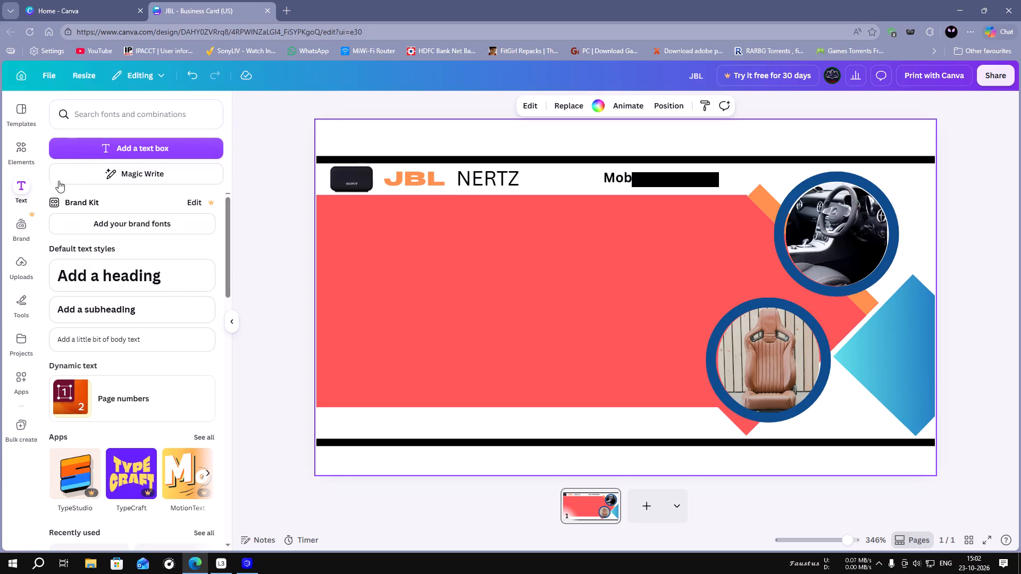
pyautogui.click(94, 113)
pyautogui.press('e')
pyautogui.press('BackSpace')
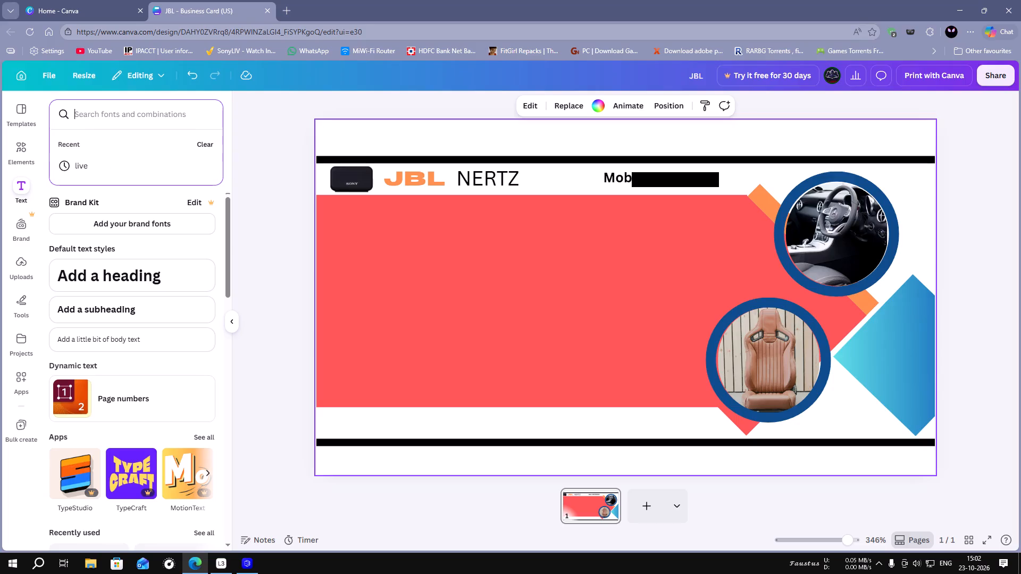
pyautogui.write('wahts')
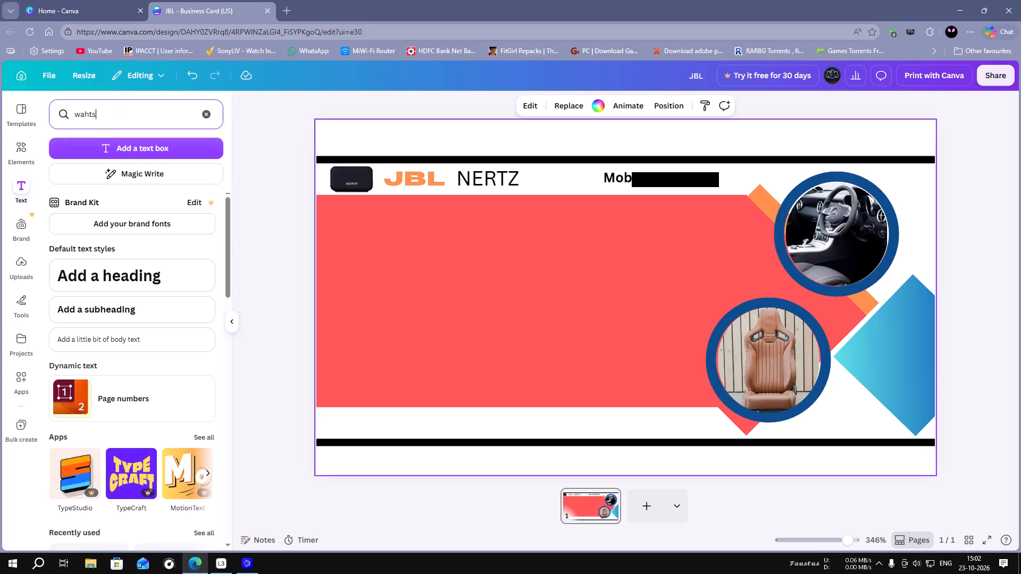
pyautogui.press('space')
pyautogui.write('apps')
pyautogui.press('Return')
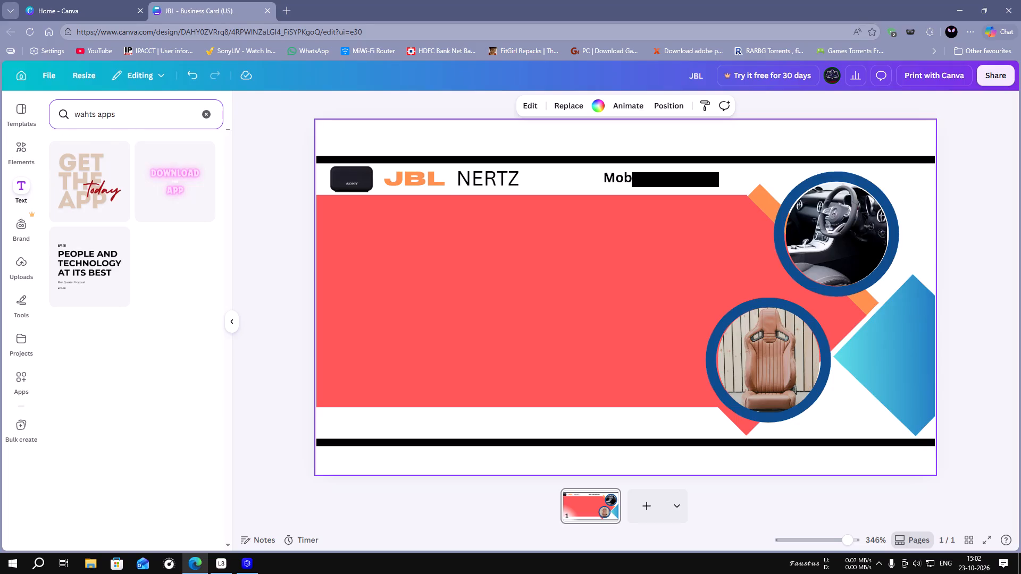
# Search the elements for "whatsapp icon" and add the green speech-bubble WhatsApp graphic with the white handset to the card.
pyautogui.click(27, 150)
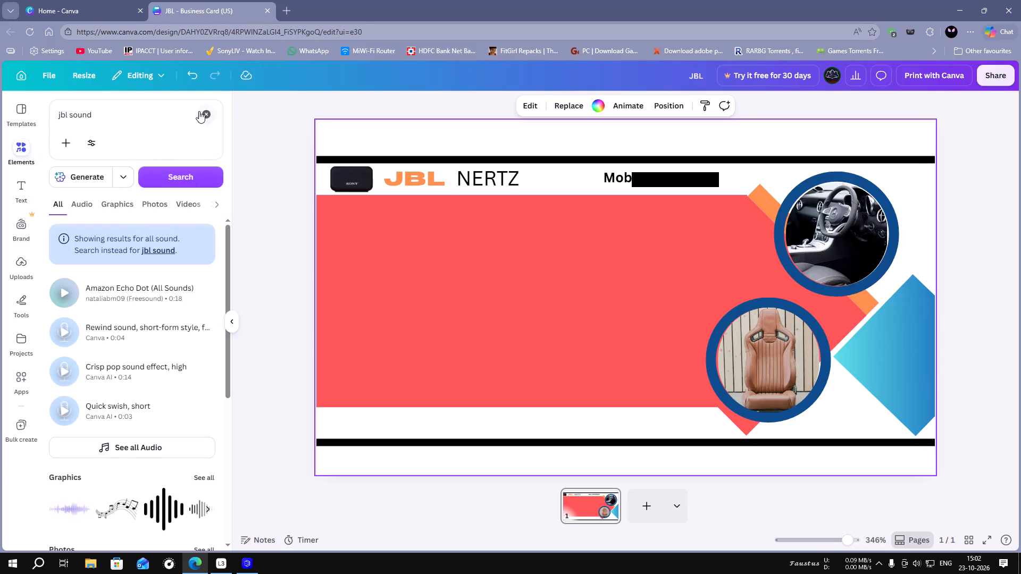
pyautogui.click(204, 112)
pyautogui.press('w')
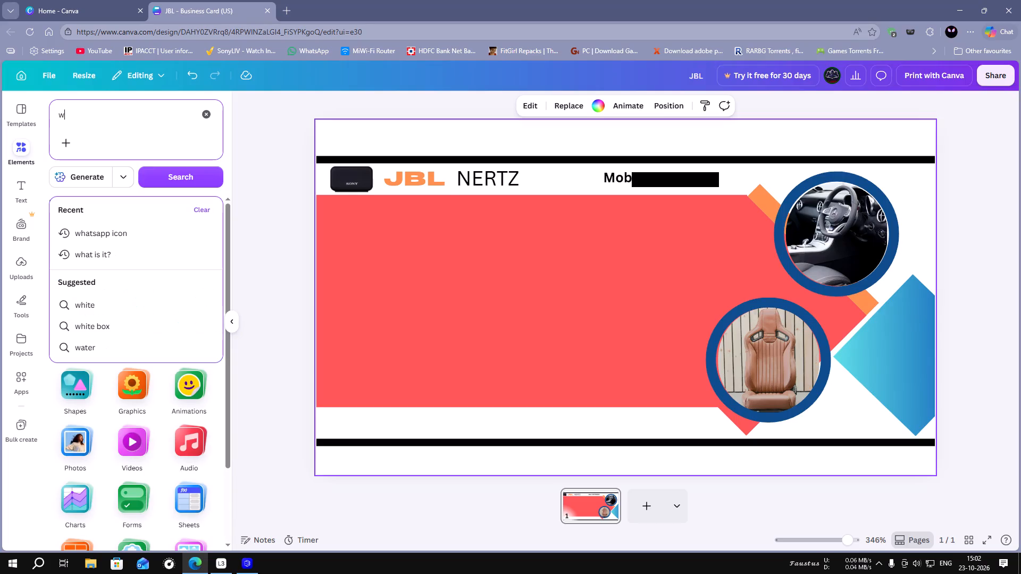
pyautogui.click(127, 237)
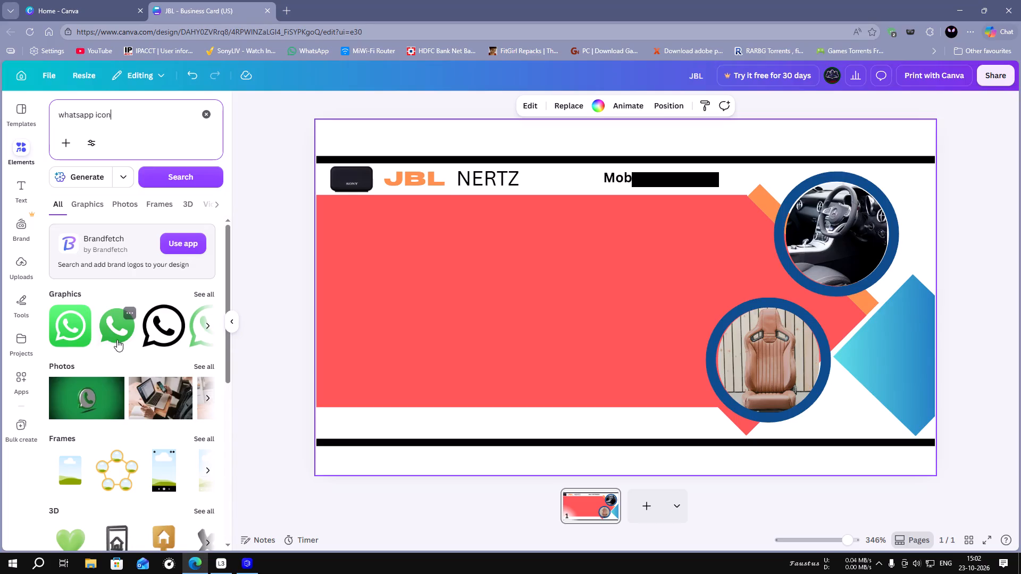
pyautogui.moveTo(114, 331); pyautogui.dragTo(342, 423)
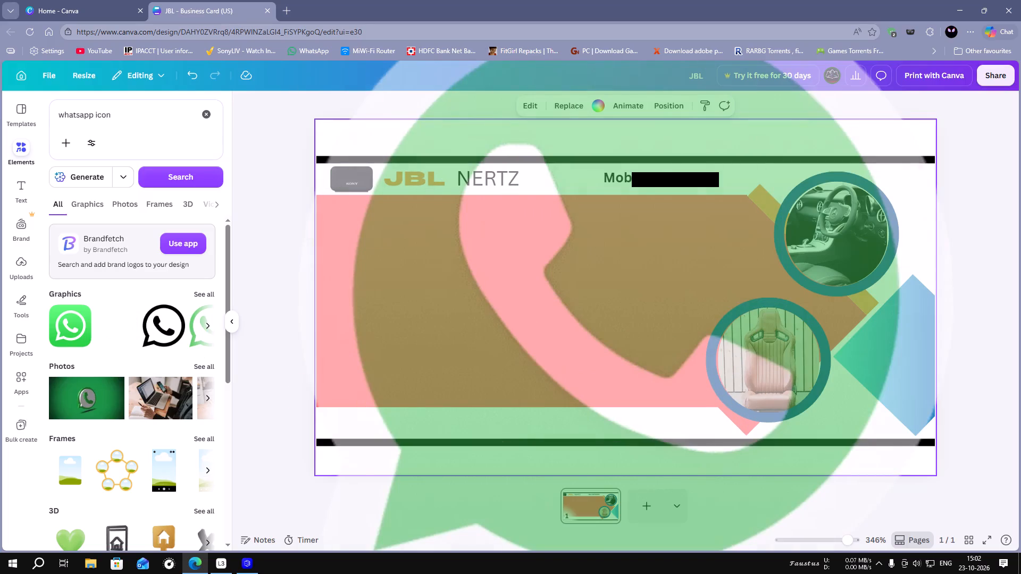
pyautogui.moveTo(342, 423); pyautogui.dragTo(438, 264)
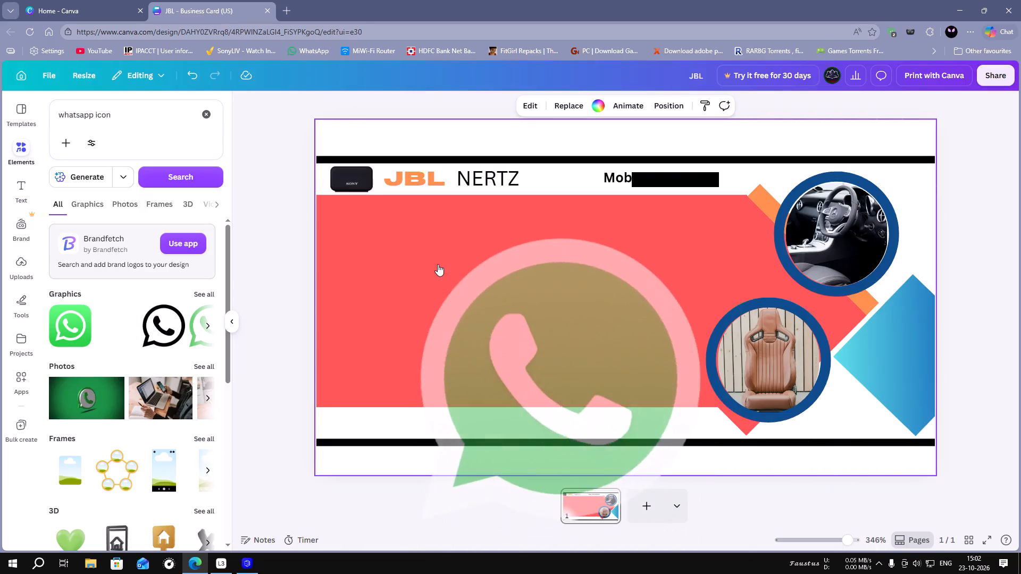
# Shrink the WhatsApp icon to about 0.2 by 0.2 and place it near the left end of the card's lower white strip.
pyautogui.moveTo(423, 237); pyautogui.dragTo(554, 373)
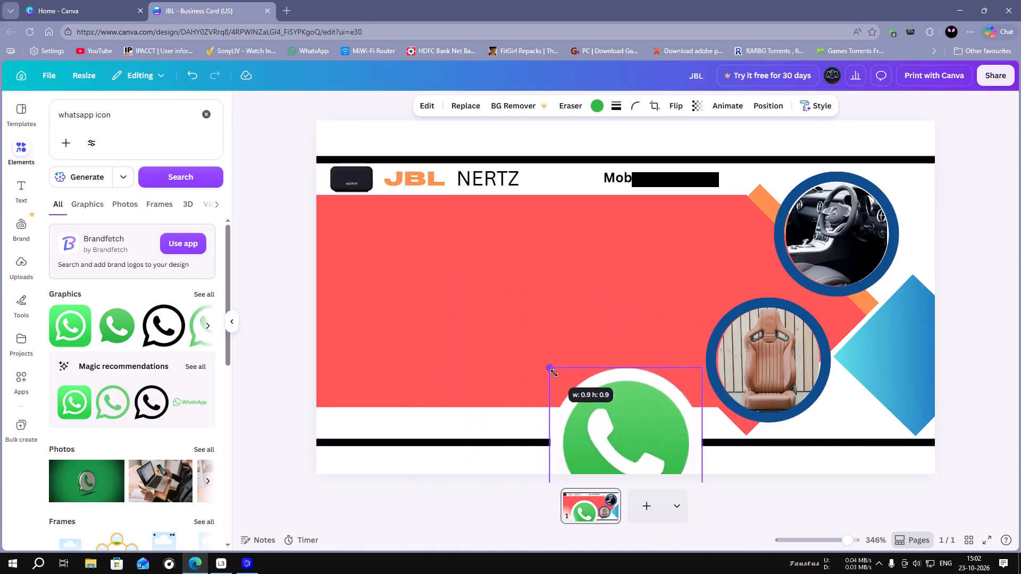
pyautogui.moveTo(554, 373); pyautogui.dragTo(621, 442)
pyautogui.moveTo(647, 455); pyautogui.dragTo(405, 317)
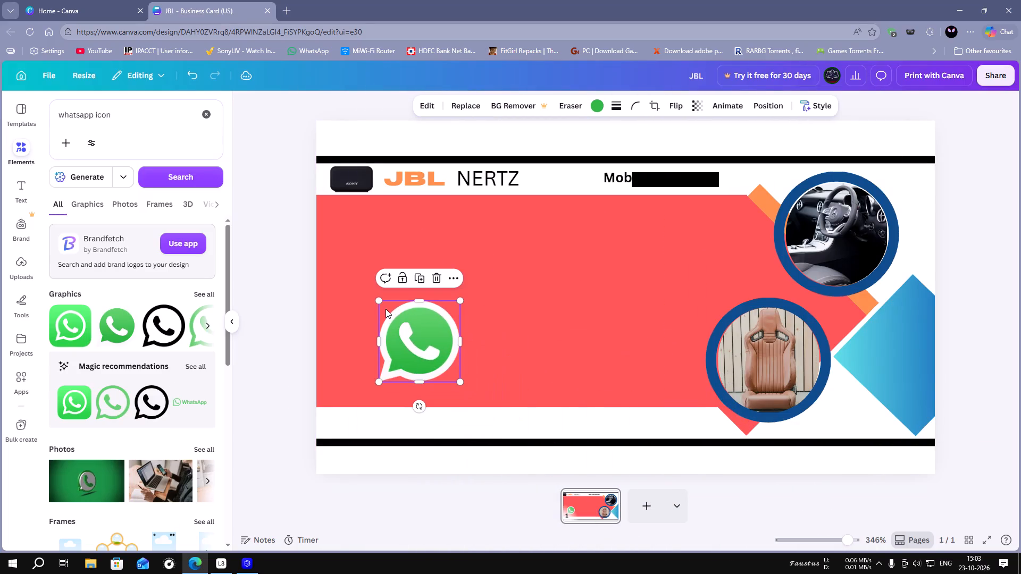
pyautogui.moveTo(381, 302); pyautogui.dragTo(434, 354)
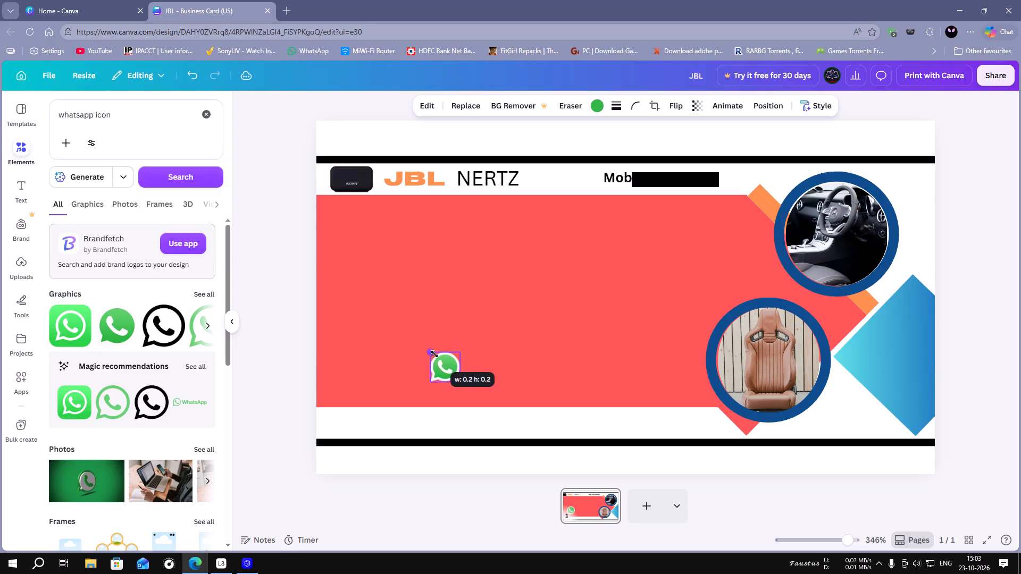
pyautogui.moveTo(434, 354); pyautogui.dragTo(438, 355)
pyautogui.moveTo(448, 370); pyautogui.dragTo(369, 422)
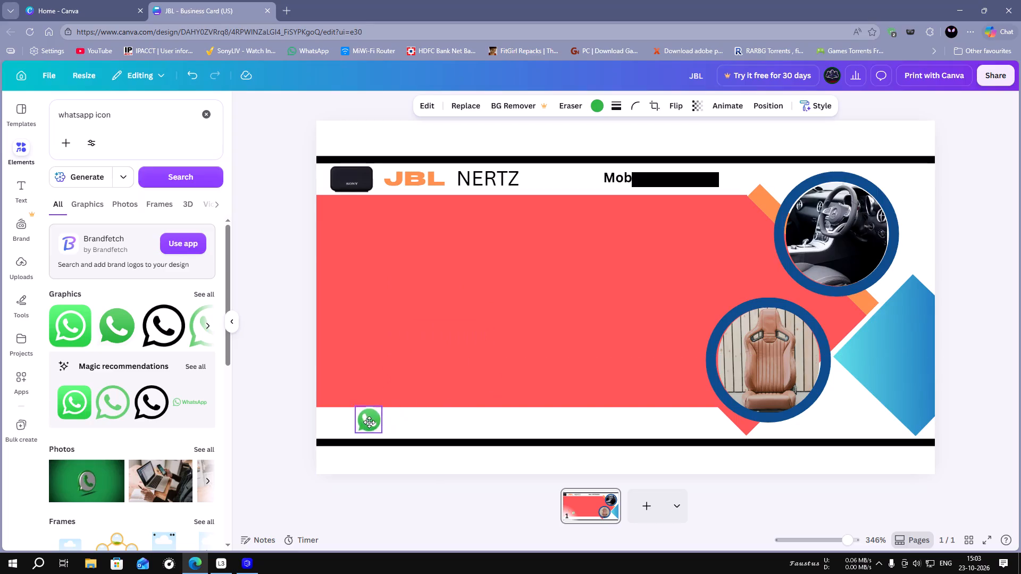
pyautogui.moveTo(369, 422); pyautogui.dragTo(366, 423)
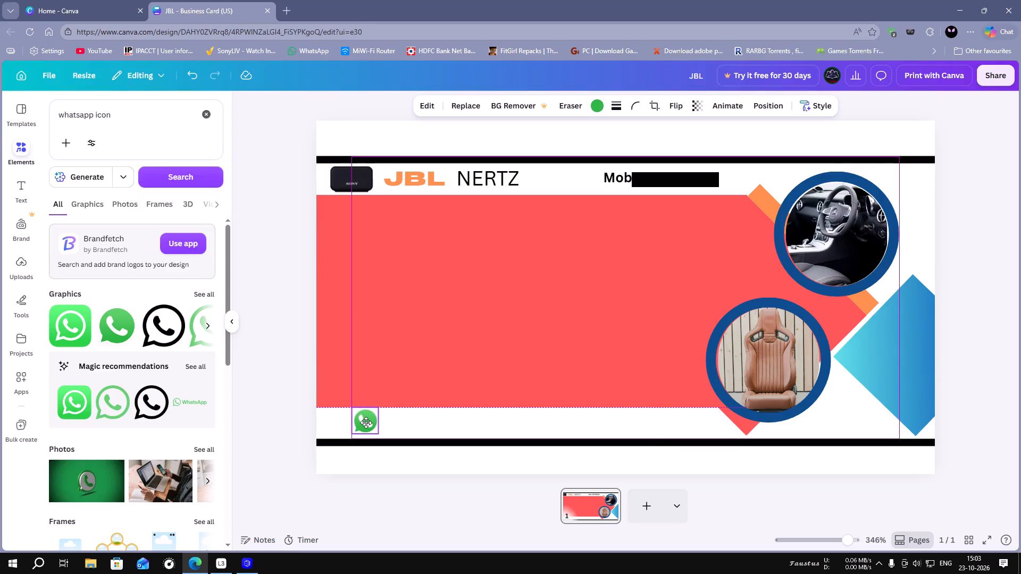
pyautogui.moveTo(366, 423); pyautogui.dragTo(365, 425)
pyautogui.click(449, 421)
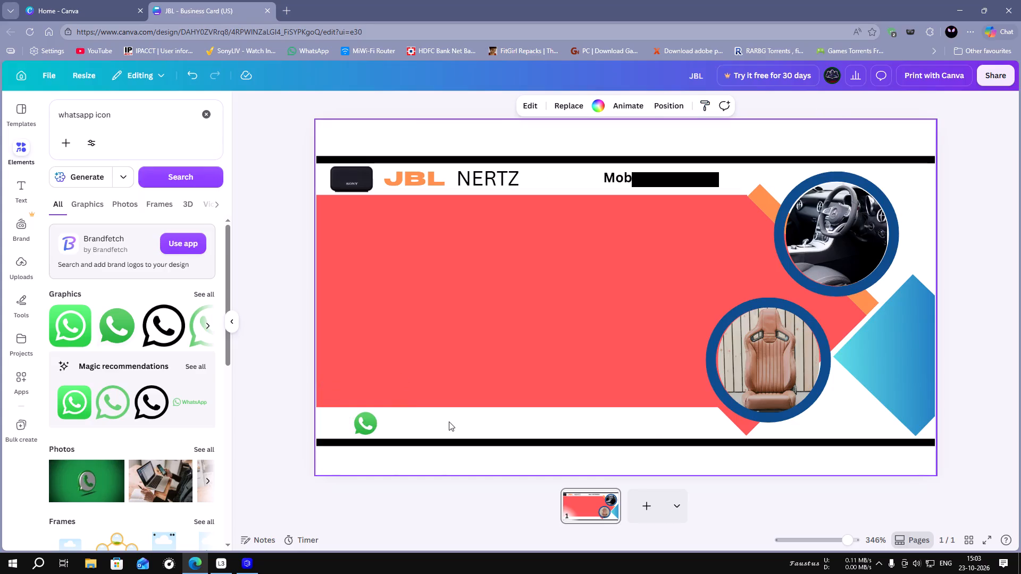
# Add a new plain text box to the card.
pyautogui.click(29, 195)
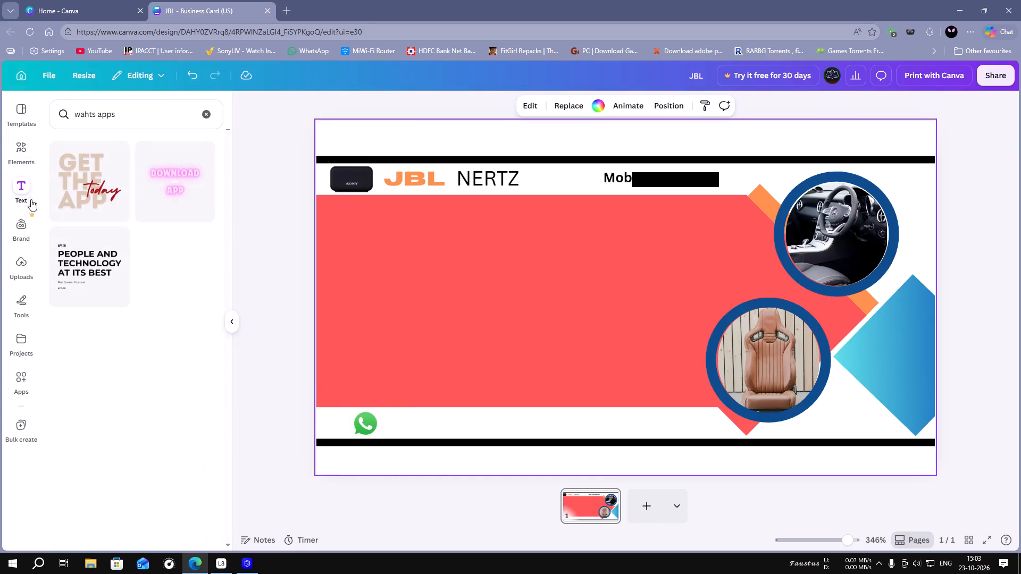
pyautogui.click(23, 185)
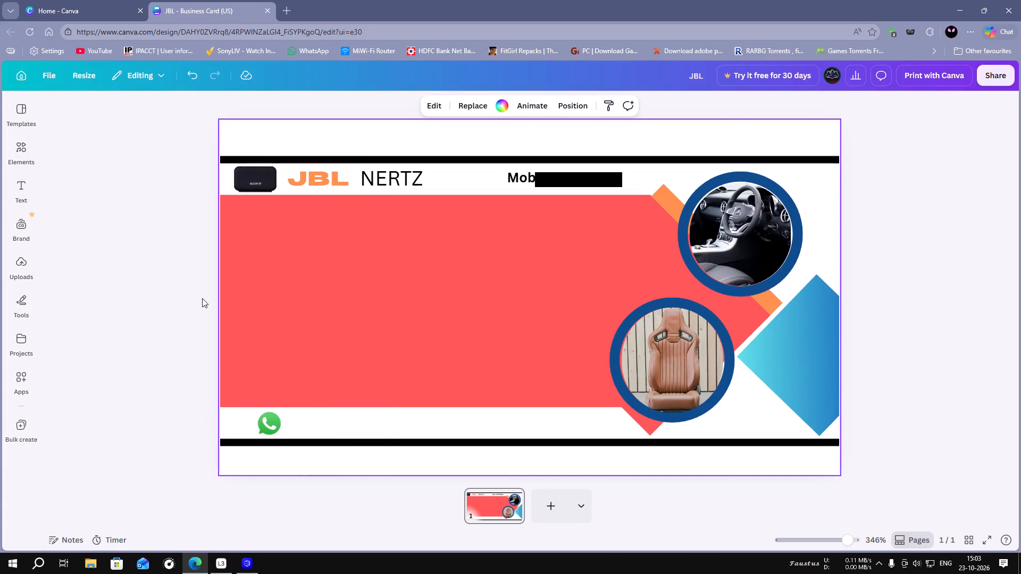
pyautogui.click(18, 187)
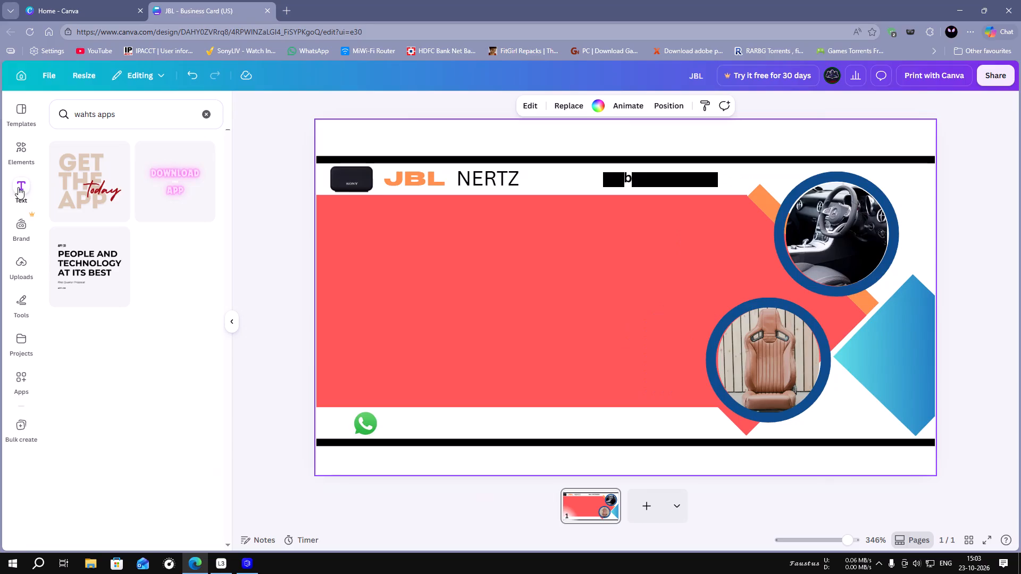
pyautogui.click(205, 115)
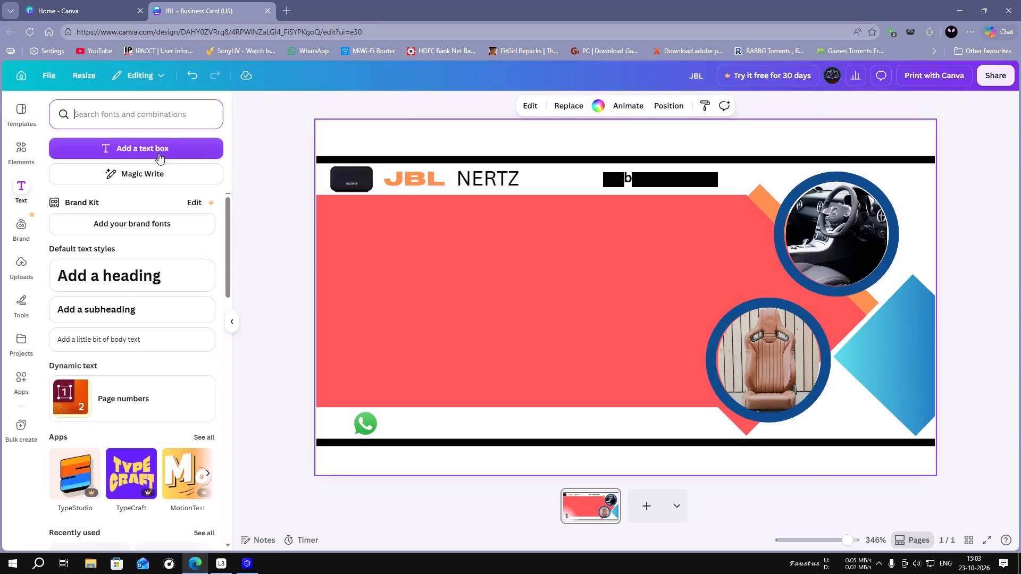
pyautogui.click(132, 152)
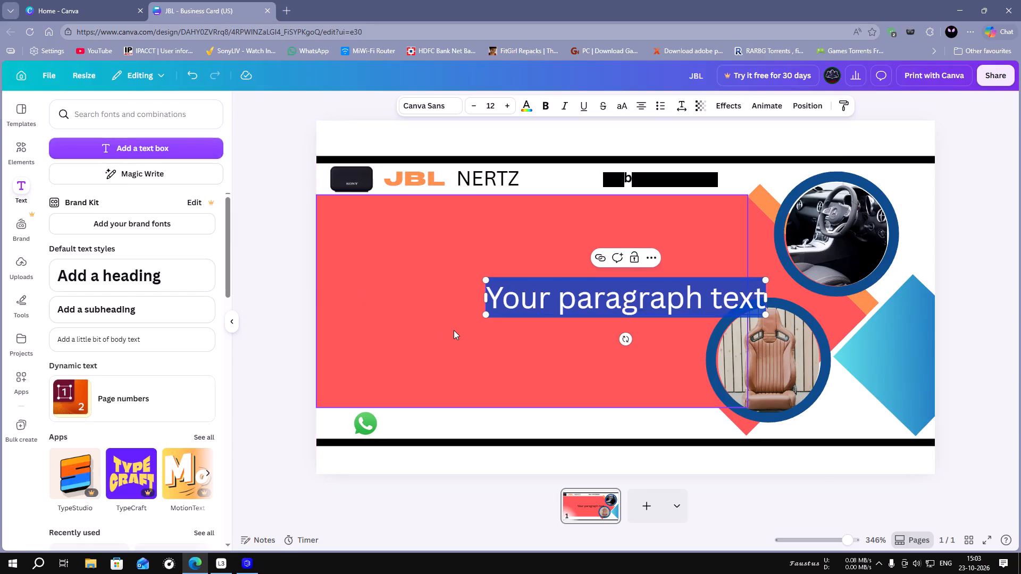
# Replace the placeholder in the new text box with the label "Ph:".
pyautogui.press('BackSpace')
pyautogui.hotkey('shift', 'p')
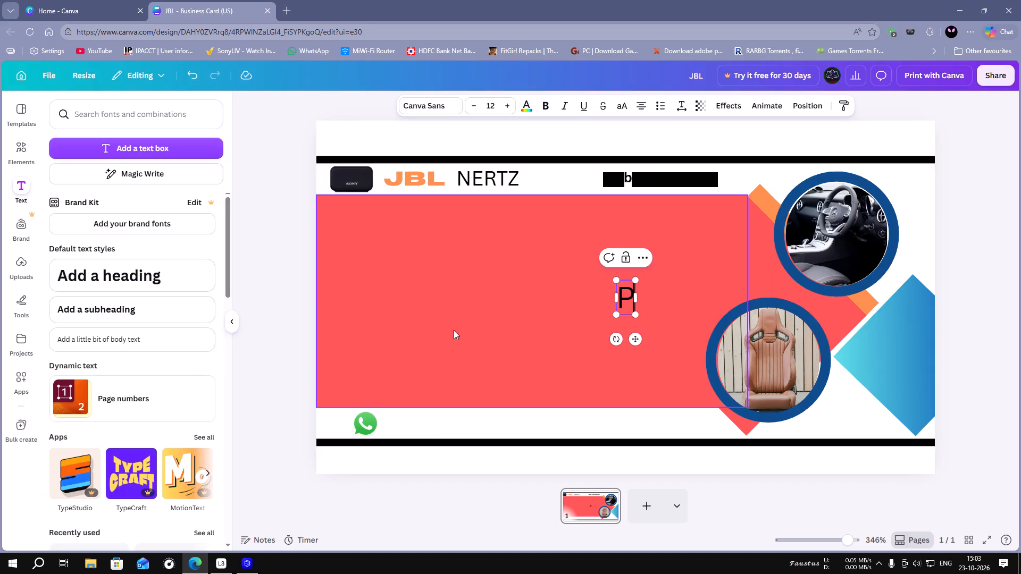
pyautogui.press('h')
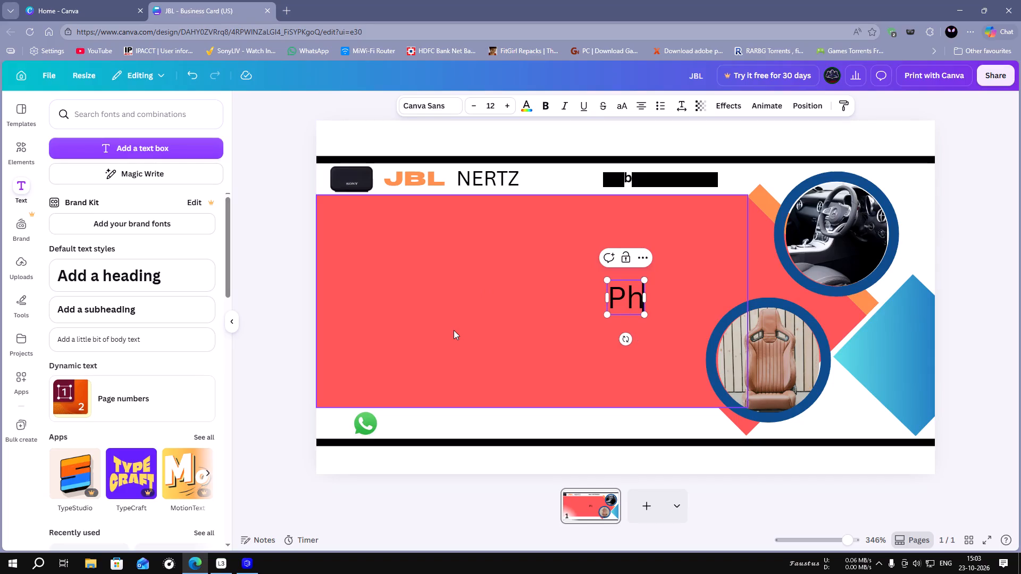
pyautogui.hotkey('shift', ':')
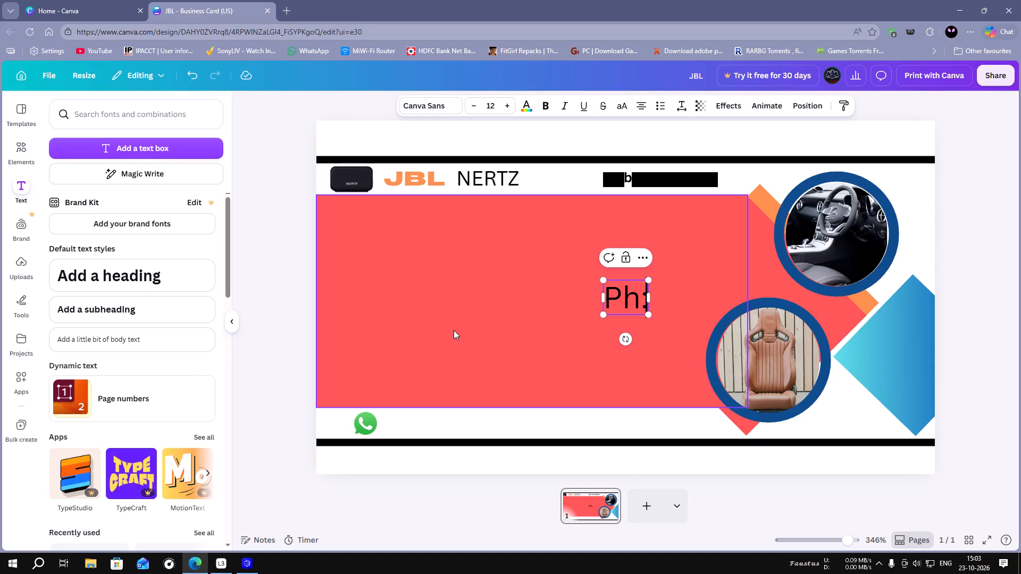
# Complete the "Ph:" text with a space and the contact phone number.
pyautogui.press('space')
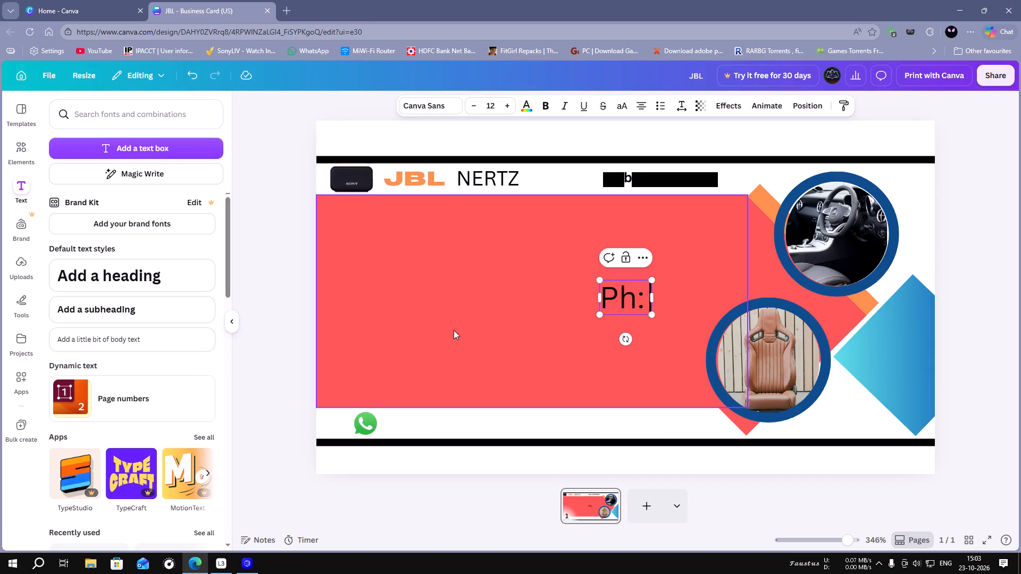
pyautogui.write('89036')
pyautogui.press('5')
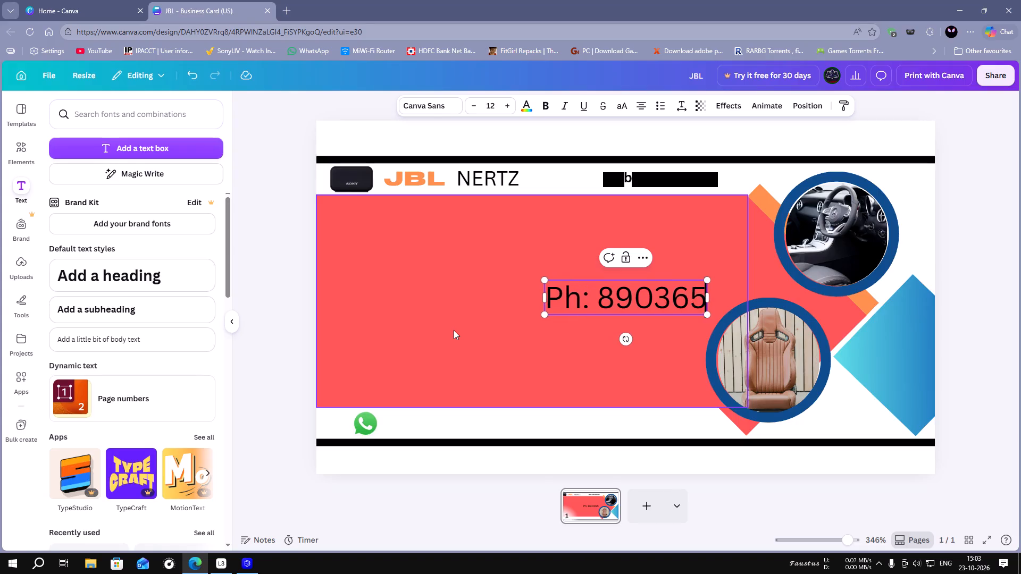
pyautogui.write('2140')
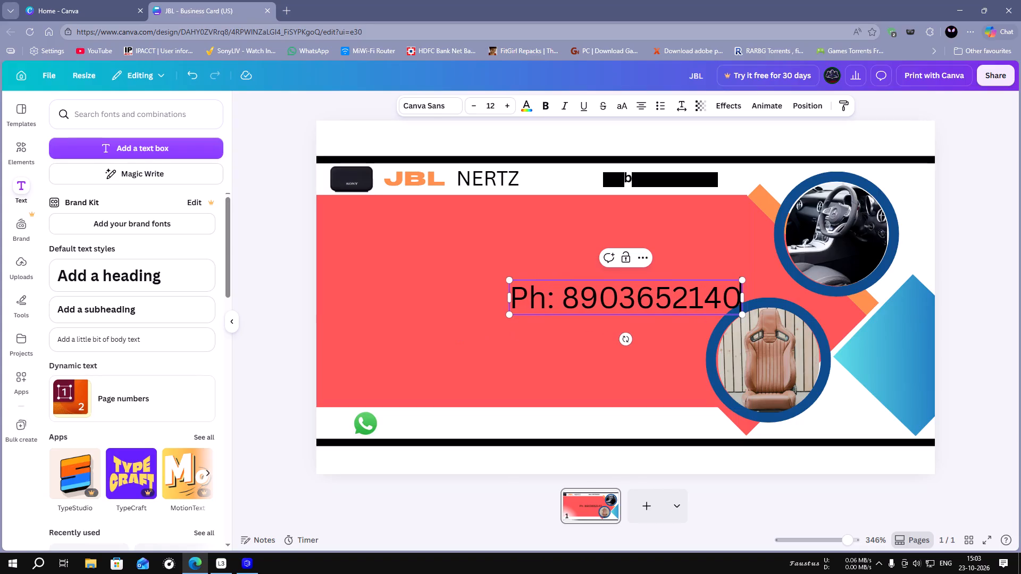
# Shrink the phone contact line to font size 7.5 and place it beside the WhatsApp icon in the lower white strip.
pyautogui.moveTo(739, 313); pyautogui.dragTo(650, 300)
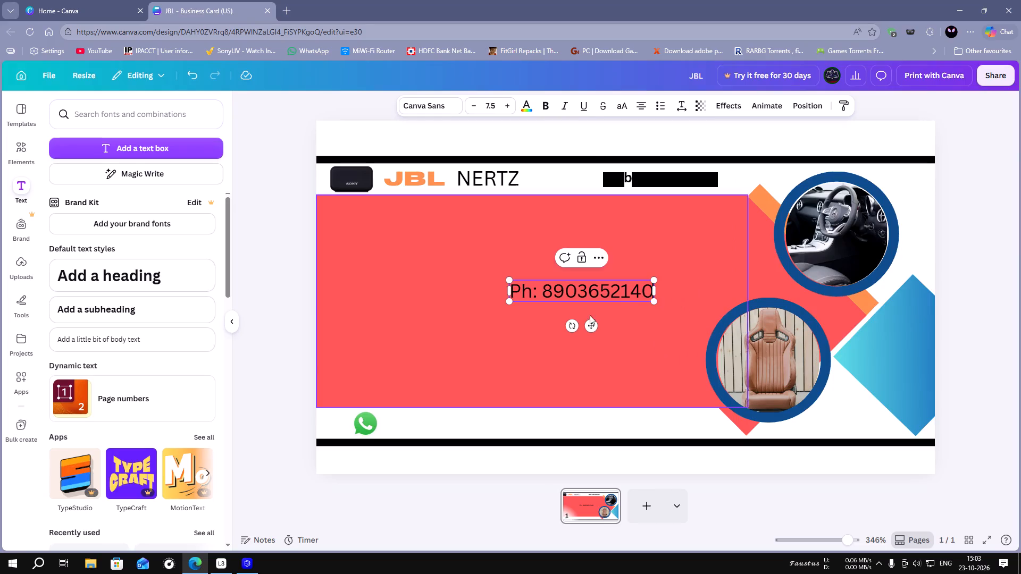
pyautogui.moveTo(590, 327); pyautogui.dragTo(473, 461)
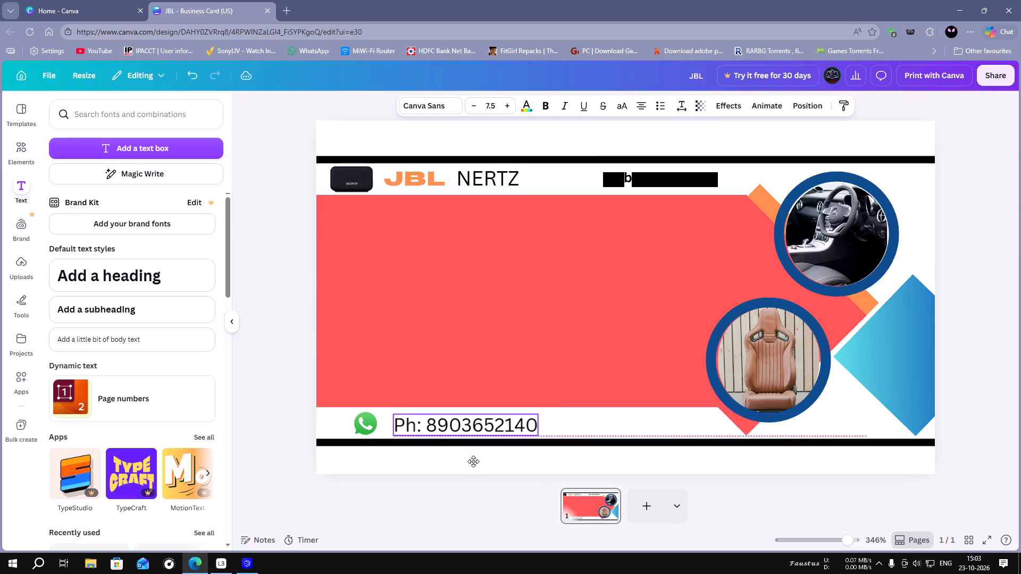
pyautogui.moveTo(473, 461); pyautogui.dragTo(466, 460)
# Make the phone contact line beside the WhatsApp icon bold and deselect it.
pyautogui.click(548, 105)
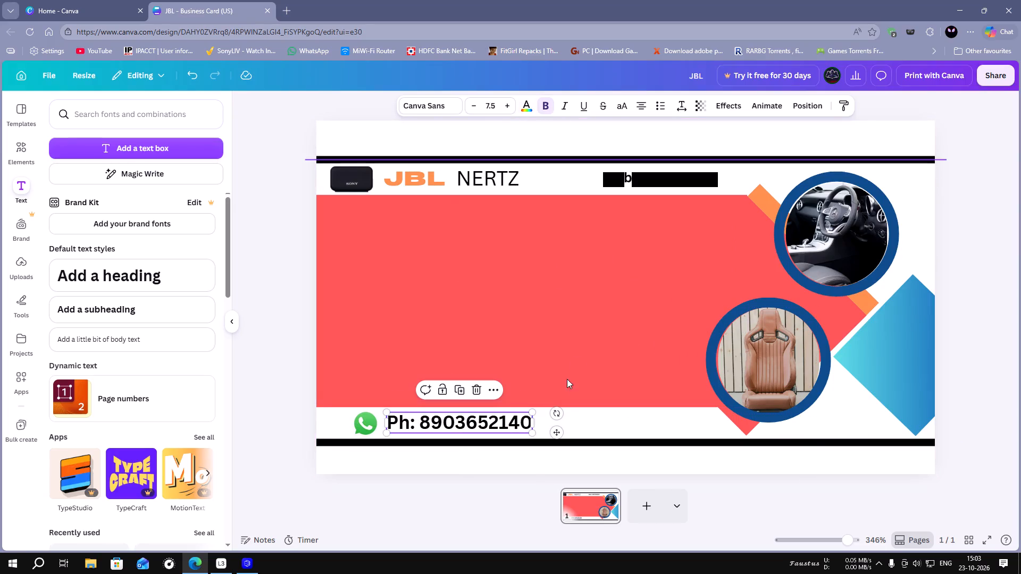
pyautogui.click(585, 427)
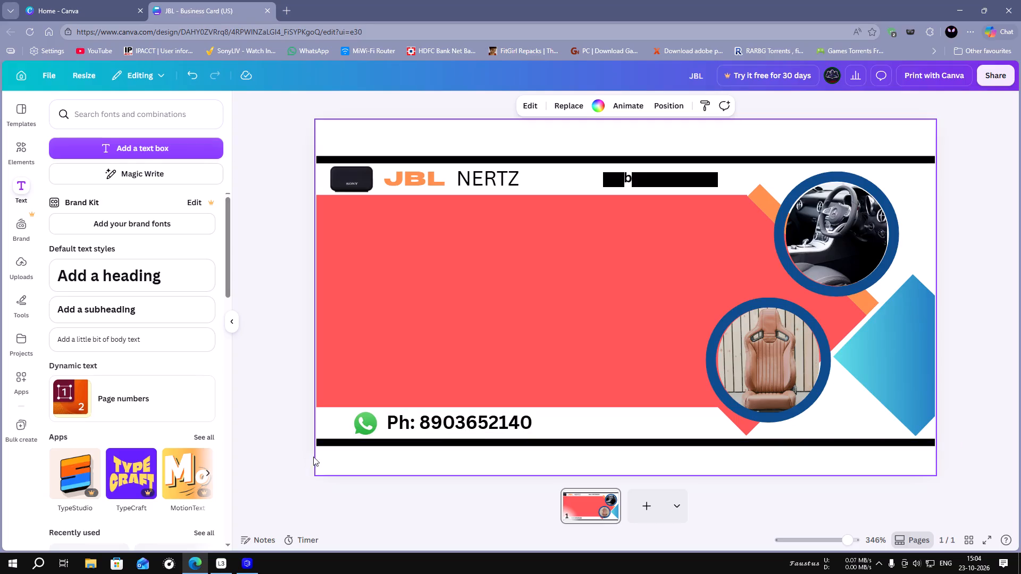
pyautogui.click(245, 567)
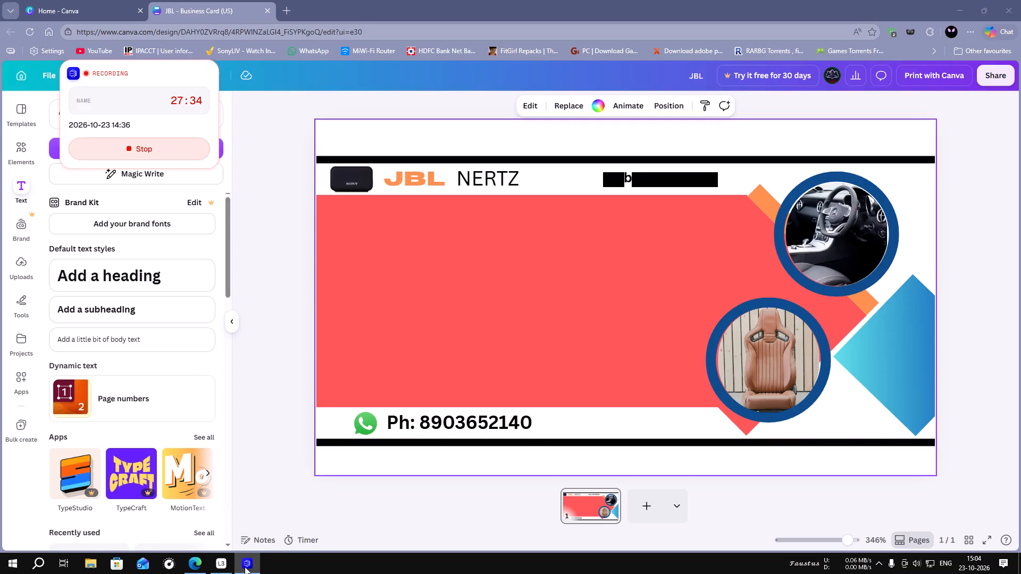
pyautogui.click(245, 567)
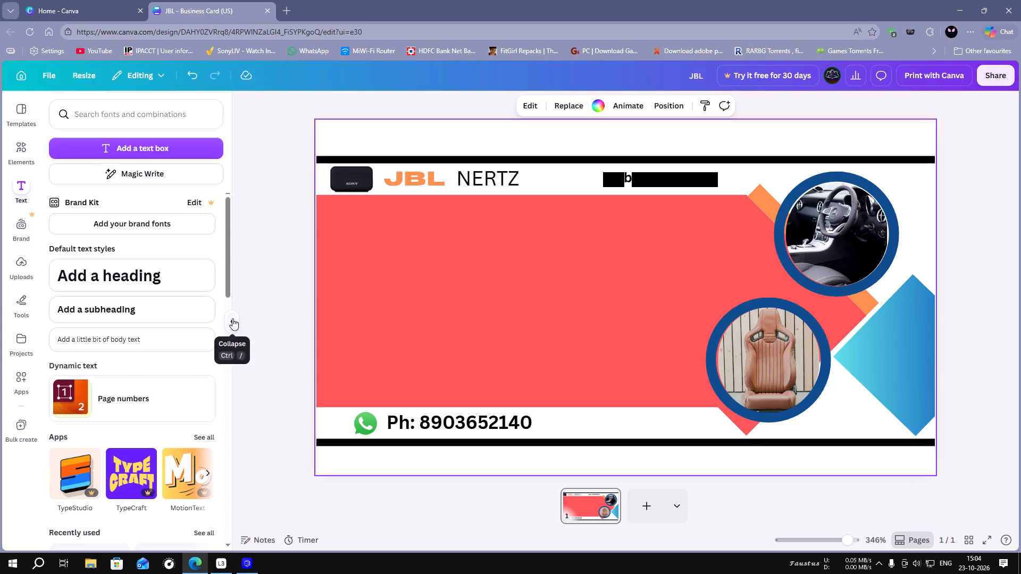
# Add a new text box to the card.
pyautogui.click(144, 150)
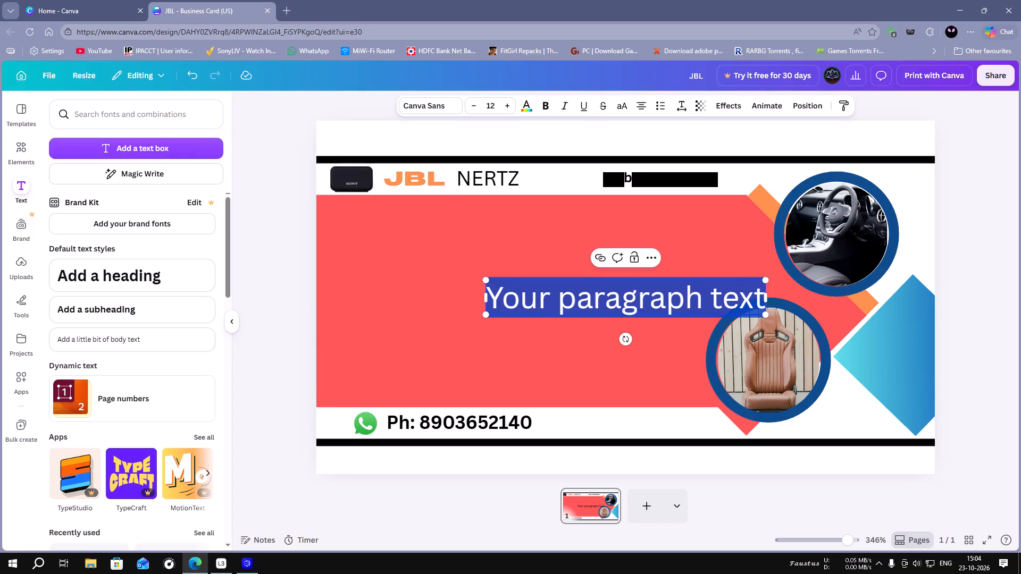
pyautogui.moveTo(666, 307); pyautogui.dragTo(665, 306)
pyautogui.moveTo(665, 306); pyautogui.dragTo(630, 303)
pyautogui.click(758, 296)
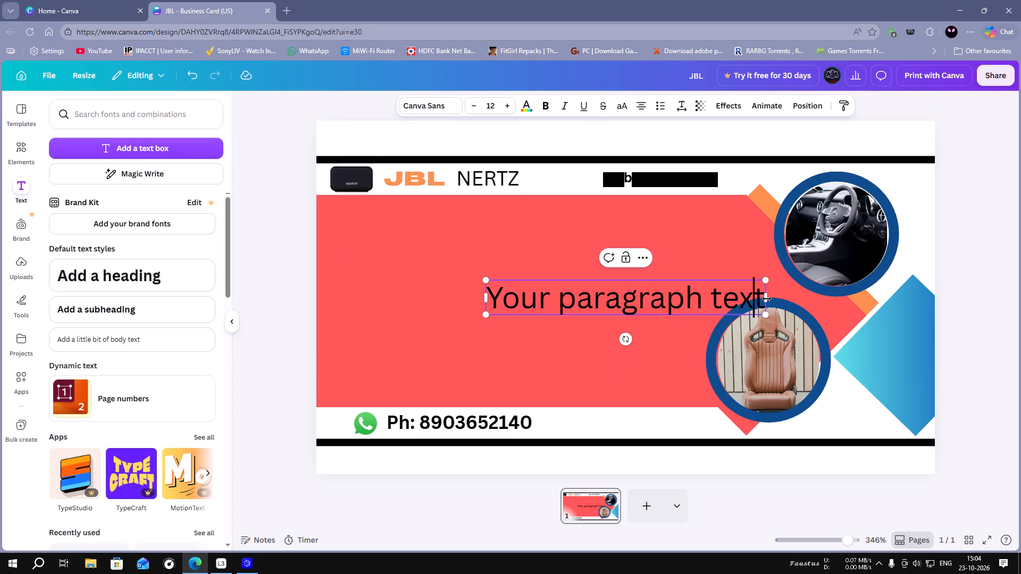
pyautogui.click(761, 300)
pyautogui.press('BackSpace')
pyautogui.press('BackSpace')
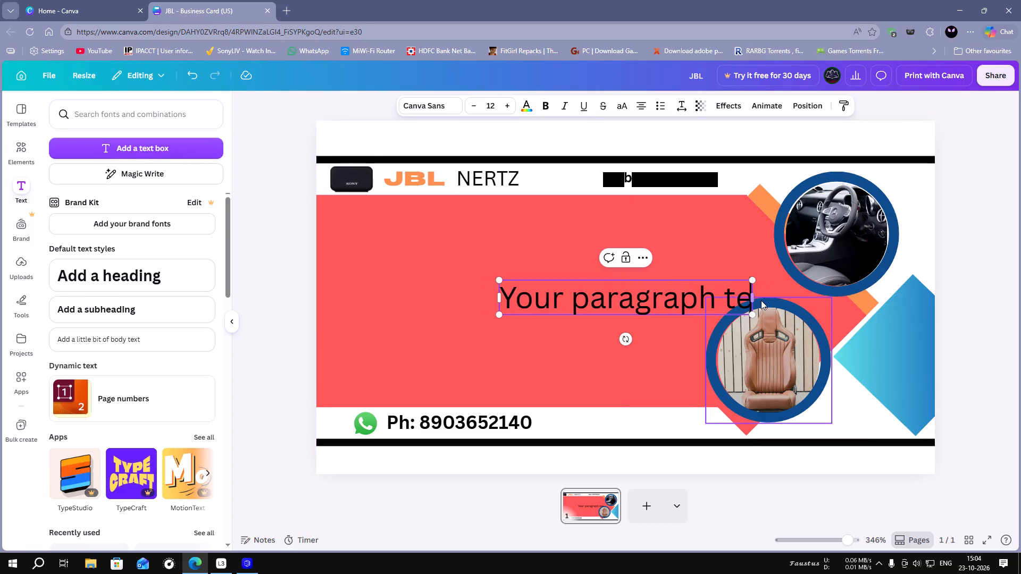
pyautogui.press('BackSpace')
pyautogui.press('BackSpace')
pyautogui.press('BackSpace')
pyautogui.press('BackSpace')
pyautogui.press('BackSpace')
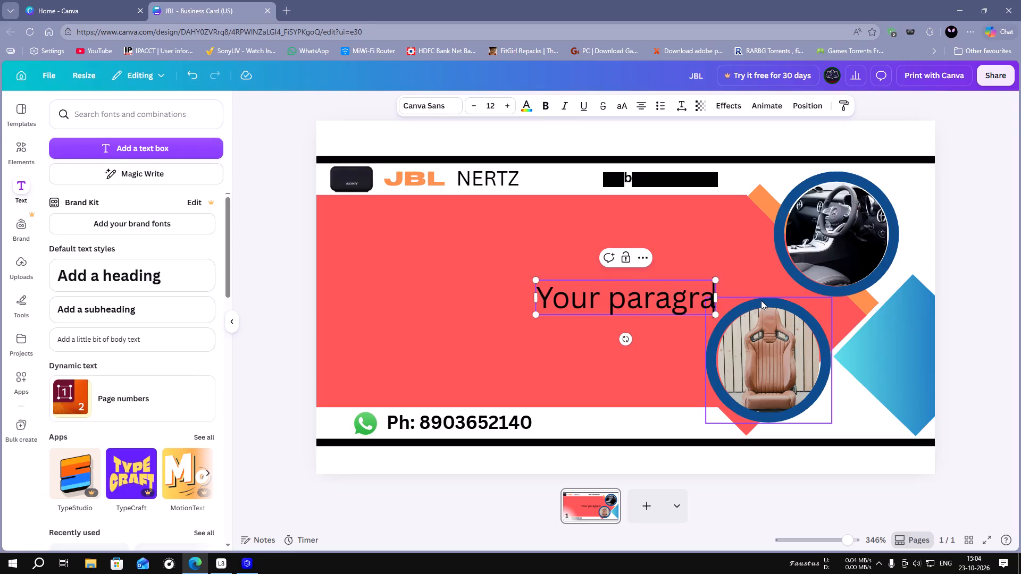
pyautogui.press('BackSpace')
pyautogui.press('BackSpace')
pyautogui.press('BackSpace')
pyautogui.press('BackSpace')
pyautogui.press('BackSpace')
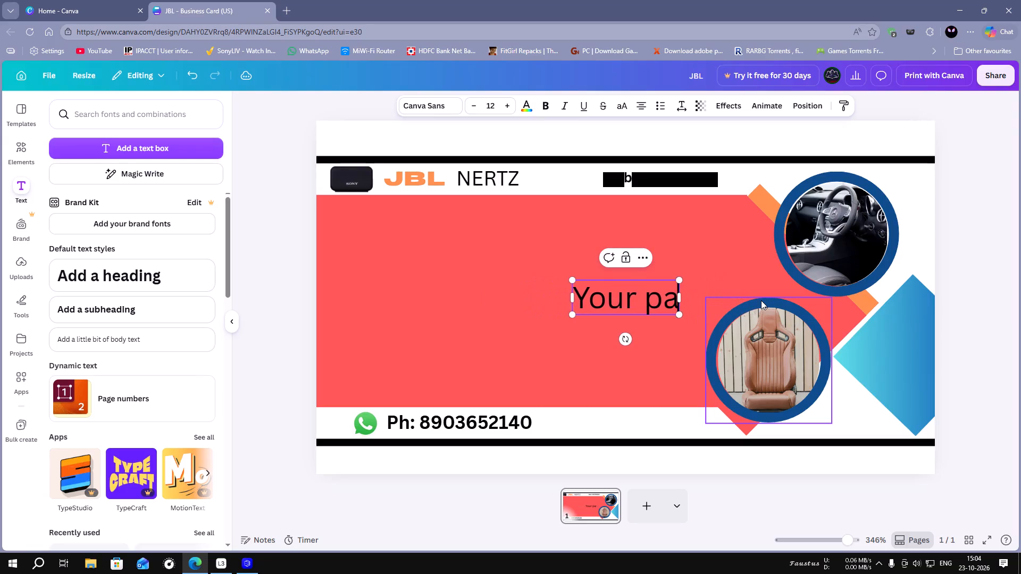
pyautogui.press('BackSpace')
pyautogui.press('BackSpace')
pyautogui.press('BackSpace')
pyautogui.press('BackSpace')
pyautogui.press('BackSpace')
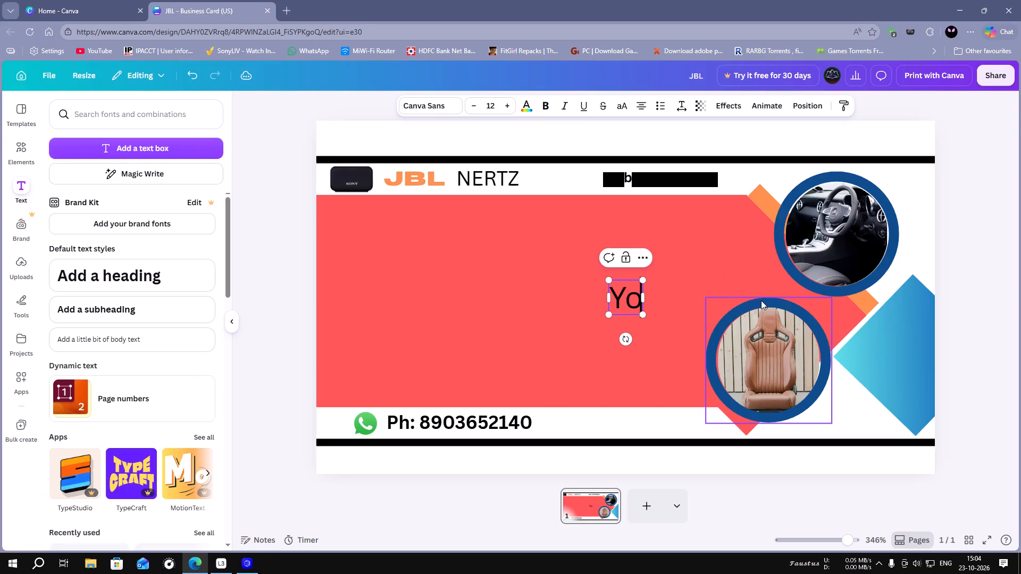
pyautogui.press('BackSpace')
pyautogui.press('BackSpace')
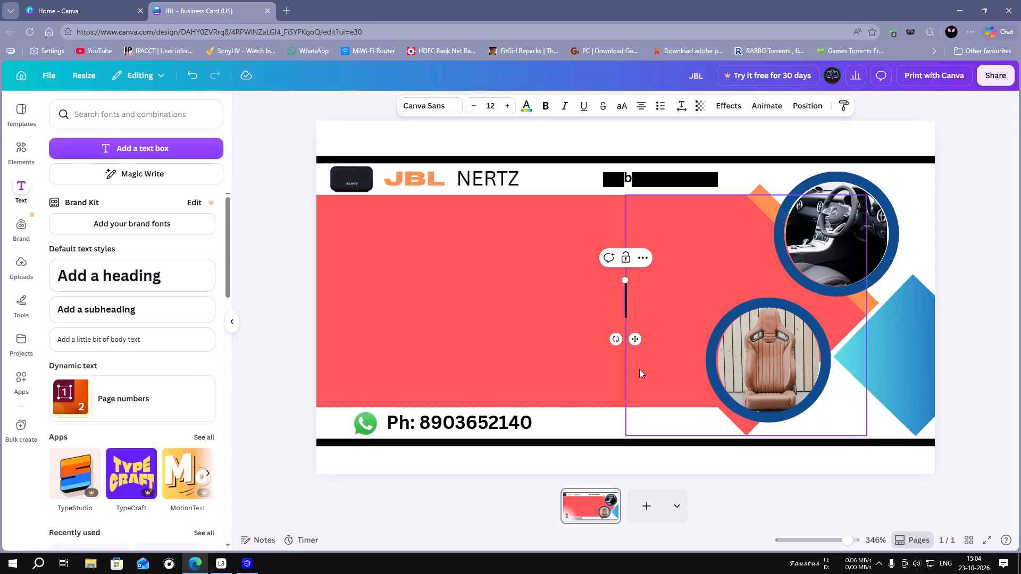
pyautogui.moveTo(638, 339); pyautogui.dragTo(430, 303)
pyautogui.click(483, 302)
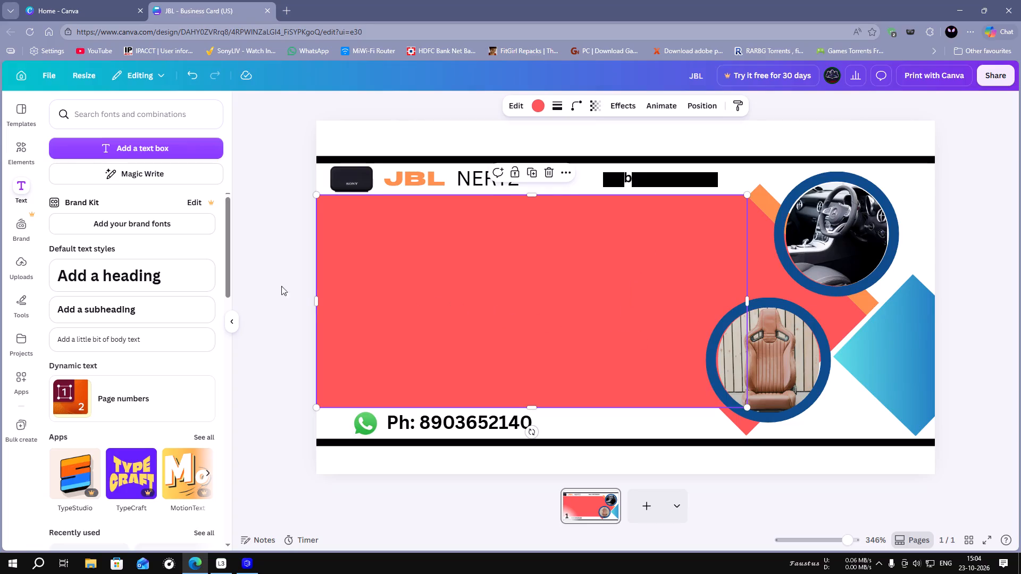
# Add a new text box and move it up into the middle of the coral banner.
pyautogui.click(153, 149)
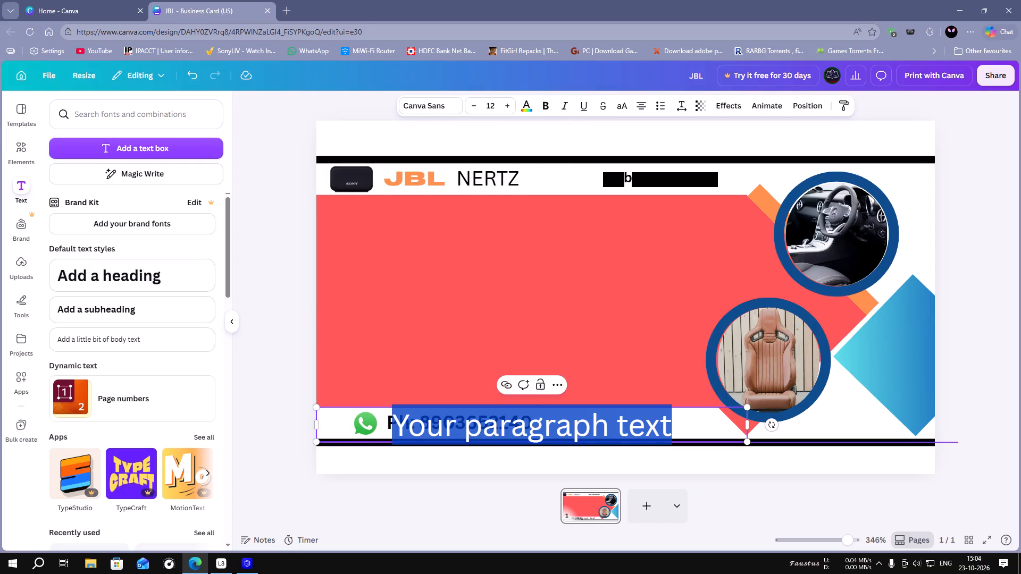
pyautogui.moveTo(581, 443); pyautogui.dragTo(542, 312)
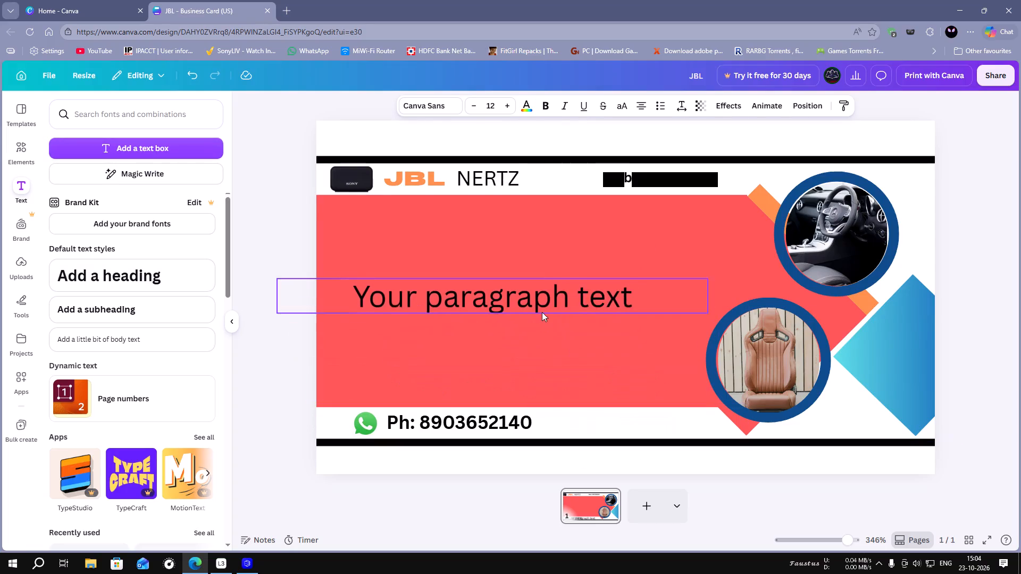
pyautogui.moveTo(542, 312); pyautogui.dragTo(543, 298)
# Replace the placeholder text in the banner's text box with "Auto Glix".
pyautogui.click(635, 283)
pyautogui.click(635, 283)
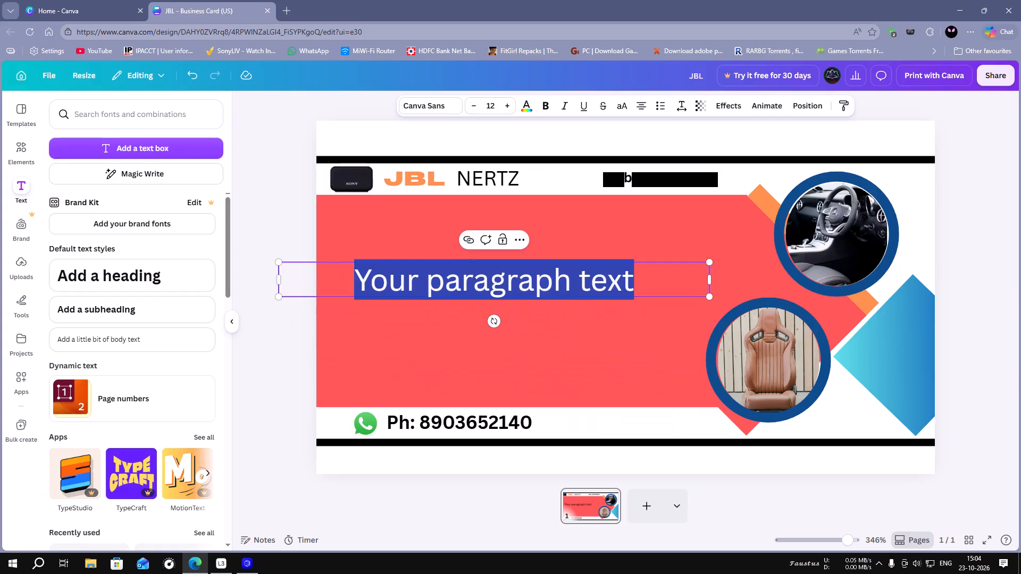
pyautogui.press('BackSpace')
pyautogui.press('BackSpace')
pyautogui.press('BackSpace')
pyautogui.press('BackSpace')
pyautogui.press('BackSpace')
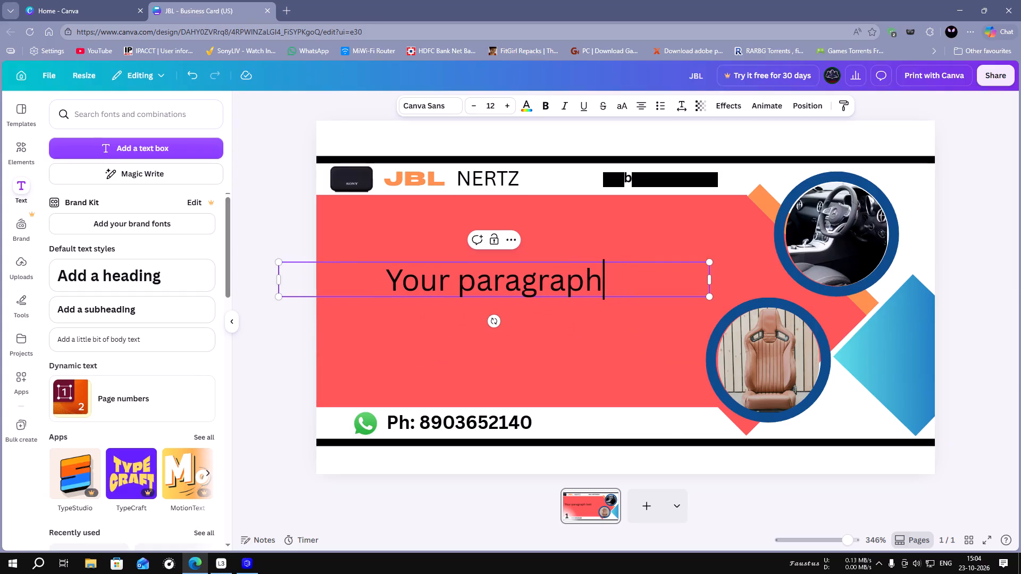
pyautogui.press('BackSpace')
pyautogui.press('BackSpace')
pyautogui.press('BackSpace')
pyautogui.press('BackSpace')
pyautogui.press('BackSpace')
pyautogui.press('BackSpace')
pyautogui.press('BackSpace')
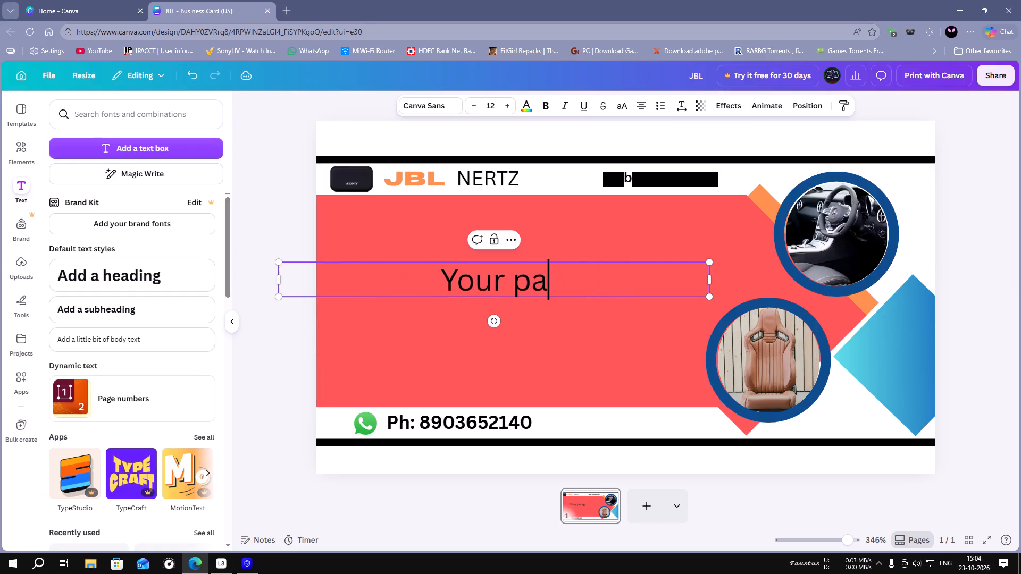
pyautogui.press('BackSpace')
pyautogui.press('BackSpace')
pyautogui.press('BackSpace')
pyautogui.press('BackSpace')
pyautogui.press('BackSpace')
pyautogui.press('BackSpace')
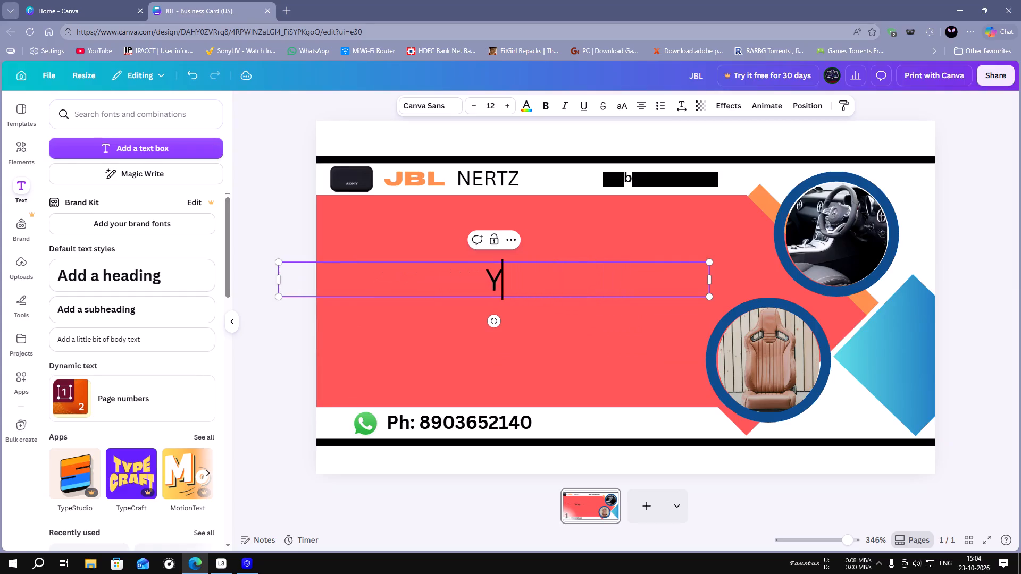
pyautogui.press('BackSpace')
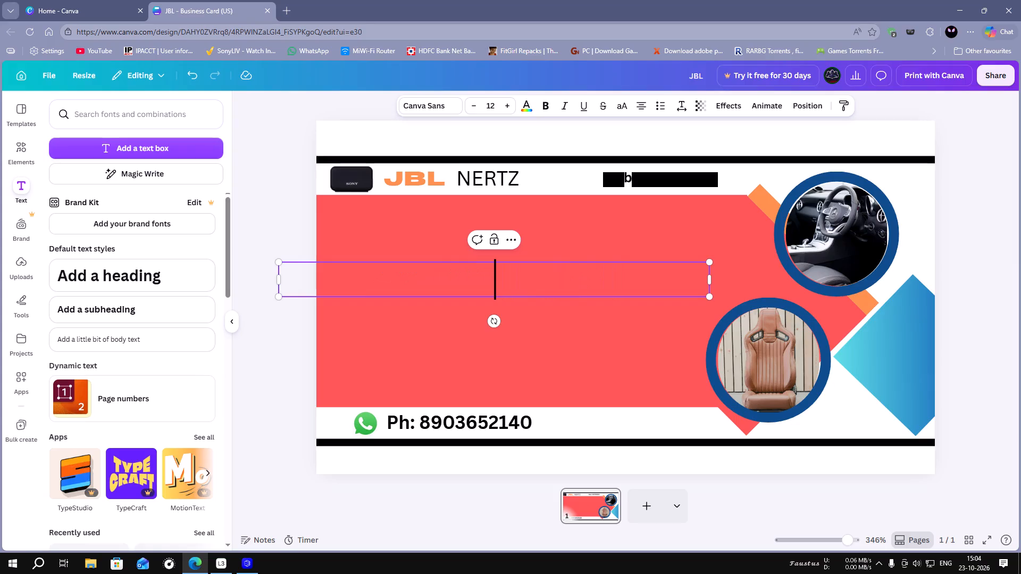
pyautogui.hotkey('shift', 'a')
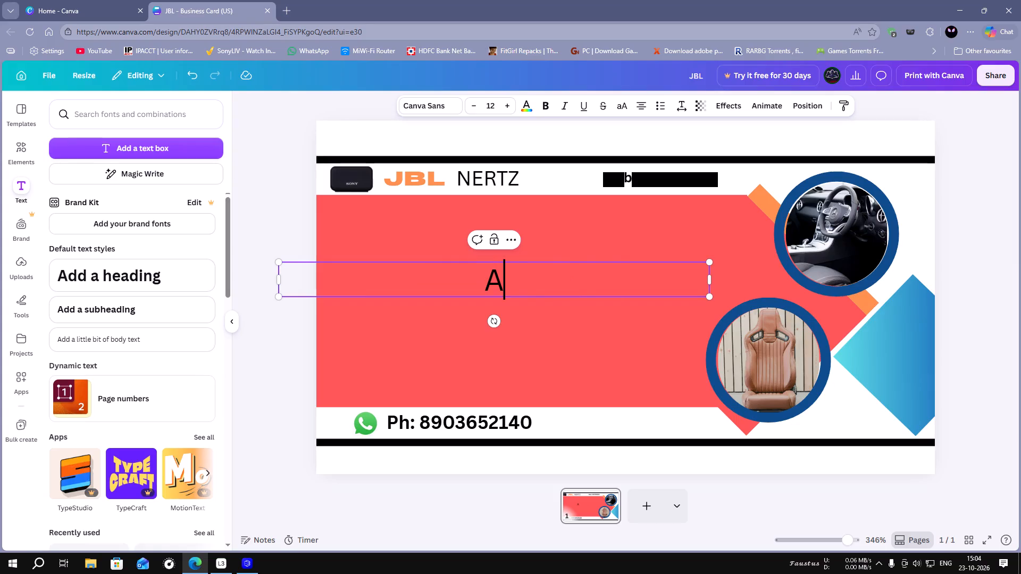
pyautogui.press('u')
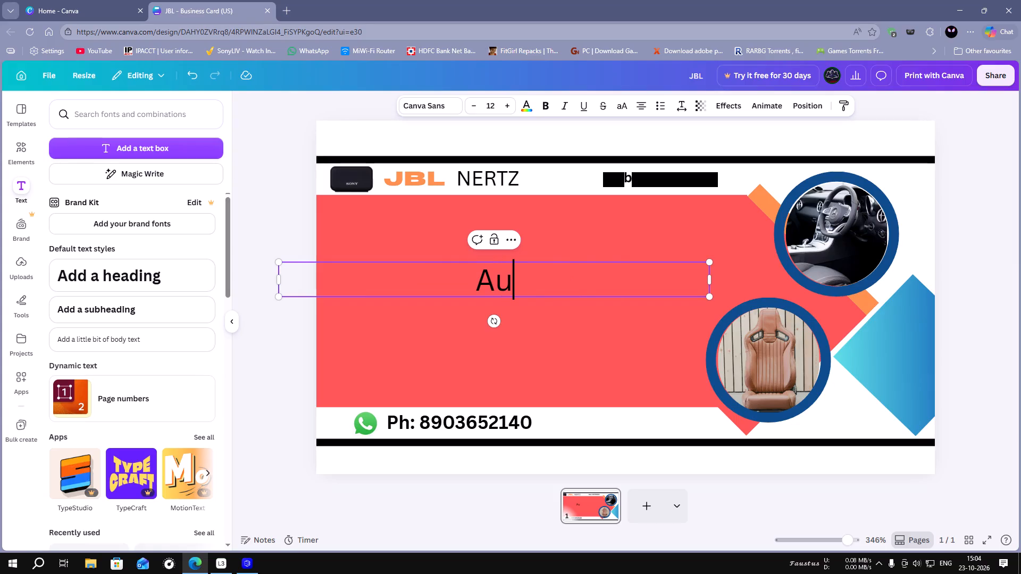
pyautogui.press('t')
pyautogui.press('o')
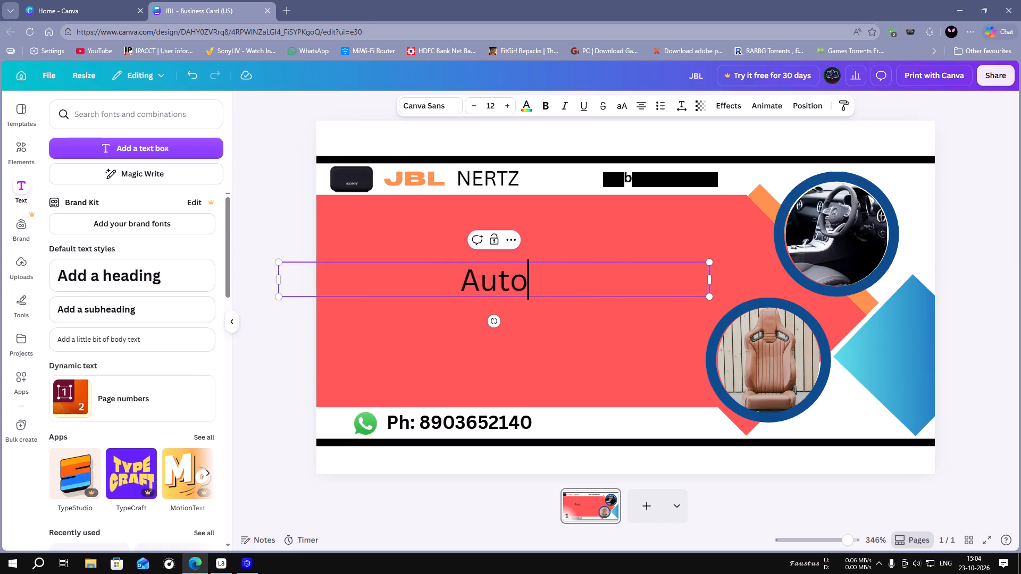
pyautogui.press('space')
pyautogui.hotkey('shift', 'g')
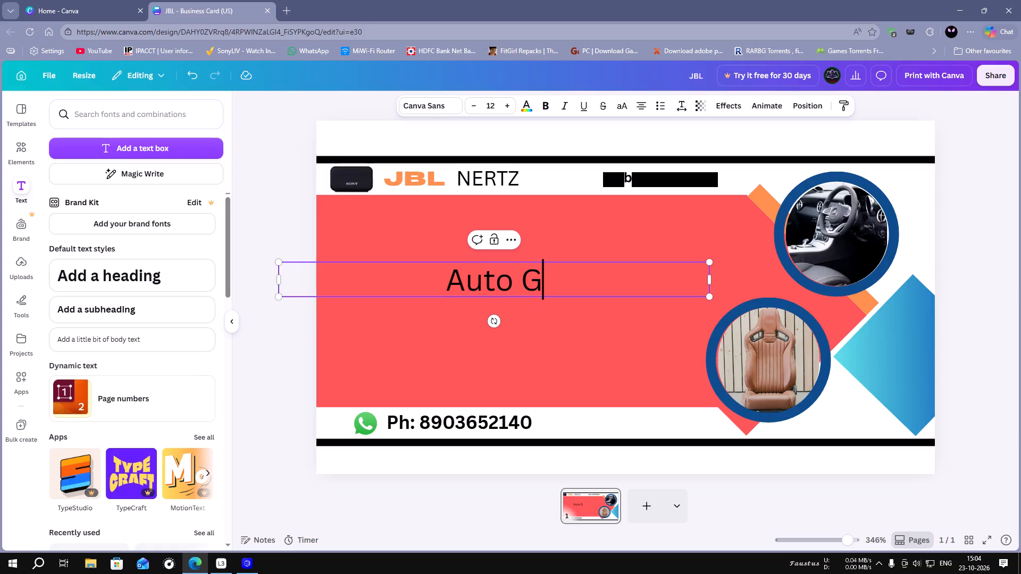
pyautogui.press('l')
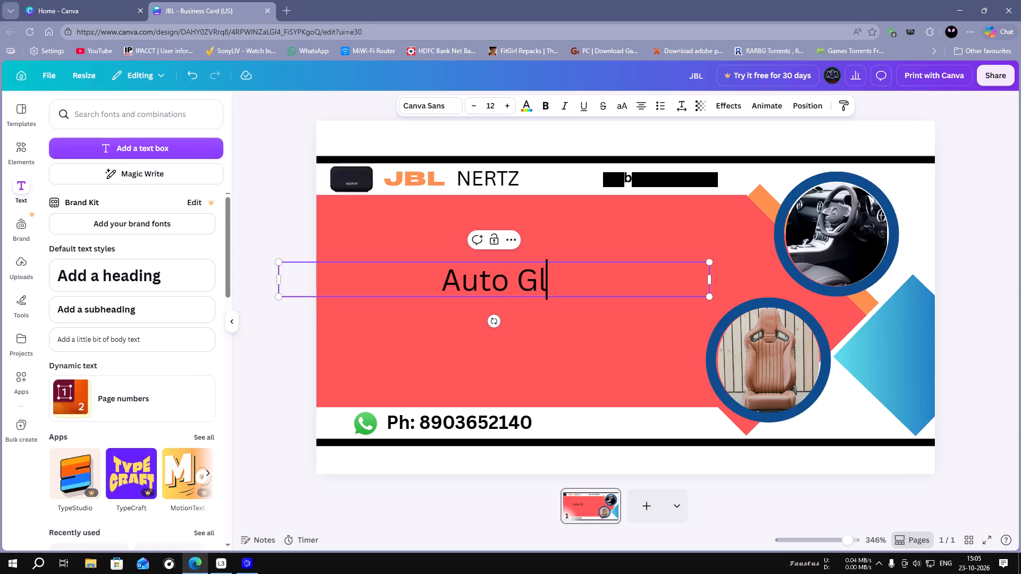
pyautogui.write('ix')
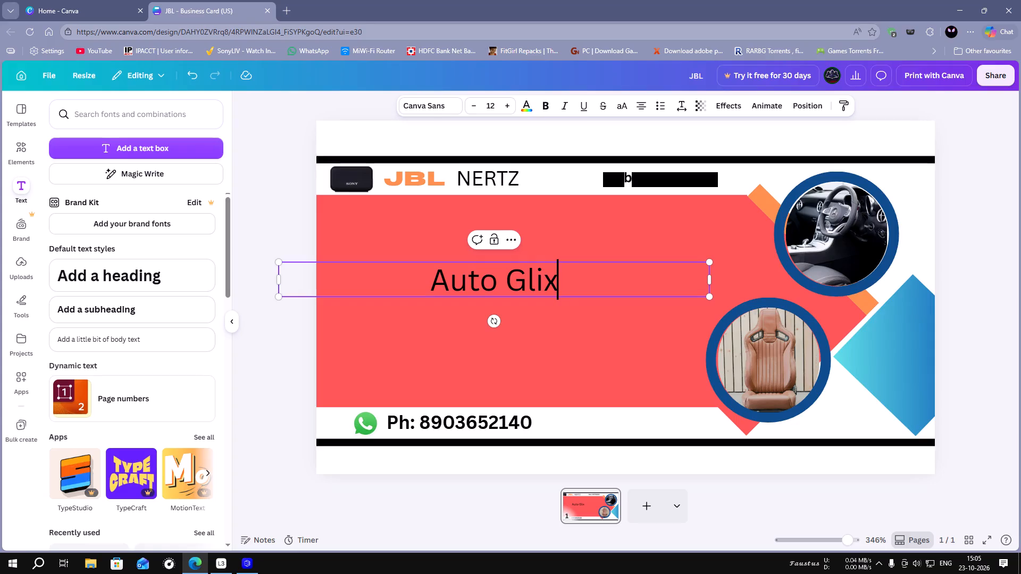
# Move the "Auto Glix" text up near the top edge of the coral banner.
pyautogui.click(602, 246)
pyautogui.click(493, 274)
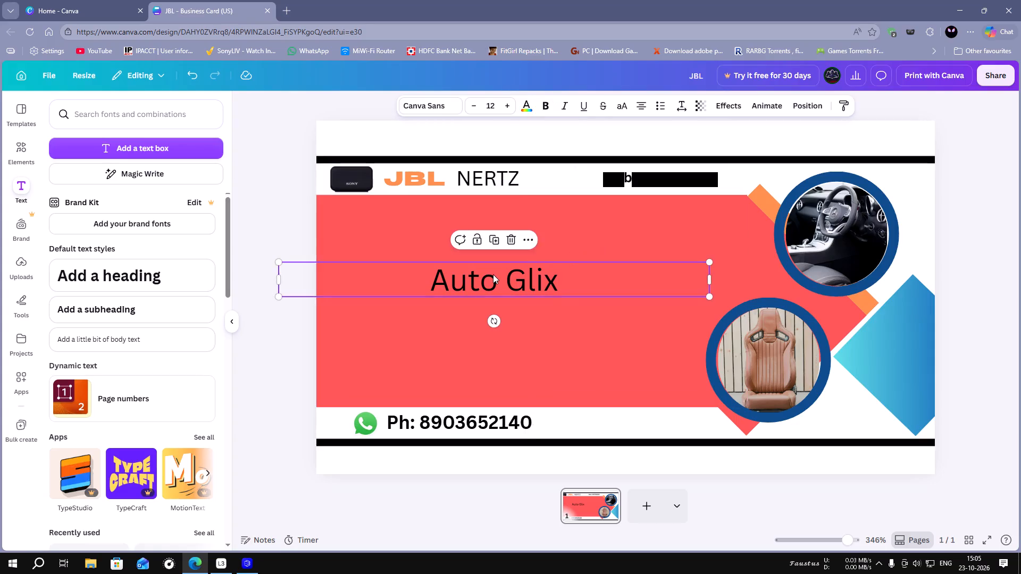
pyautogui.moveTo(486, 283); pyautogui.dragTo(513, 238)
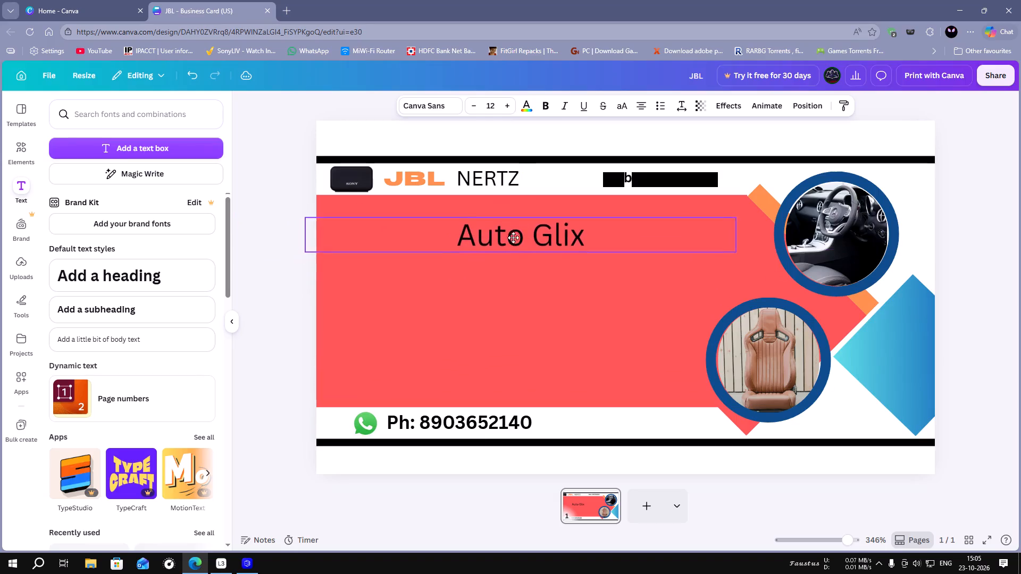
pyautogui.moveTo(513, 238); pyautogui.dragTo(524, 226)
pyautogui.moveTo(620, 224); pyautogui.dragTo(525, 224)
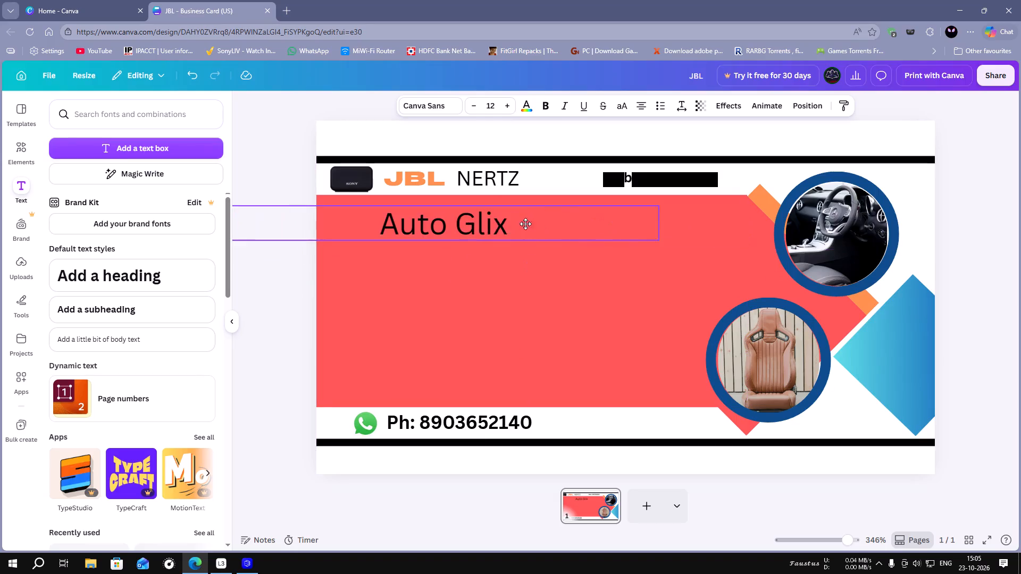
pyautogui.moveTo(525, 224); pyautogui.dragTo(645, 225)
# Narrow the "Auto Glix" text box from its right side to about 0.9 wide, fitting the text.
pyautogui.click(629, 230)
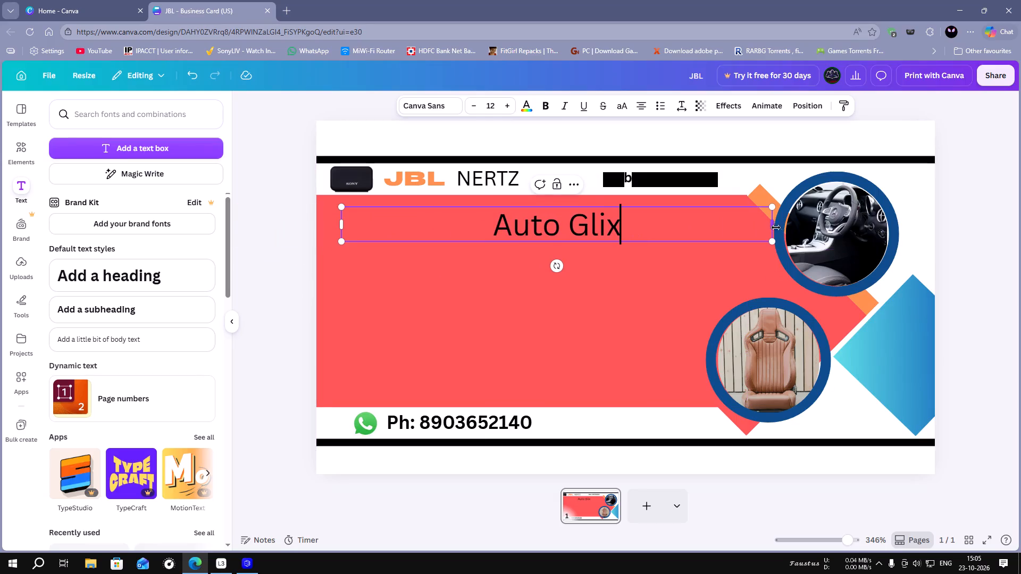
pyautogui.moveTo(773, 225); pyautogui.dragTo(495, 225)
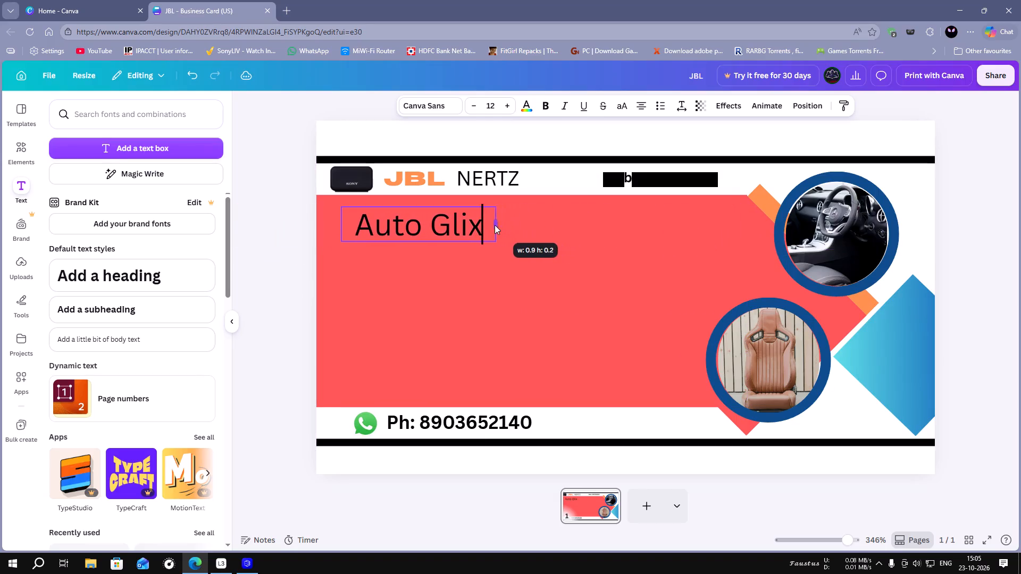
# Tighten the "Auto Glix" text box around its text and scale the text up to about size 32.3, nearly filling the banner's width.
pyautogui.moveTo(495, 225); pyautogui.dragTo(485, 229)
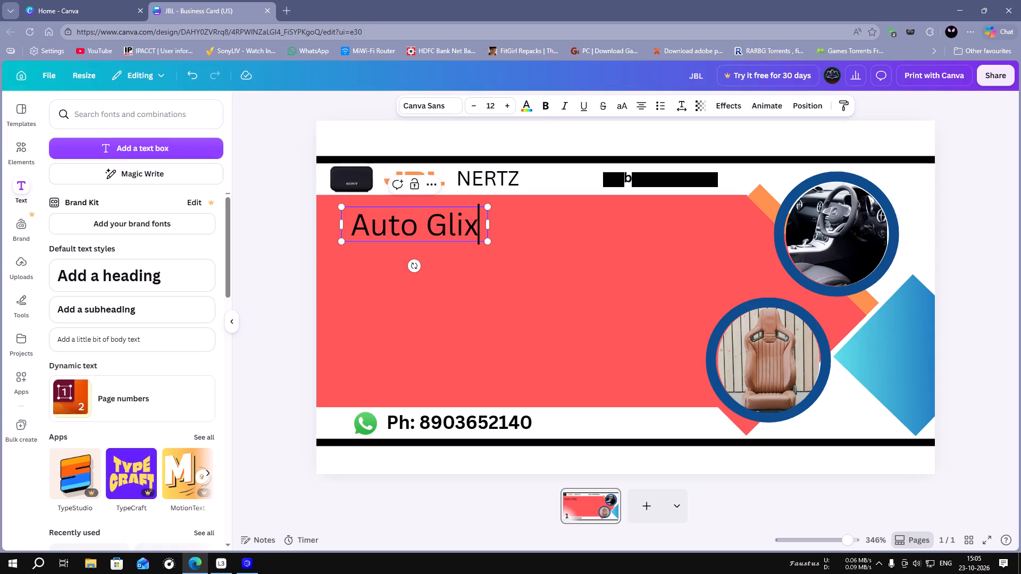
pyautogui.moveTo(486, 239); pyautogui.dragTo(587, 280)
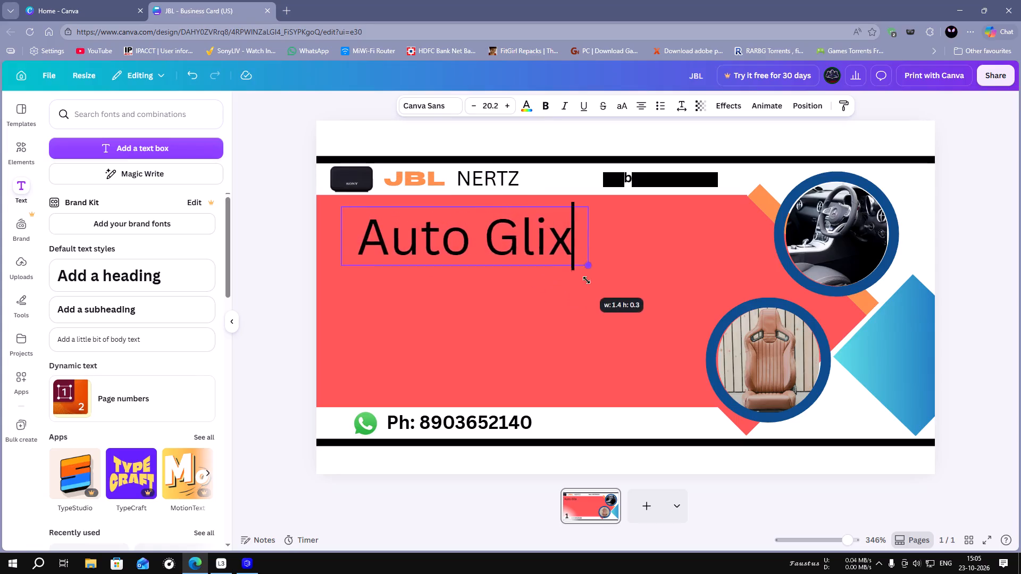
pyautogui.moveTo(587, 280); pyautogui.dragTo(728, 321)
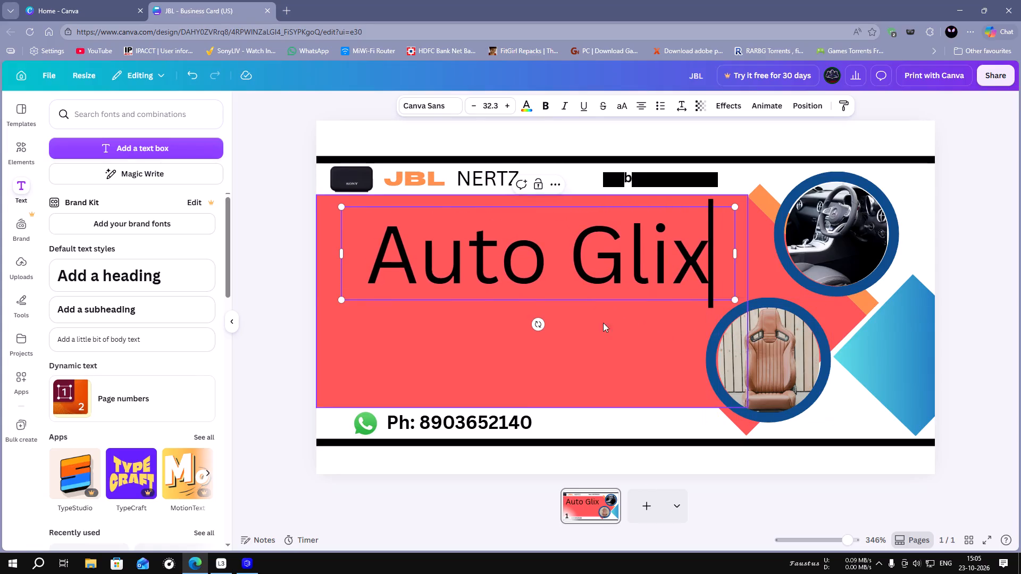
pyautogui.click(602, 344)
# Move the enlarged "Auto Glix" heading slightly up, just below the coral banner's top edge.
pyautogui.moveTo(576, 259); pyautogui.dragTo(575, 245)
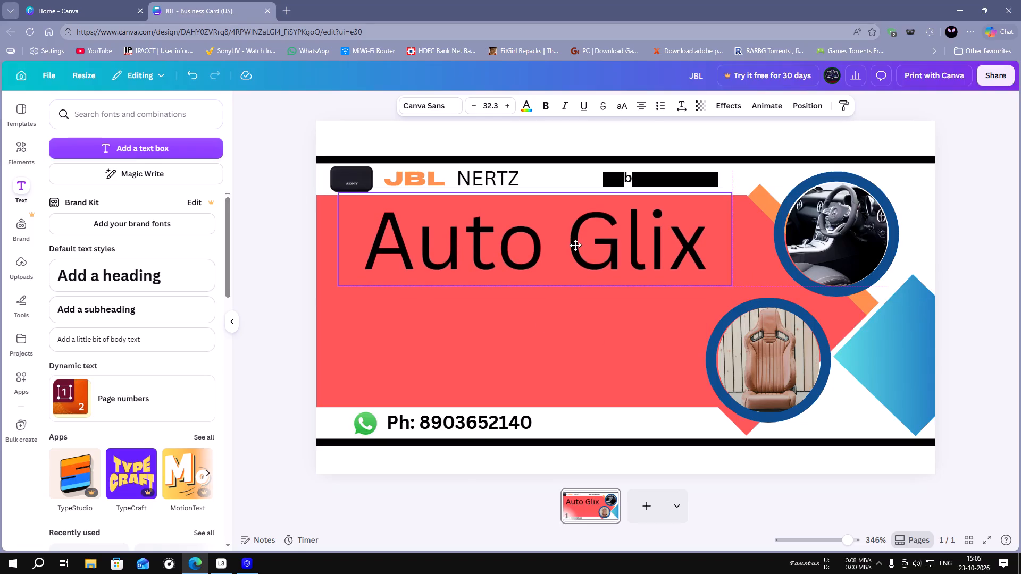
pyautogui.moveTo(575, 245); pyautogui.dragTo(575, 250)
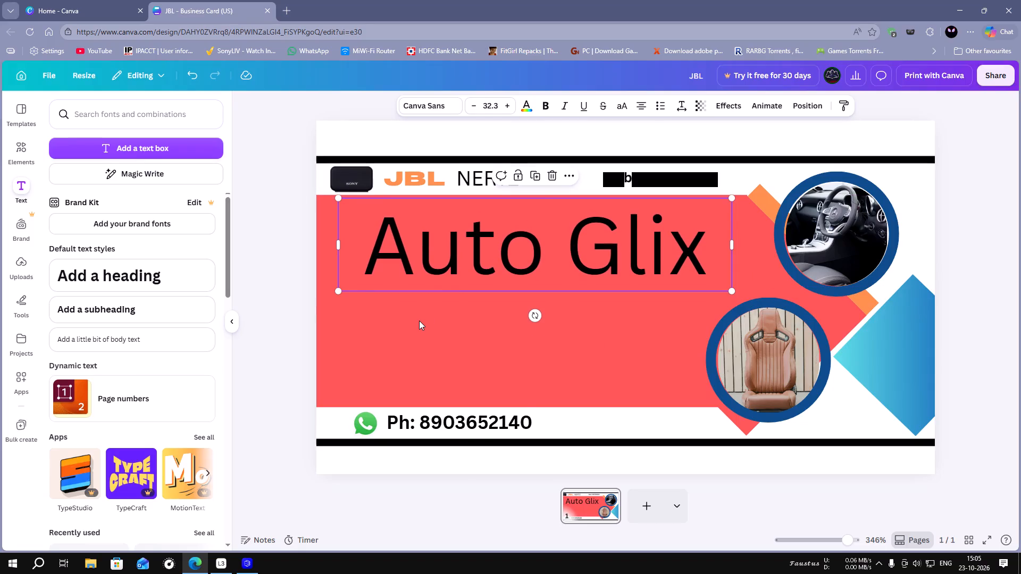
pyautogui.click(419, 320)
# Colour the letter "A" of "Auto" yellow in the banner heading.
pyautogui.click(411, 251)
pyautogui.click(411, 251)
pyautogui.moveTo(410, 251); pyautogui.dragTo(383, 248)
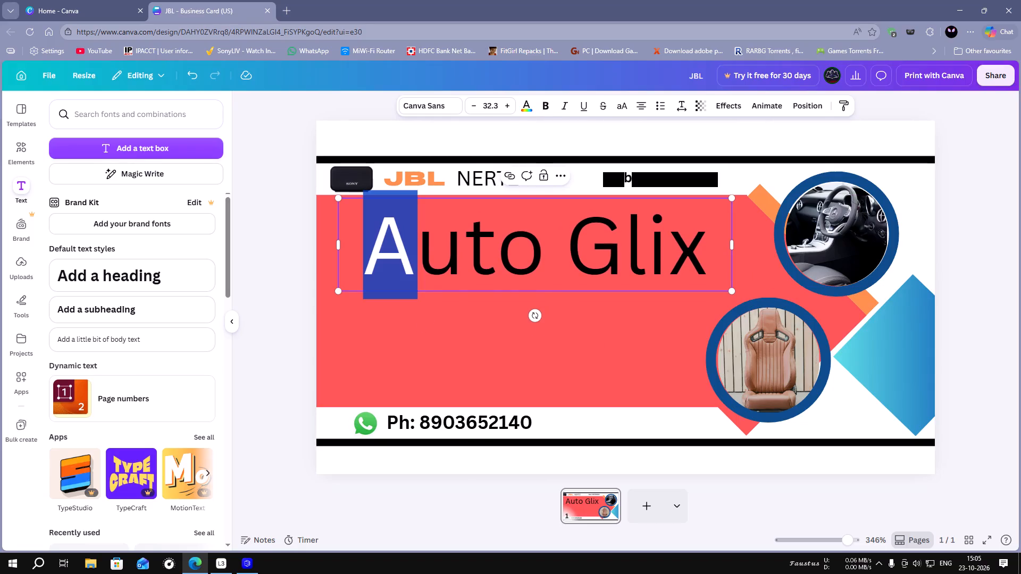
pyautogui.click(528, 104)
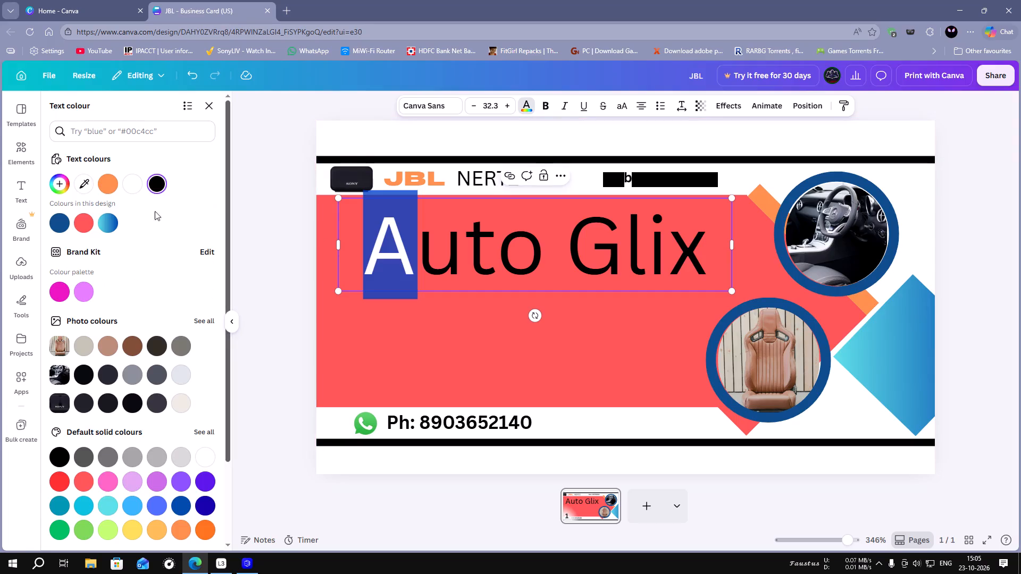
pyautogui.click(129, 529)
pyautogui.click(395, 343)
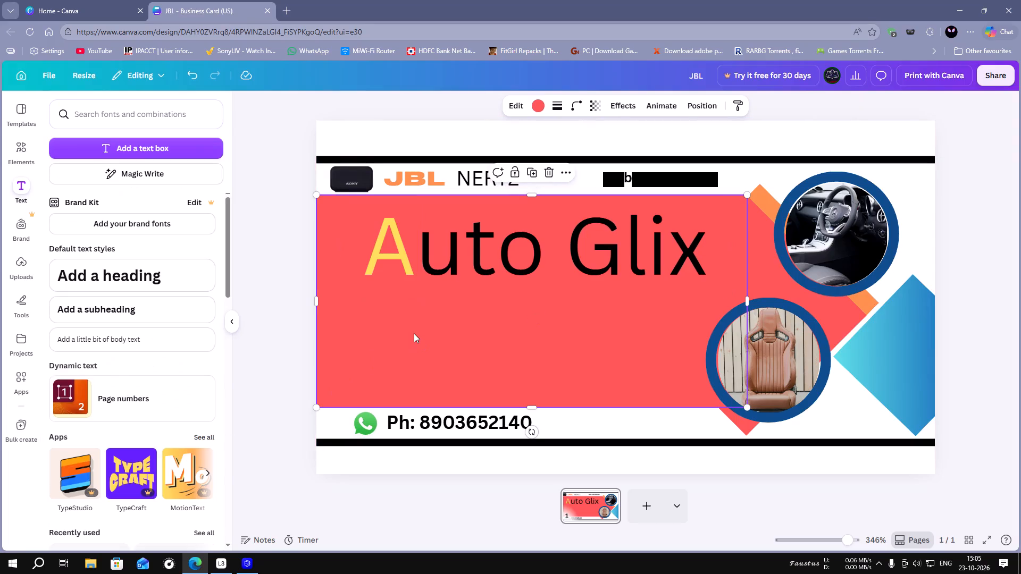
# Colour the letter "G" of "Glix" the same yellow as the "A".
pyautogui.click(597, 243)
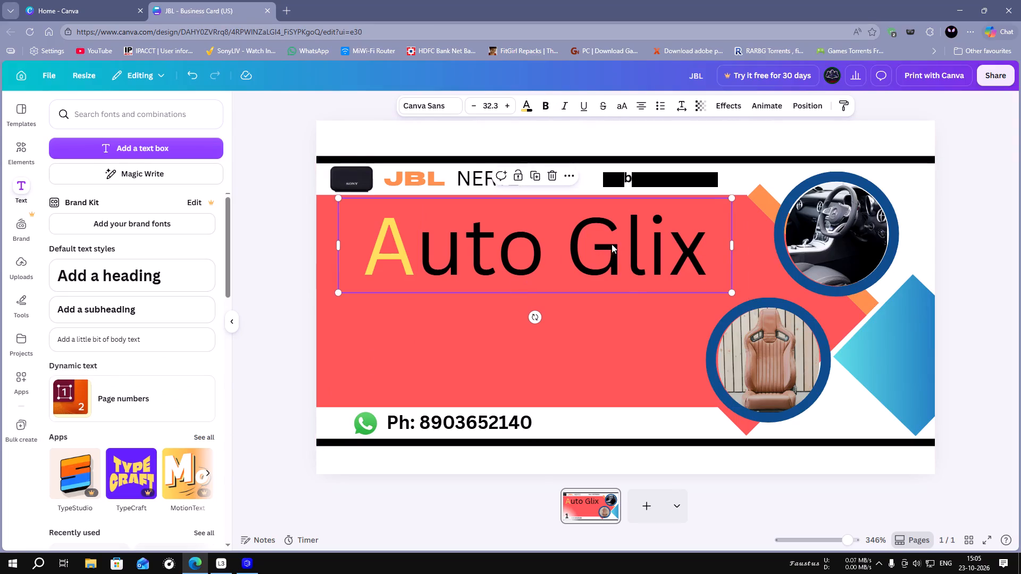
pyautogui.click(613, 244)
pyautogui.moveTo(616, 244); pyautogui.dragTo(584, 241)
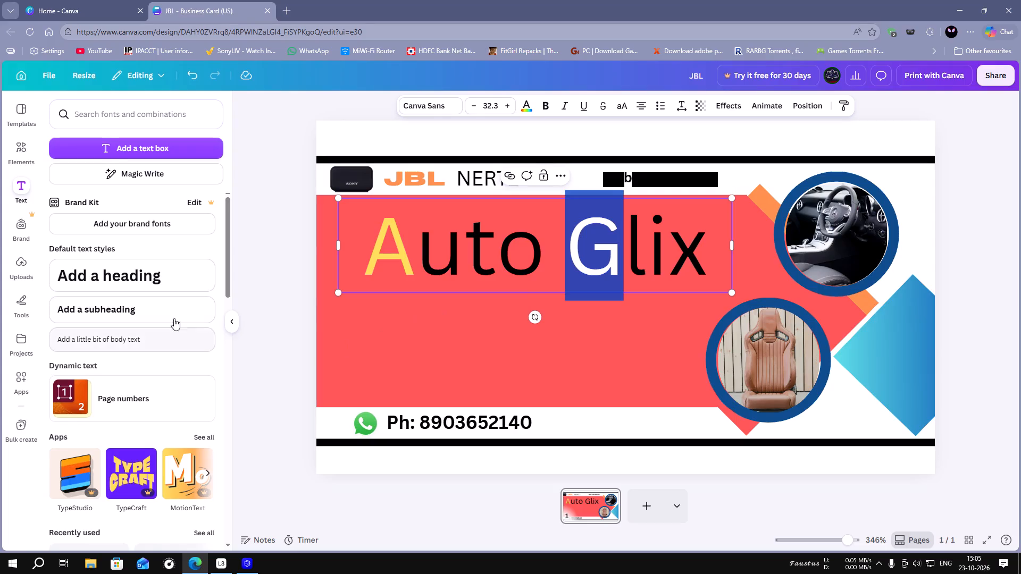
pyautogui.click(529, 109)
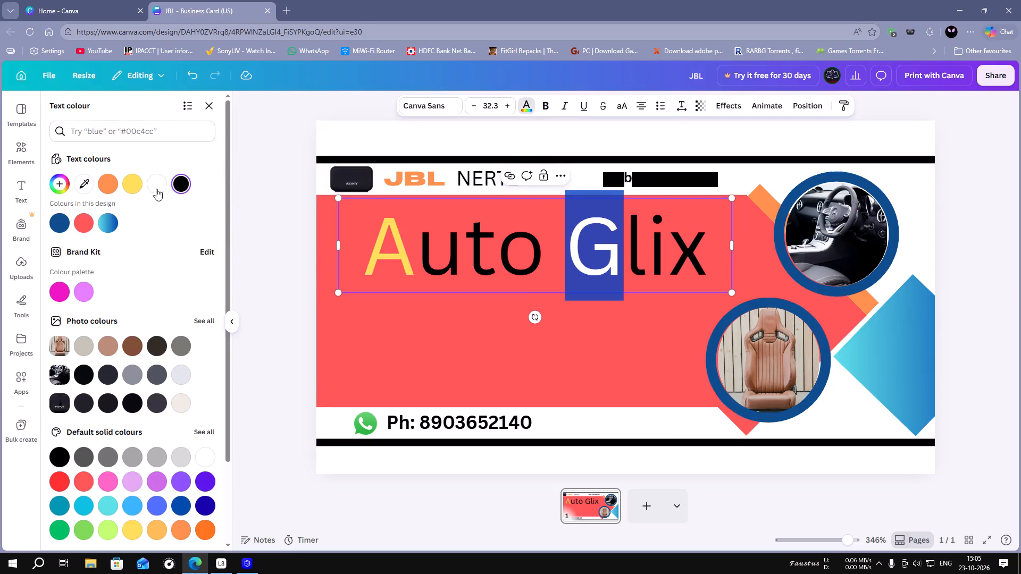
pyautogui.click(135, 183)
pyautogui.click(453, 338)
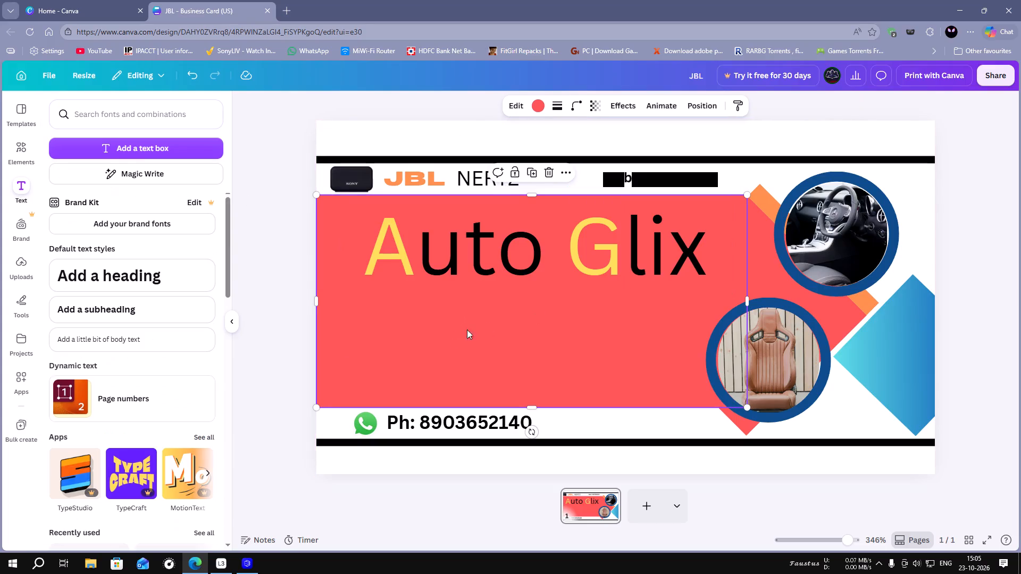
# Change the font of the whole "Auto Glix" heading to Archivo Black.
pyautogui.click(672, 238)
pyautogui.click(699, 243)
pyautogui.moveTo(704, 246); pyautogui.dragTo(368, 246)
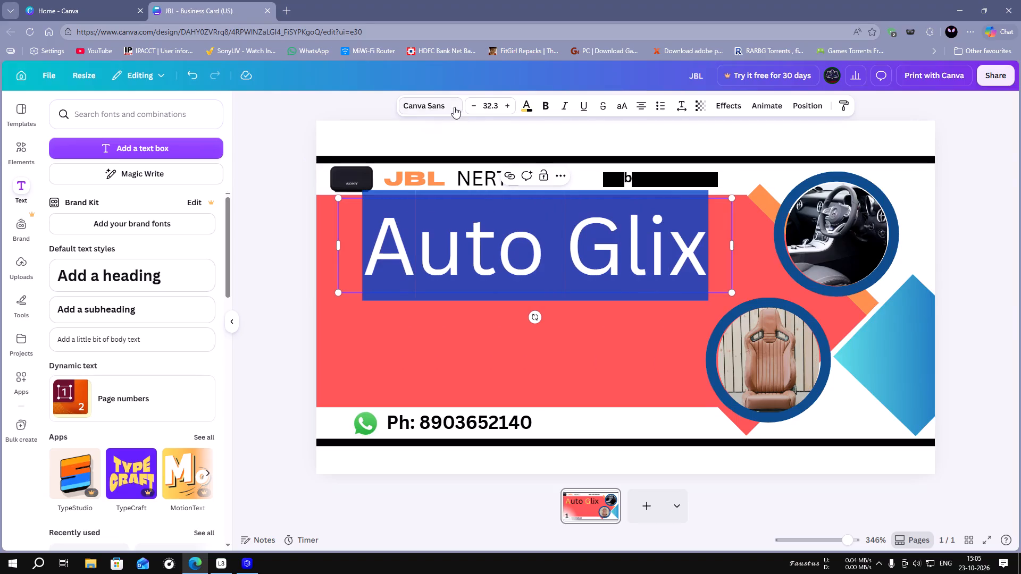
pyautogui.click(454, 107)
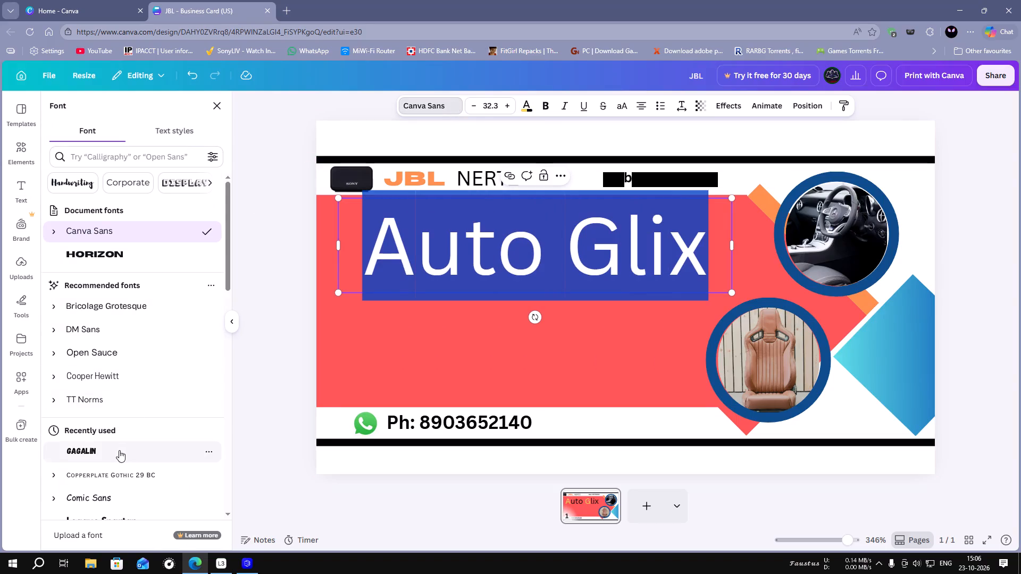
pyautogui.scroll(-7, 119, 450)
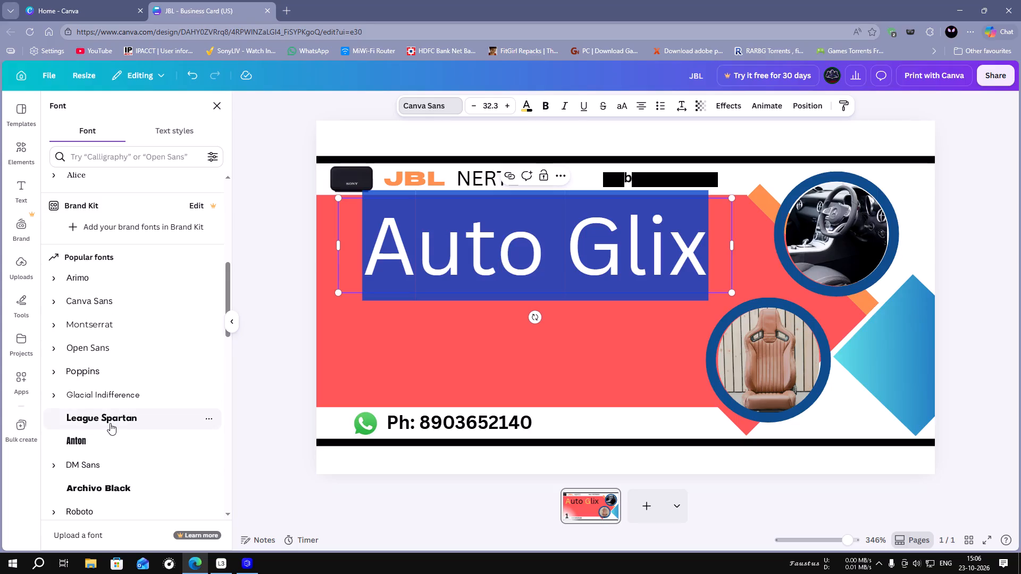
pyautogui.scroll(-1, 110, 423)
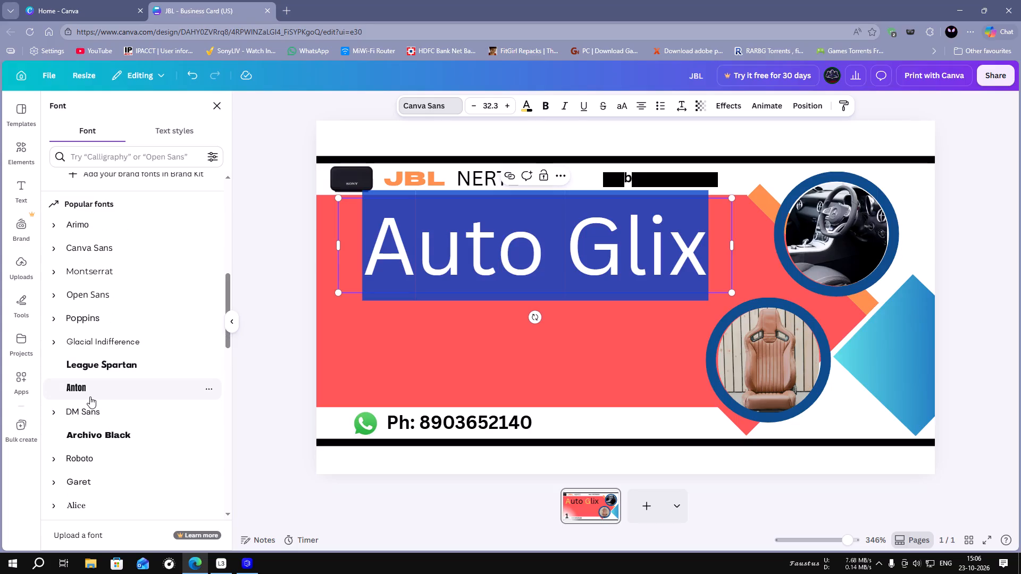
pyautogui.click(121, 434)
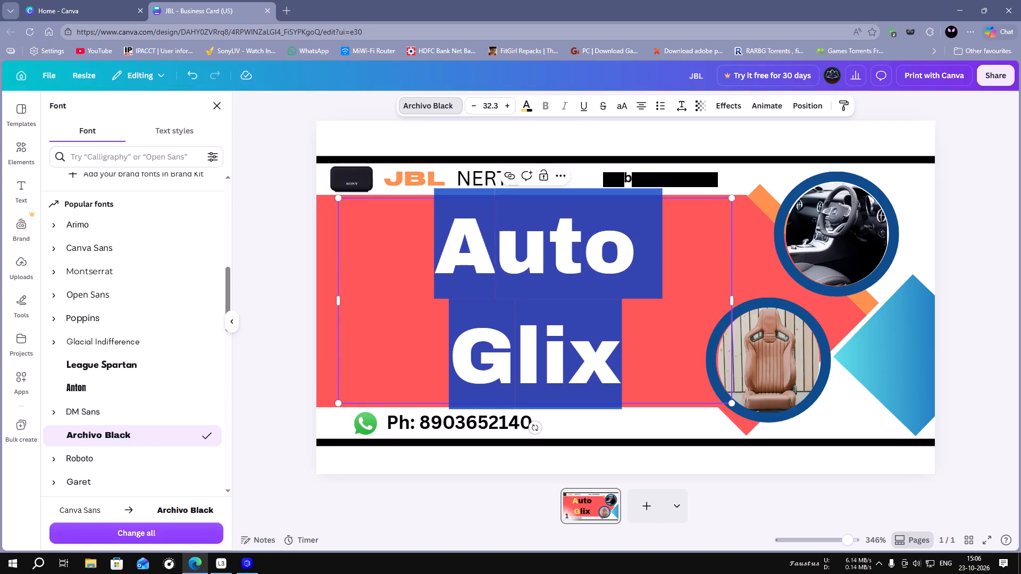
# Widen the "Auto Glix" text box from its right side so both words fit on one line.
pyautogui.moveTo(734, 301); pyautogui.dragTo(772, 284)
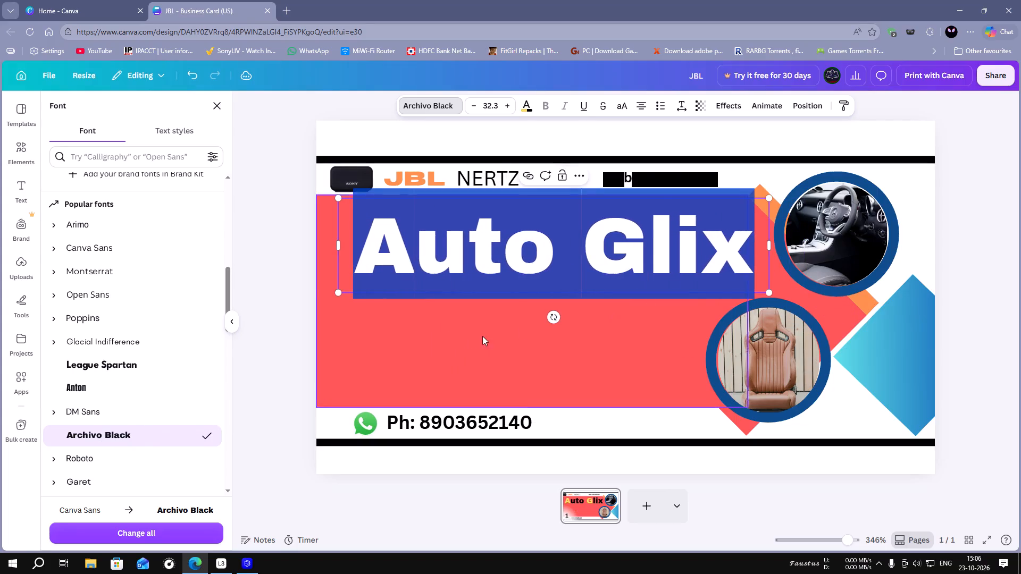
pyautogui.click(430, 340)
# Shift the "Auto Glix" heading slightly left and up so the whole text lies within the coral rectangle.
pyautogui.moveTo(625, 247); pyautogui.dragTo(609, 244)
pyautogui.hotkey('ctrl', 'z')
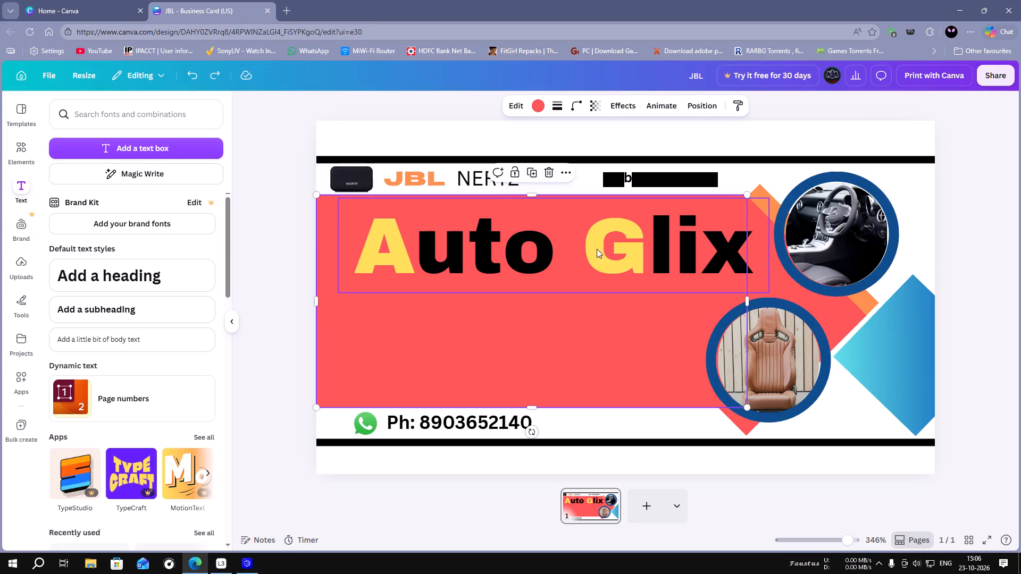
pyautogui.click(470, 264)
pyautogui.moveTo(476, 254); pyautogui.dragTo(463, 249)
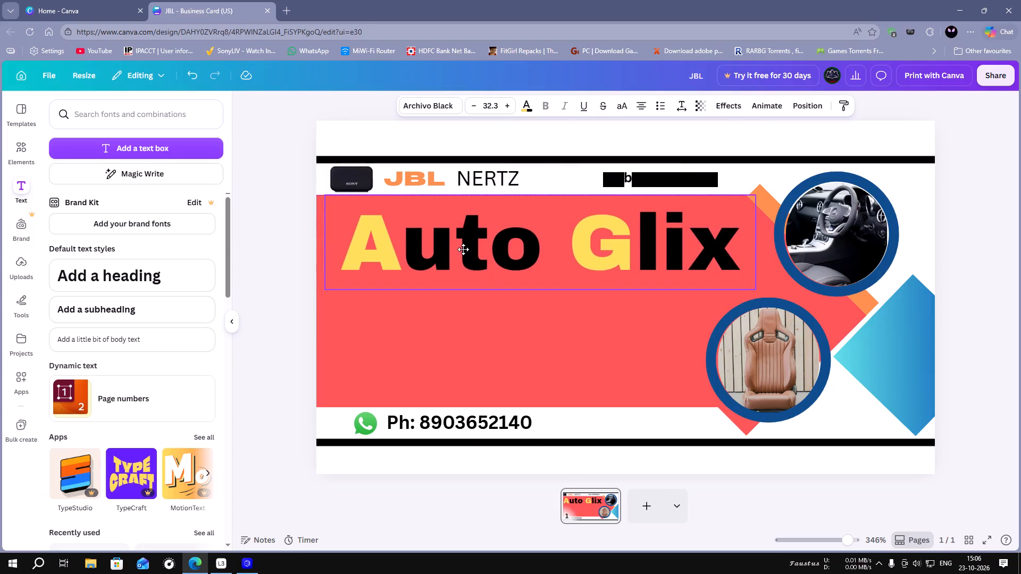
pyautogui.moveTo(463, 249); pyautogui.dragTo(457, 251)
pyautogui.click(431, 331)
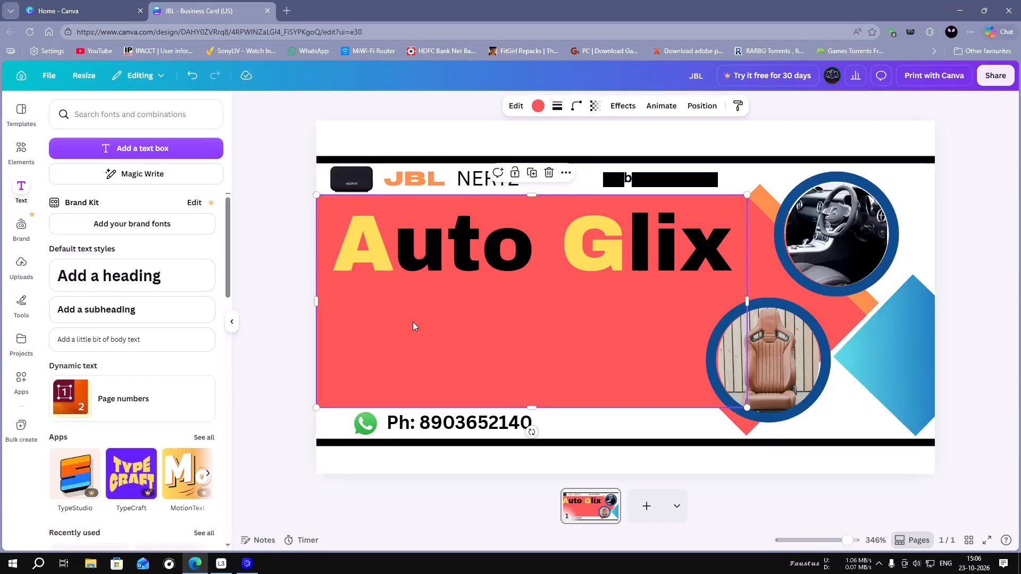
# Add a rounded square shape on the coral banner just below the "Auto Glix" heading.
pyautogui.click(383, 316)
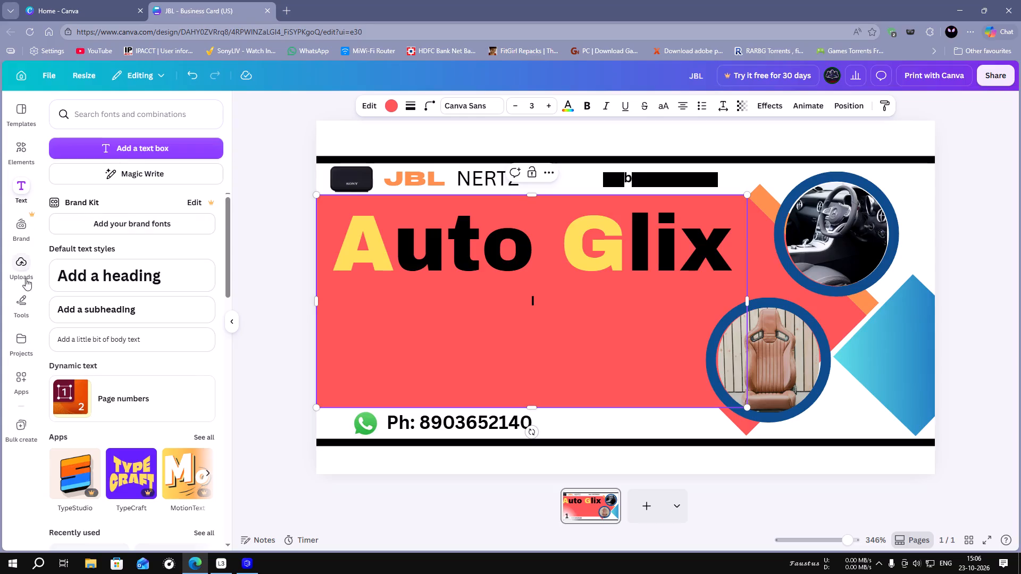
pyautogui.click(20, 301)
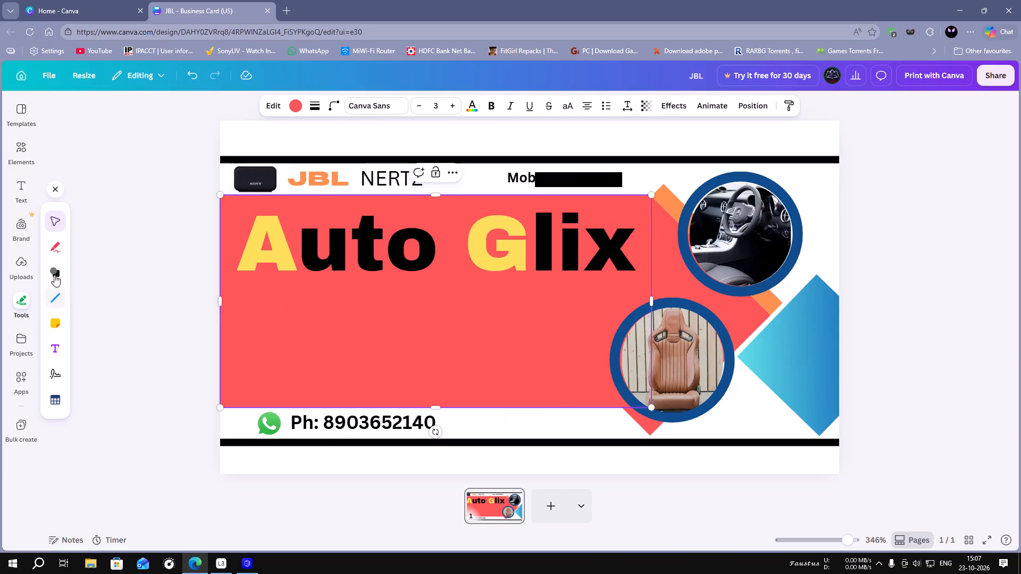
pyautogui.click(54, 267)
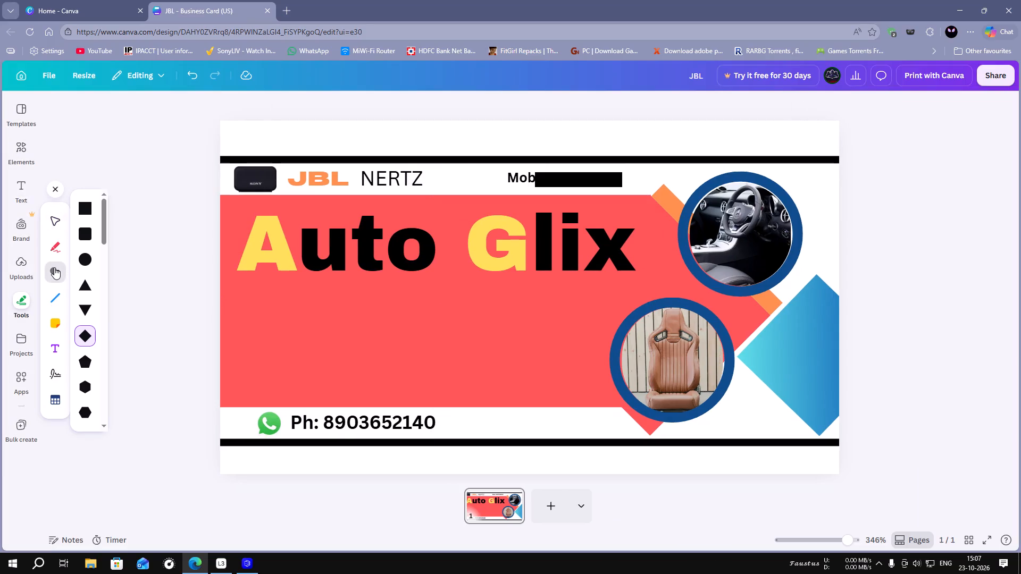
pyautogui.click(80, 234)
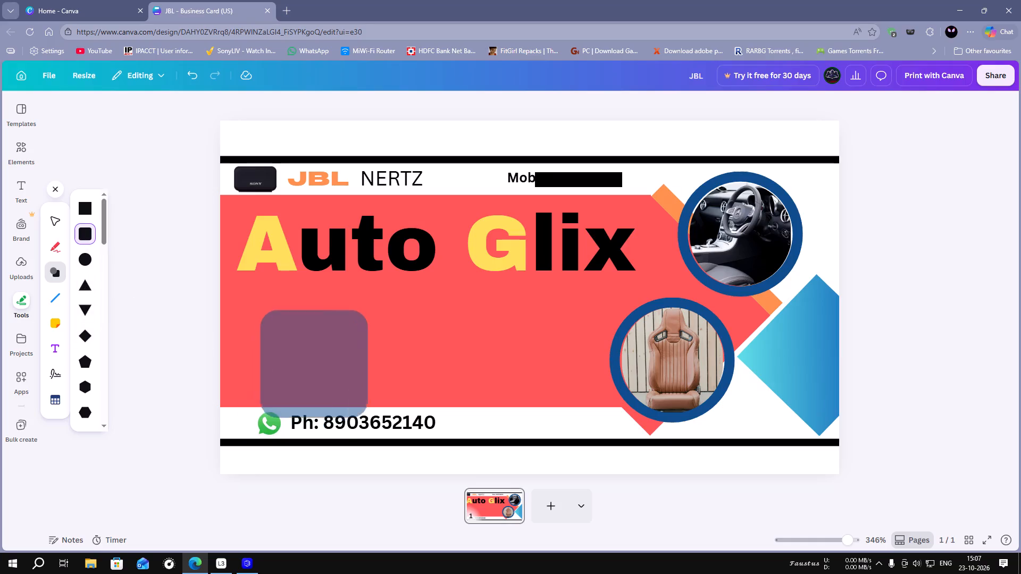
pyautogui.click(252, 280)
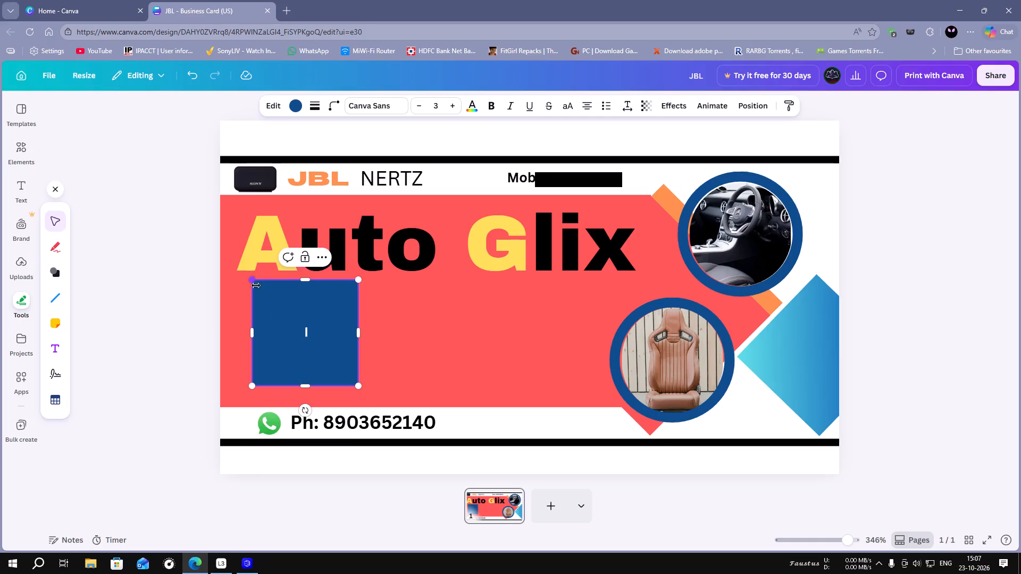
# Resize the rounded shape into a thin bar under the heading, about 2.1 wide and 0.1 high.
pyautogui.moveTo(358, 382); pyautogui.dragTo(365, 329)
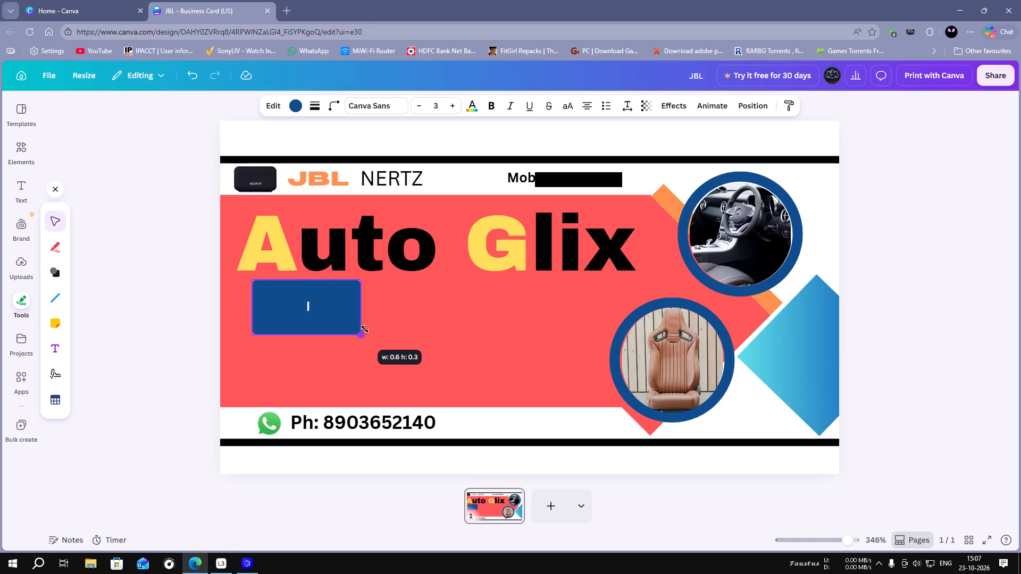
pyautogui.moveTo(365, 329); pyautogui.dragTo(537, 311)
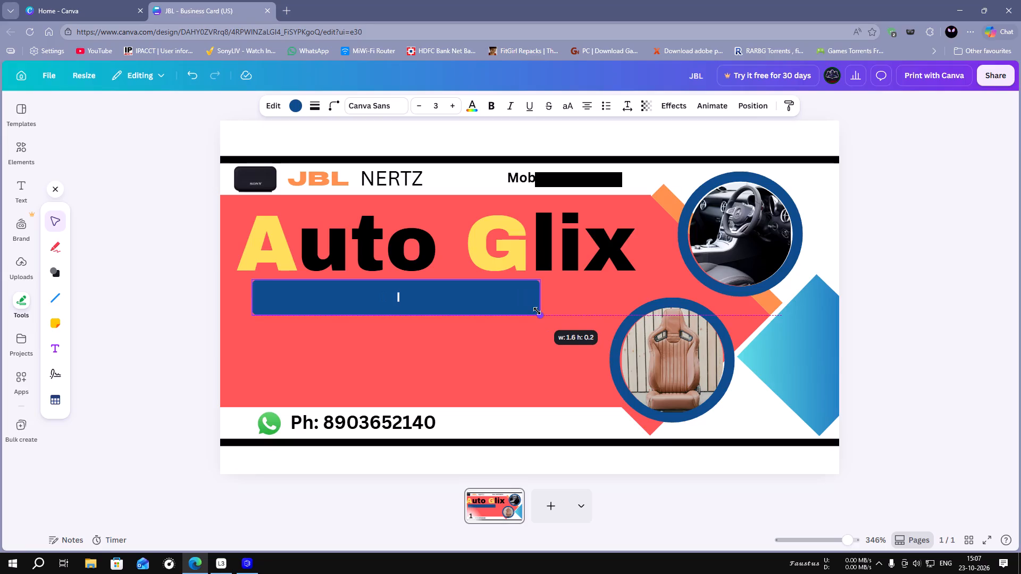
pyautogui.moveTo(537, 311); pyautogui.dragTo(618, 298)
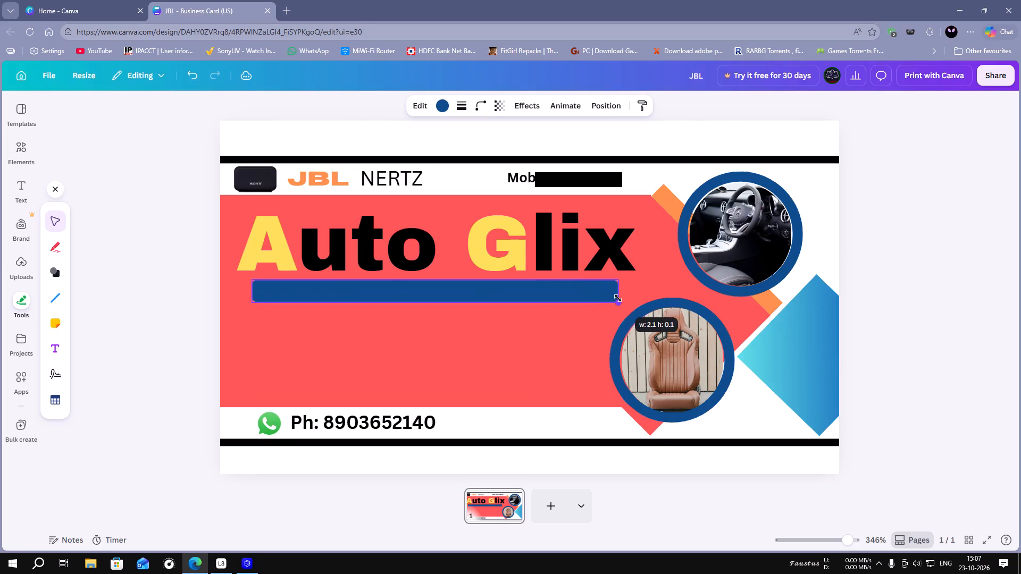
pyautogui.moveTo(618, 298); pyautogui.dragTo(617, 297)
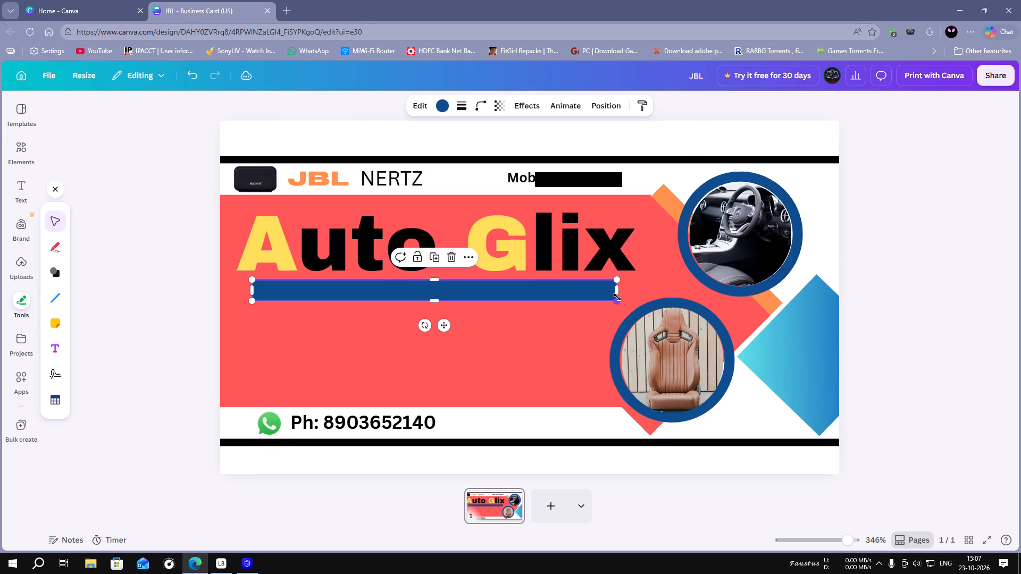
# Change the fill of the rounded bar under the heading to white.
pyautogui.click(442, 108)
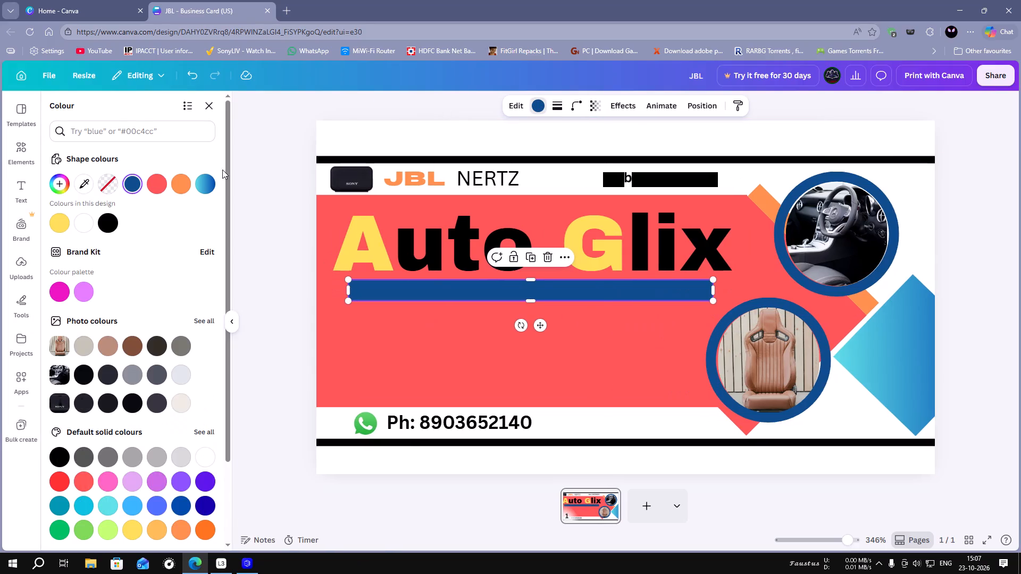
pyautogui.click(78, 222)
pyautogui.click(422, 323)
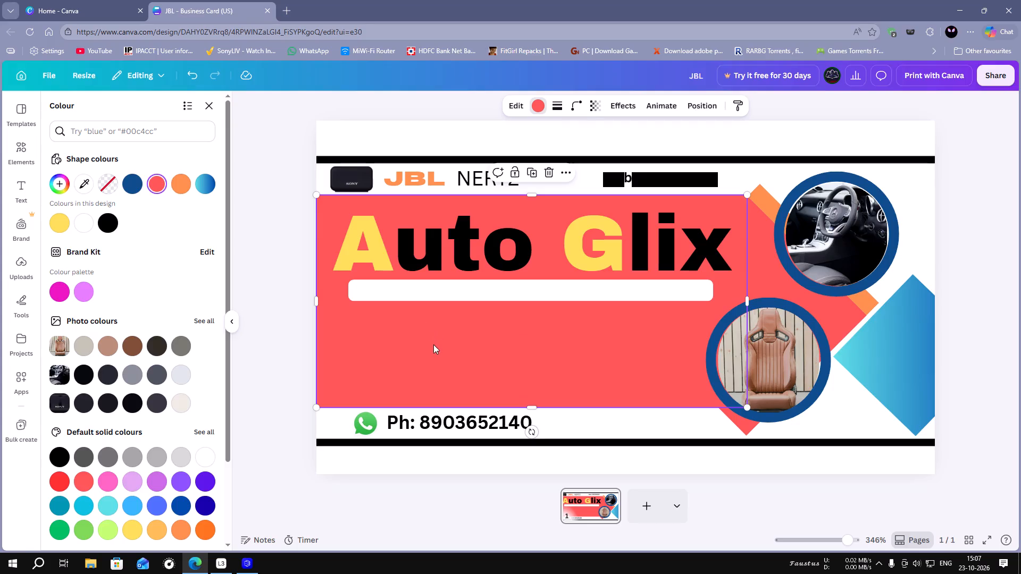
pyautogui.click(230, 321)
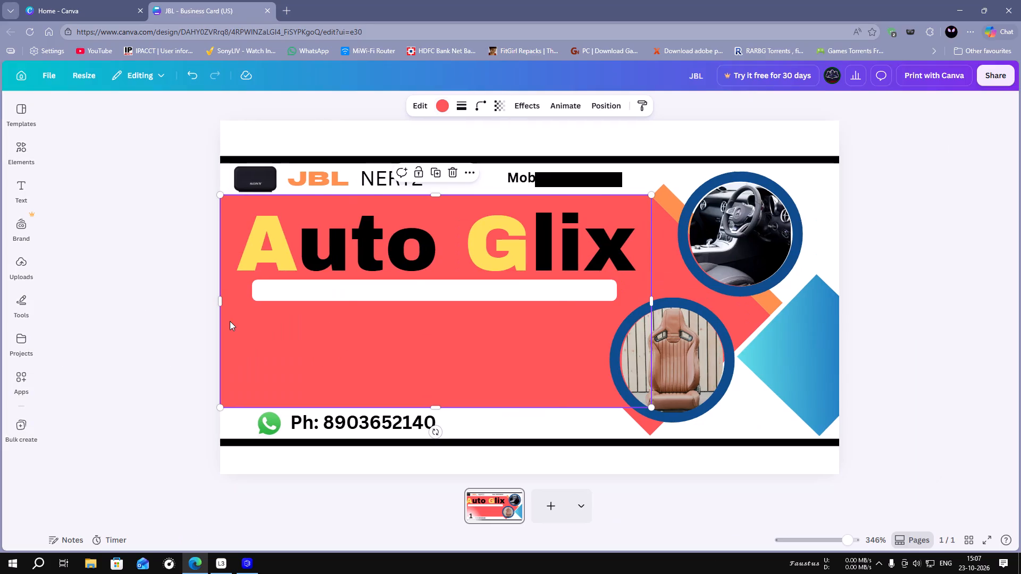
# Add a text box below the white bar reading "House of Car Accessorias".
pyautogui.click(364, 291)
pyautogui.click(369, 292)
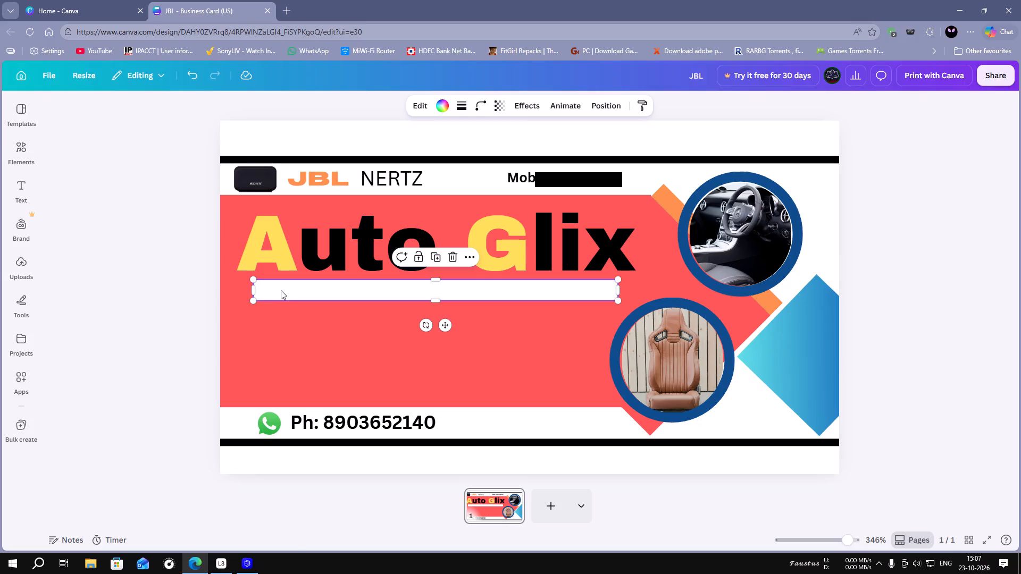
pyautogui.click(21, 183)
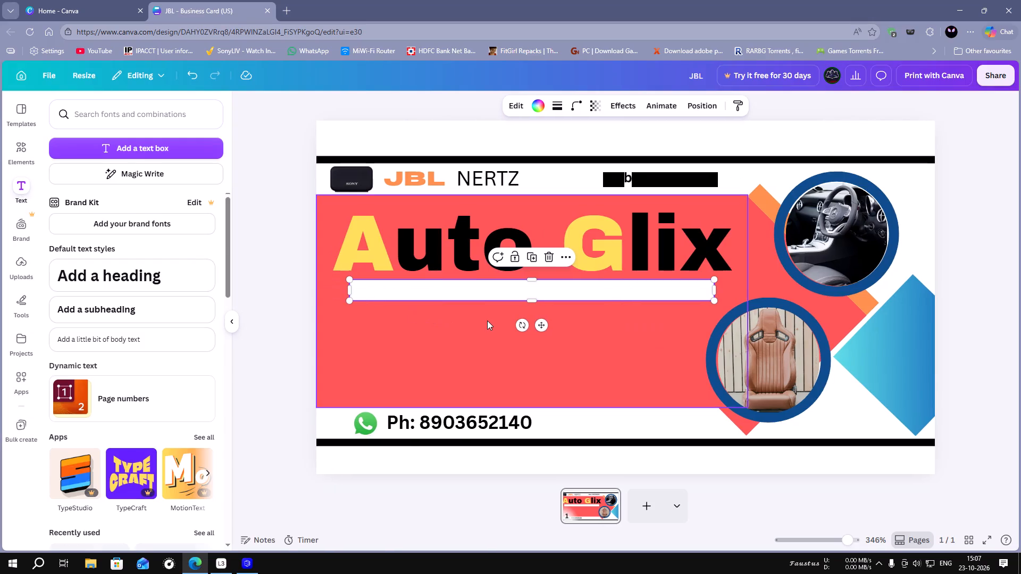
pyautogui.click(142, 150)
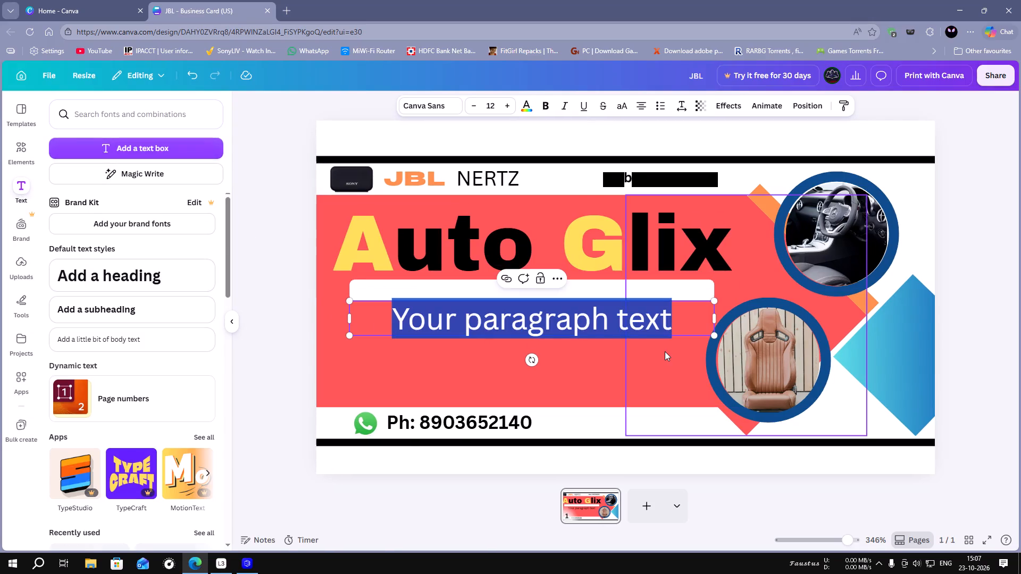
pyautogui.press('Right')
pyautogui.press('BackSpace')
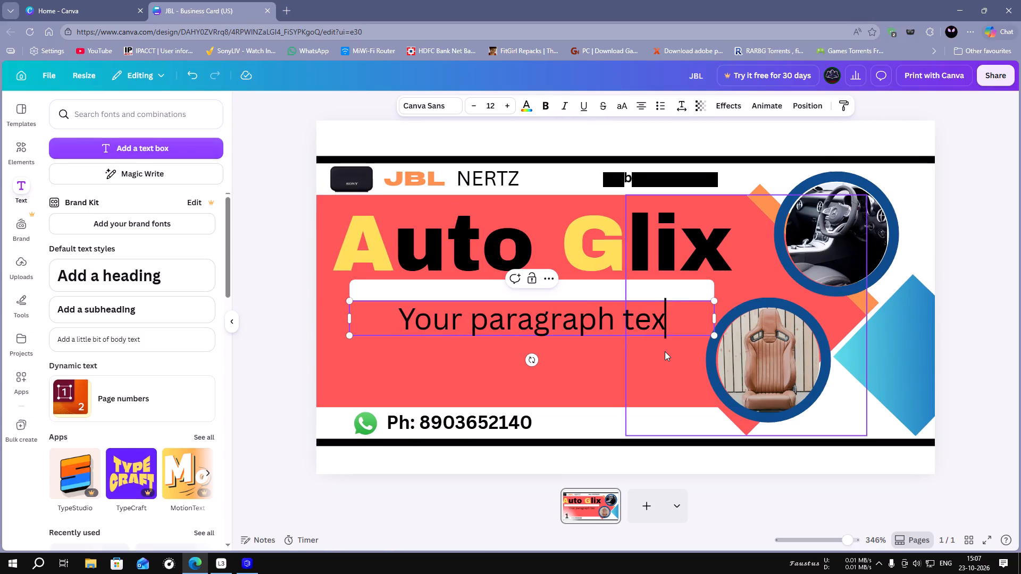
pyautogui.press('BackSpace')
pyautogui.press('BackSpace')
pyautogui.press('BackSpace')
pyautogui.press('BackSpace')
pyautogui.press('BackSpace')
pyautogui.press('BackSpace')
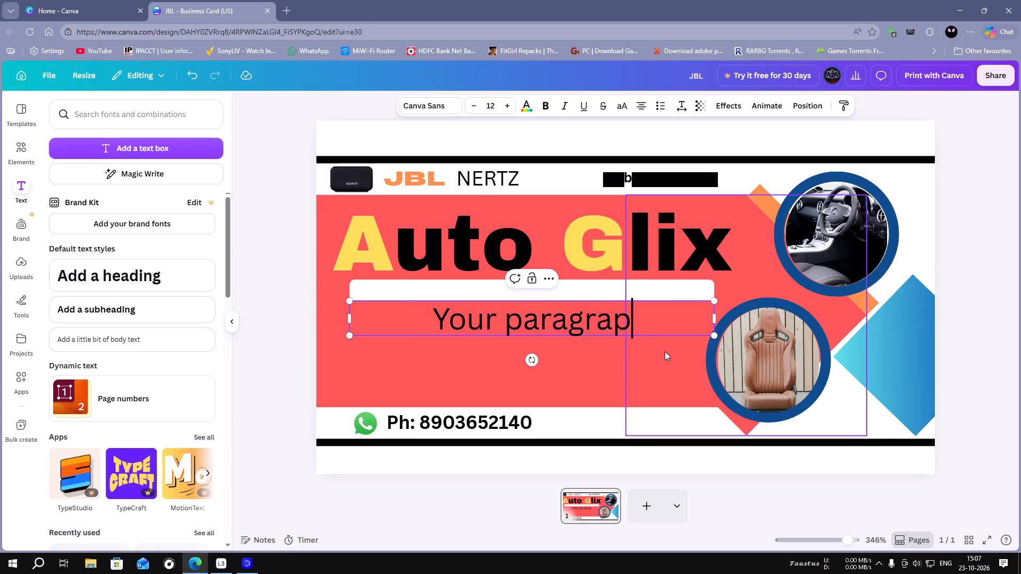
pyautogui.press('BackSpace')
pyautogui.press('BackSpace')
pyautogui.press('BackSpace')
pyautogui.press('BackSpace')
pyautogui.press('BackSpace')
pyautogui.press('BackSpace')
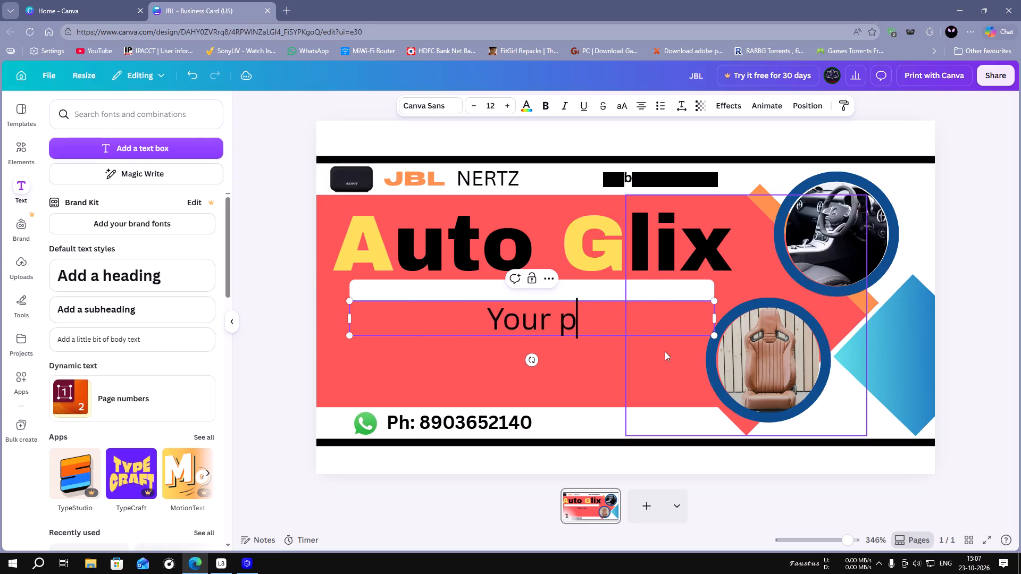
pyautogui.press('BackSpace')
pyautogui.press('BackSpace')
pyautogui.press('BackSpace')
pyautogui.press('BackSpace')
pyautogui.press('BackSpace')
pyautogui.press('BackSpace')
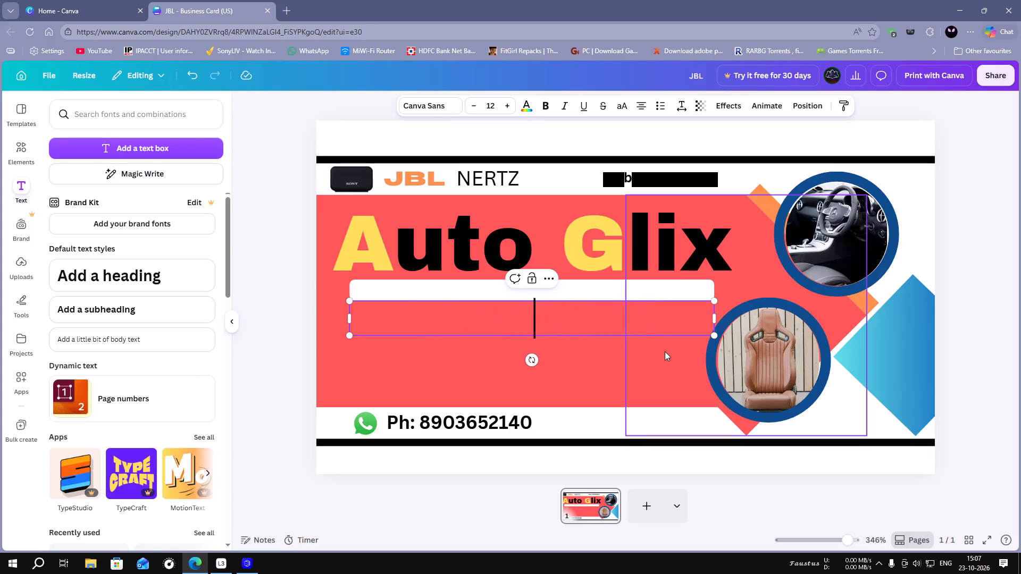
pyautogui.write('Ho')
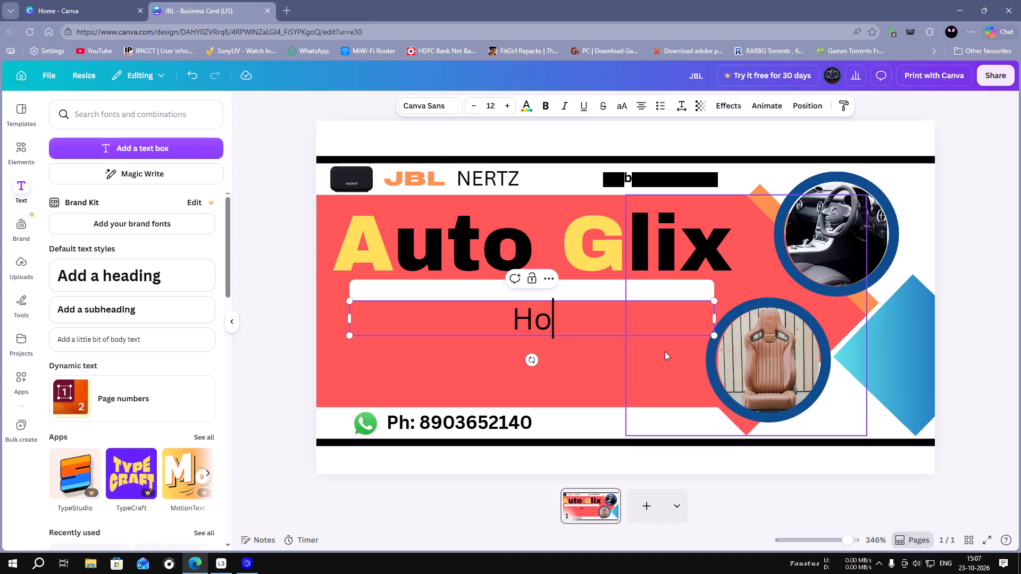
pyautogui.write('use')
pyautogui.press('space')
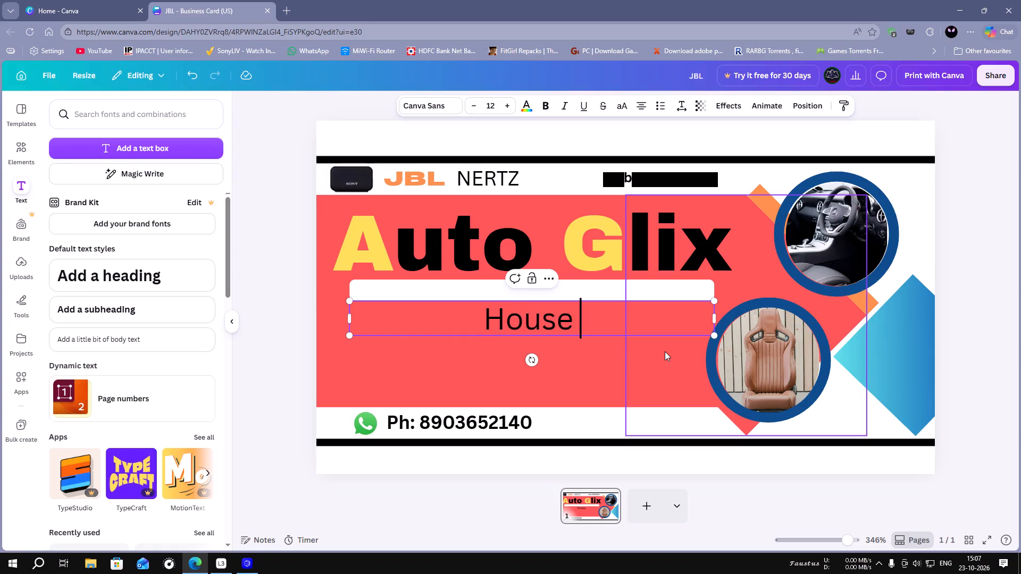
pyautogui.write('of')
pyautogui.press('space')
pyautogui.write('Ca')
pyautogui.press('r')
pyautogui.press('space')
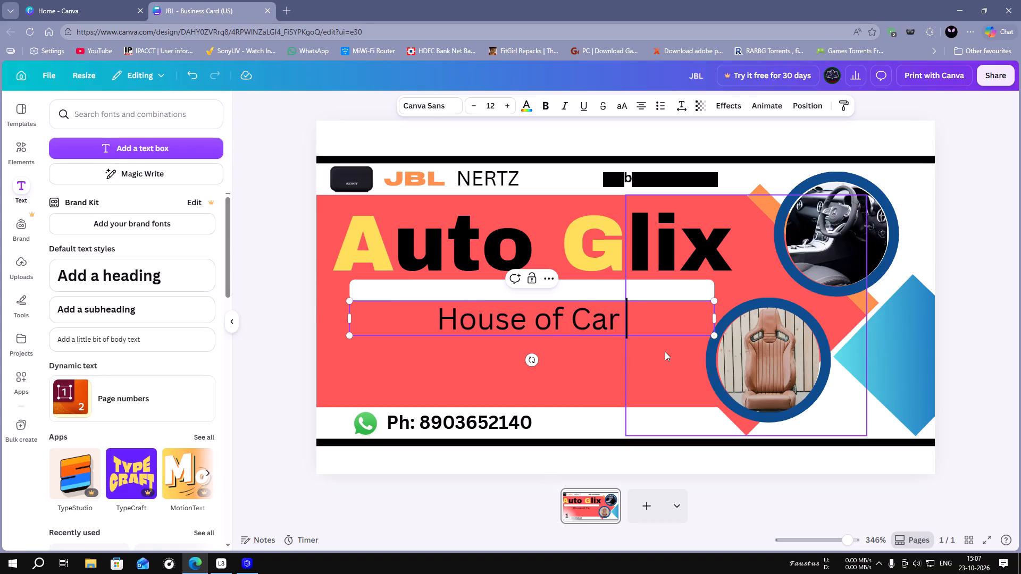
pyautogui.write('A')
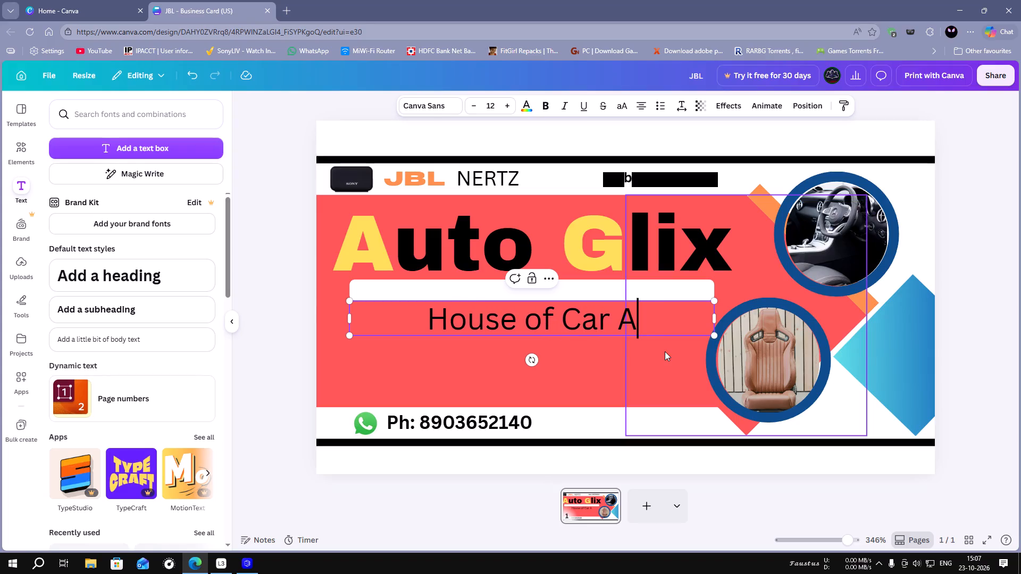
pyautogui.write('cc')
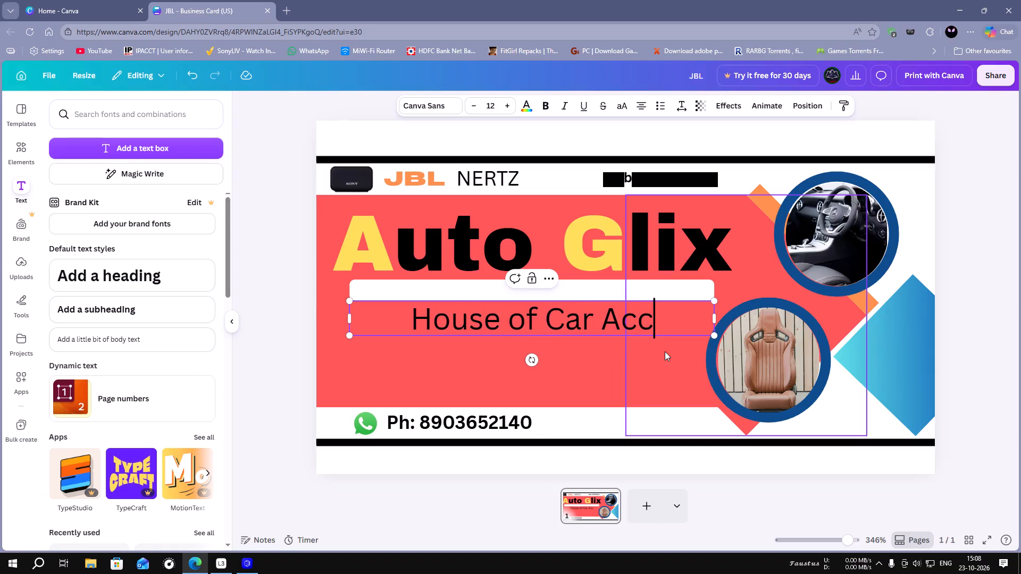
pyautogui.write('ess')
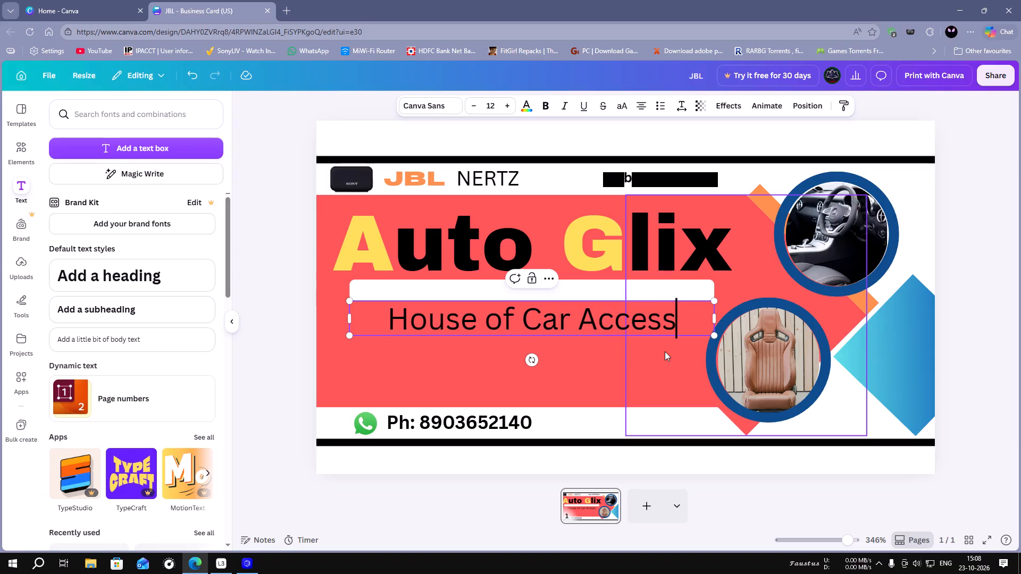
pyautogui.press('o')
pyautogui.press('r')
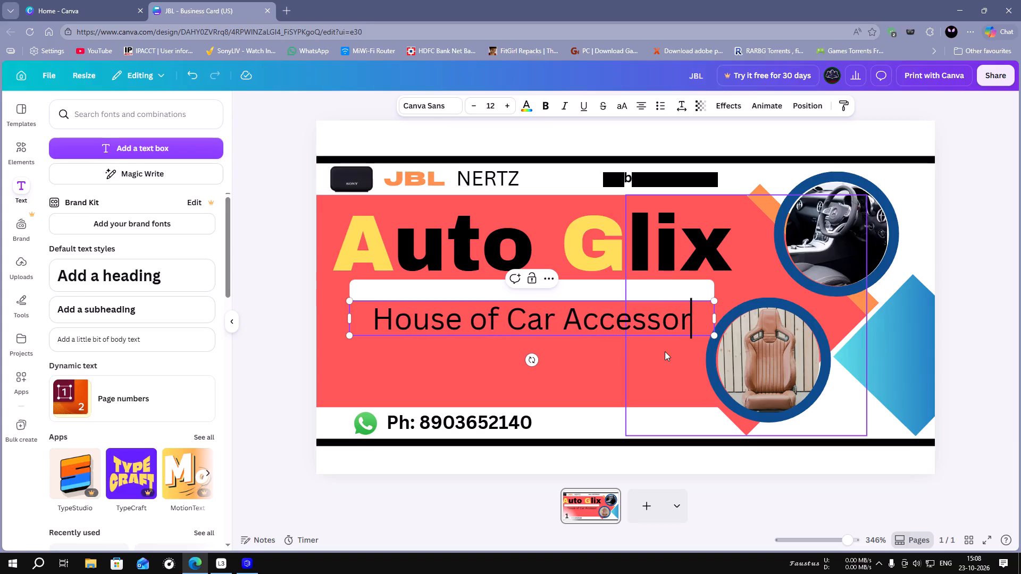
pyautogui.press('i')
pyautogui.write('as')
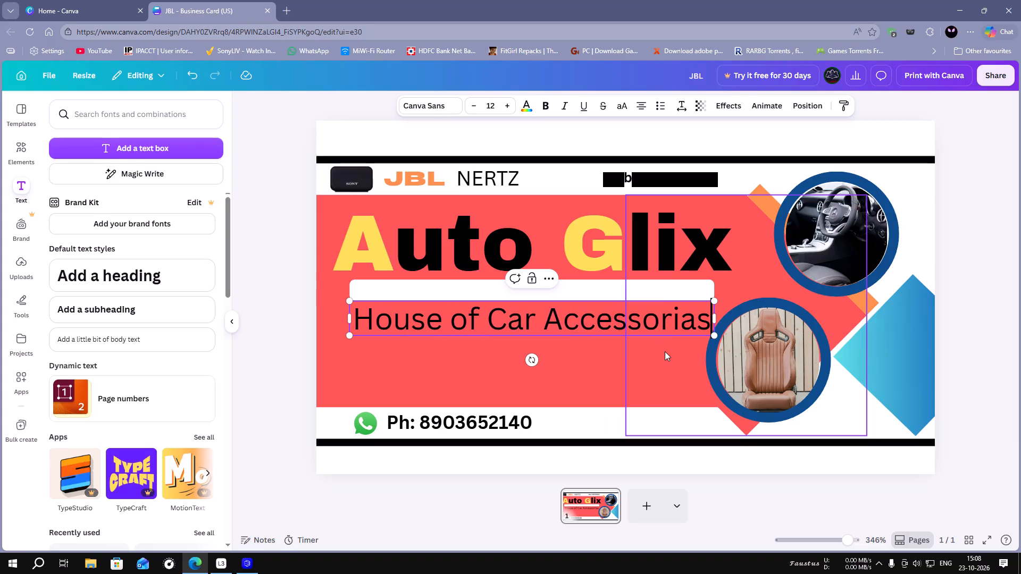
# Scale the "House of Car Accessorias" text down to about size 9.1 and place it over the white bar.
pyautogui.moveTo(714, 333); pyautogui.dragTo(699, 329)
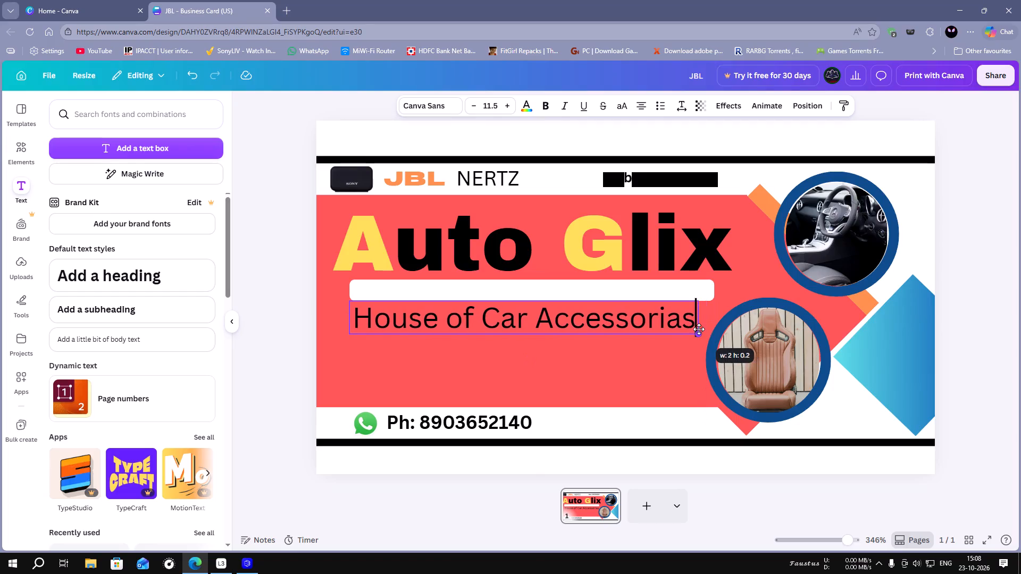
pyautogui.moveTo(699, 329); pyautogui.dragTo(677, 324)
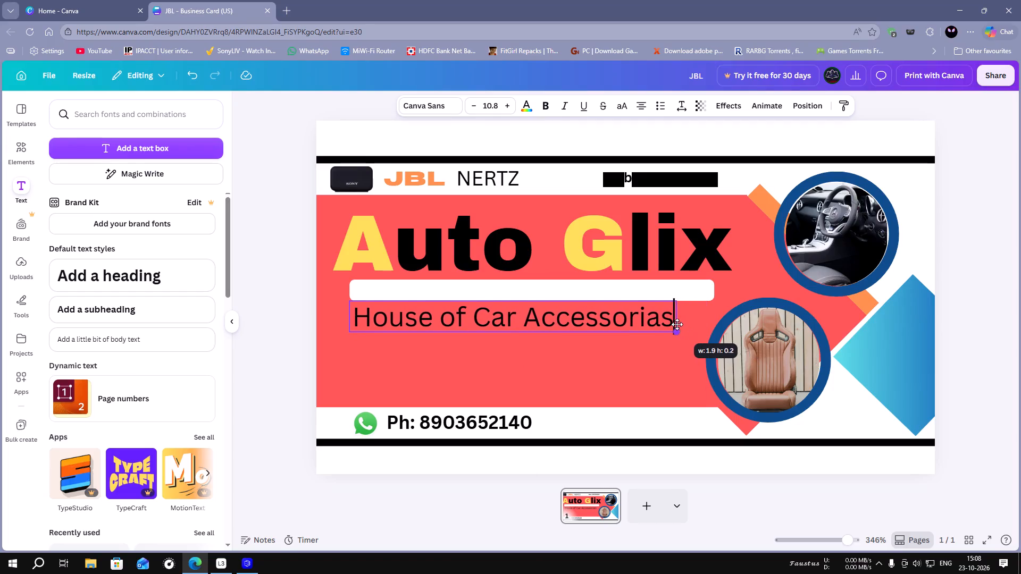
pyautogui.moveTo(677, 324); pyautogui.dragTo(639, 316)
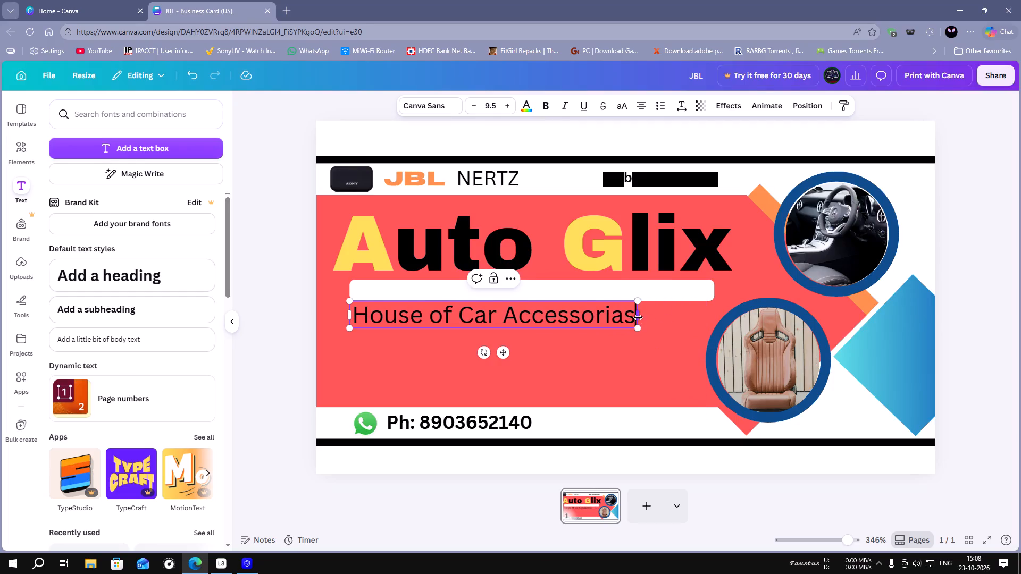
pyautogui.keyDown('shift'); pyautogui.moveTo(640, 330); pyautogui.dragTo(619, 322); pyautogui.keyUp('shift')
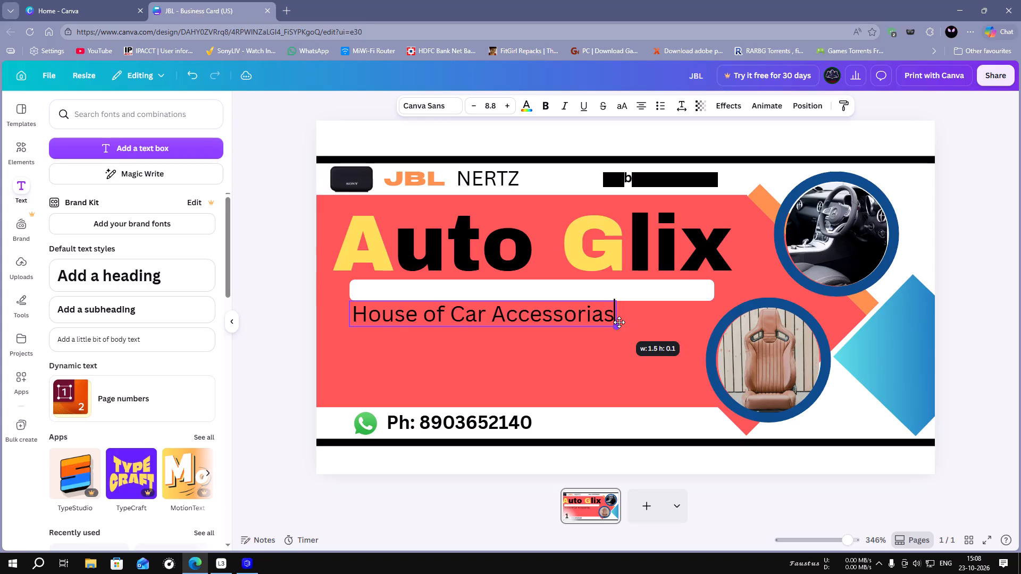
pyautogui.keyDown('shift'); pyautogui.moveTo(619, 322); pyautogui.dragTo(628, 324); pyautogui.keyUp('shift')
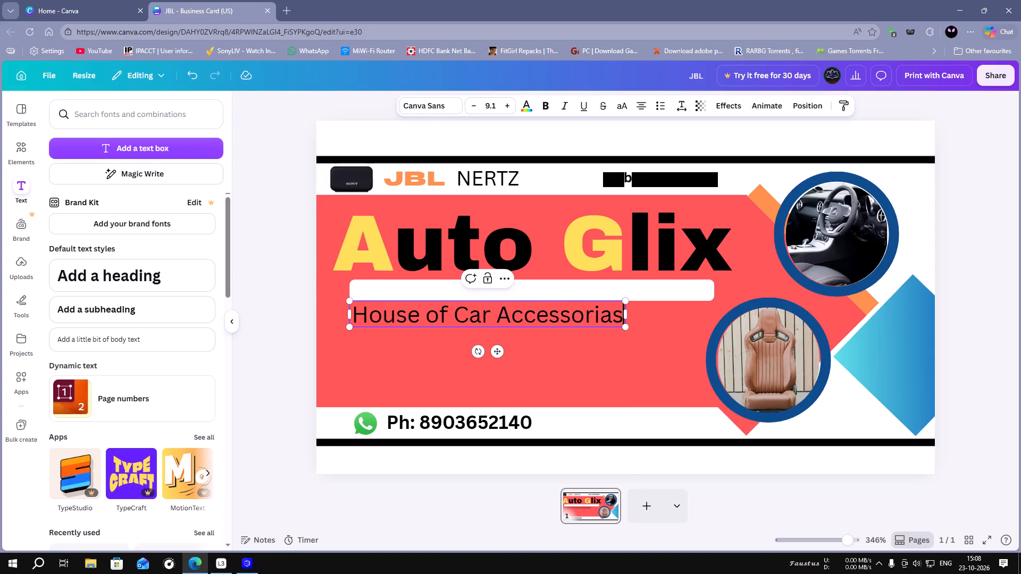
pyautogui.click(539, 370)
pyautogui.moveTo(504, 316); pyautogui.dragTo(541, 297)
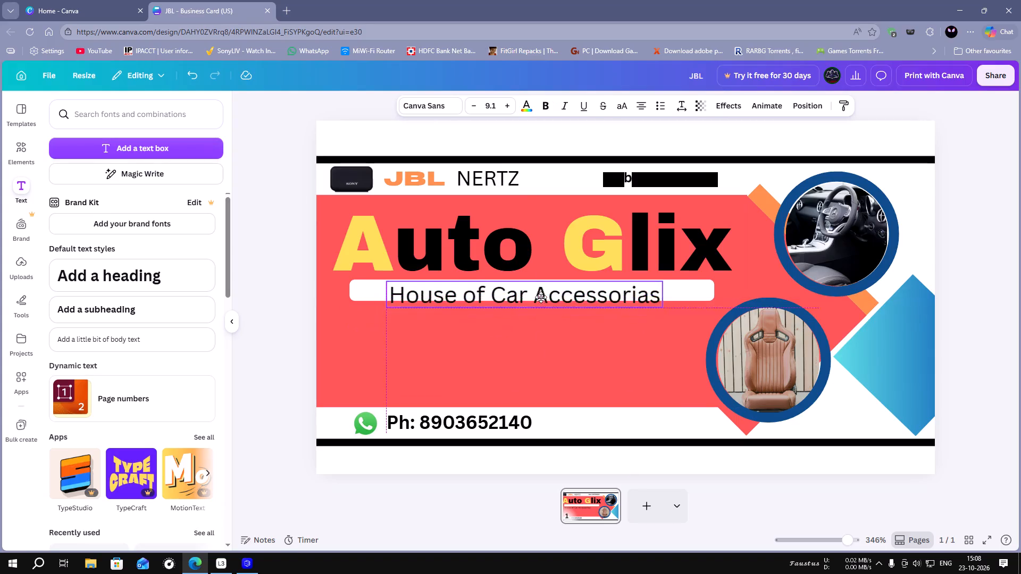
pyautogui.moveTo(541, 297); pyautogui.dragTo(535, 292)
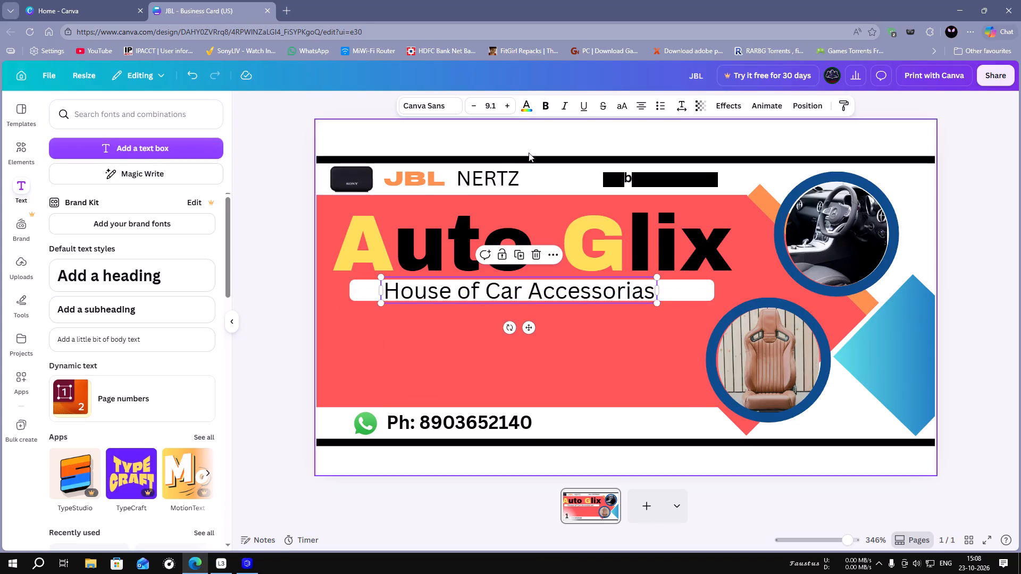
# Shrink the tagline to about size 5.9 and position it inside the white bar near the bar's left end.
pyautogui.moveTo(657, 303); pyautogui.dragTo(618, 297)
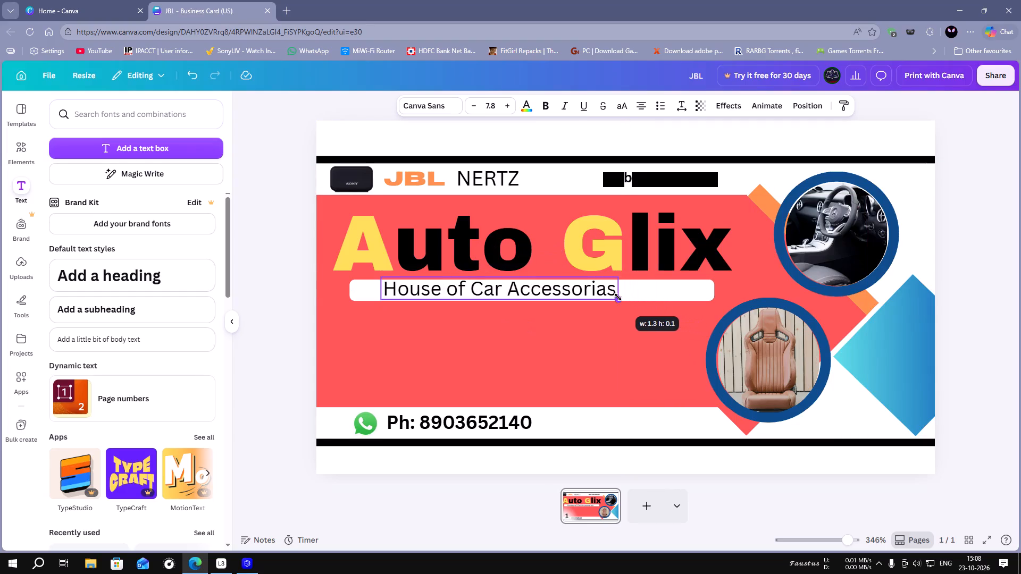
pyautogui.moveTo(618, 297); pyautogui.dragTo(557, 293)
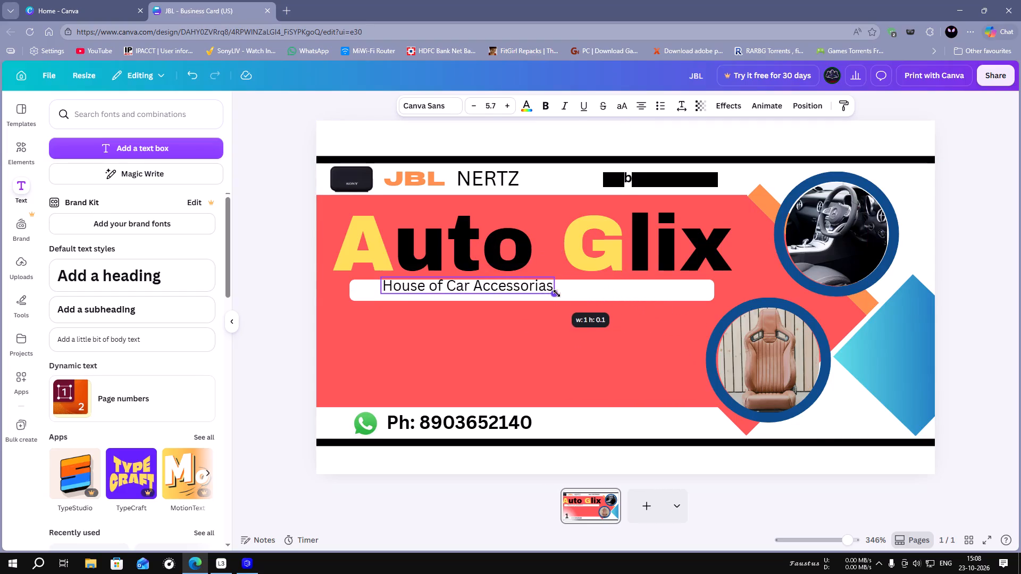
pyautogui.moveTo(557, 293); pyautogui.dragTo(561, 293)
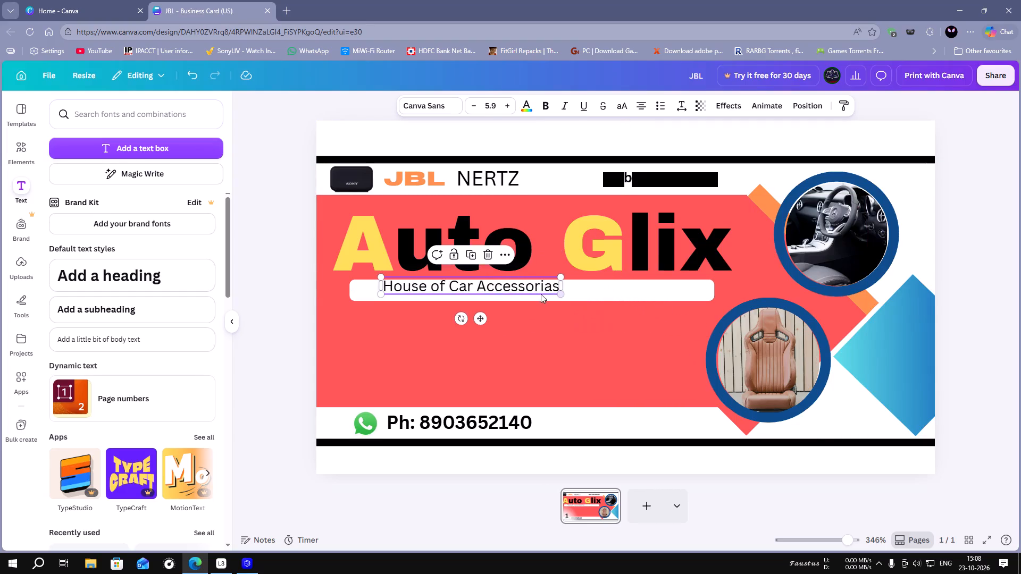
pyautogui.moveTo(505, 285); pyautogui.dragTo(497, 290)
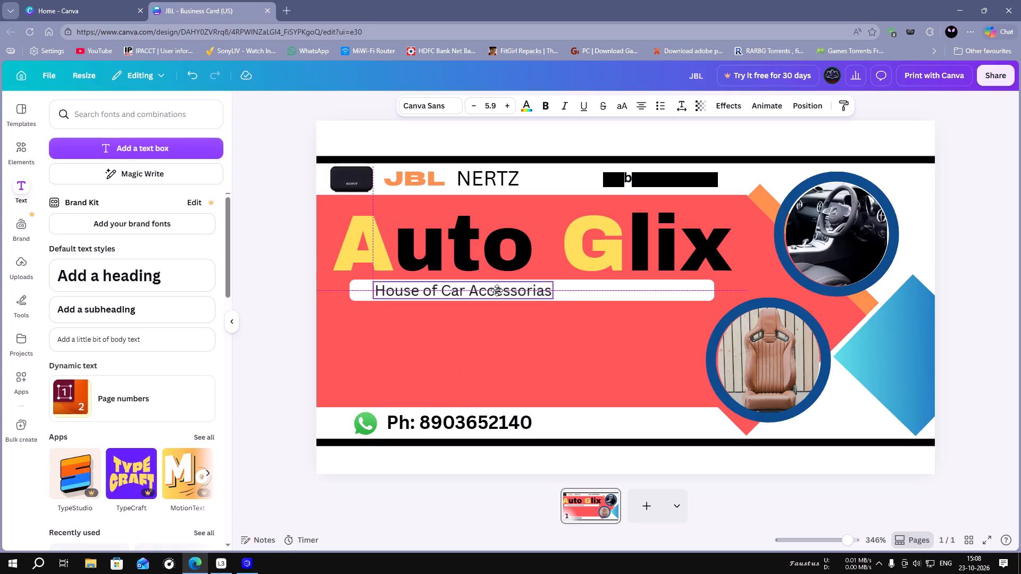
pyautogui.moveTo(497, 290); pyautogui.dragTo(486, 290)
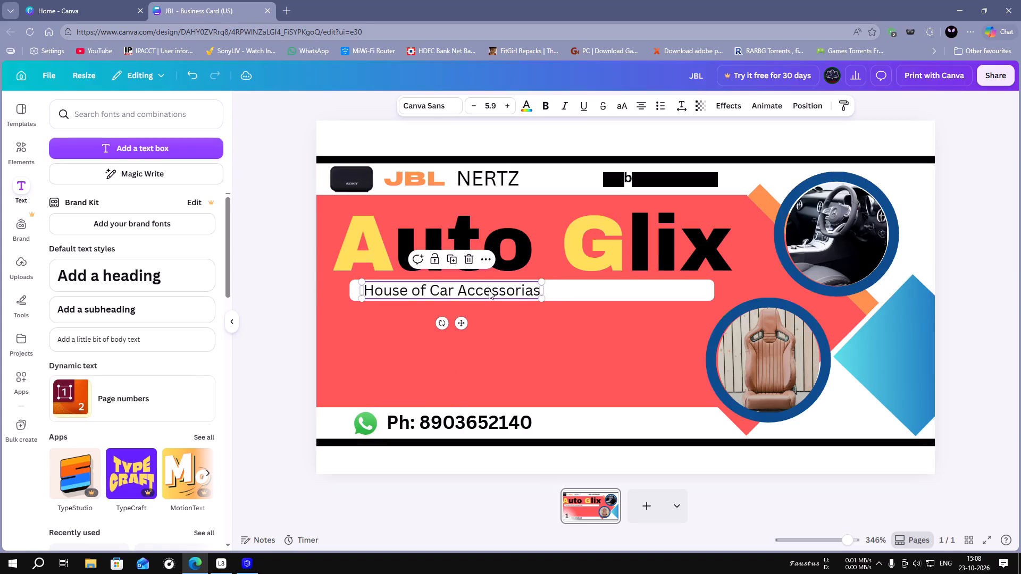
# Widen the tagline's text box to nearly the bar's right end so the text is centred in the white bar.
pyautogui.moveTo(544, 288); pyautogui.dragTo(614, 286)
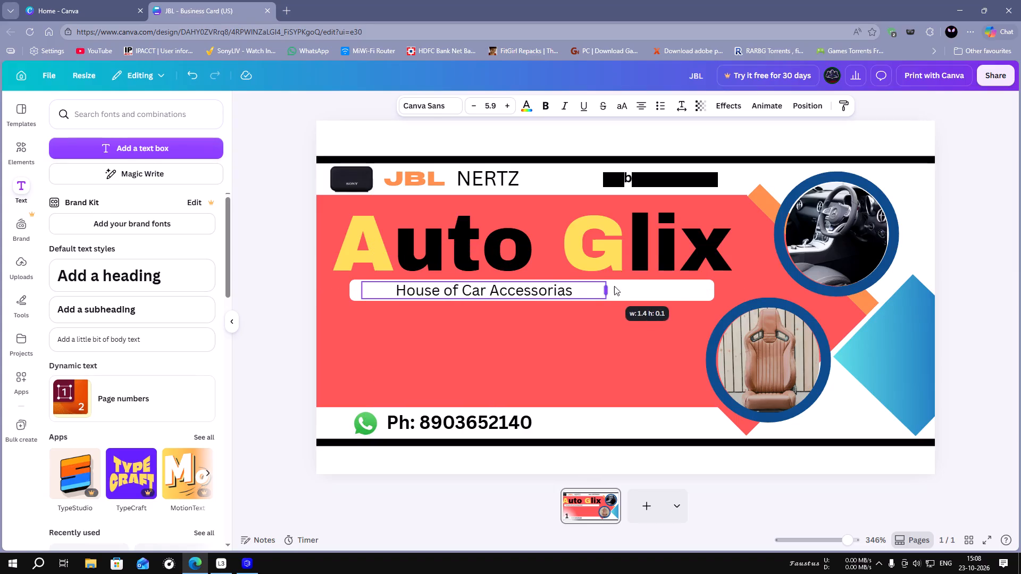
pyautogui.moveTo(614, 286); pyautogui.dragTo(713, 285)
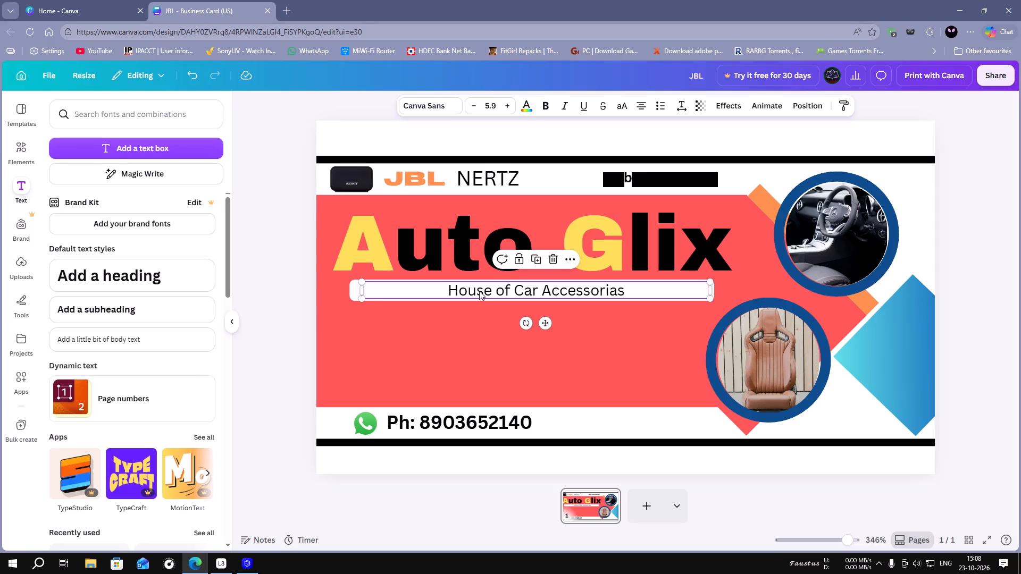
pyautogui.click(424, 345)
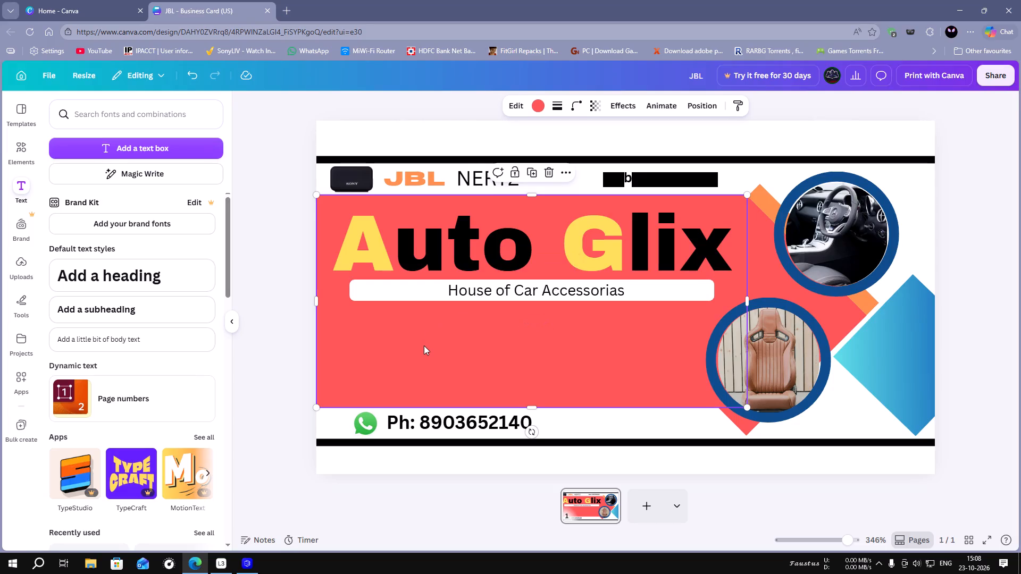
# Make the "House of Car Accessorias" tagline bold.
pyautogui.click(508, 289)
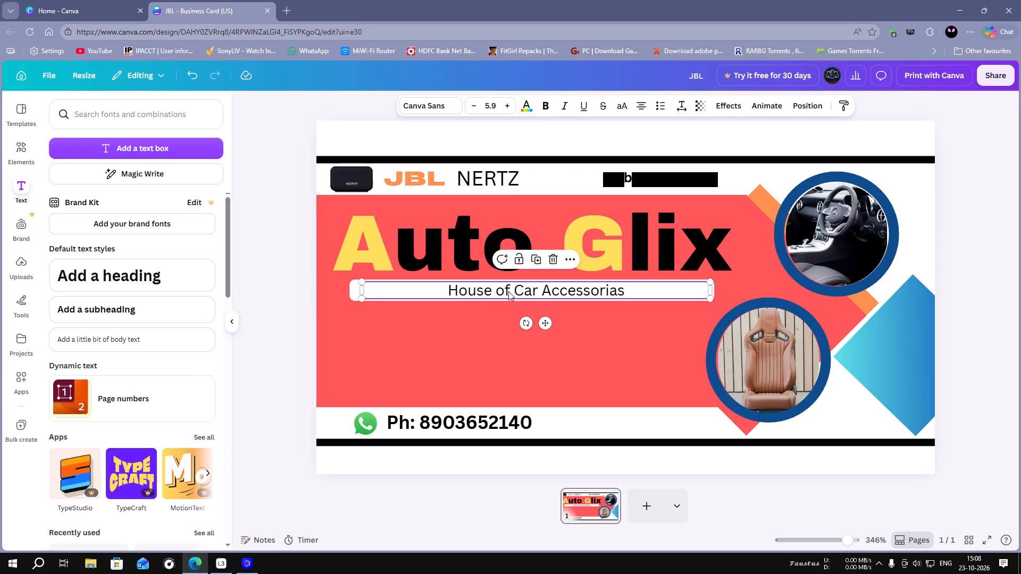
pyautogui.click(549, 106)
pyautogui.click(461, 316)
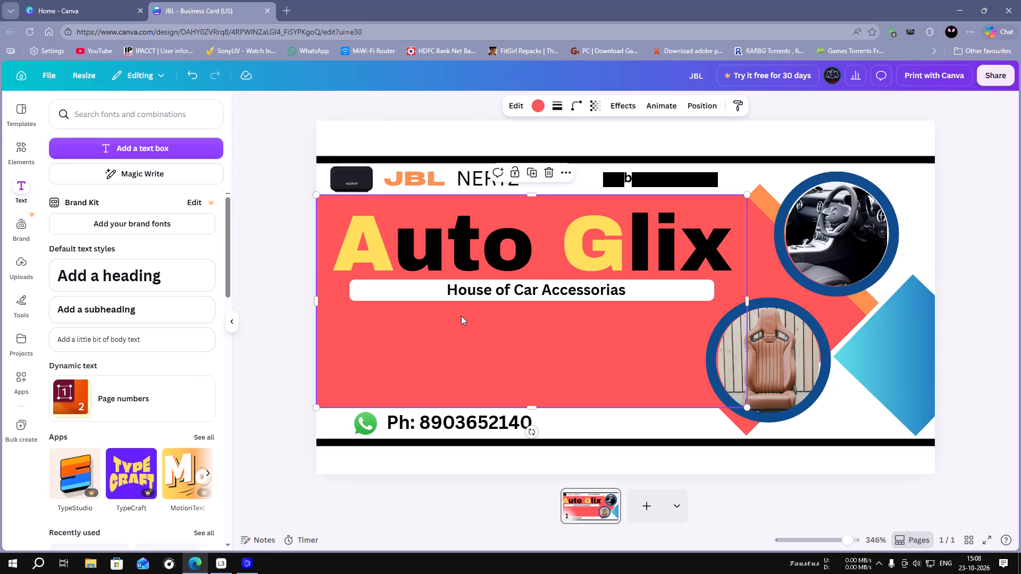
# Nudge the bold tagline slightly left to centre it within the white bar.
pyautogui.click(480, 289)
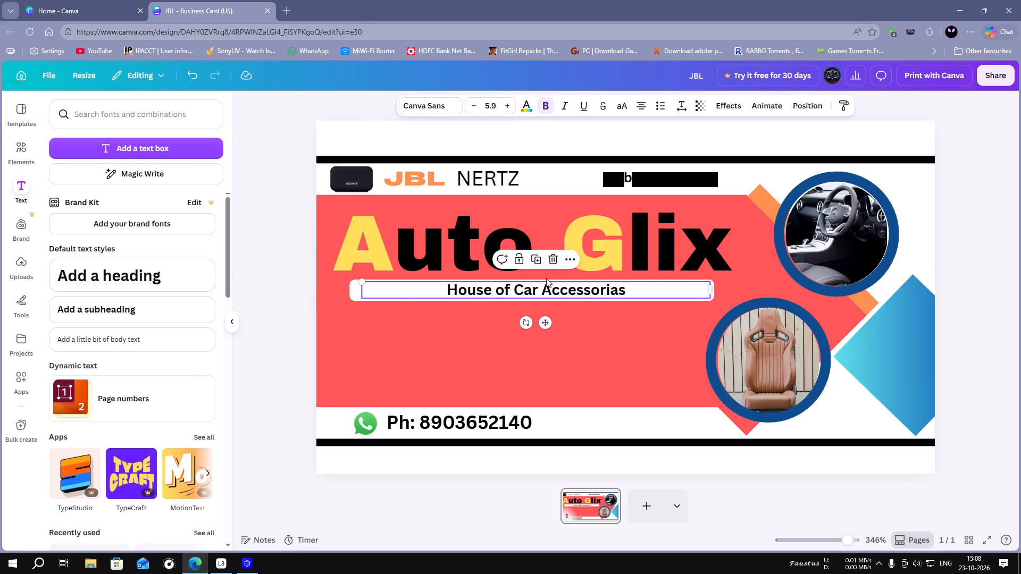
pyautogui.click(526, 288)
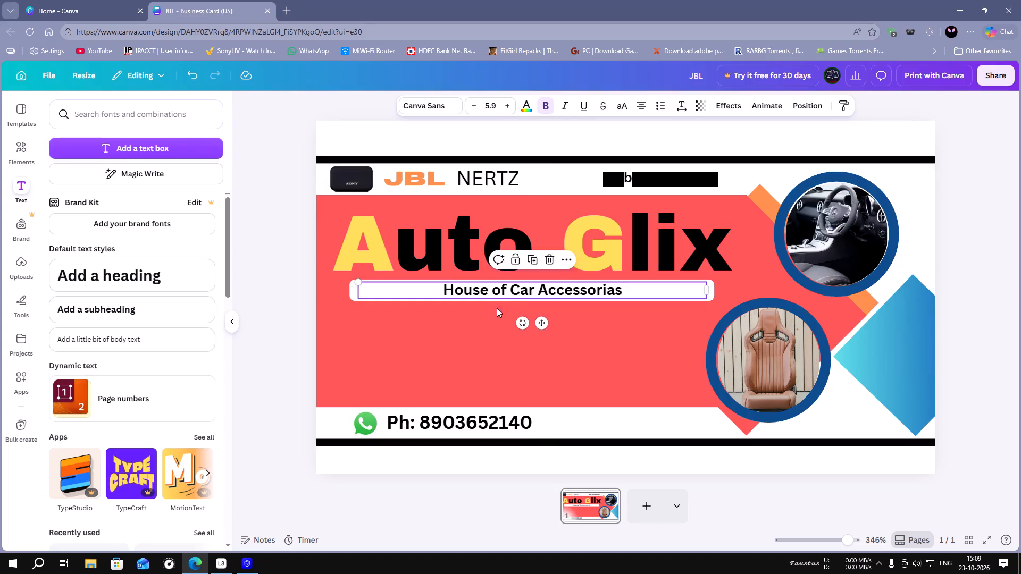
pyautogui.click(456, 335)
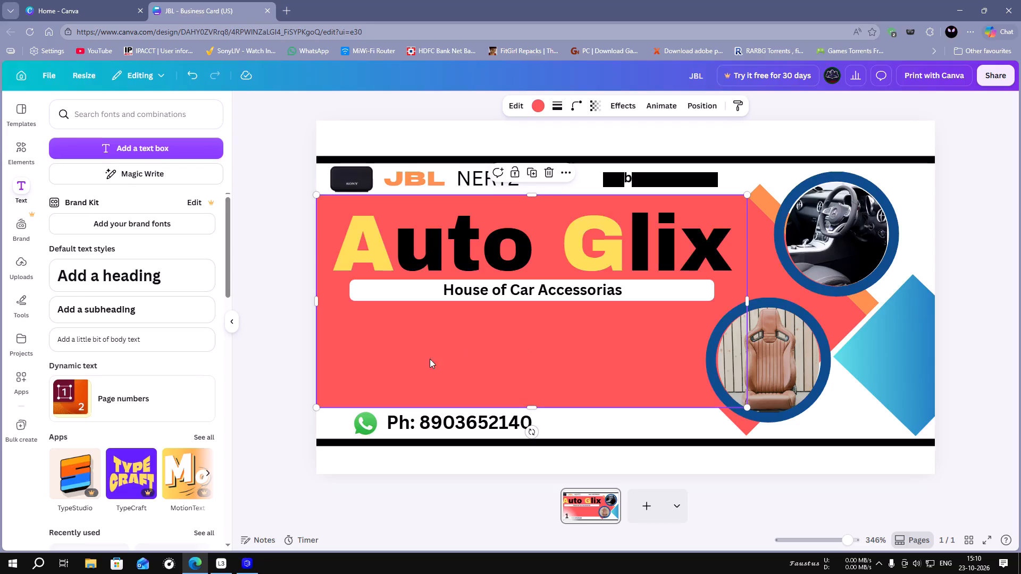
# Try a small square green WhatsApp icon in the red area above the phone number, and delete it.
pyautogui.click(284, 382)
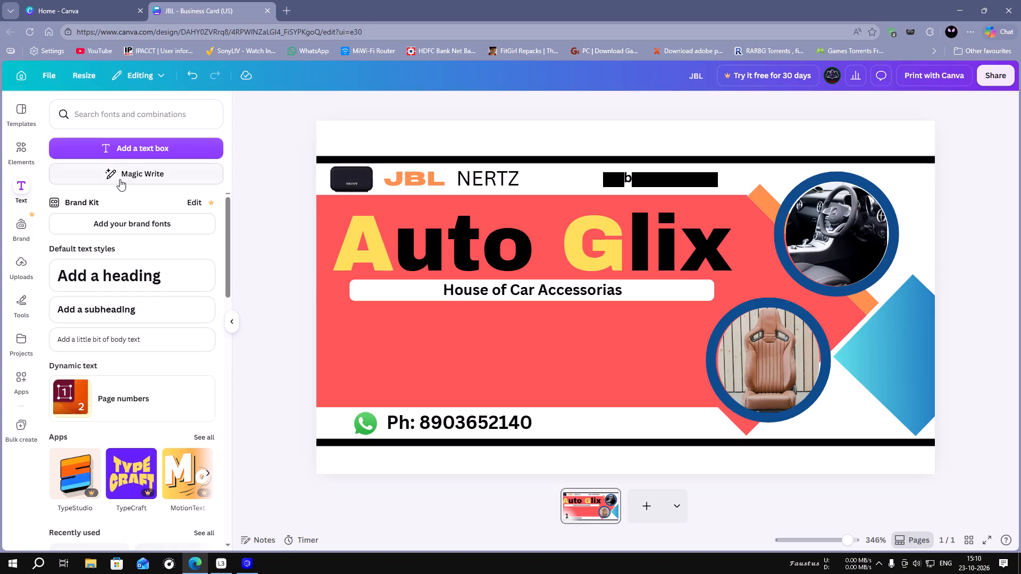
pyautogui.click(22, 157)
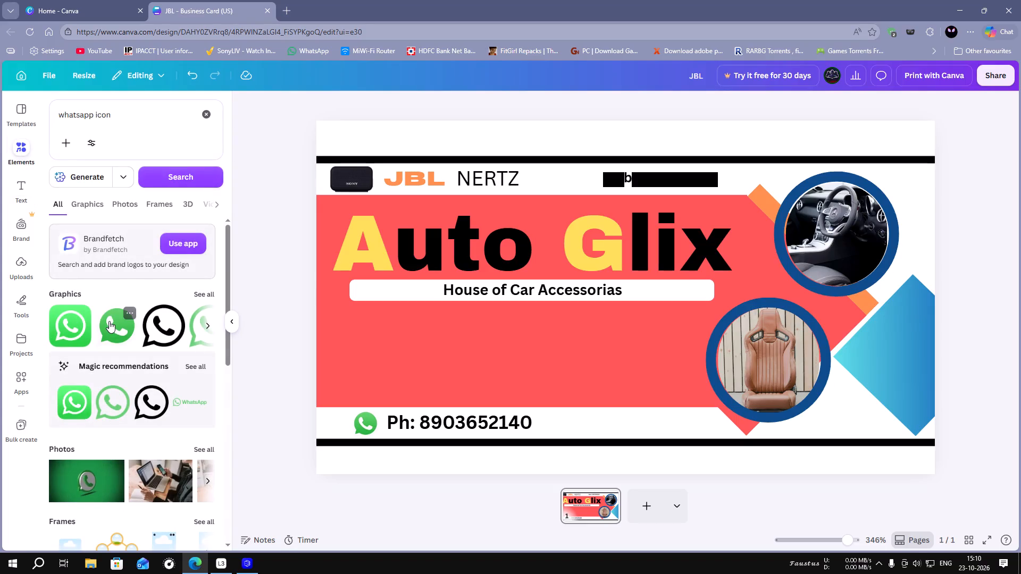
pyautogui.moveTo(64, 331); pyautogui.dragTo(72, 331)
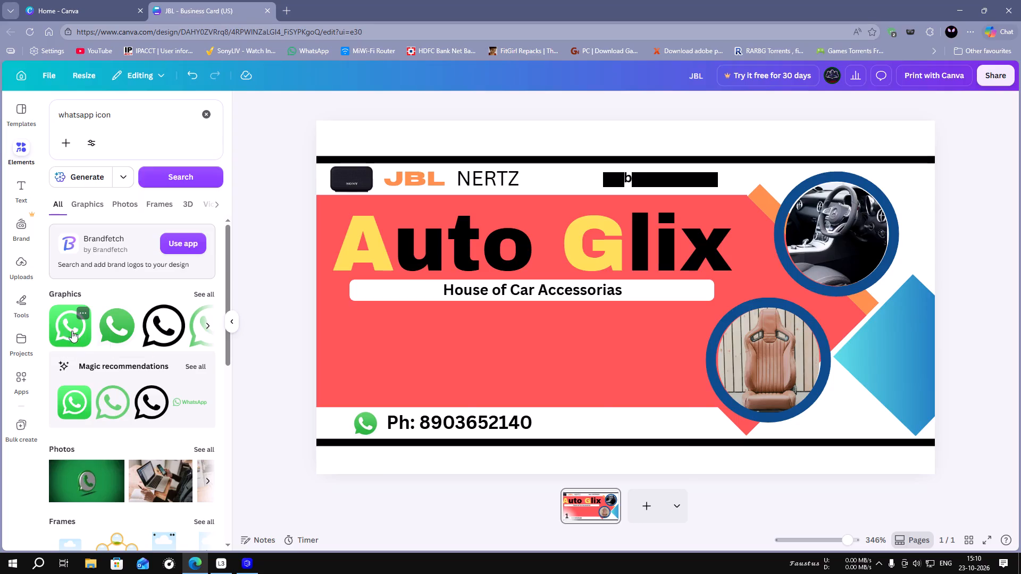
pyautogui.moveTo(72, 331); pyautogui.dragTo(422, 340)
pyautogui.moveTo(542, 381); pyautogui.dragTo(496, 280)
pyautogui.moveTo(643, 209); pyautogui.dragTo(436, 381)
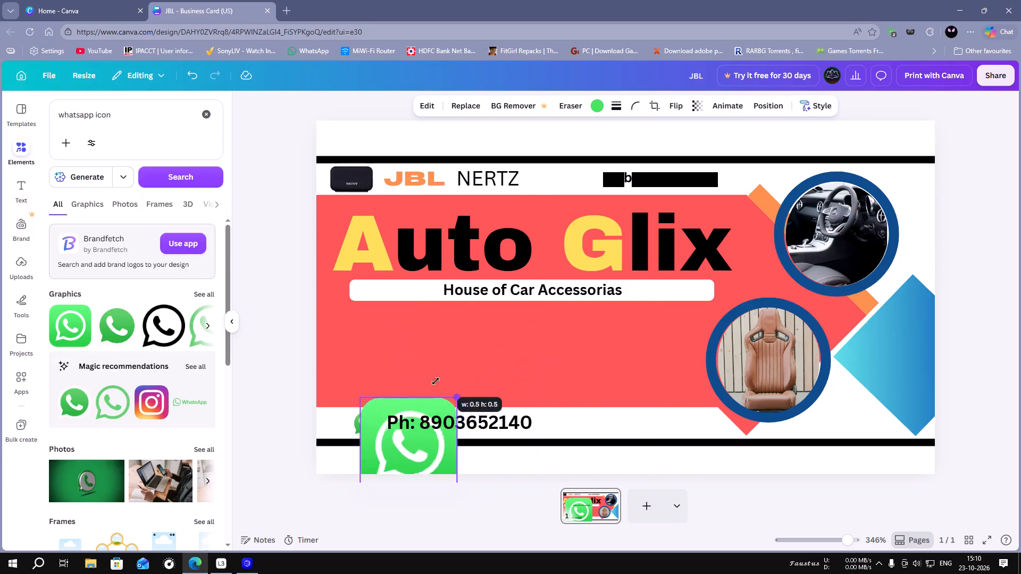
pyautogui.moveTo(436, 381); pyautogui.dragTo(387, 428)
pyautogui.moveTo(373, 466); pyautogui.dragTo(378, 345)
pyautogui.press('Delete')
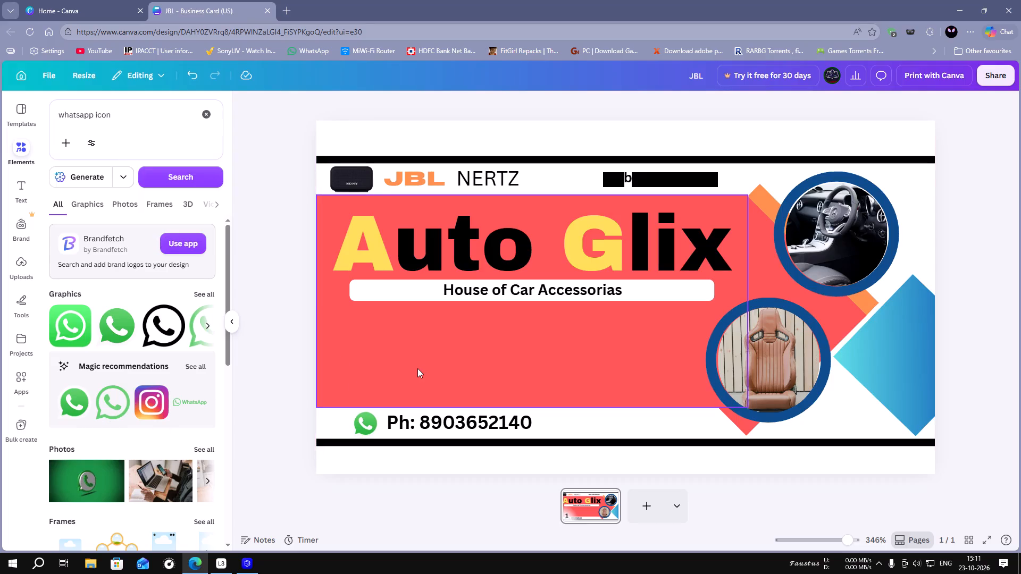
# Add a new text box and place it on the coral banner below the white tagline bar.
pyautogui.click(13, 190)
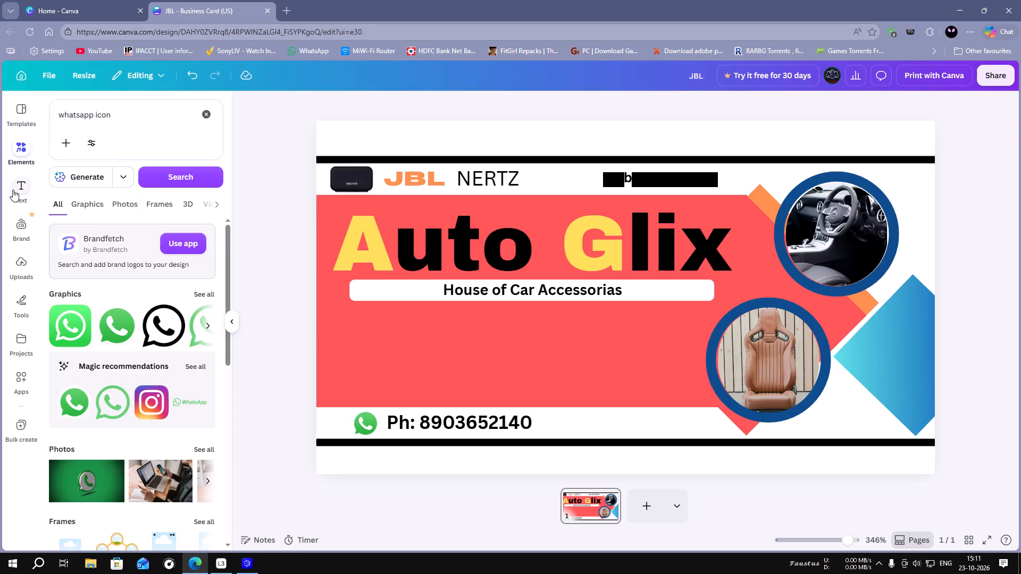
pyautogui.click(110, 153)
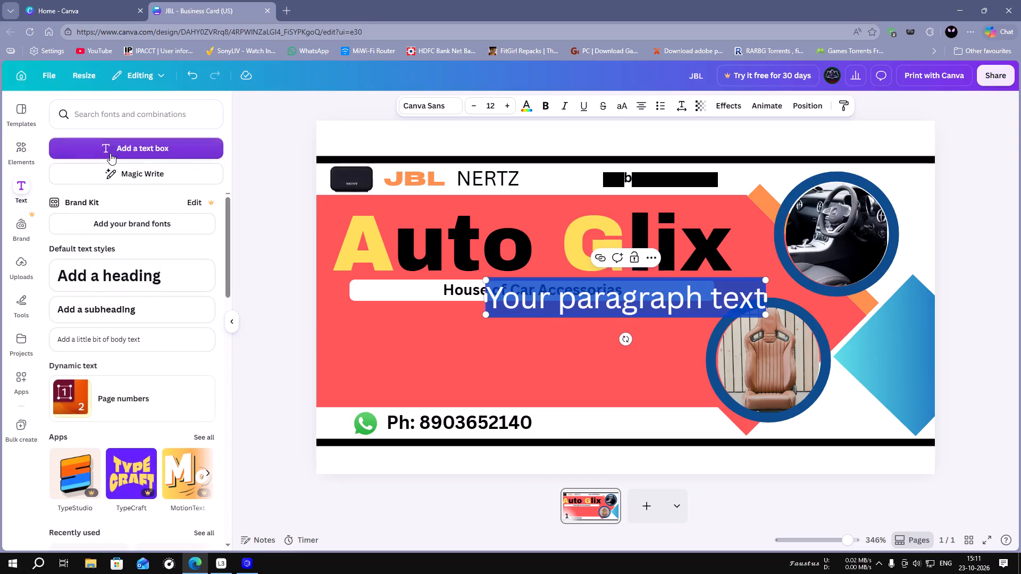
pyautogui.click(589, 353)
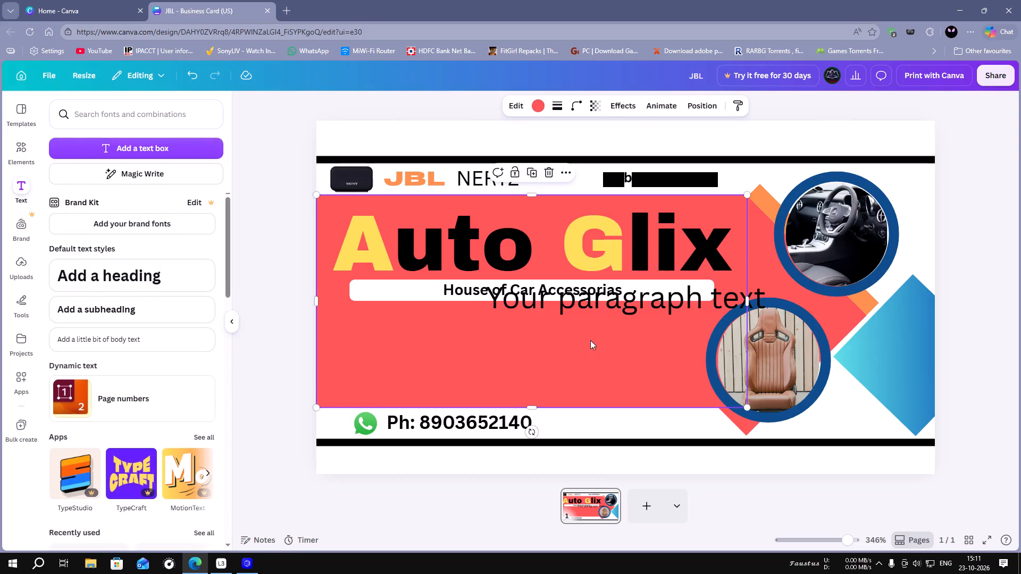
pyautogui.moveTo(590, 303); pyautogui.dragTo(490, 338)
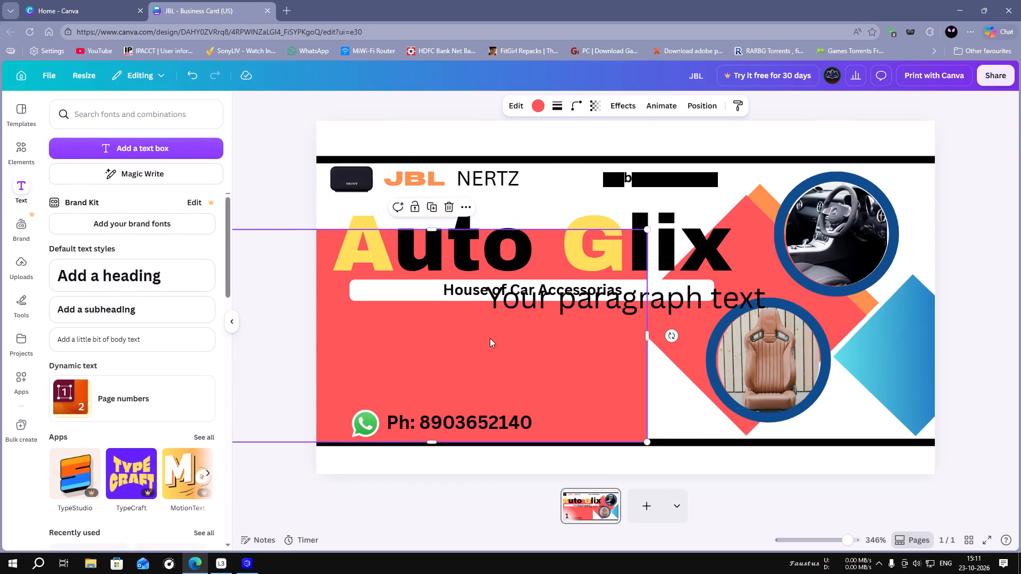
pyautogui.hotkey('ctrl', 'z')
pyautogui.click(557, 298)
pyautogui.moveTo(574, 300); pyautogui.dragTo(496, 333)
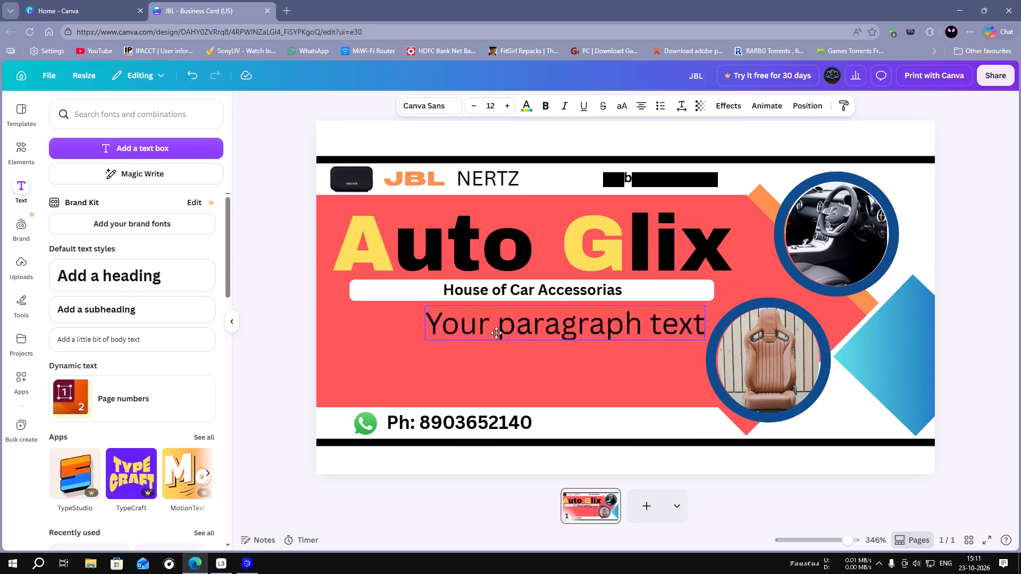
pyautogui.moveTo(496, 333); pyautogui.dragTo(449, 347)
# Replace the new text box's placeholder text with "Specialis in car sound system".
pyautogui.click(628, 339)
pyautogui.click(637, 343)
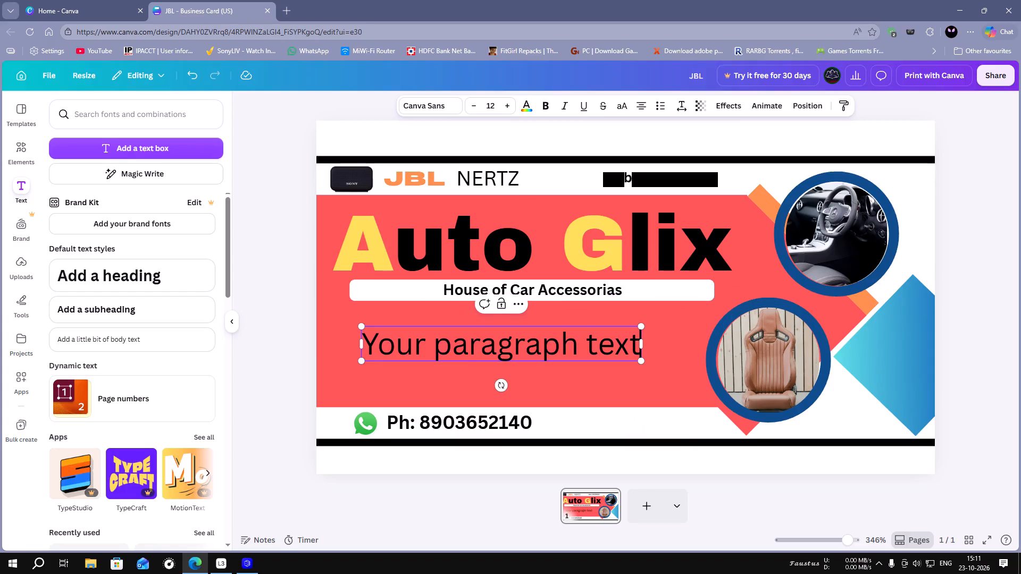
pyautogui.press('BackSpace')
pyautogui.press('BackSpace')
pyautogui.press('BackSpace')
pyautogui.press('BackSpace')
pyautogui.press('BackSpace')
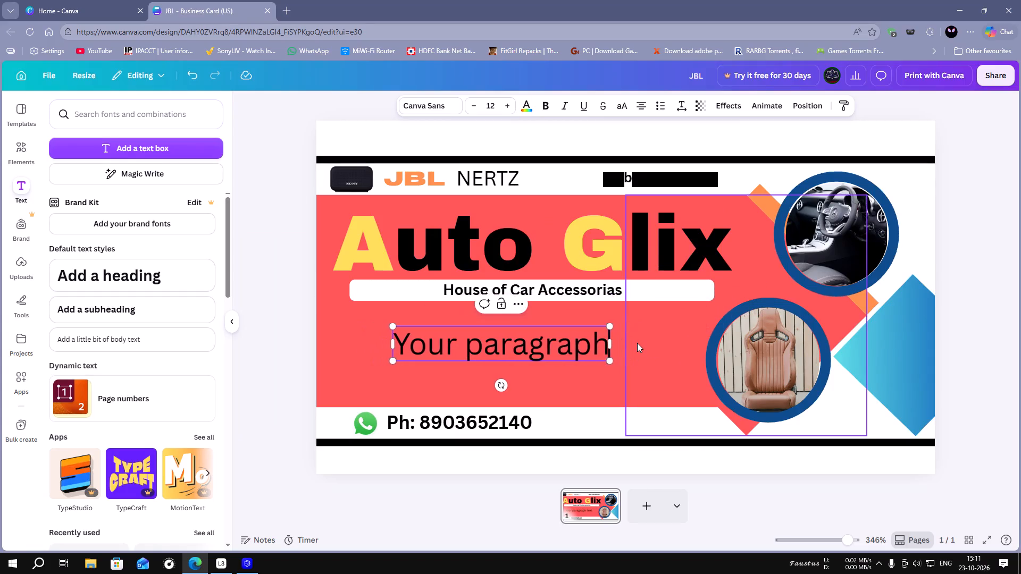
pyautogui.press('BackSpace')
pyautogui.press('BackSpace')
pyautogui.press('BackSpace')
pyautogui.press('BackSpace')
pyautogui.press('BackSpace')
pyautogui.press('BackSpace')
pyautogui.press('BackSpace')
pyautogui.press('BackSpace')
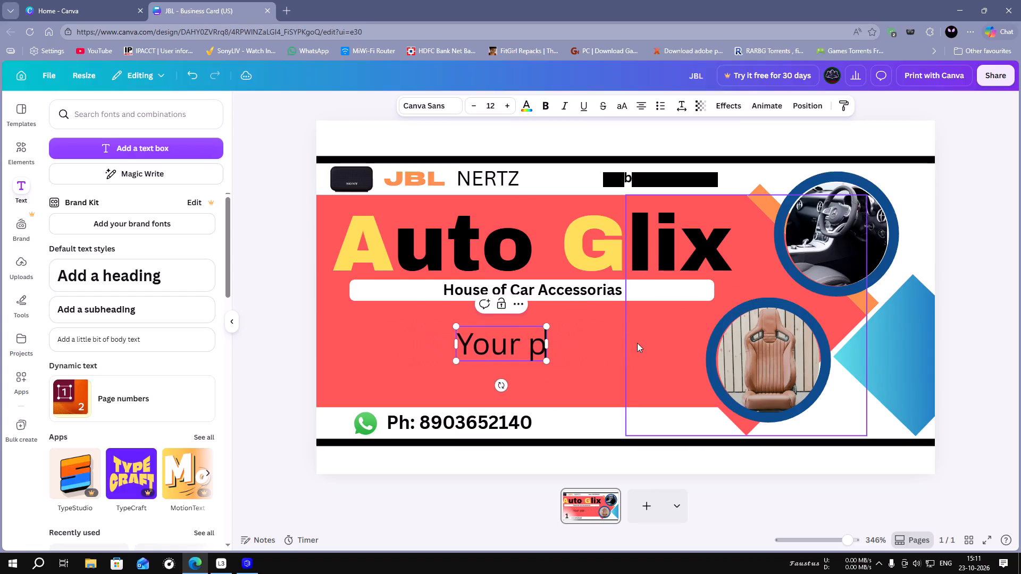
pyautogui.press('BackSpace')
pyautogui.press('BackSpace')
pyautogui.press('BackSpace')
pyautogui.press('BackSpace')
pyautogui.press('BackSpace')
pyautogui.press('BackSpace')
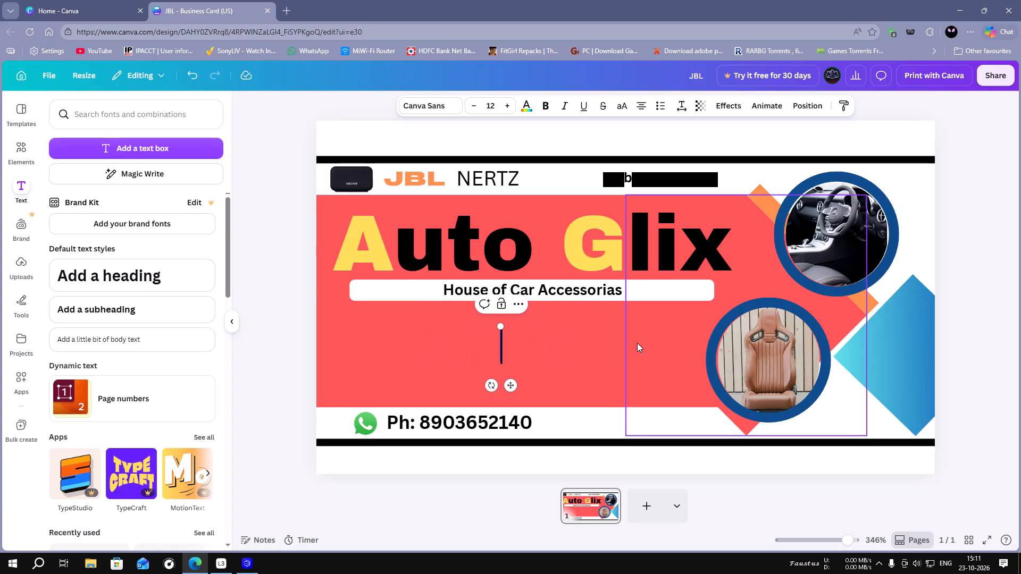
pyautogui.hotkey('shift', 's')
pyautogui.press('p')
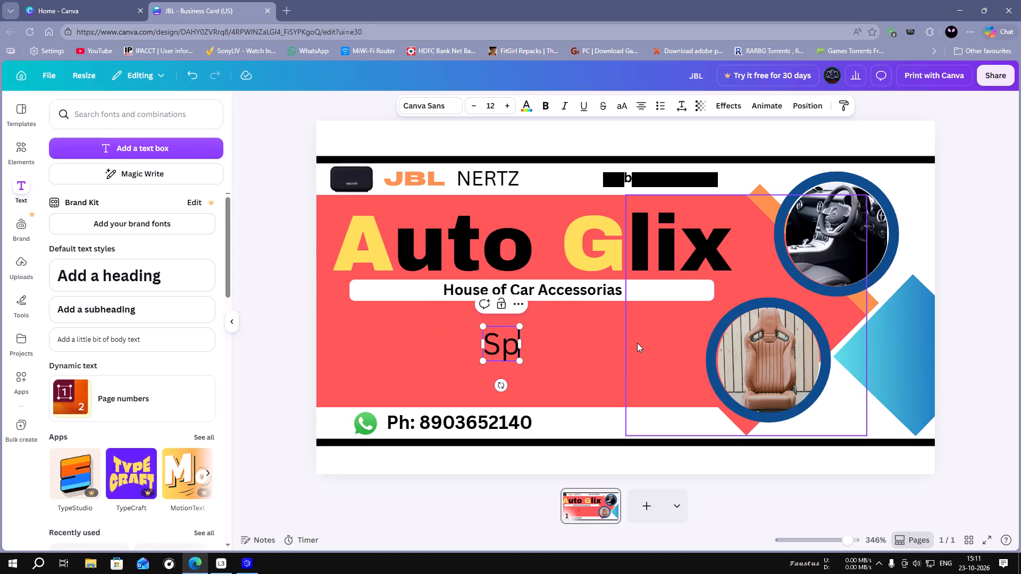
pyautogui.press('e')
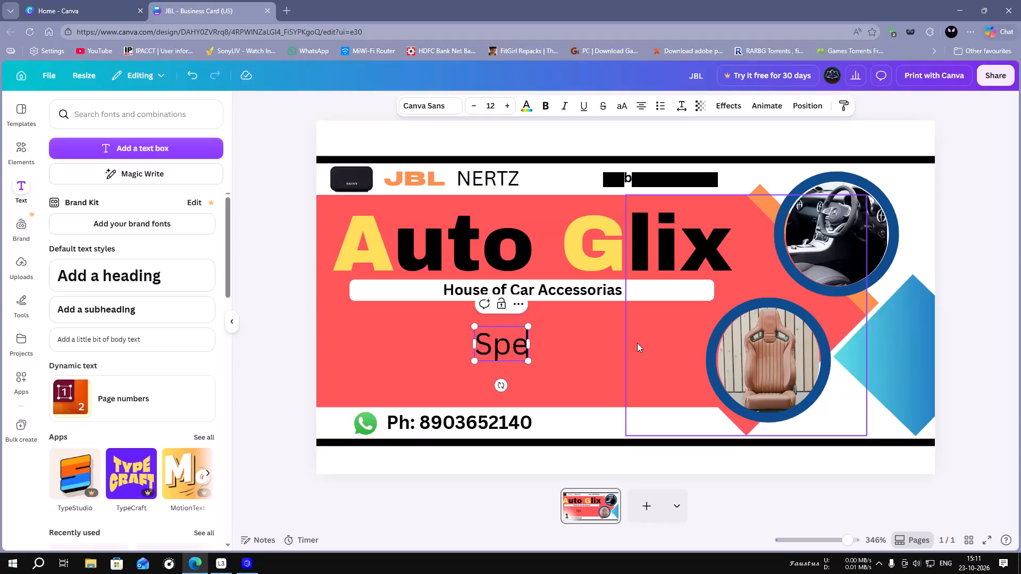
pyautogui.press('c')
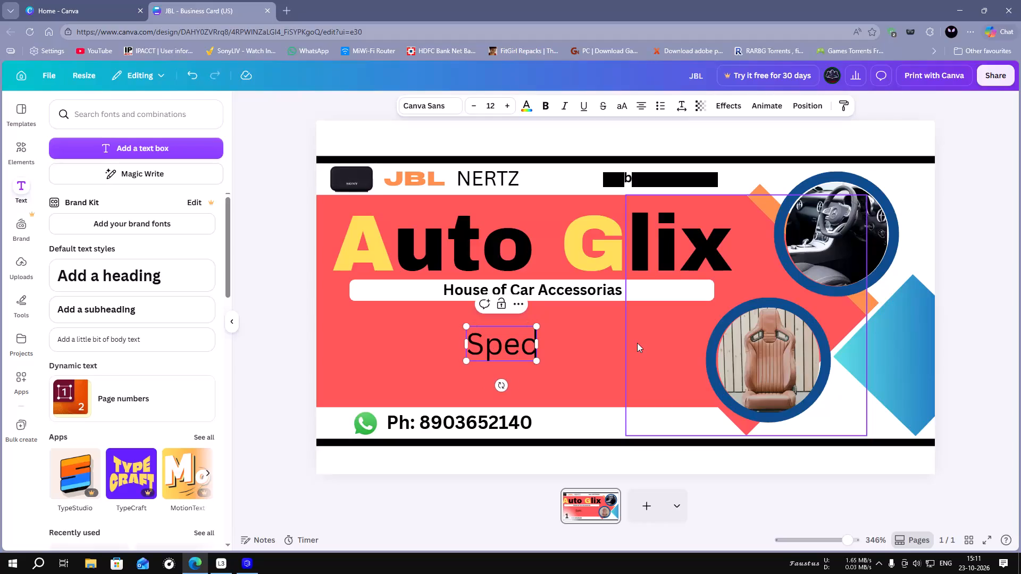
pyautogui.press('i')
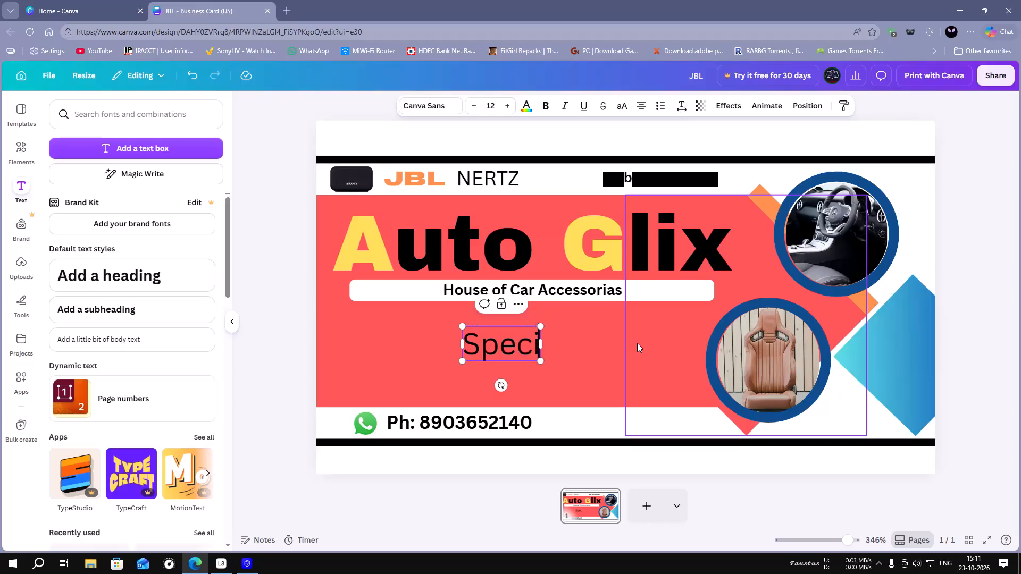
pyautogui.write('aliss i')
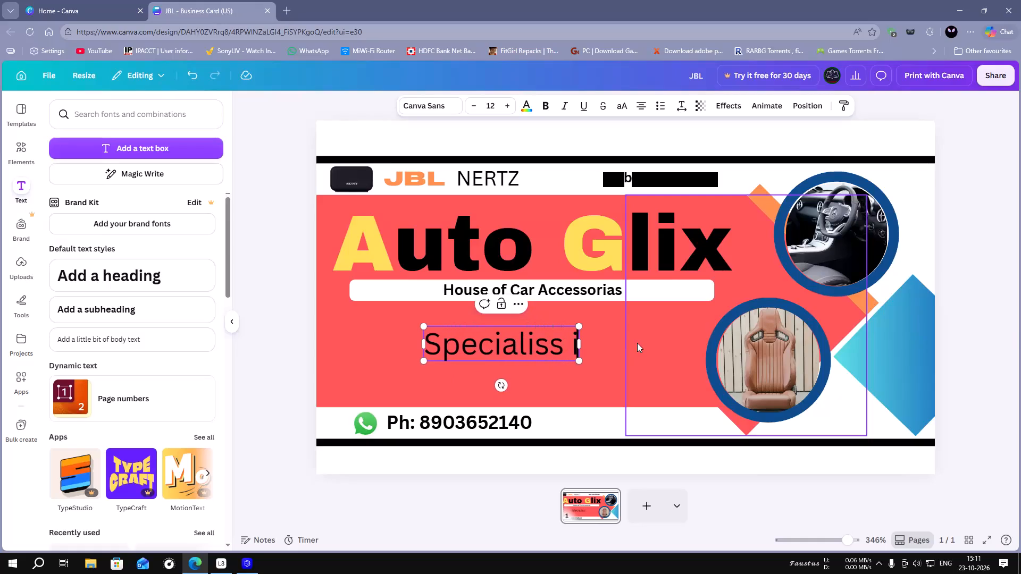
pyautogui.press('BackSpace')
pyautogui.press('BackSpace')
pyautogui.press('BackSpace')
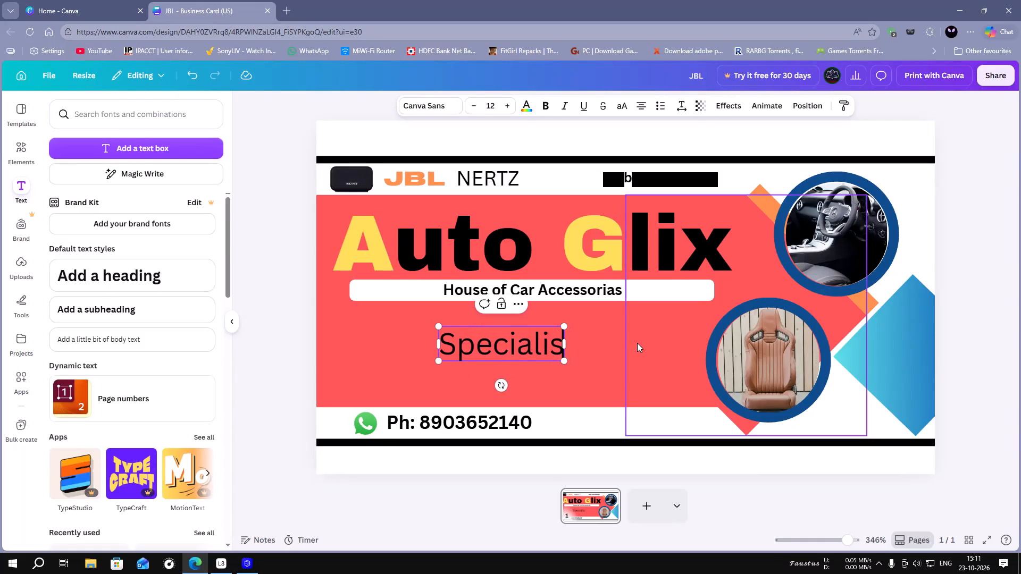
pyautogui.press('space')
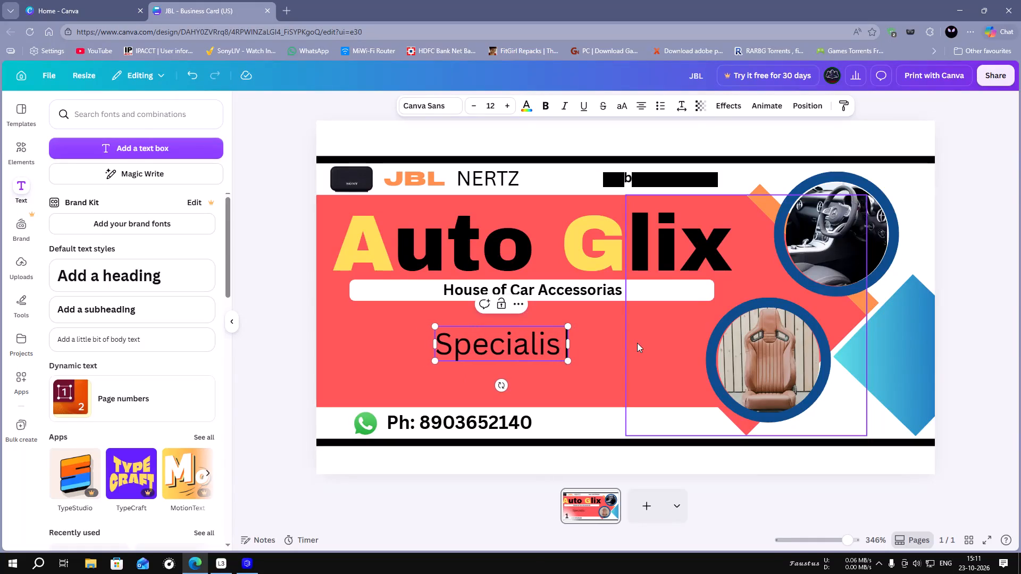
pyautogui.press('i')
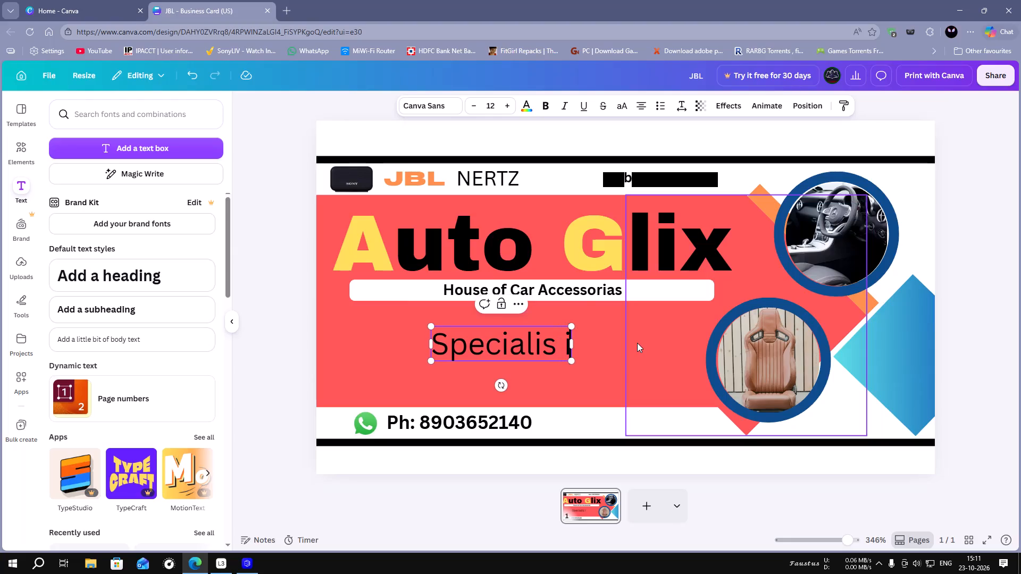
pyautogui.write('n car')
pyautogui.press('space')
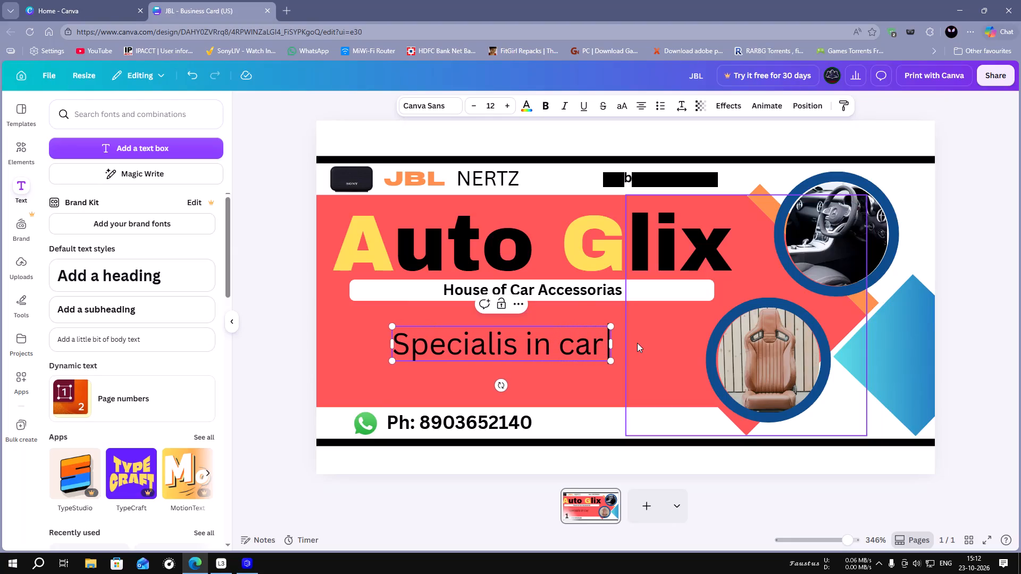
pyautogui.write('so')
pyautogui.press('u')
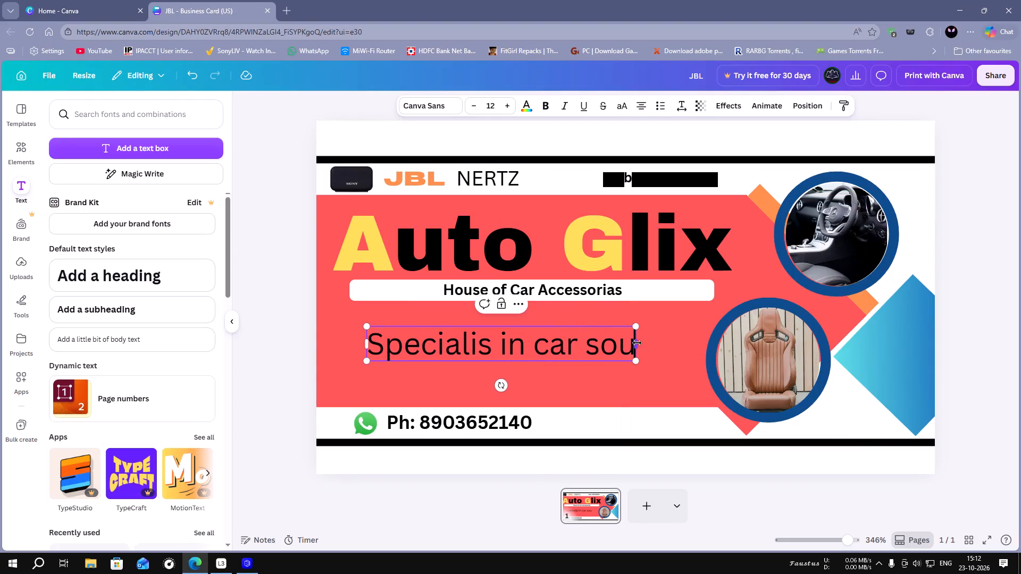
pyautogui.press('n')
pyautogui.write('d s')
pyautogui.write('ys')
pyautogui.press('t')
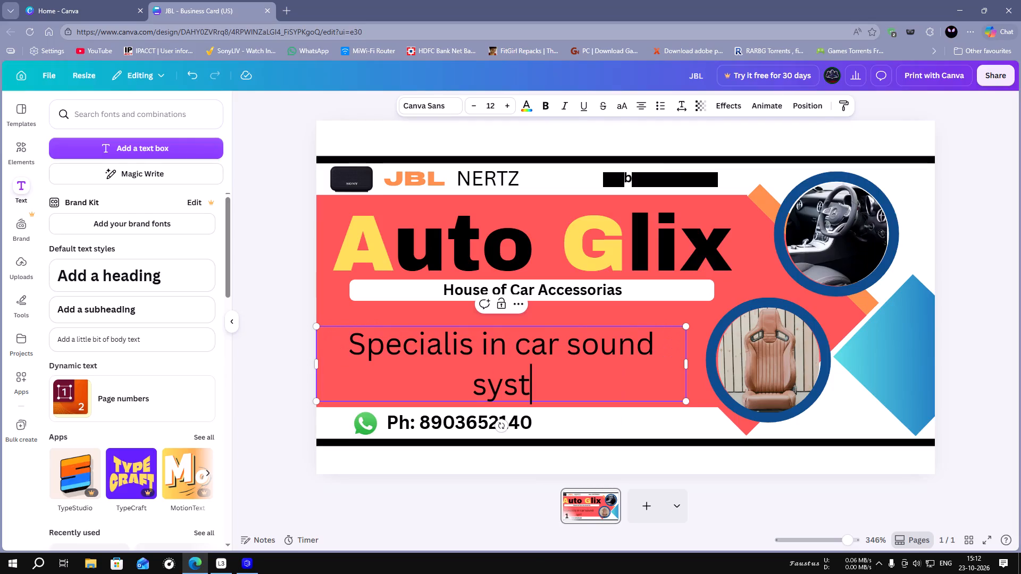
pyautogui.write('em')
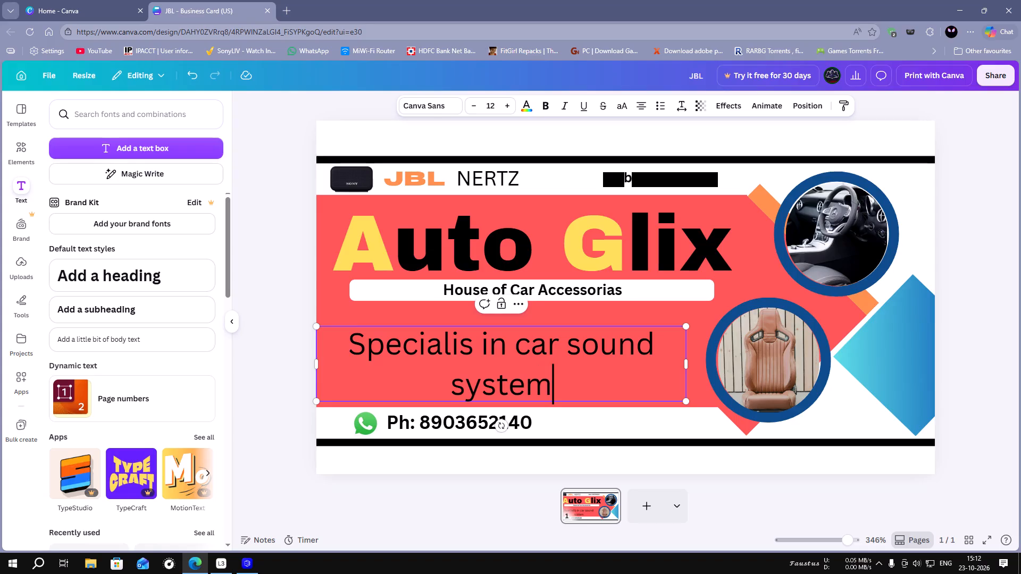
# Append "A.C Seat Cover" to the services text after "system".
pyautogui.press('space')
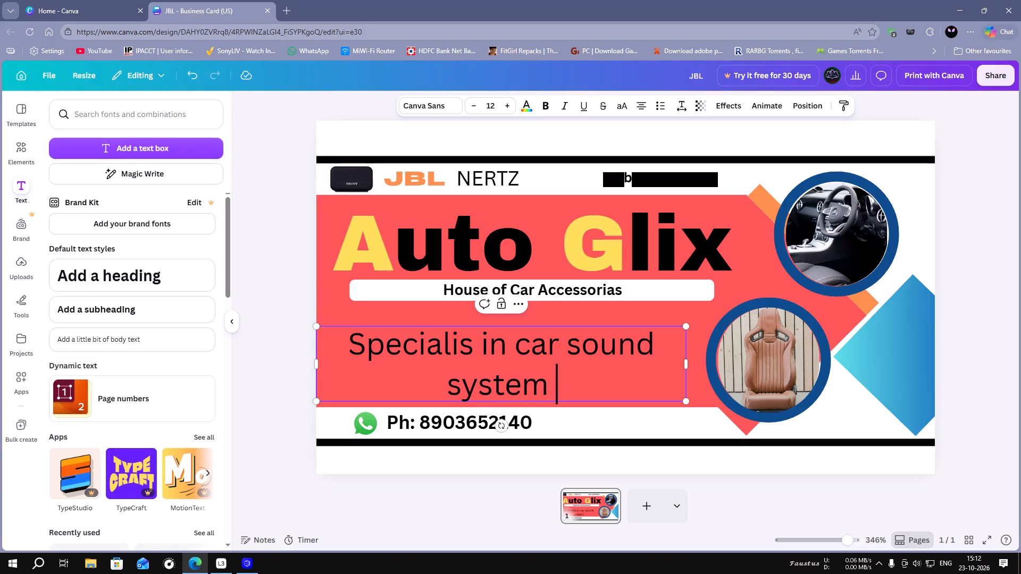
pyautogui.hotkey('shift', 'a')
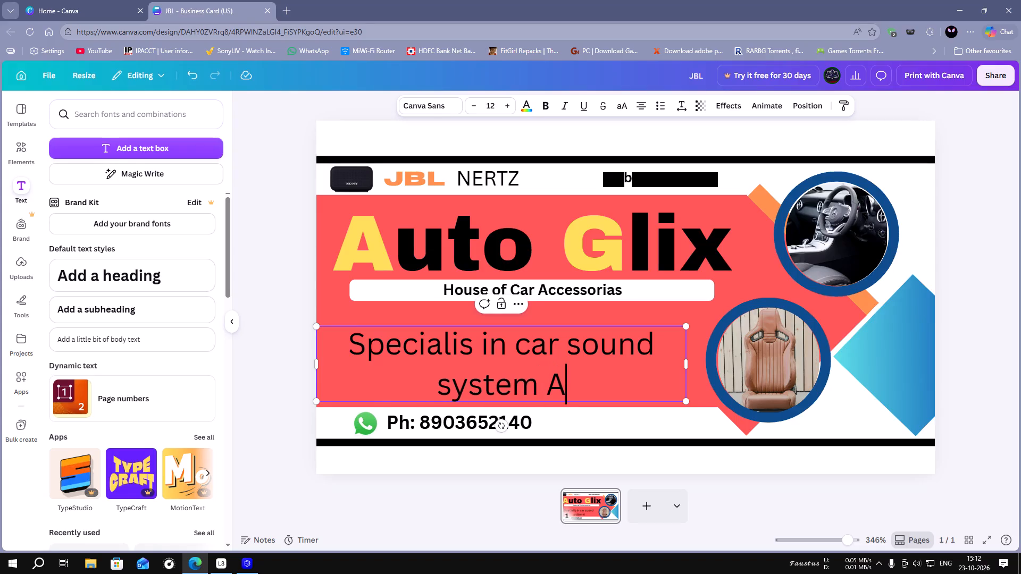
pyautogui.press('.')
pyautogui.hotkey('shift', 'c')
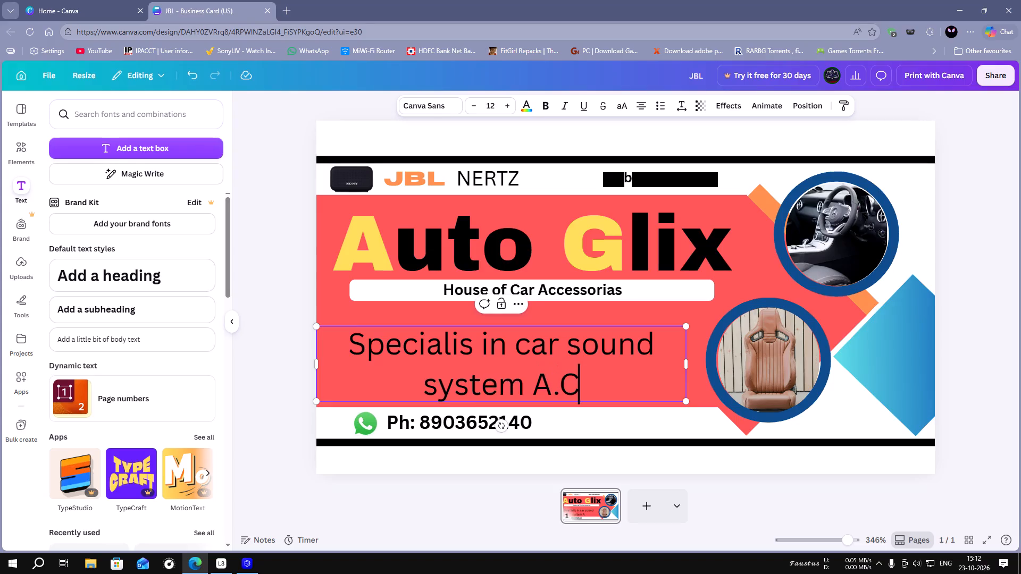
pyautogui.press('space')
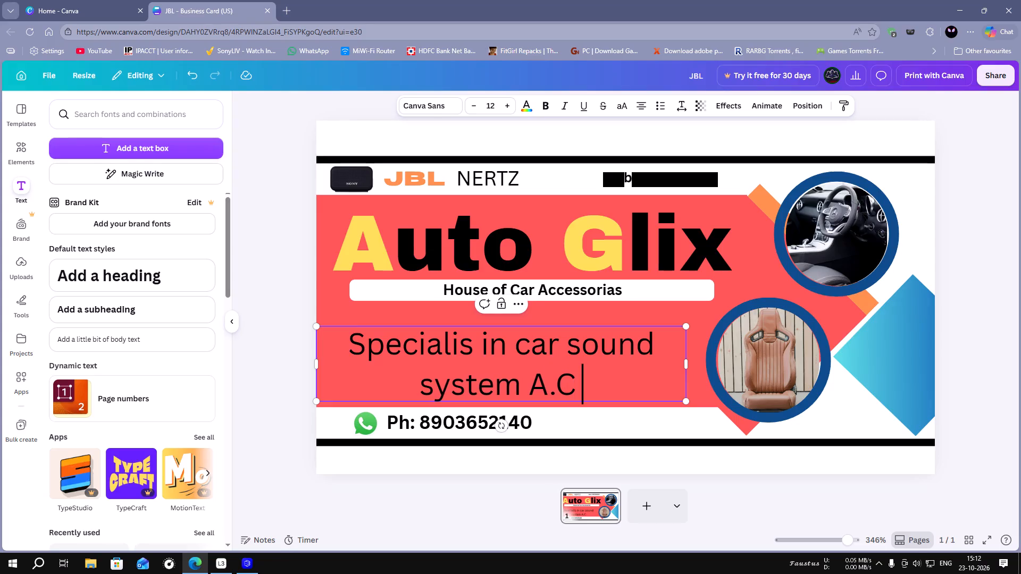
pyautogui.hotkey('shift', 's')
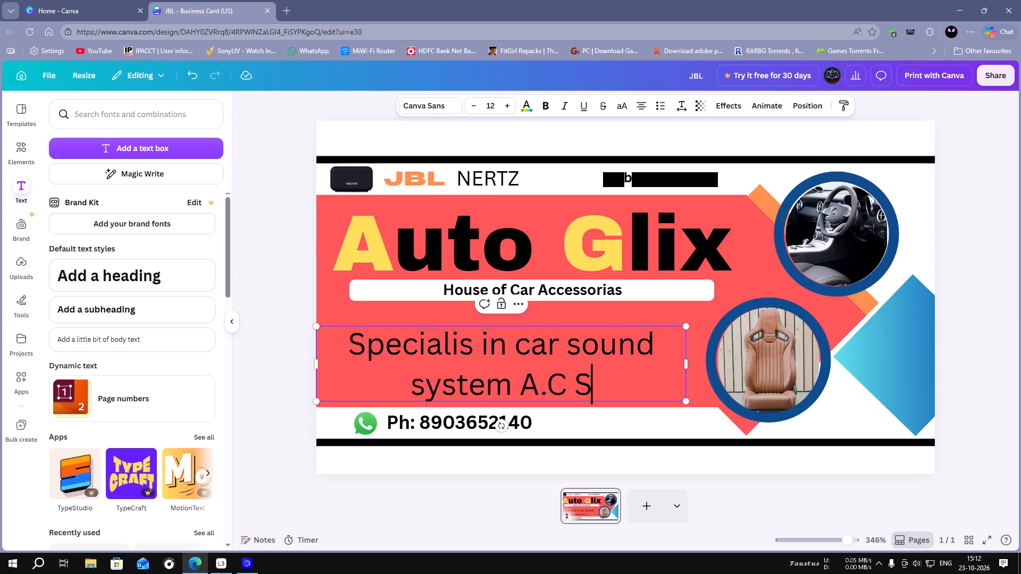
pyautogui.write('ea')
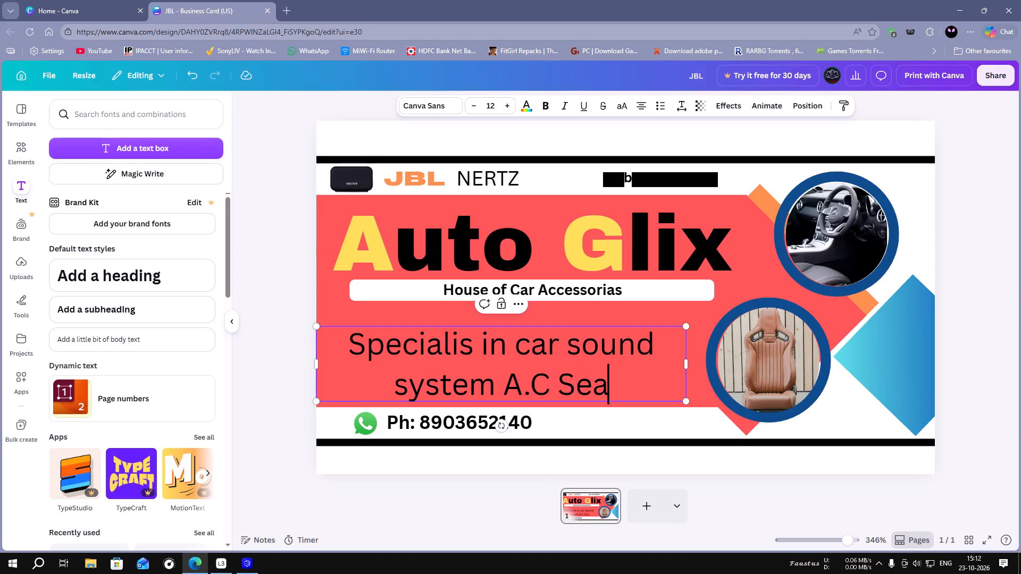
pyautogui.press('t')
pyautogui.press('space')
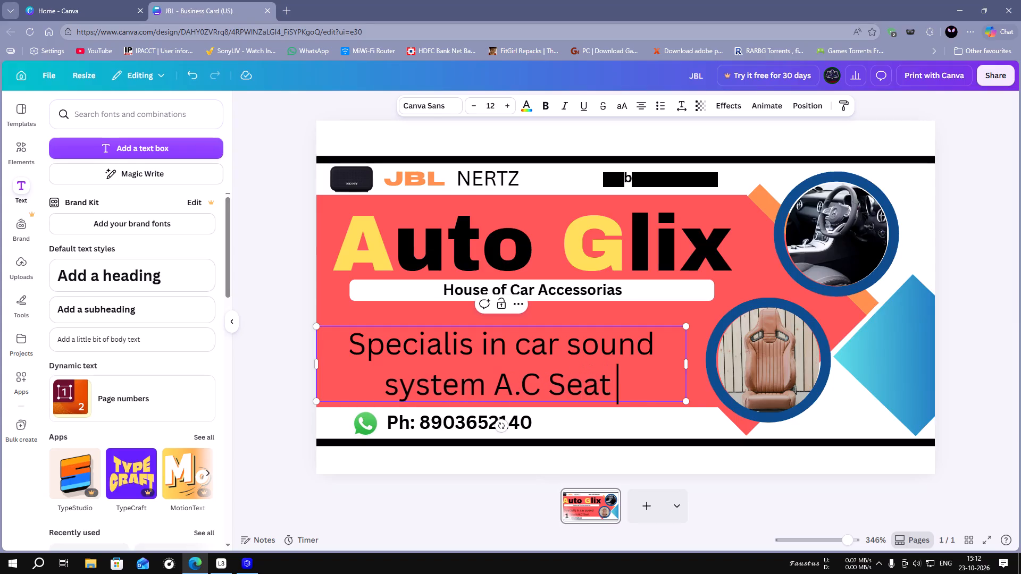
pyautogui.write('Cover')
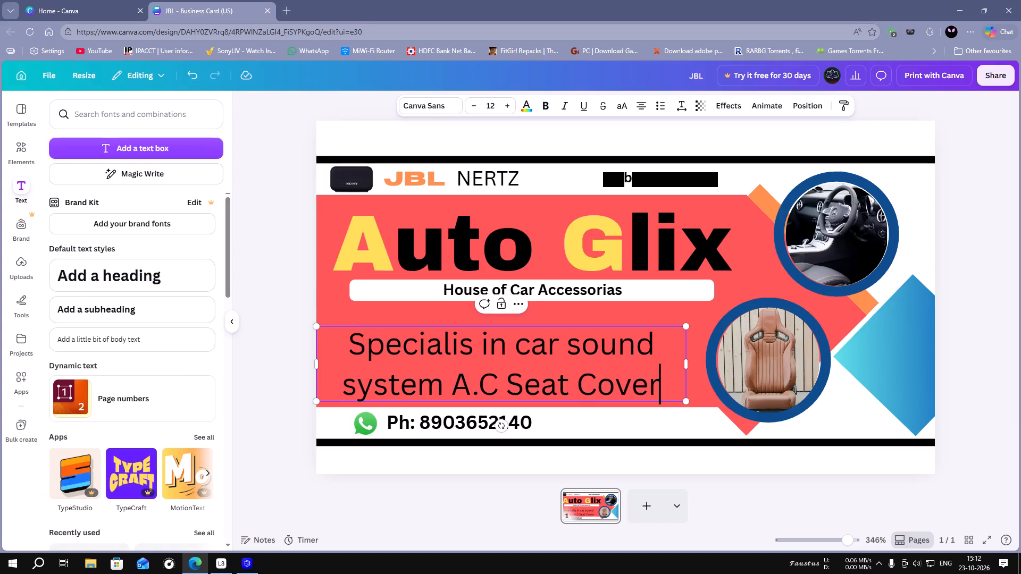
# Append "Sun control Film" to the services text after "Seat Cover".
pyautogui.press('space')
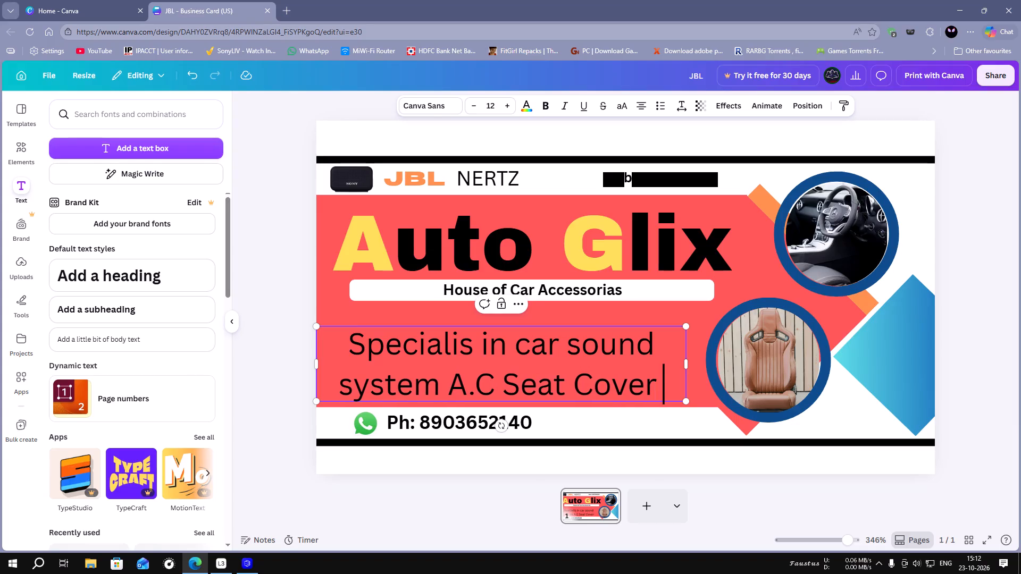
pyautogui.write('Sun')
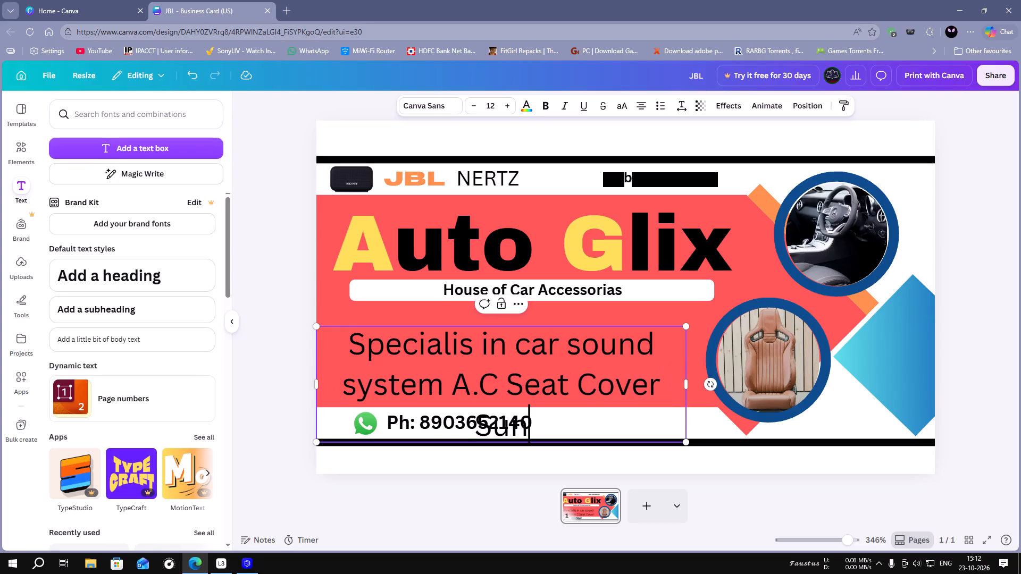
pyautogui.press('space')
pyautogui.write('co')
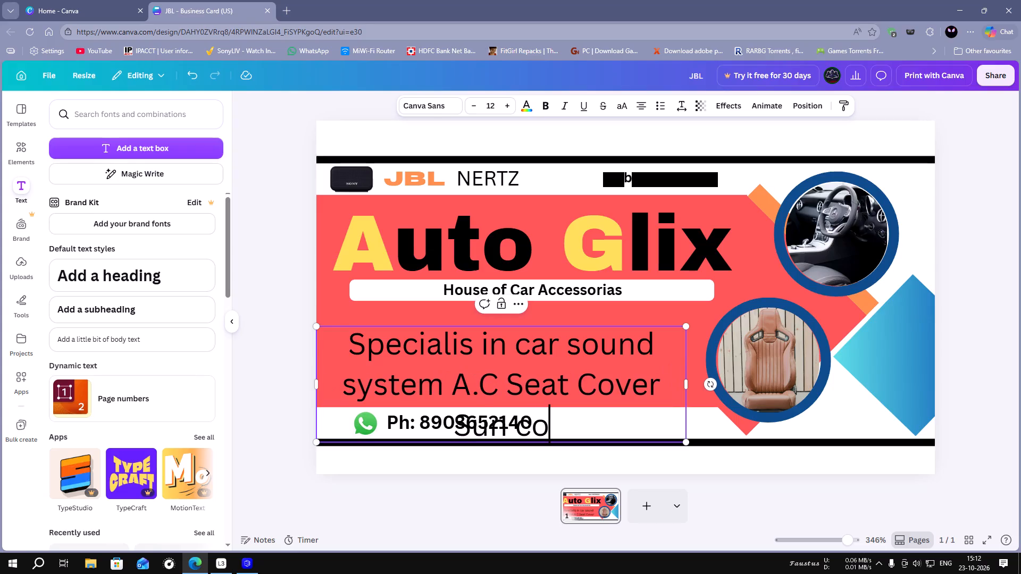
pyautogui.write('nt')
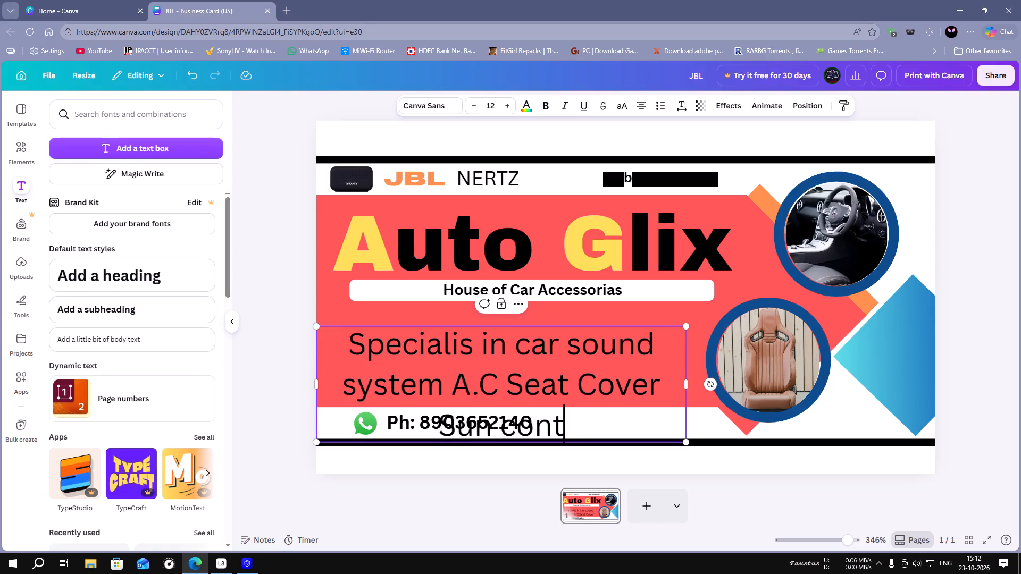
pyautogui.write('rol')
pyautogui.press('space')
pyautogui.write('F')
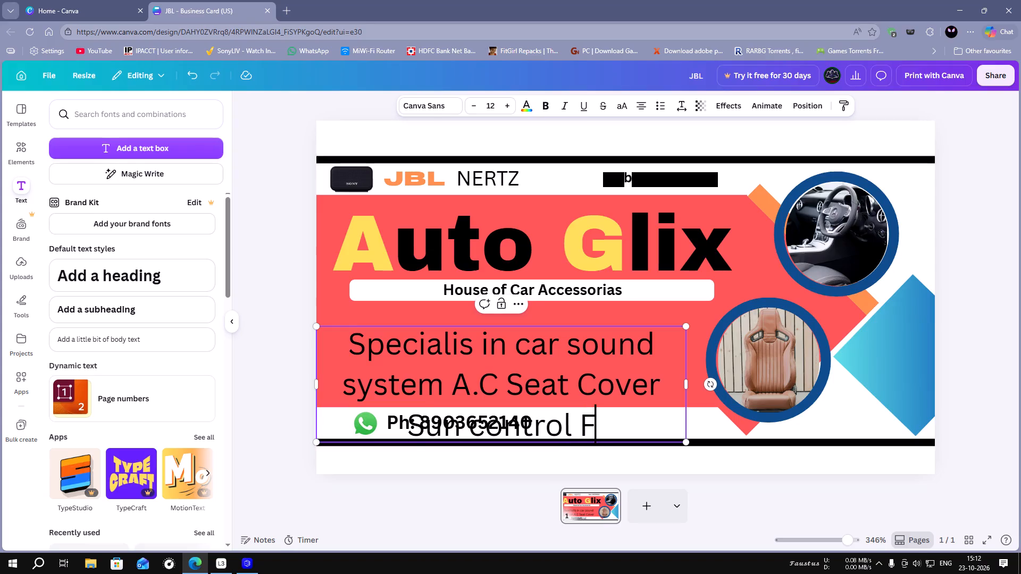
pyautogui.press('i')
pyautogui.press('l')
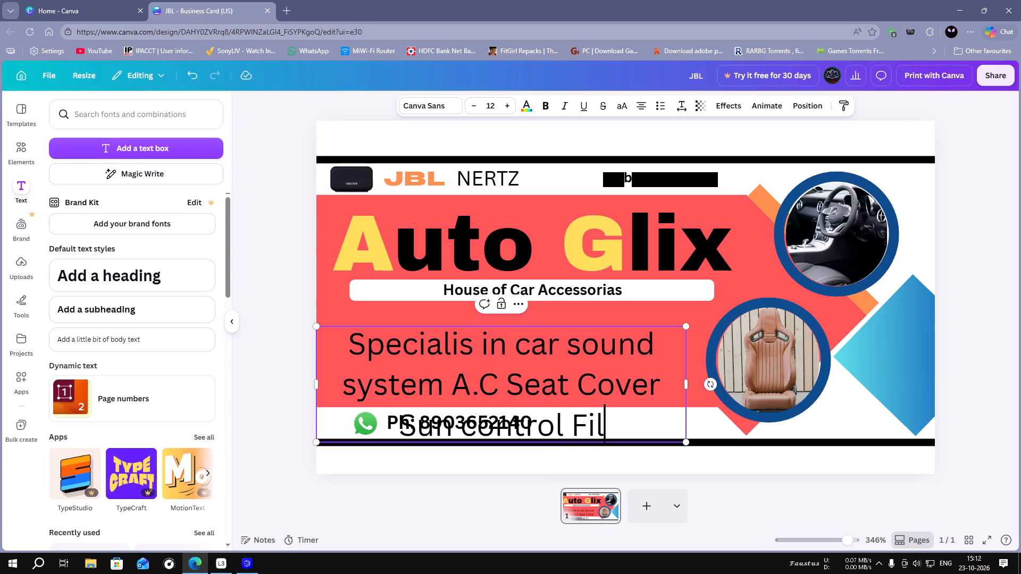
pyautogui.press('m')
pyautogui.press('space')
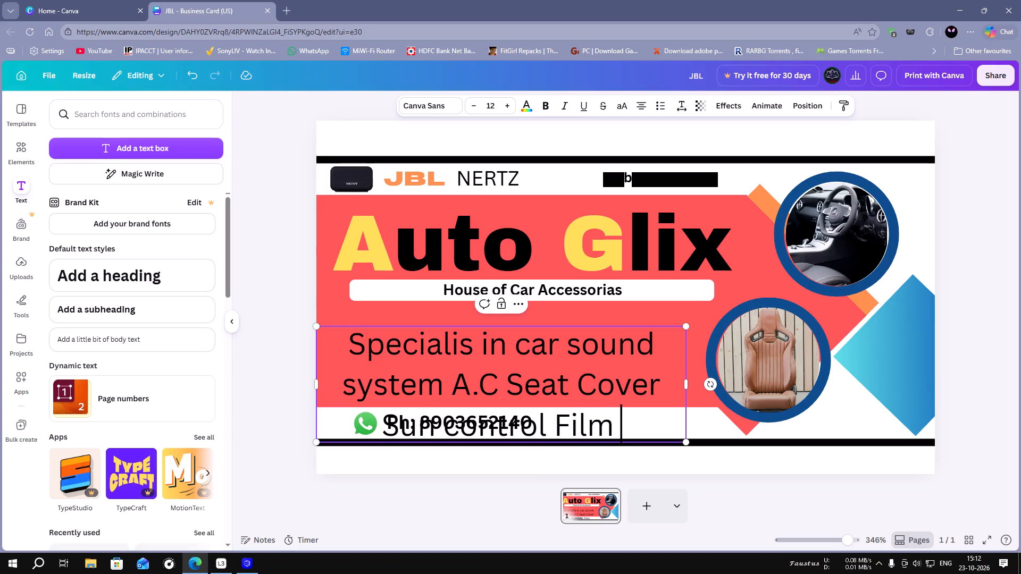
# Append "Floor Mating Guard Carrier" to the end of the services text.
pyautogui.hotkey('shift', 'f')
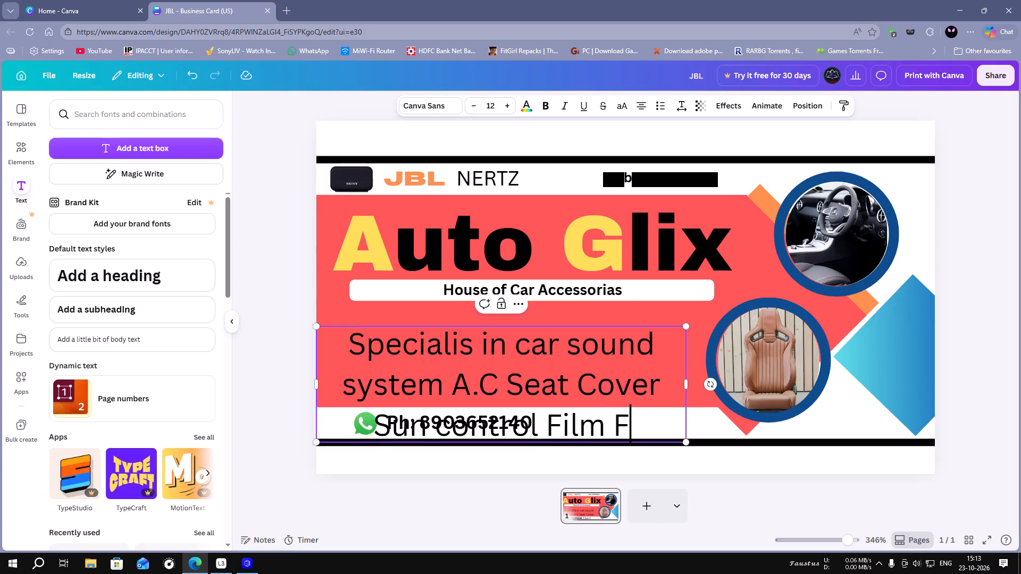
pyautogui.write('loor Ma')
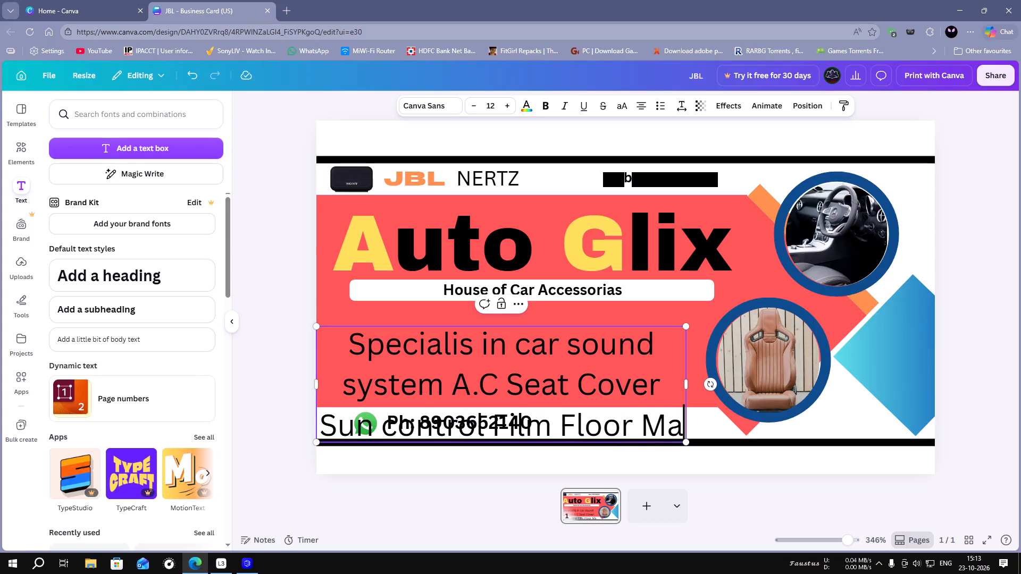
pyautogui.write('tin')
pyautogui.write('g')
pyautogui.press('space')
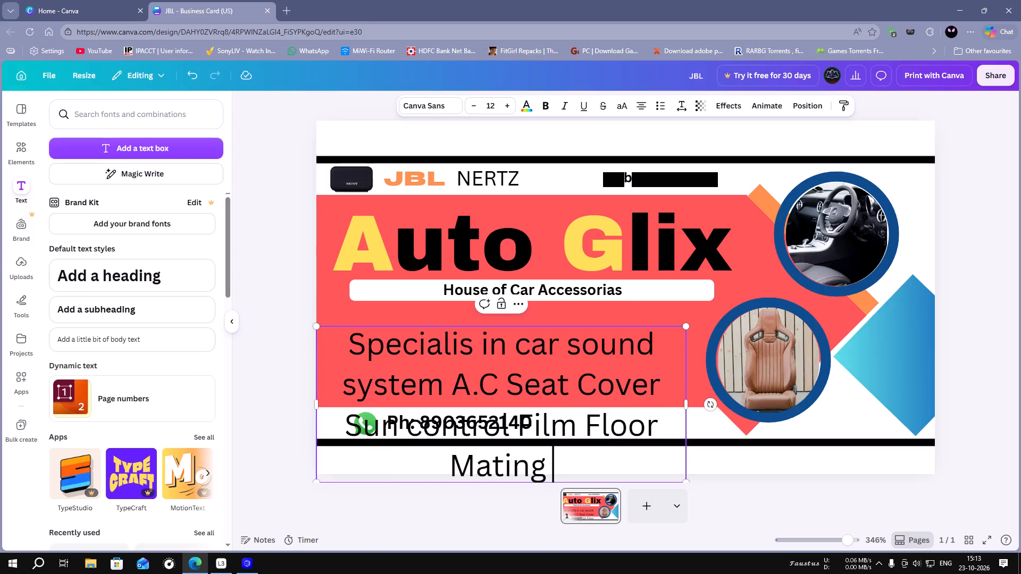
pyautogui.hotkey('shift', 'g')
pyautogui.press('u')
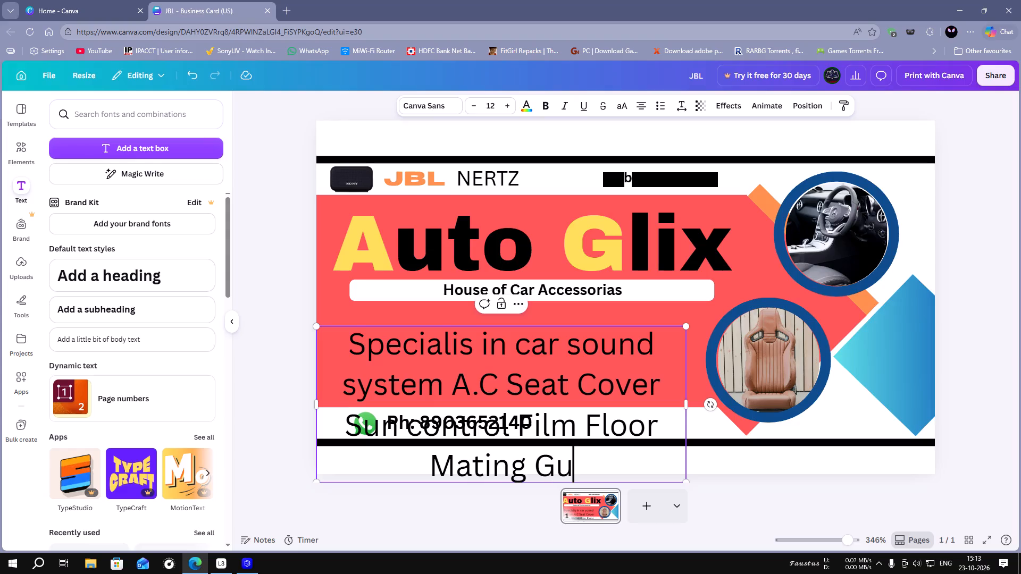
pyautogui.write('ard')
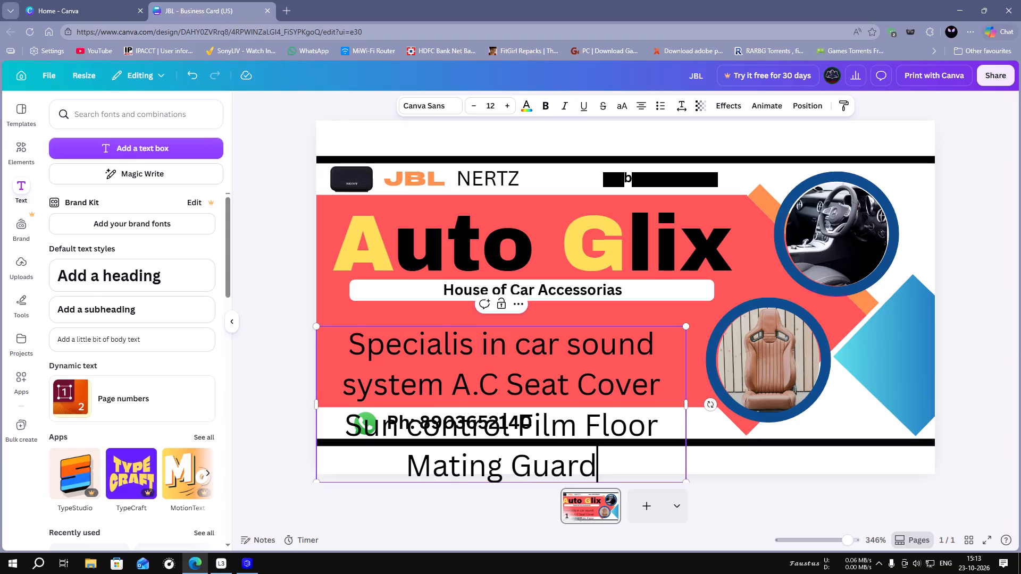
pyautogui.press('space')
pyautogui.hotkey('shift', 'c')
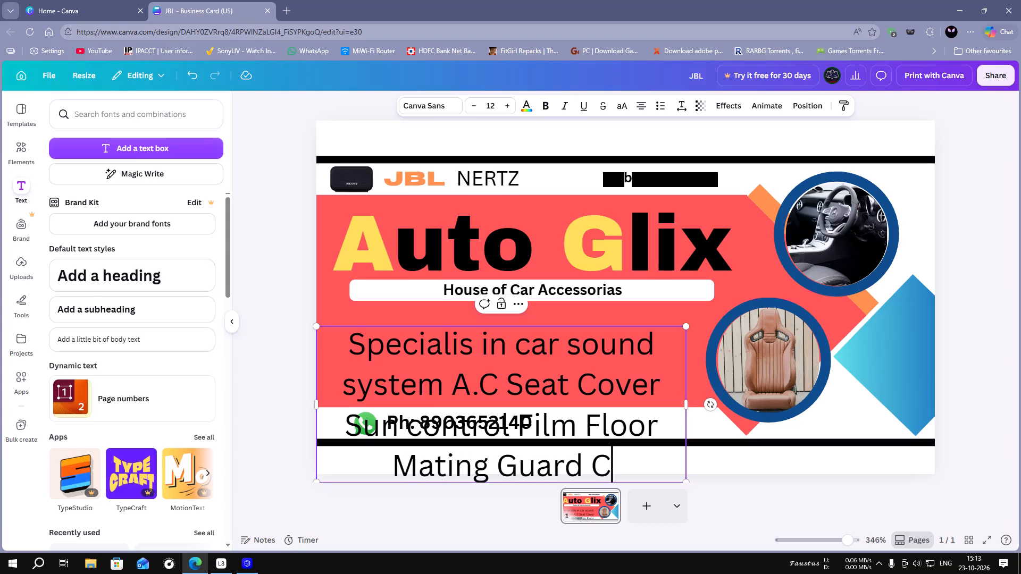
pyautogui.press('a')
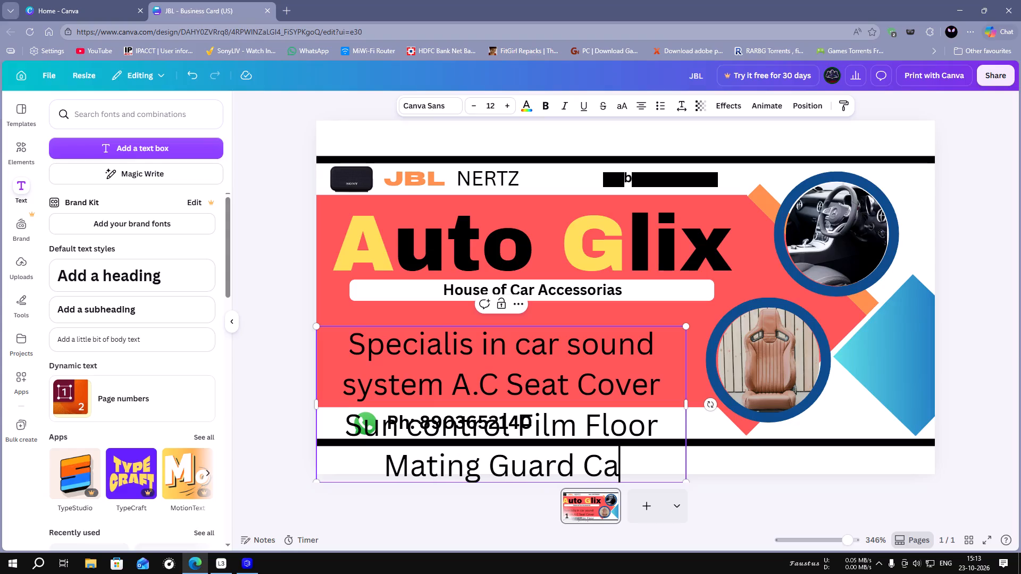
pyautogui.press('r')
pyautogui.press('r')
pyautogui.press('i')
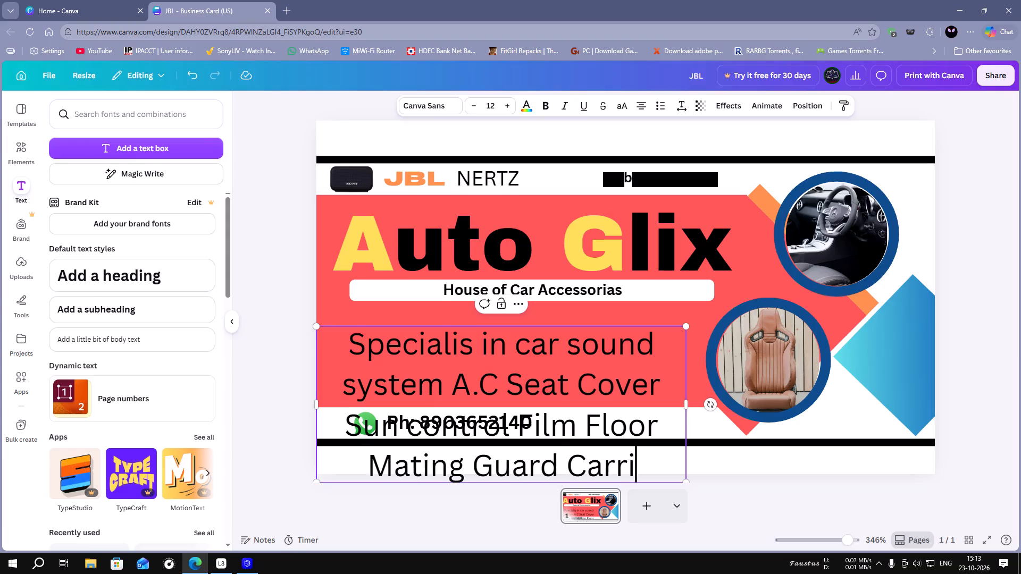
pyautogui.write('er')
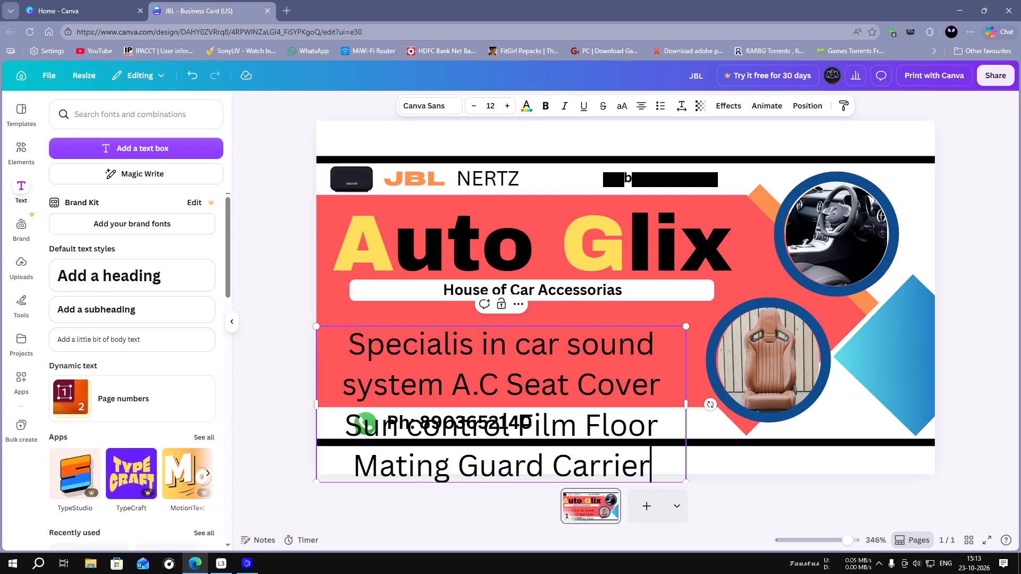
# Shrink the services text to size 7 and widen its box to about 2.3 so it runs on two lines.
pyautogui.moveTo(689, 482); pyautogui.dragTo(683, 470)
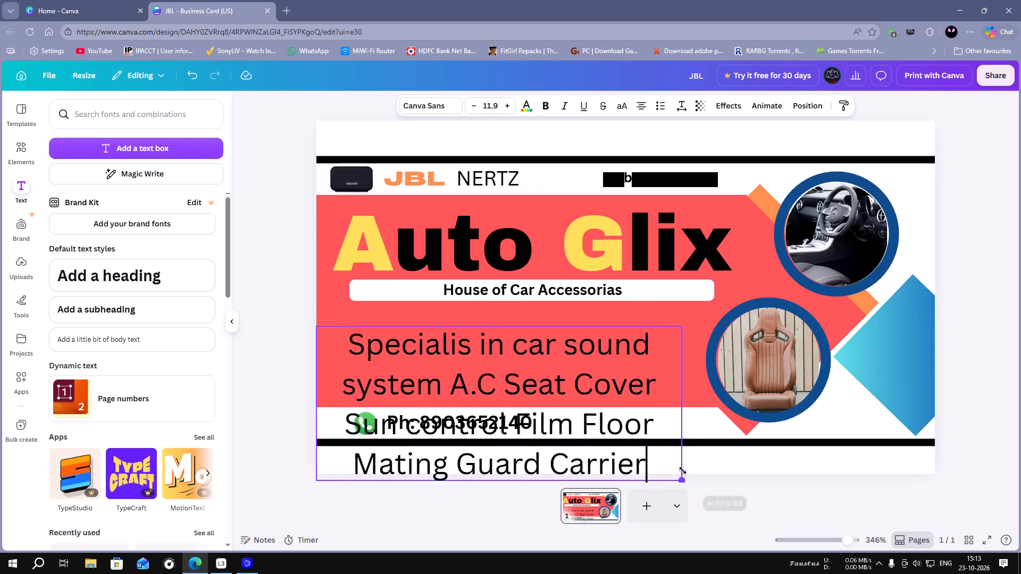
pyautogui.moveTo(683, 470); pyautogui.dragTo(547, 388)
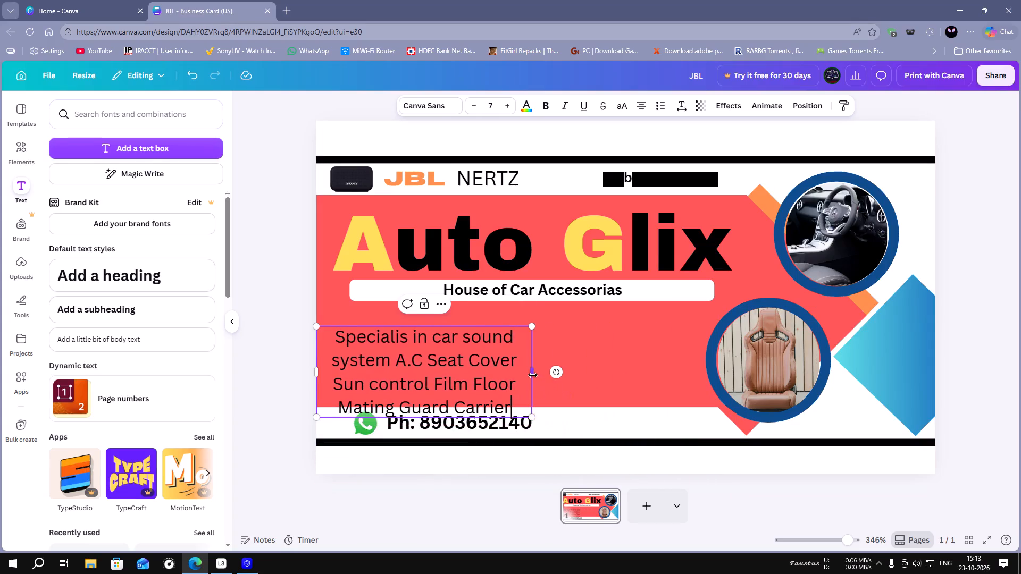
pyautogui.moveTo(533, 375); pyautogui.dragTo(714, 376)
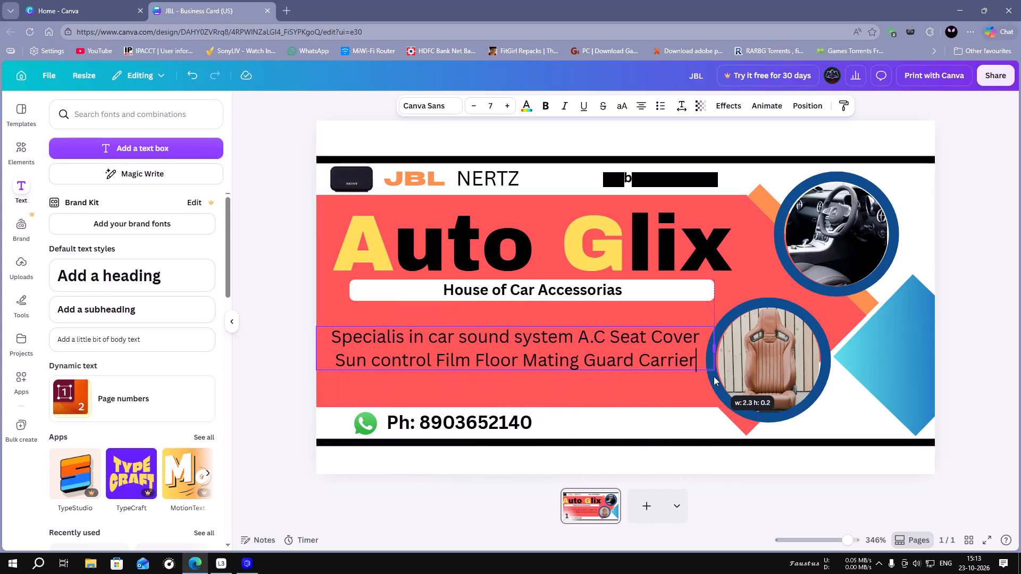
pyautogui.moveTo(714, 376); pyautogui.dragTo(707, 373)
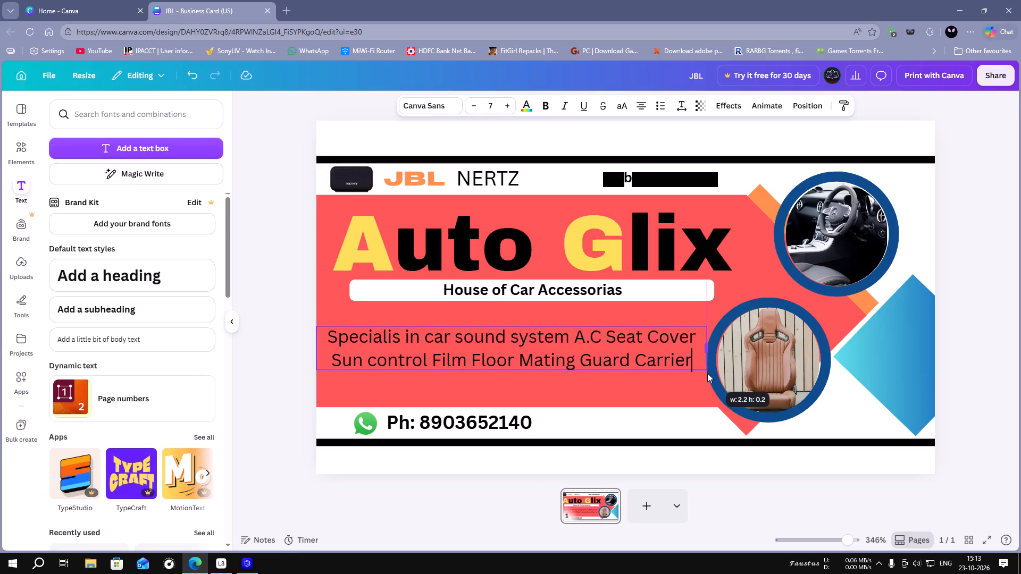
pyautogui.moveTo(707, 373); pyautogui.dragTo(712, 373)
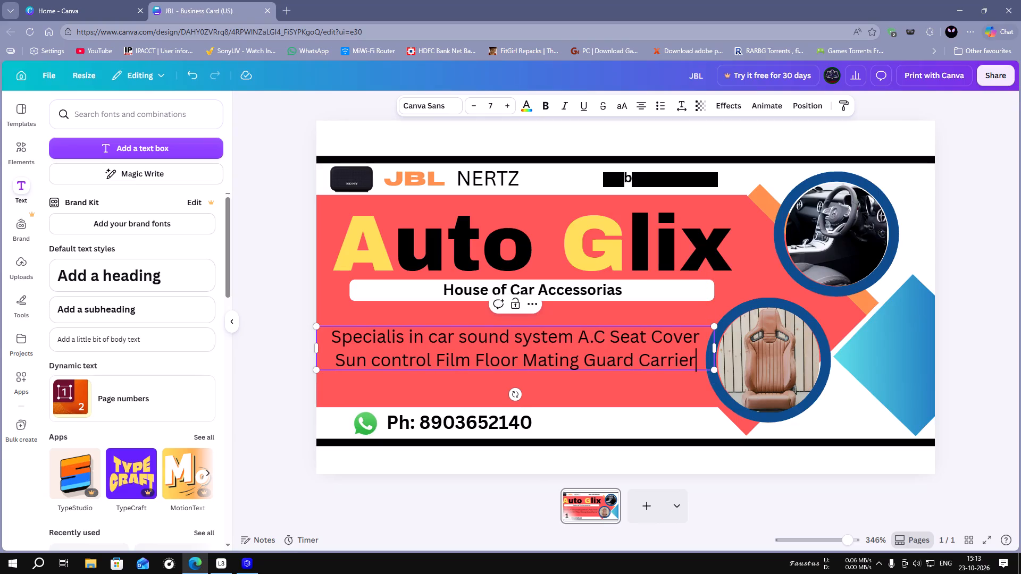
# Insert commas after "system", "A.C" and "Seat Cover" in the first line of the services text.
pyautogui.click(411, 341)
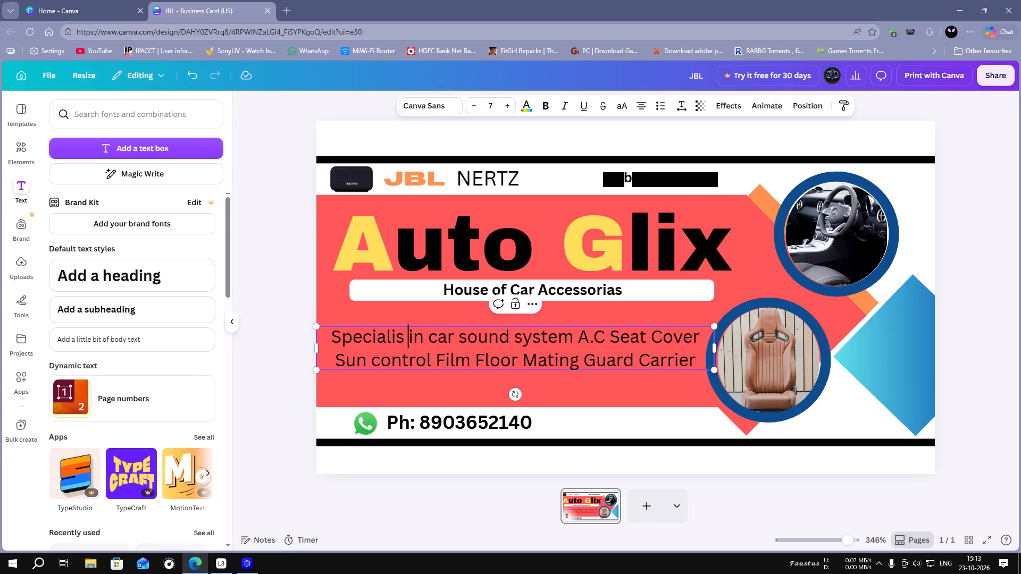
pyautogui.click(574, 337)
pyautogui.press(',')
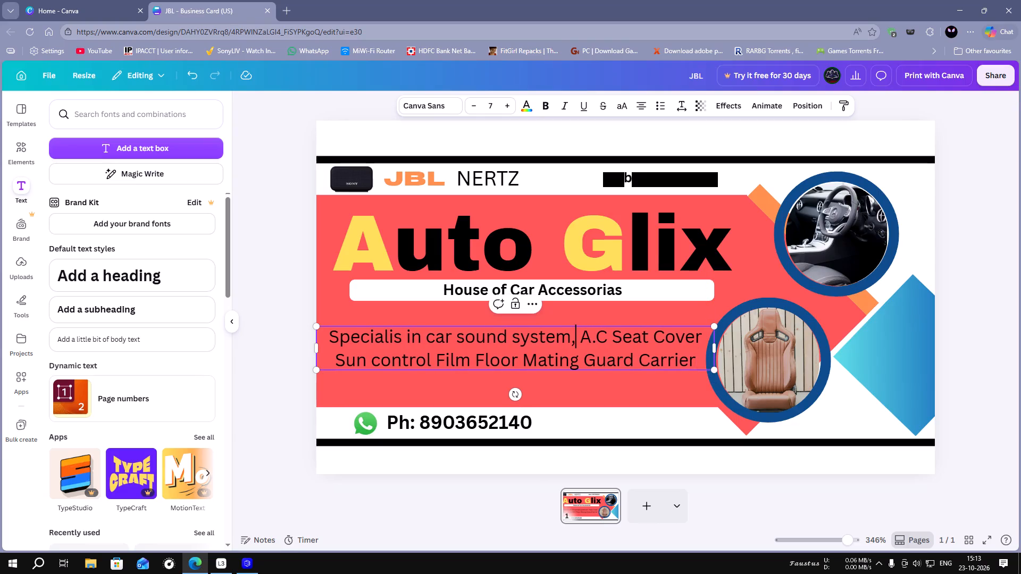
pyautogui.press('Right')
pyautogui.press('Right')
pyautogui.press('Right')
pyautogui.press('Right')
pyautogui.press('Right')
pyautogui.press('Left')
pyautogui.press(',')
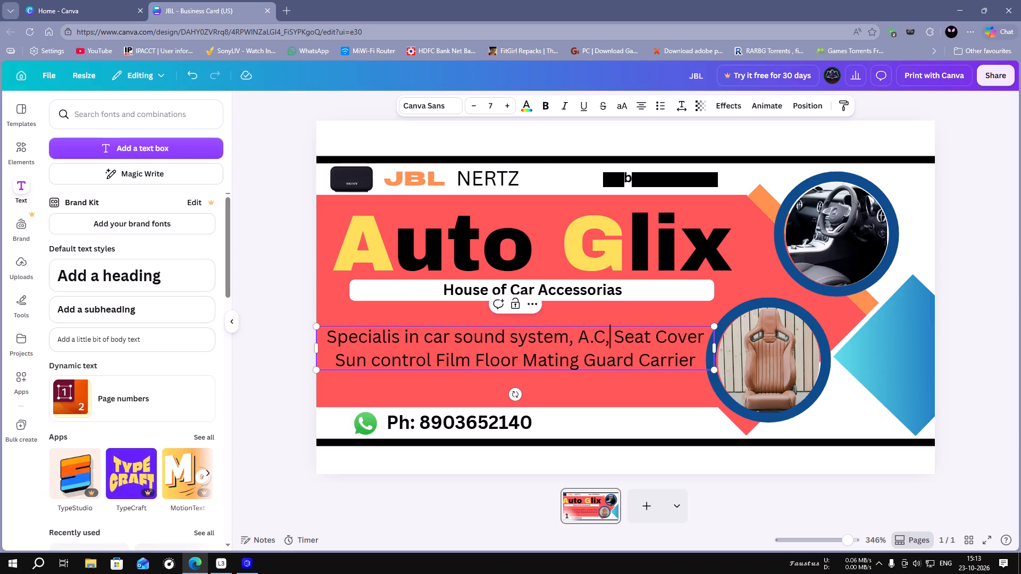
pyautogui.press('Right')
pyautogui.press('Right')
pyautogui.press('Right')
pyautogui.press('Right')
pyautogui.press('Right')
pyautogui.press('Right')
pyautogui.press('Right')
pyautogui.press('Right')
pyautogui.press('Right')
pyautogui.press('Right')
pyautogui.press('Right')
pyautogui.press(',')
# Insert commas after "Film" and "Mating" and before "Carrier" in the second line of the services text.
pyautogui.press('Right')
pyautogui.press('Right')
pyautogui.press('Right')
pyautogui.press('Right')
pyautogui.press('Right')
pyautogui.press('Right')
pyautogui.press('Right')
pyautogui.press('Right')
pyautogui.press('Right')
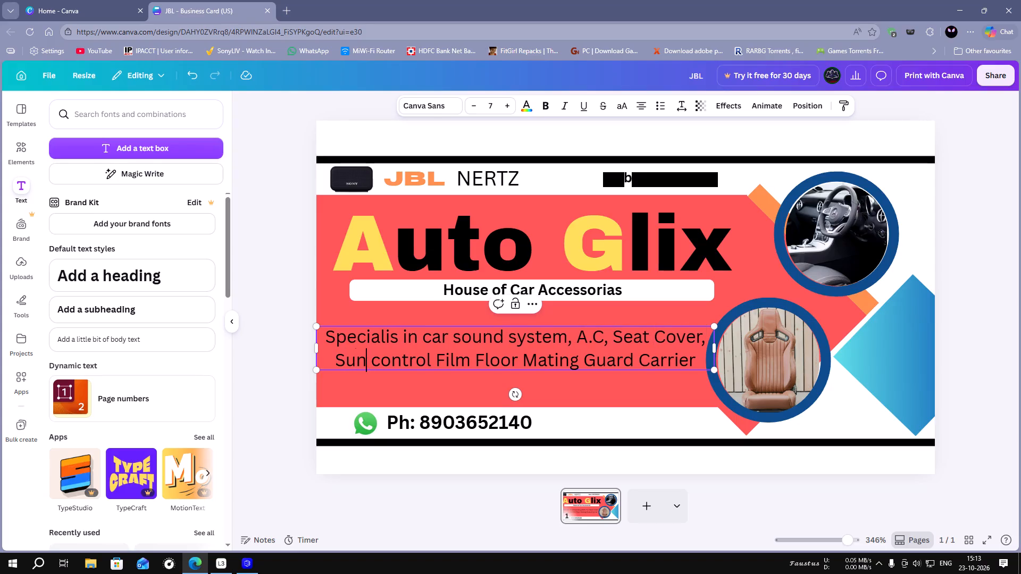
pyautogui.press('Right')
pyautogui.press('Right')
pyautogui.press('Right')
pyautogui.press('Right')
pyautogui.press('Right')
pyautogui.press('Right')
pyautogui.press('Right')
pyautogui.press('Right')
pyautogui.press('Right')
pyautogui.press('Left')
pyautogui.press(',')
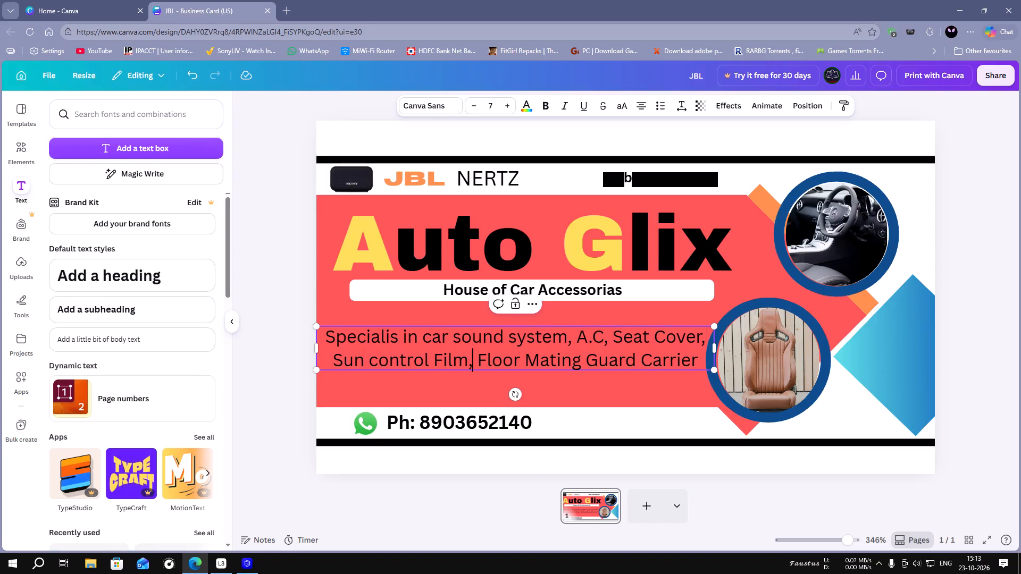
pyautogui.press('Right')
pyautogui.press('Right')
pyautogui.press('Right')
pyautogui.press('Right')
pyautogui.press('Right')
pyautogui.press('Right')
pyautogui.press('Right')
pyautogui.press('Right')
pyautogui.press('Right')
pyautogui.press('Right')
pyautogui.press('Right')
pyautogui.press('Right')
pyautogui.press('Right')
pyautogui.press('Right')
pyautogui.press('Right')
pyautogui.press('Left')
pyautogui.press('Left')
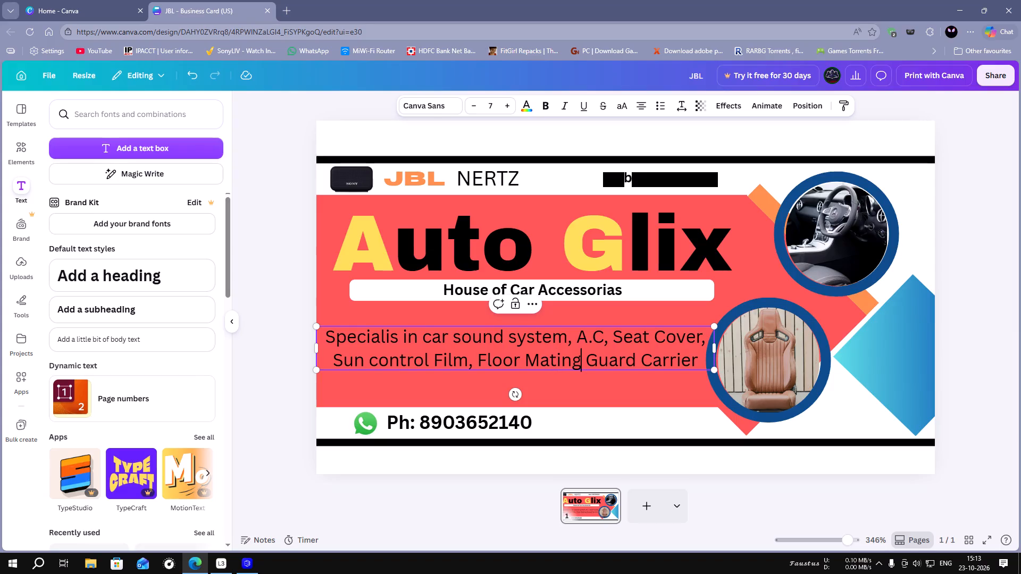
pyautogui.press(',')
pyautogui.press('Right')
pyautogui.press('Right')
pyautogui.press('Right')
pyautogui.press('Right')
pyautogui.press('Right')
pyautogui.press('Right')
pyautogui.press('Right')
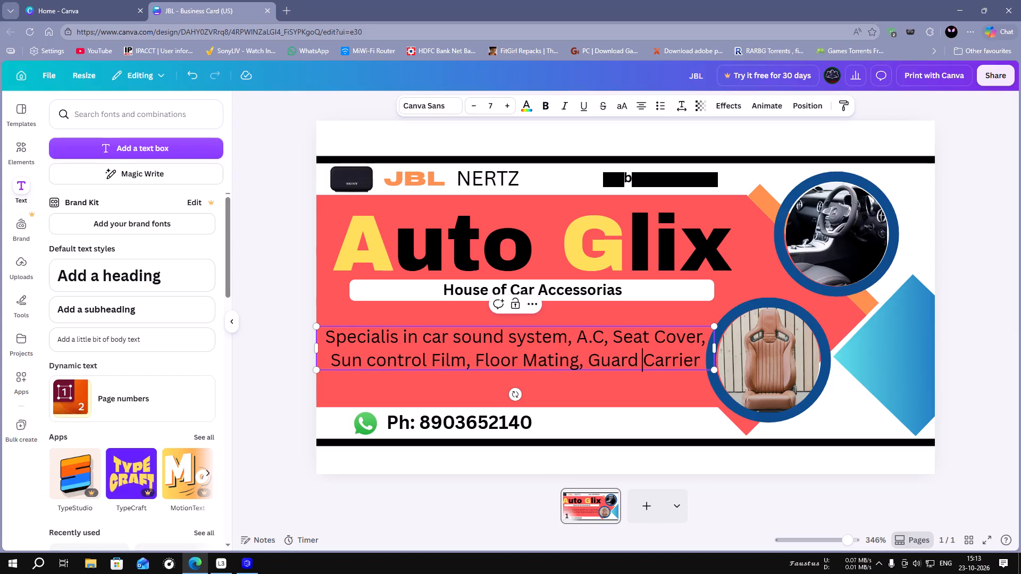
pyautogui.press(',')
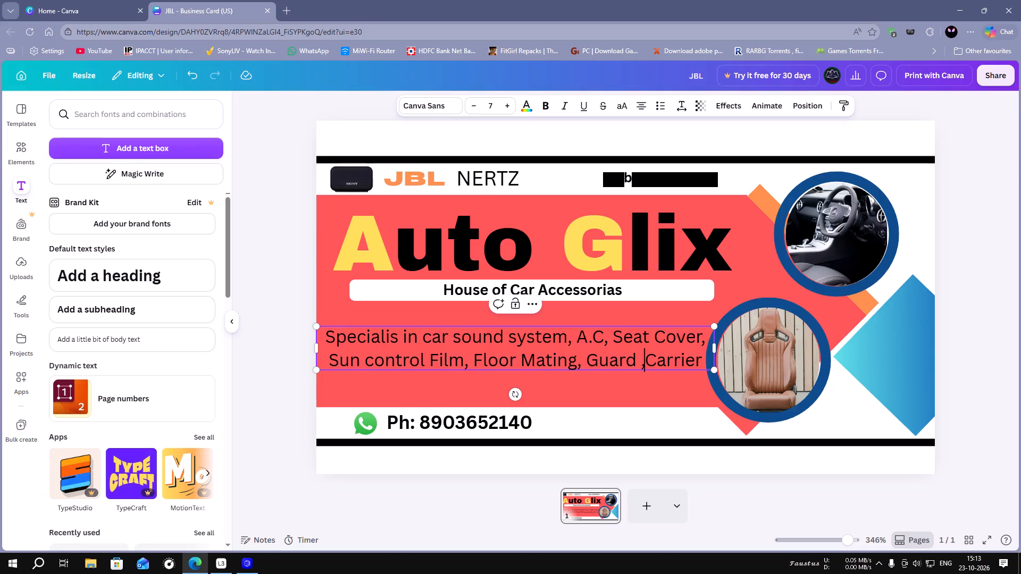
# Change the font of the whole services text to Alice.
pyautogui.moveTo(325, 335); pyautogui.dragTo(658, 392)
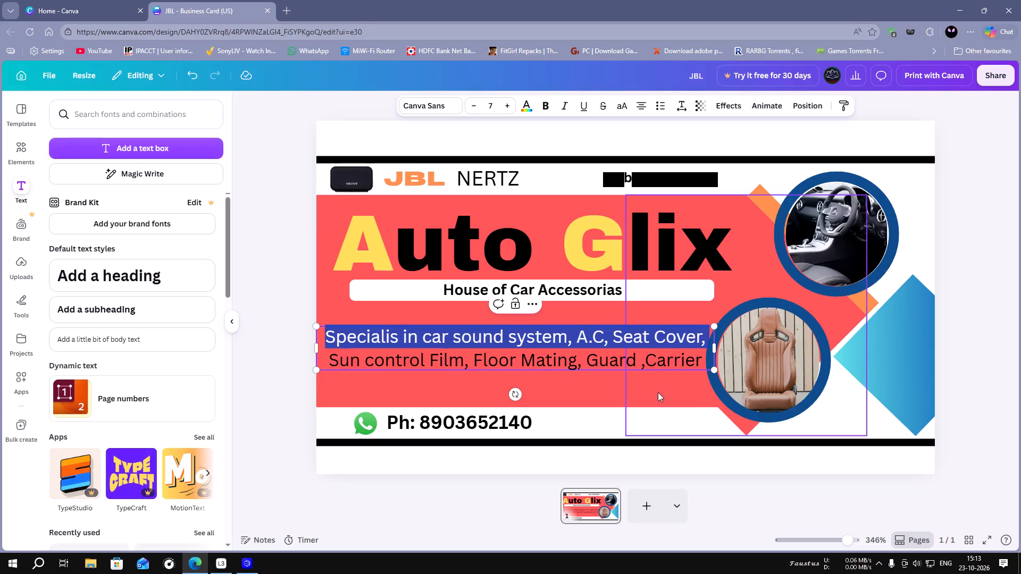
pyautogui.moveTo(658, 392); pyautogui.dragTo(704, 361)
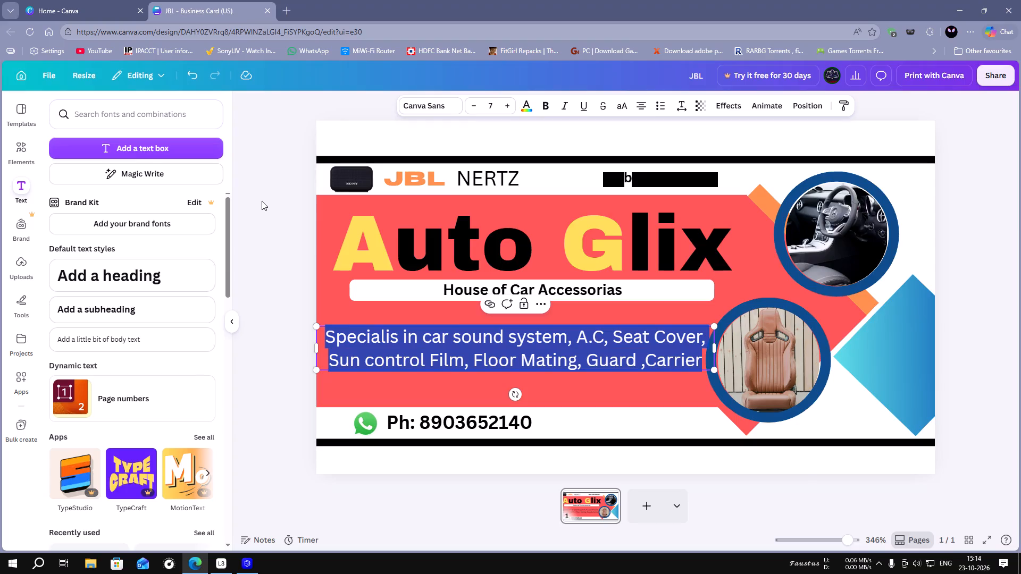
pyautogui.click(443, 106)
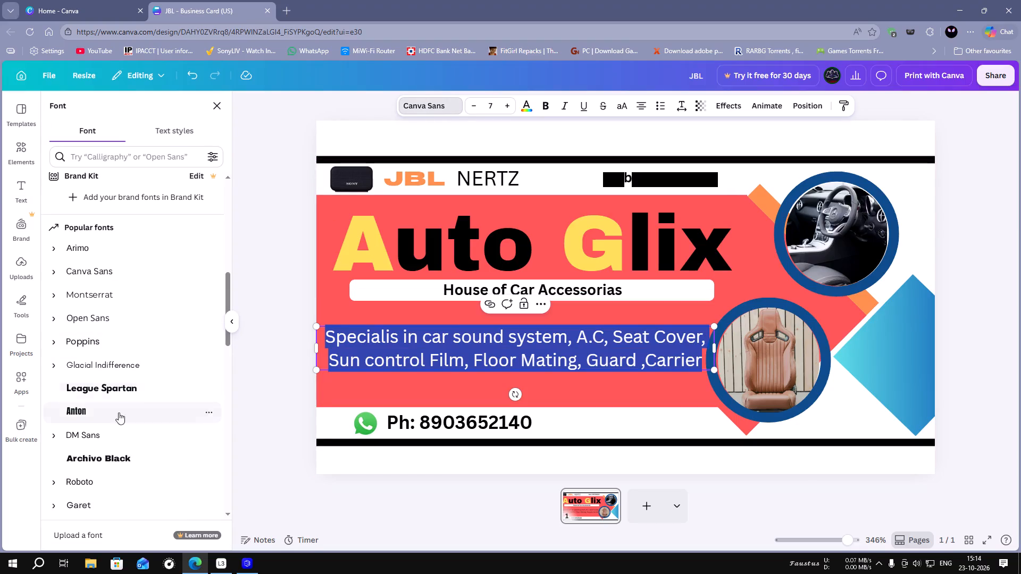
pyautogui.scroll(-2, 113, 459)
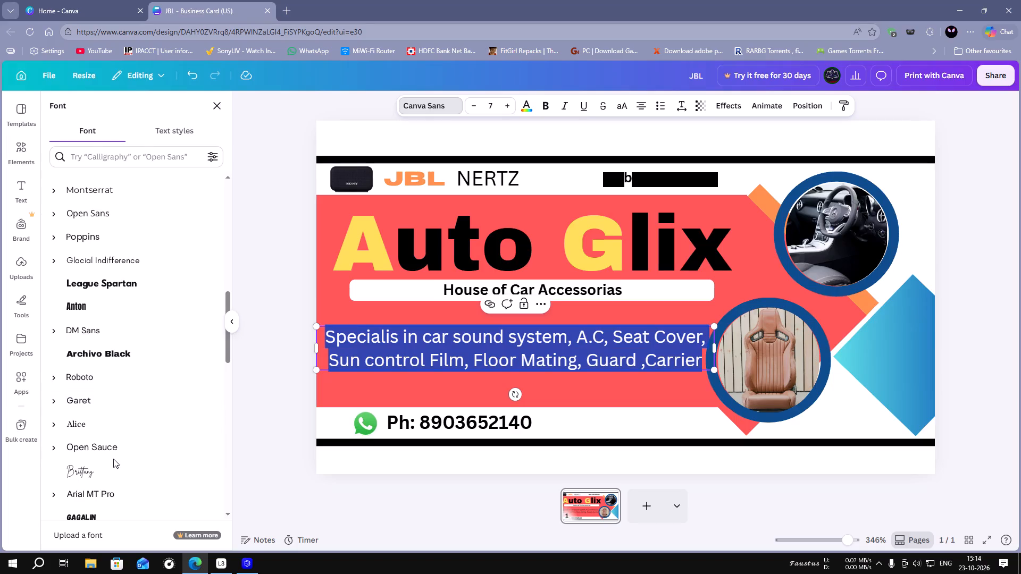
pyautogui.click(97, 428)
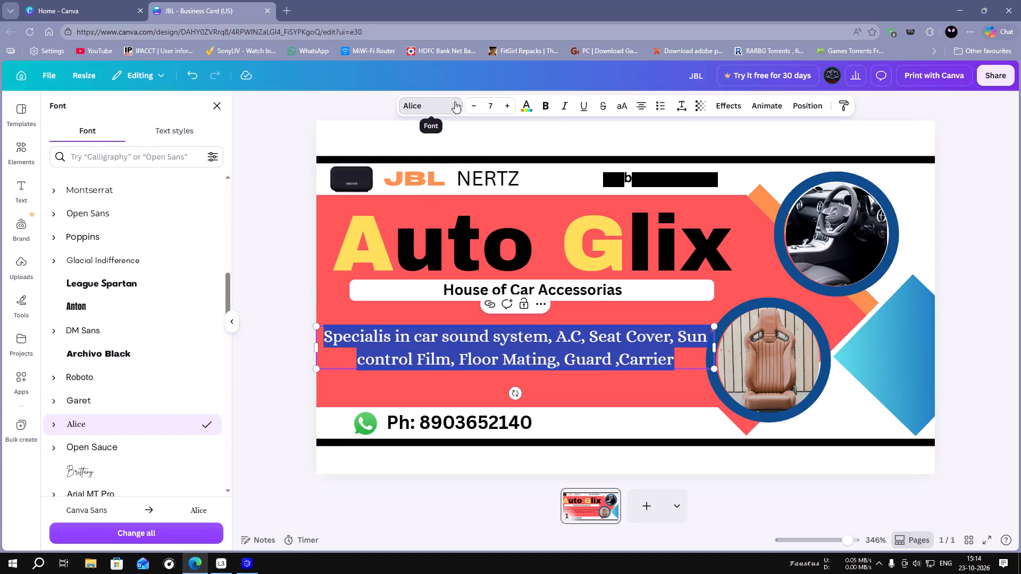
# Change the colour of the whole services text to white.
pyautogui.click(526, 104)
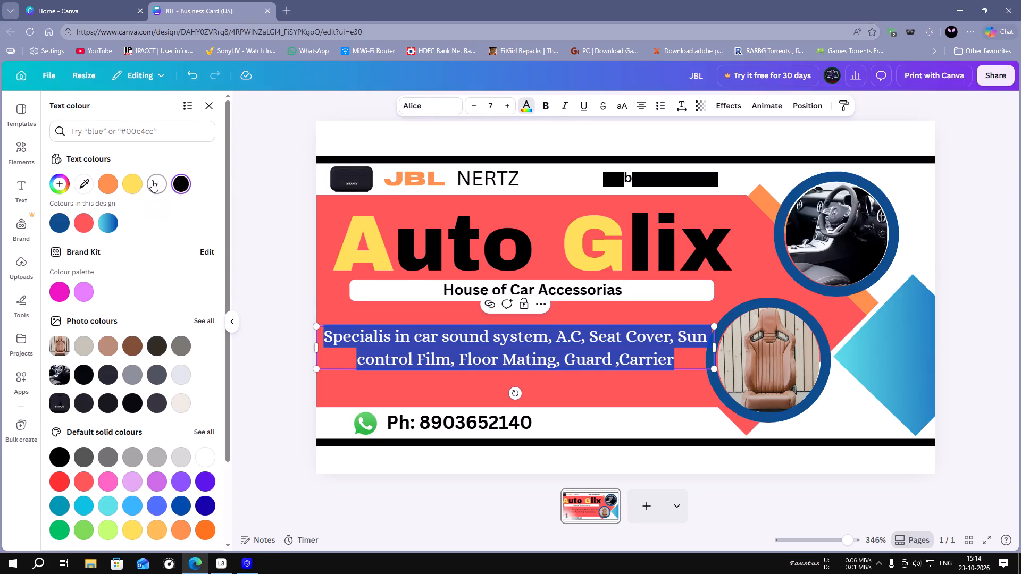
pyautogui.click(152, 180)
pyautogui.click(333, 307)
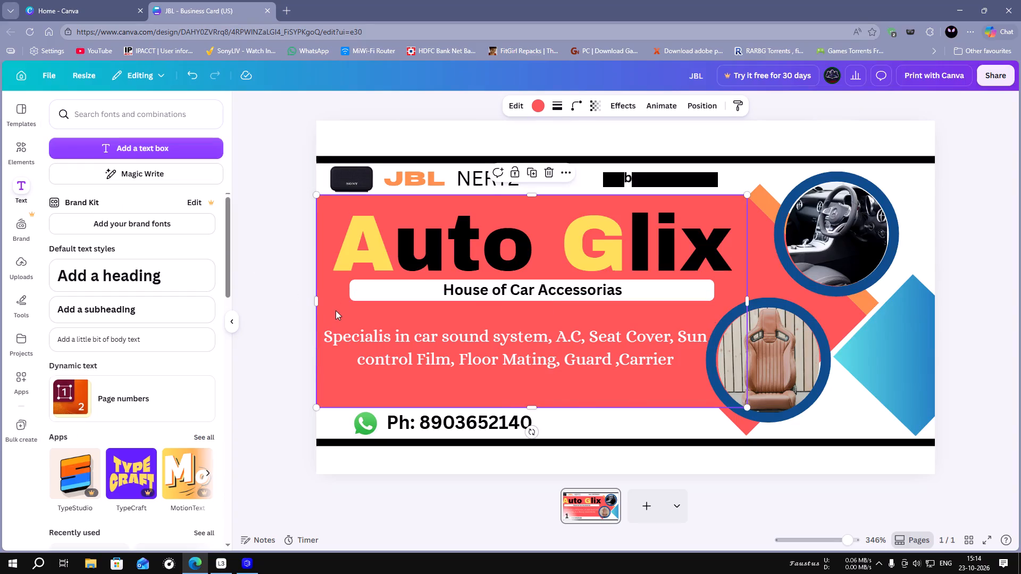
# Move the services text slightly up, closer to the House of Car Accessorias bar.
pyautogui.click(570, 347)
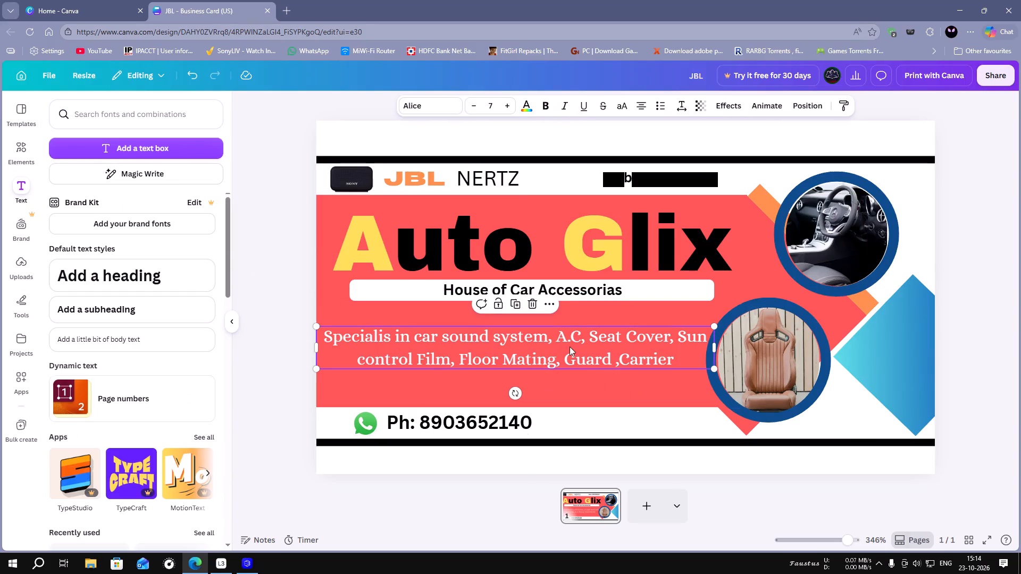
pyautogui.moveTo(564, 339); pyautogui.dragTo(560, 338)
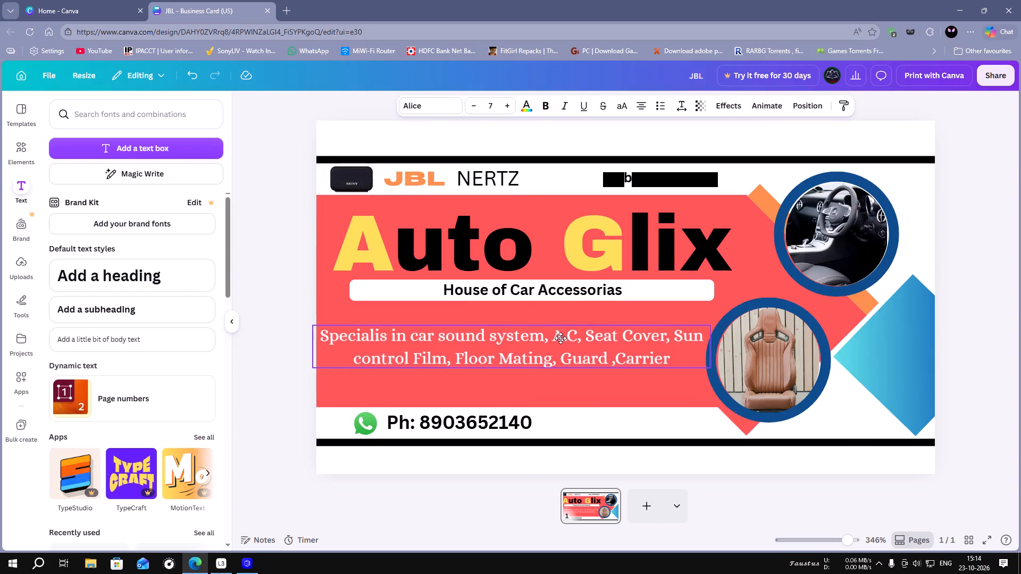
pyautogui.moveTo(560, 338); pyautogui.dragTo(563, 333)
pyautogui.click(599, 387)
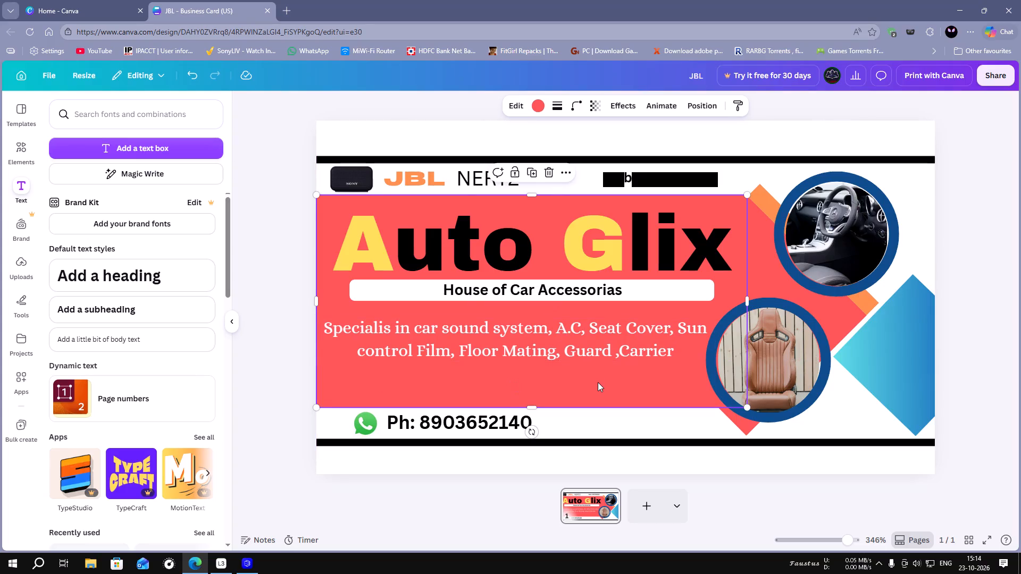
pyautogui.click(918, 175)
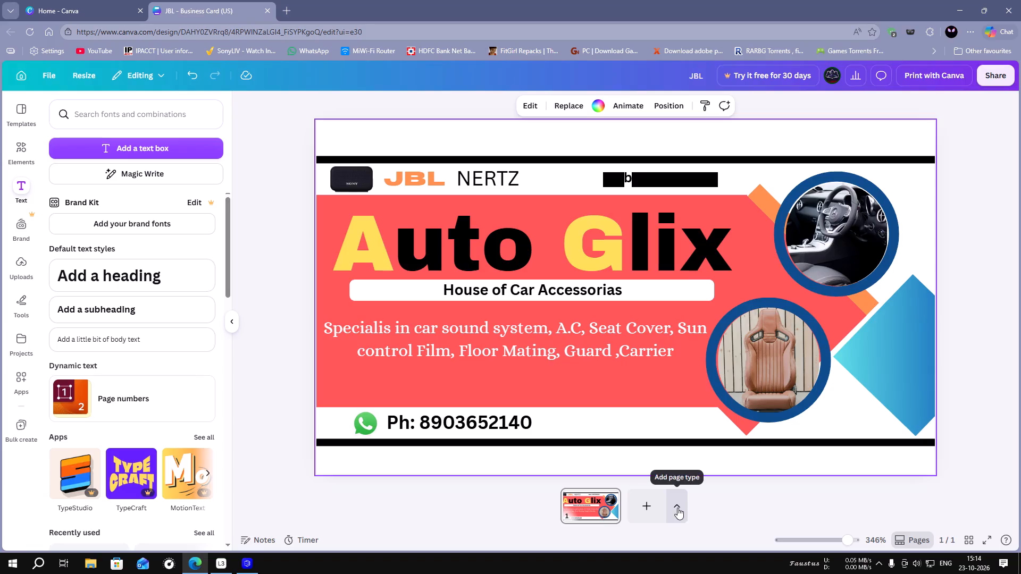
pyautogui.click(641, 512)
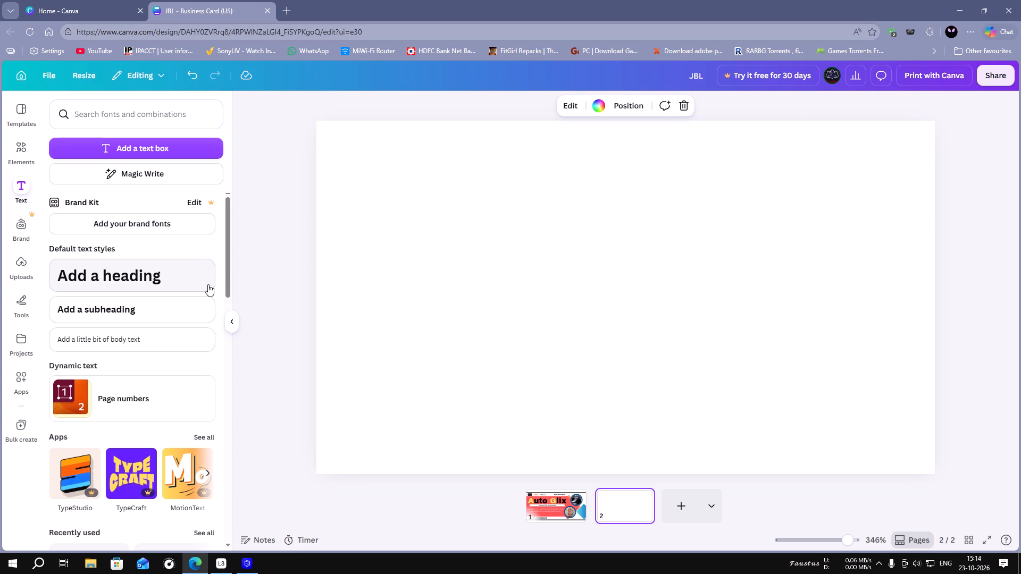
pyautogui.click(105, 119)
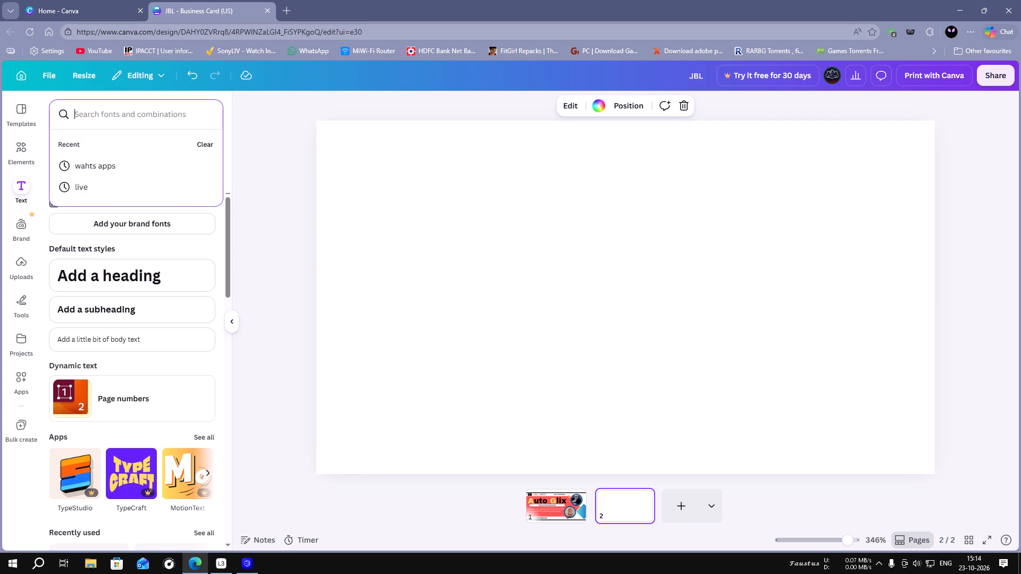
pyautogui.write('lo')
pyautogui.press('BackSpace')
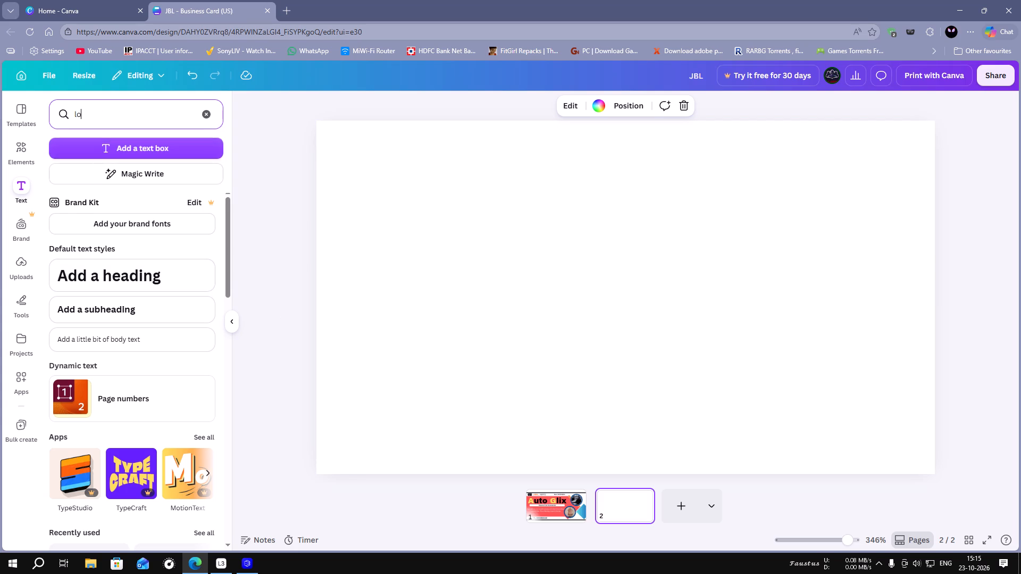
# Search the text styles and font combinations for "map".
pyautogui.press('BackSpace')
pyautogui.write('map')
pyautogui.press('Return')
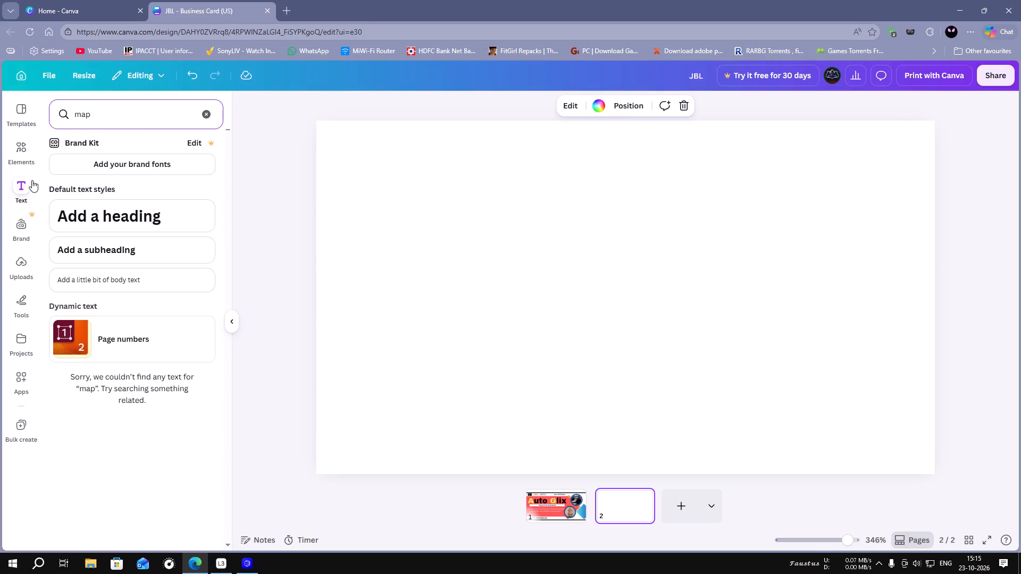
# Delete the blank second page of the business card design.
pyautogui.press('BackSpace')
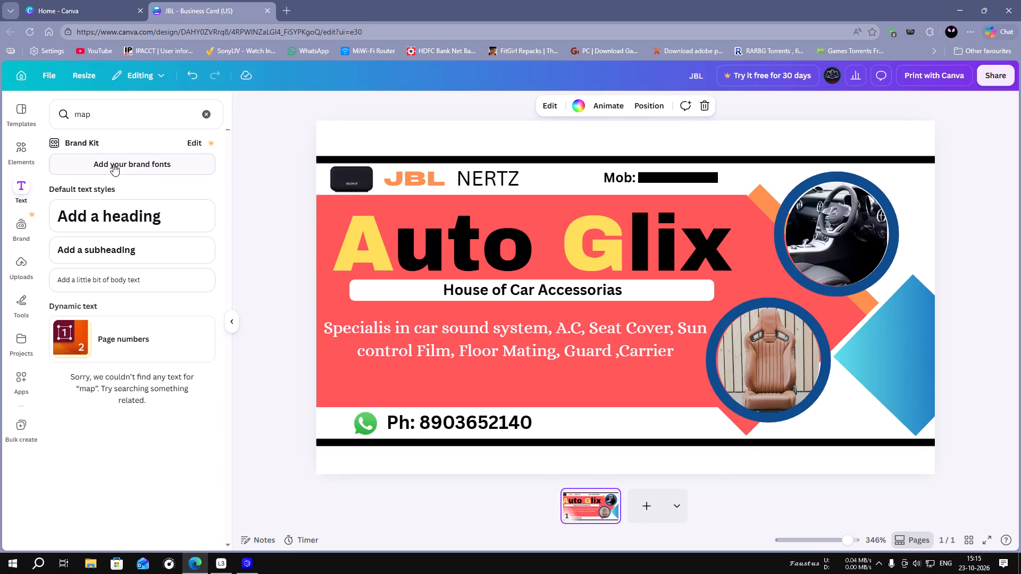
# Search the elements library for "map" and look through the graphics, photos, frames and 3D items for a suitable map element.
pyautogui.click(204, 116)
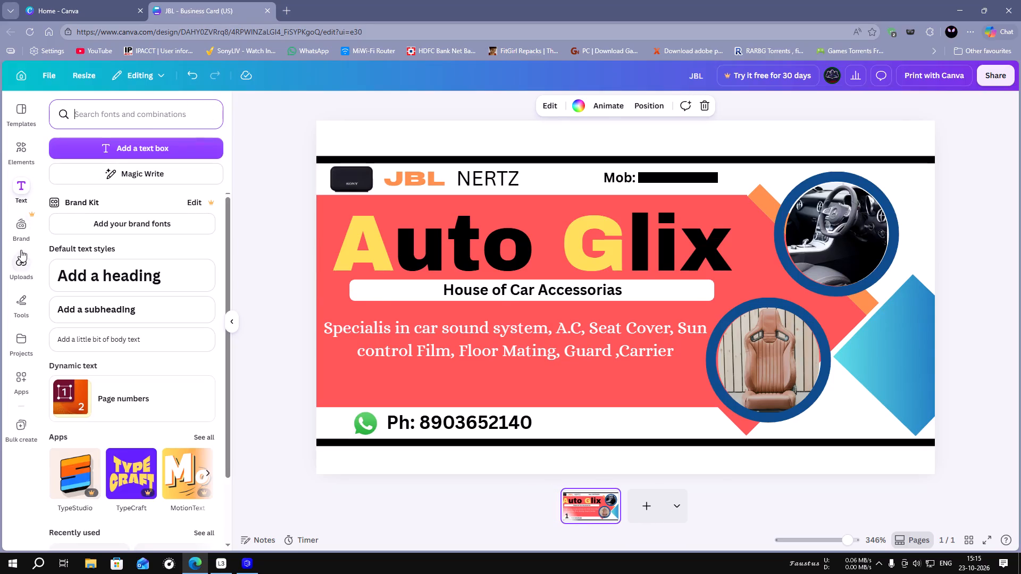
pyautogui.click(23, 153)
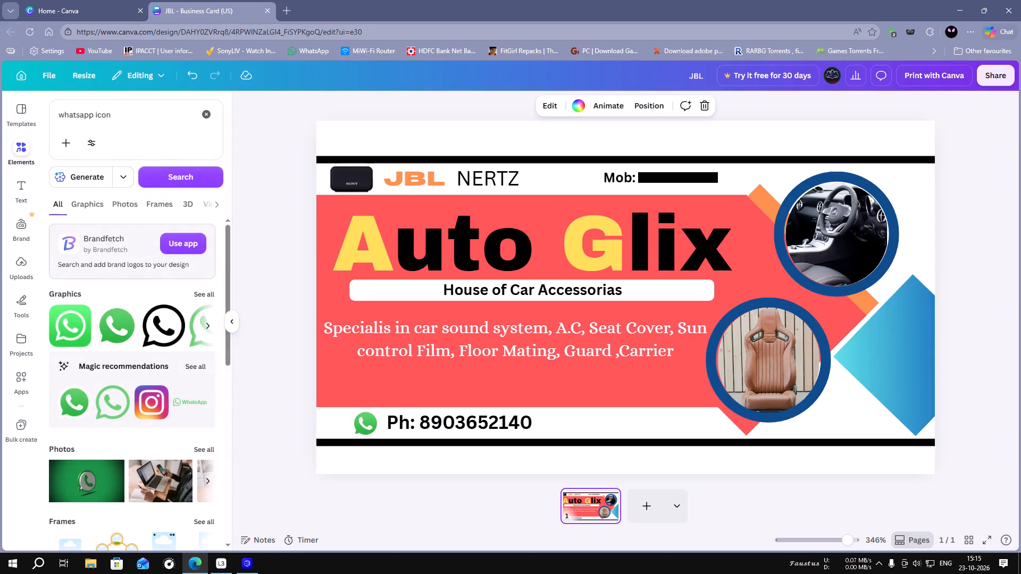
pyautogui.click(209, 116)
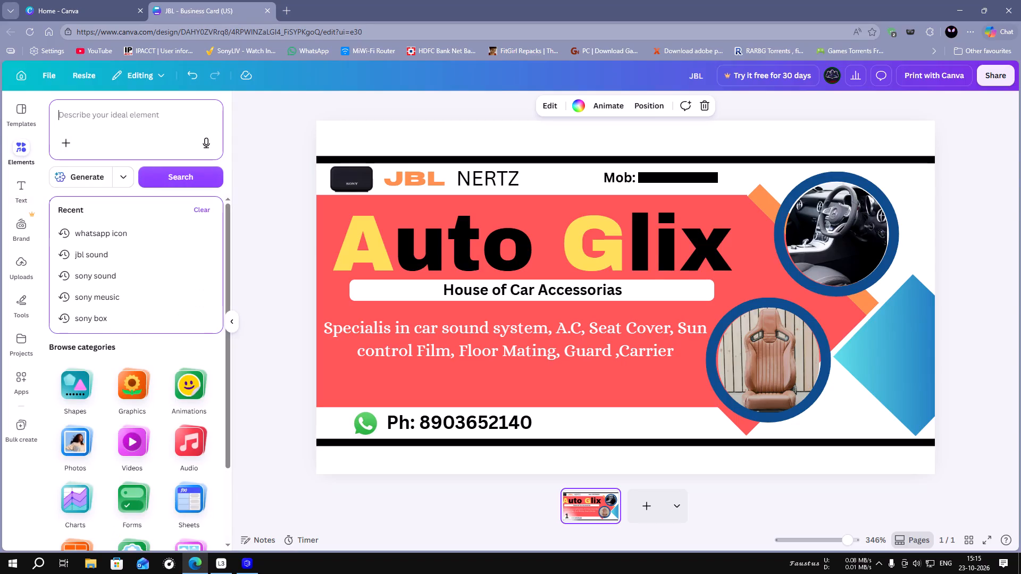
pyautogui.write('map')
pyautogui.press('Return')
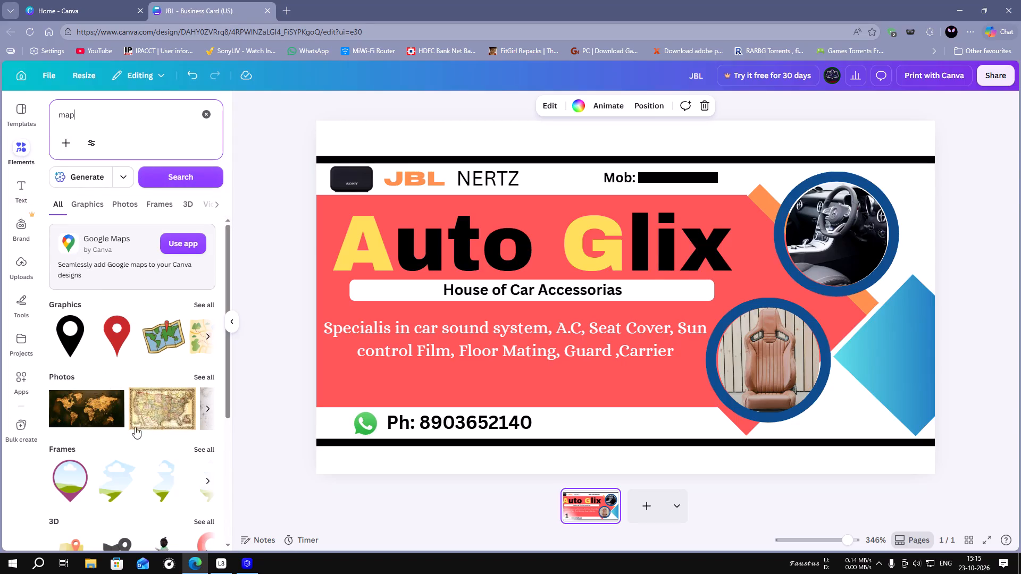
pyautogui.scroll(-3, 121, 415)
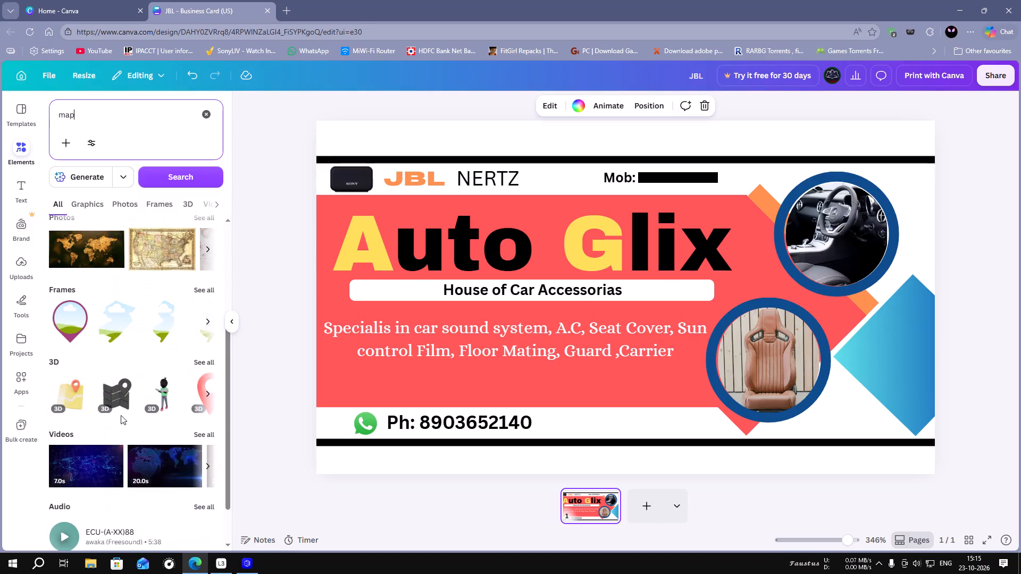
pyautogui.scroll(-5, 121, 415)
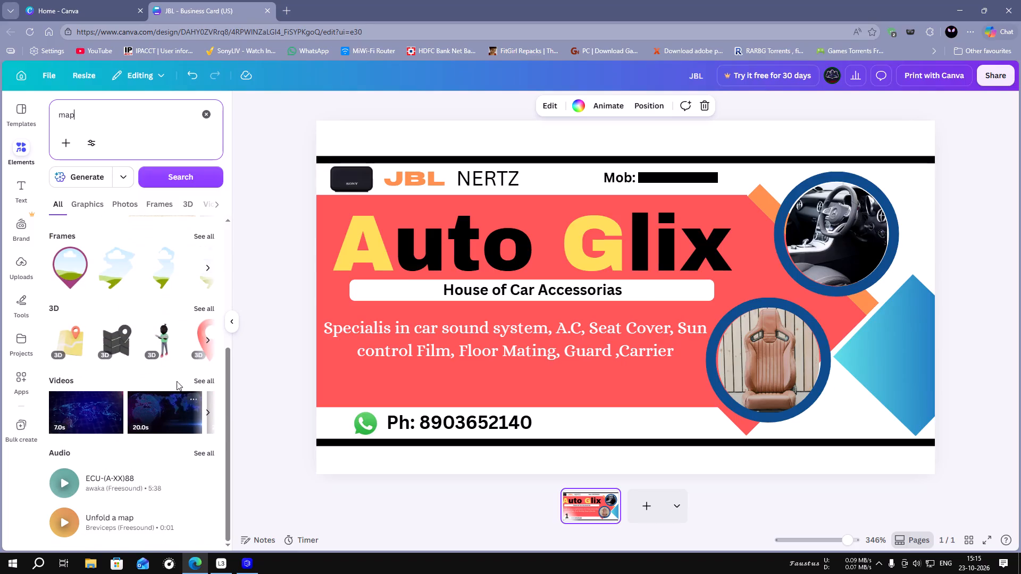
# Search the elements library for "map india".
pyautogui.press('space')
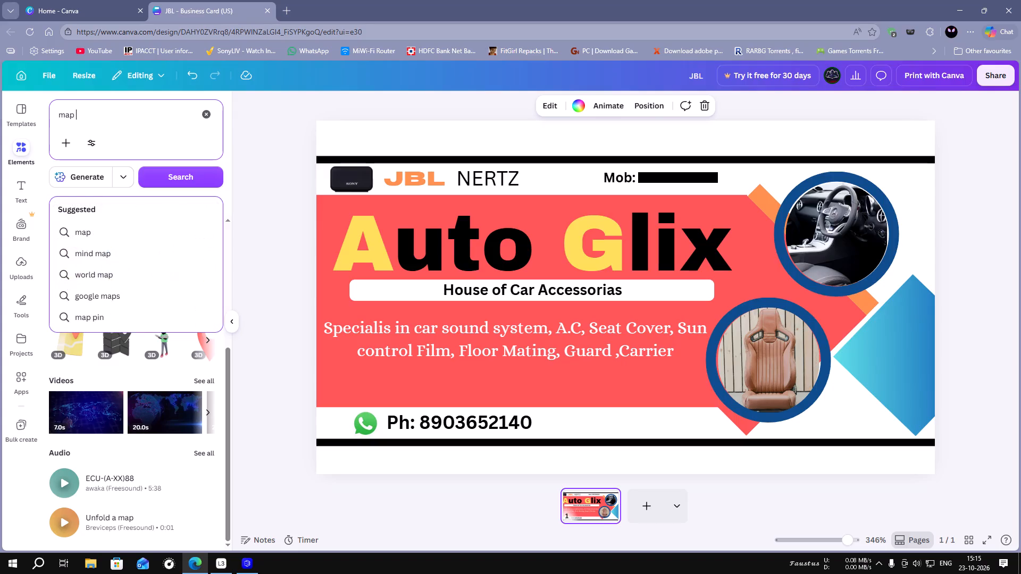
pyautogui.write('india')
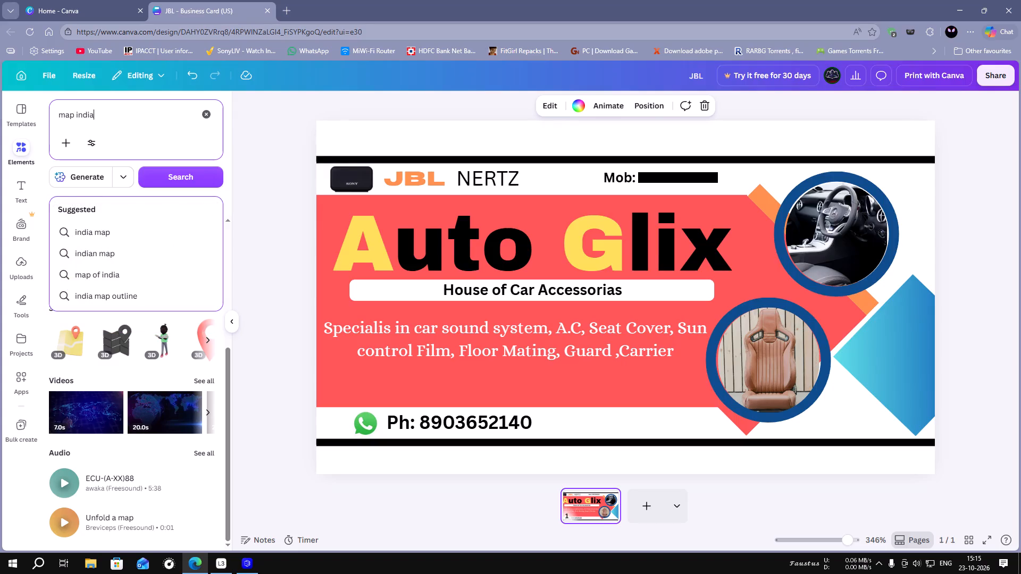
pyautogui.press('Return')
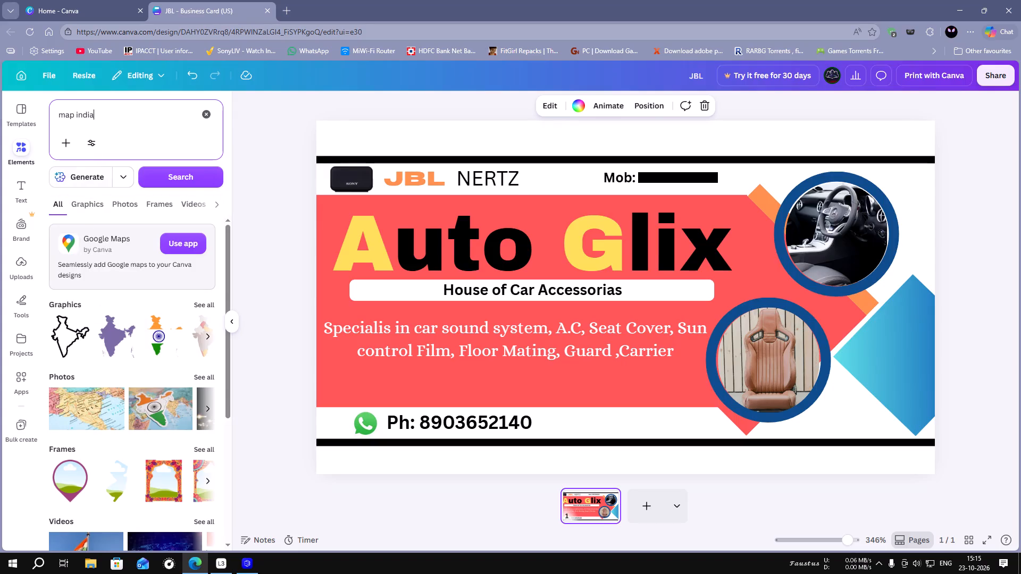
# Search the elements library for "map kolkata" instead.
pyautogui.press('BackSpace')
pyautogui.press('BackSpace')
pyautogui.press('BackSpace')
pyautogui.press('BackSpace')
pyautogui.press('BackSpace')
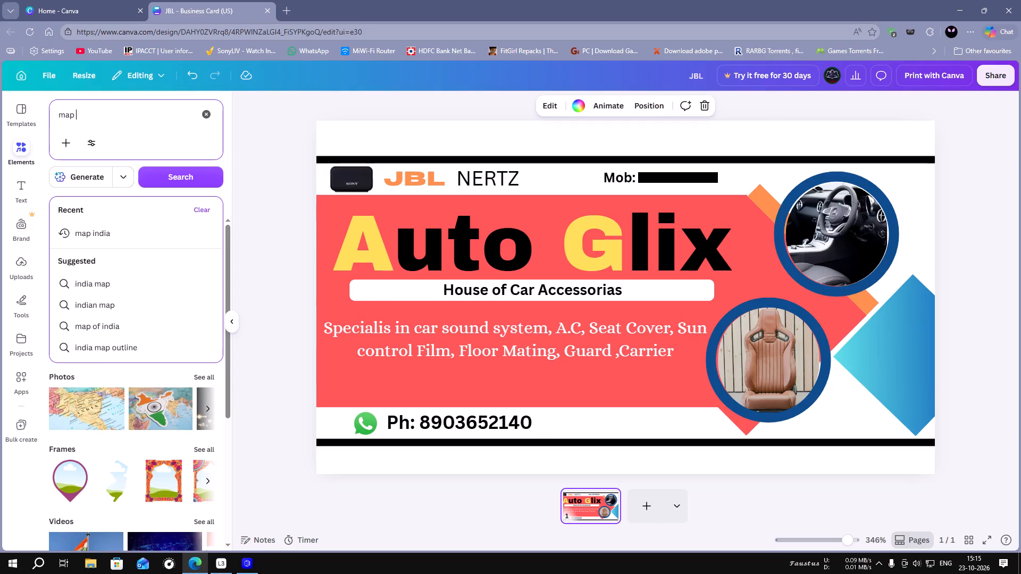
pyautogui.write('kolka')
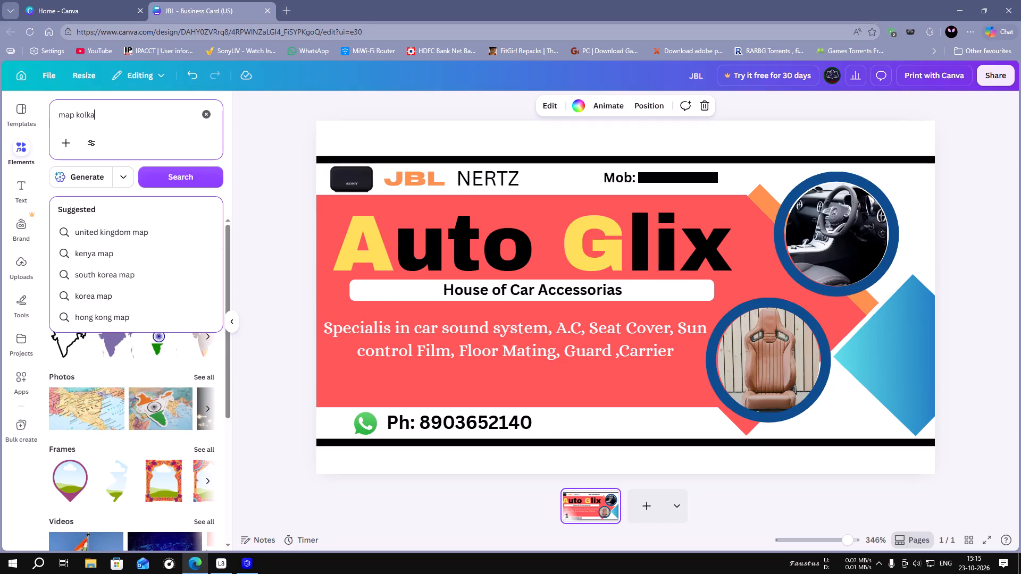
pyautogui.write('ta')
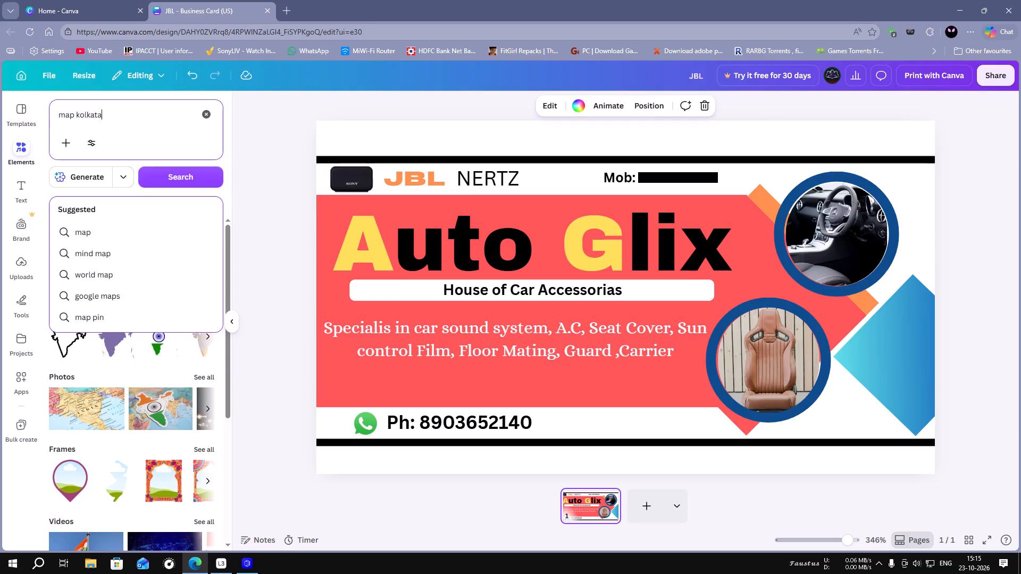
pyautogui.press('Return')
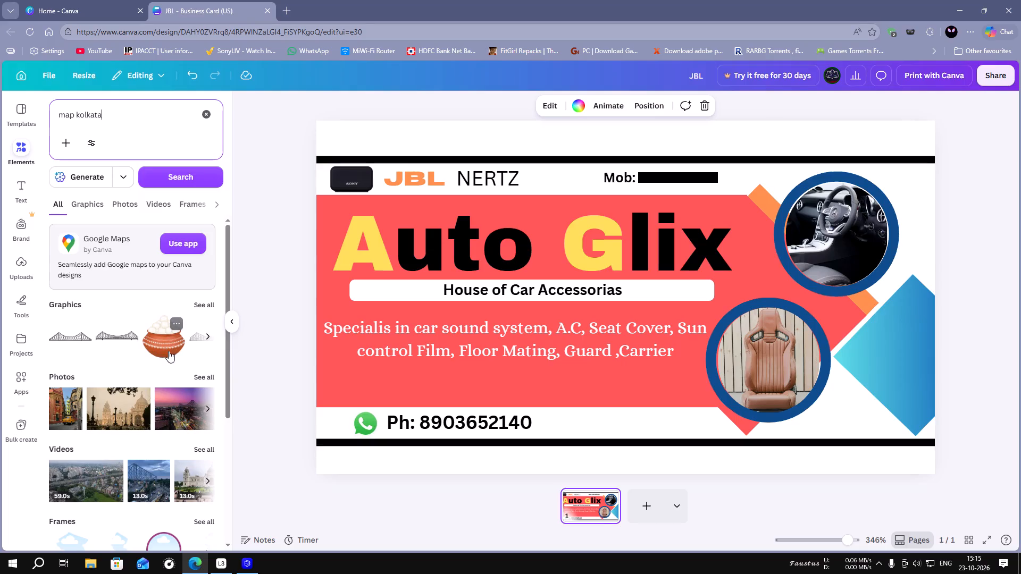
# Look through the "map kolkata" results, including the full set of frames, for a suitable map element.
pyautogui.scroll(-2, 115, 361)
pyautogui.scroll(-2, 124, 424)
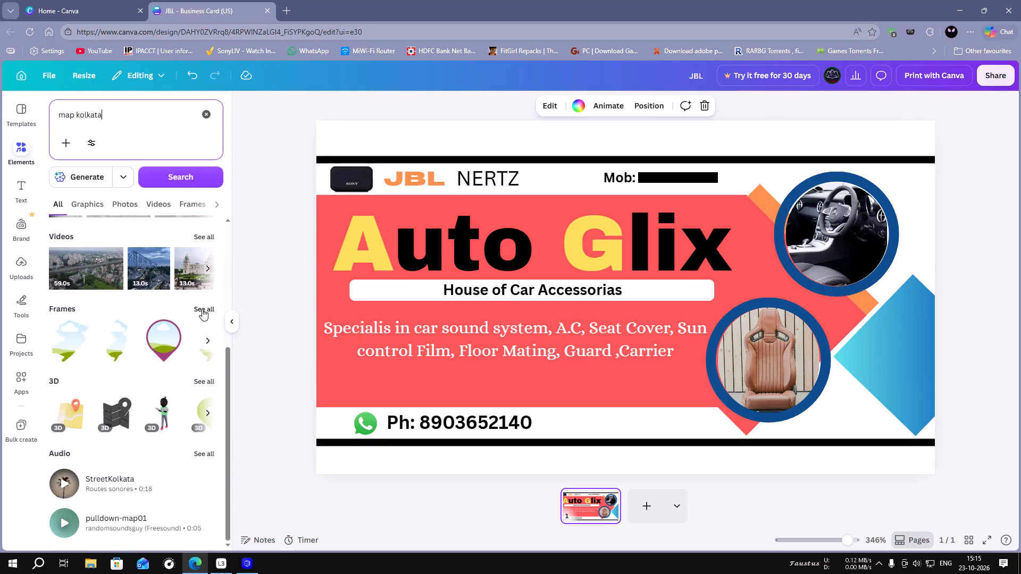
pyautogui.click(202, 309)
pyautogui.scroll(-1, 149, 386)
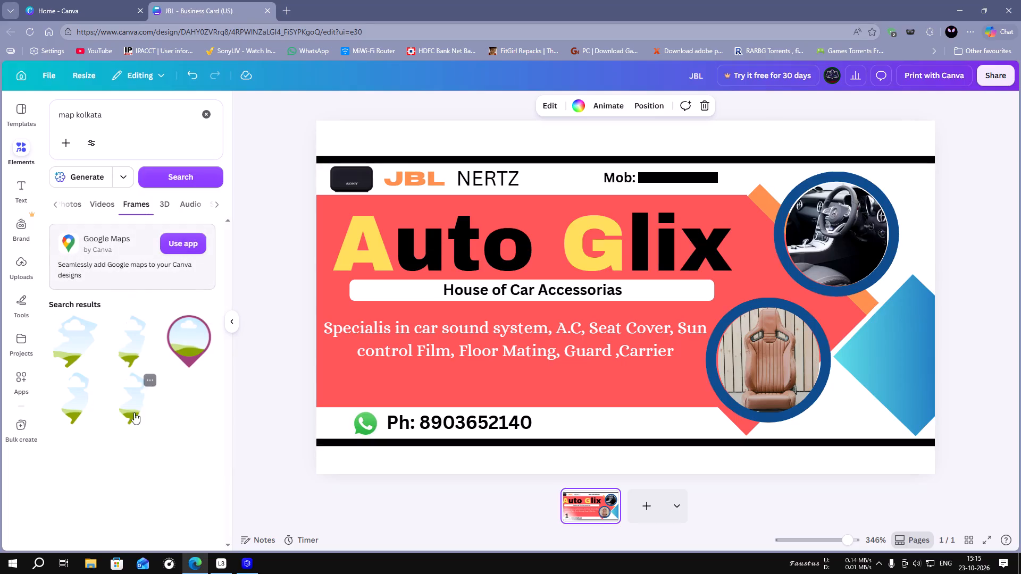
pyautogui.scroll(-3, 121, 426)
pyautogui.click(63, 205)
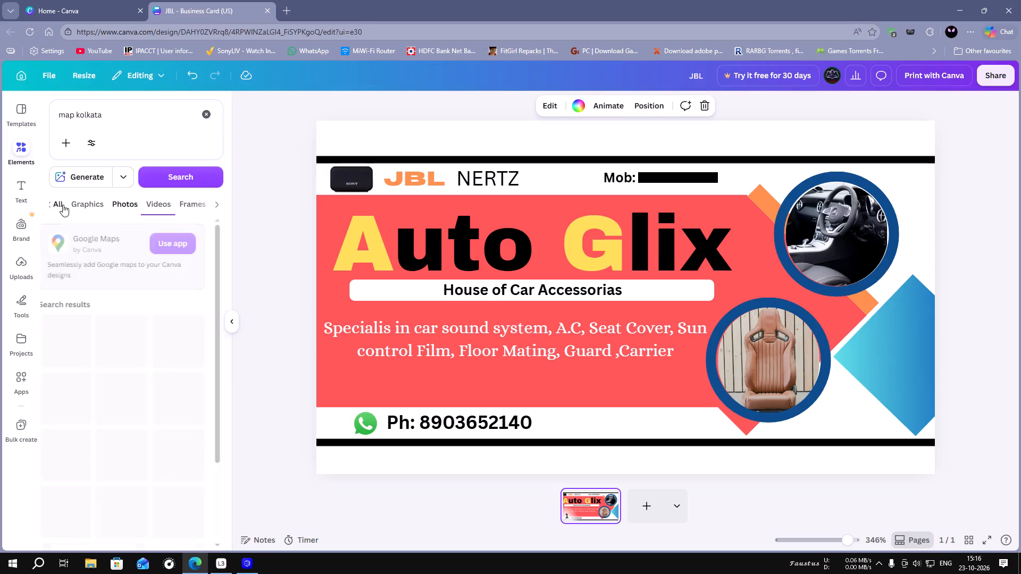
pyautogui.click(63, 205)
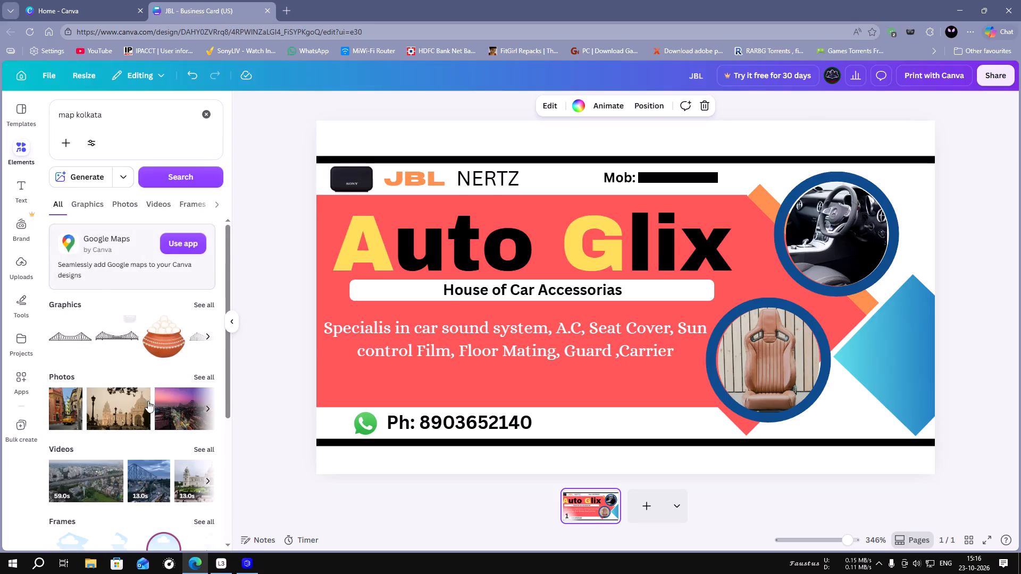
pyautogui.scroll(-2, 149, 408)
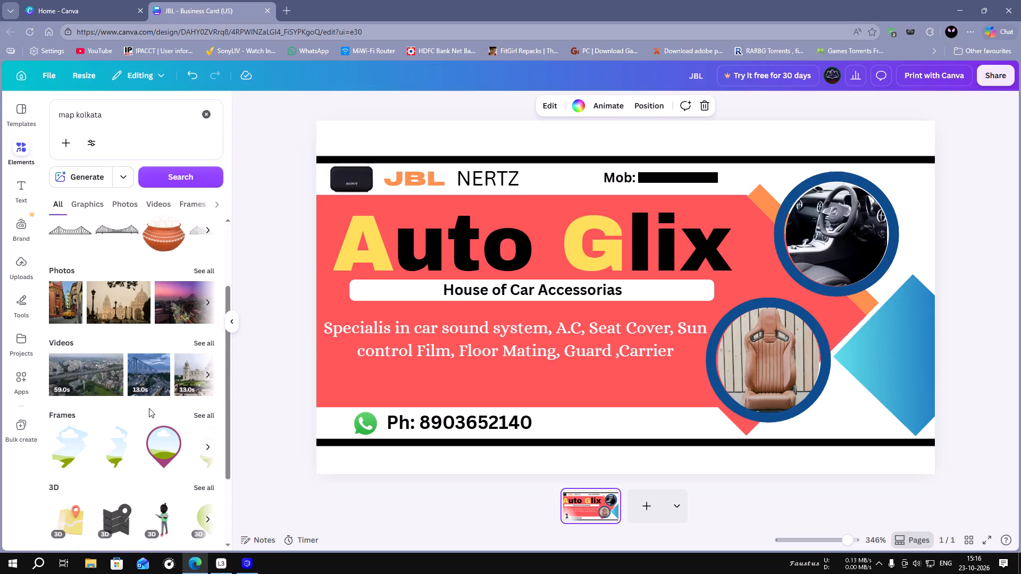
pyautogui.scroll(-5, 149, 408)
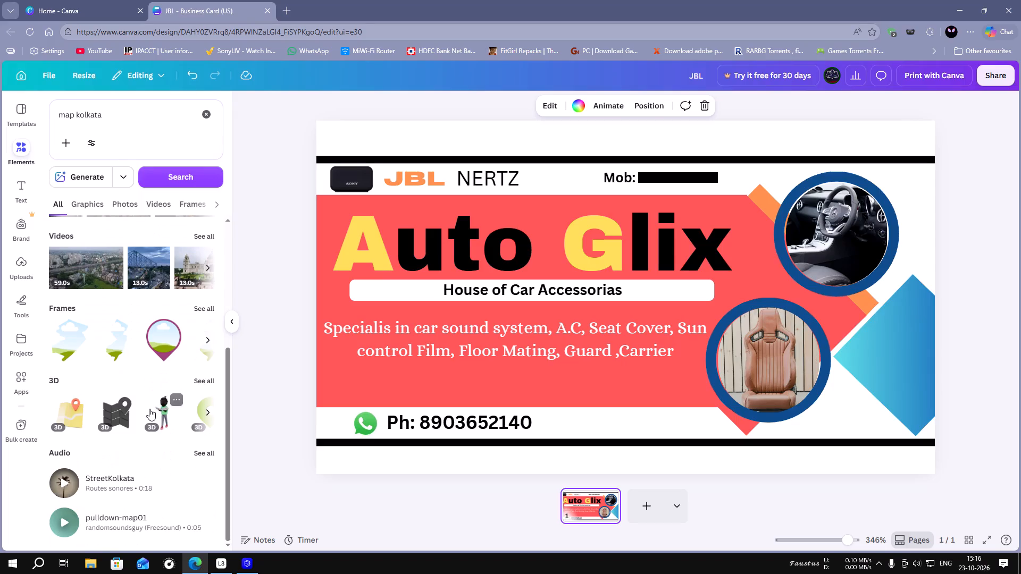
pyautogui.scroll(3, 138, 344)
pyautogui.scroll(4, 169, 269)
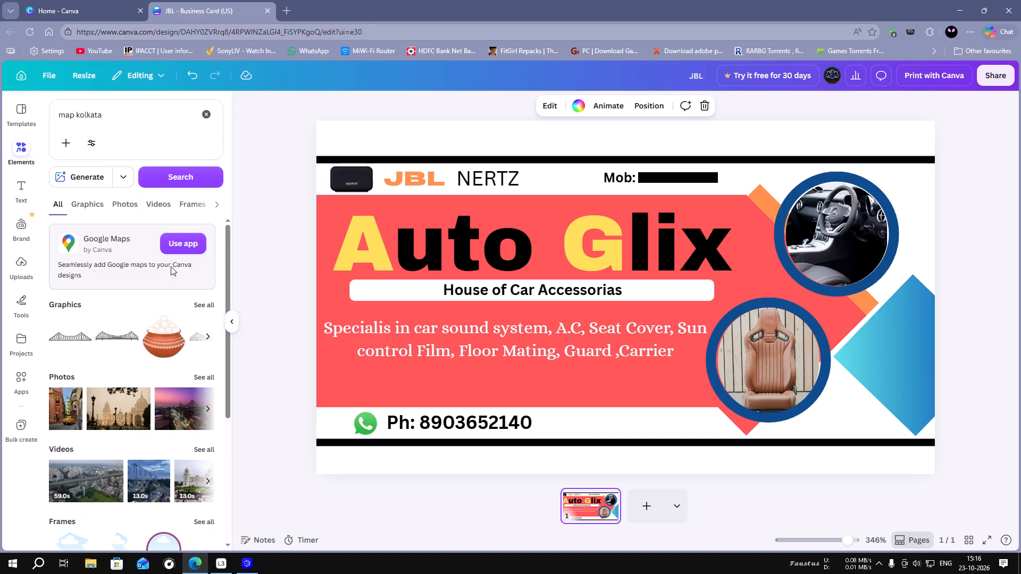
# Show all graphics for "map kolkata" and look through them for a suitable map or location graphic.
pyautogui.click(210, 307)
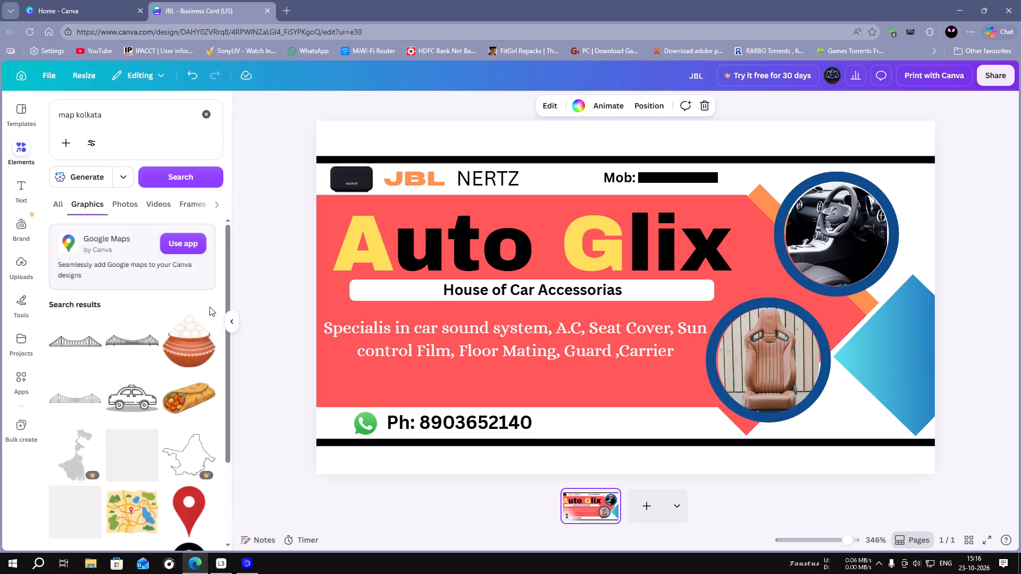
pyautogui.scroll(-3, 160, 425)
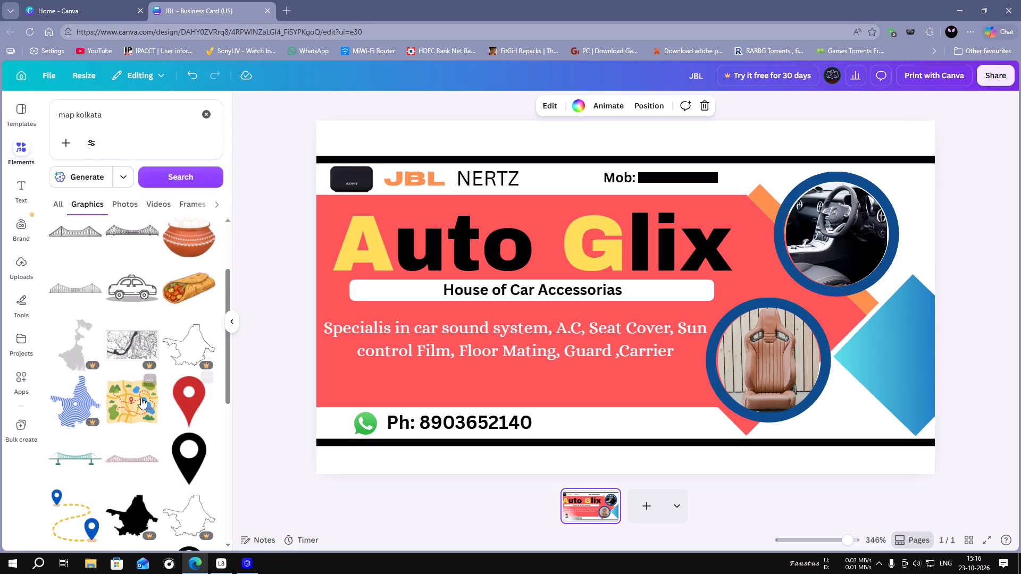
pyautogui.scroll(-4, 141, 398)
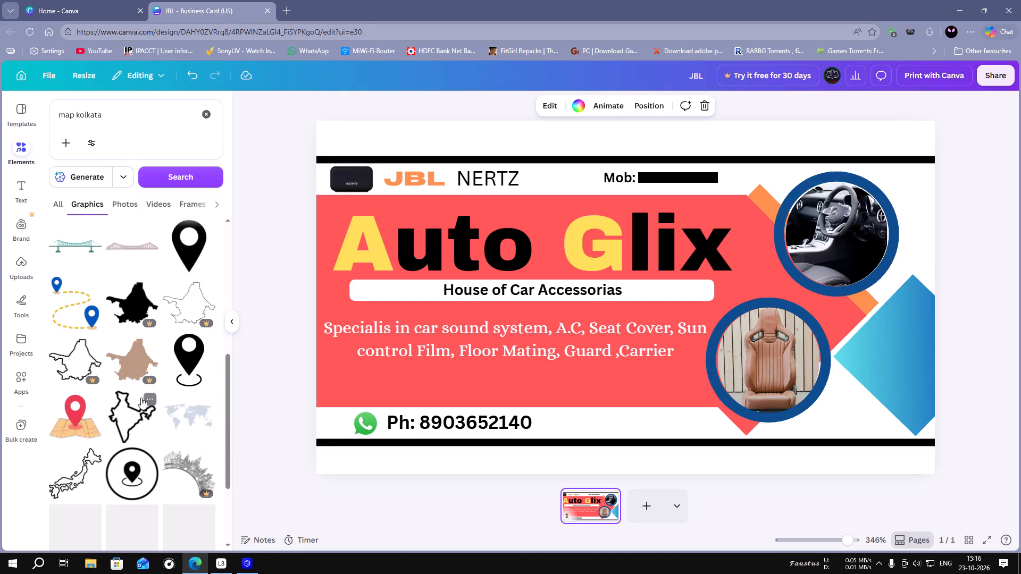
pyautogui.scroll(-1, 141, 398)
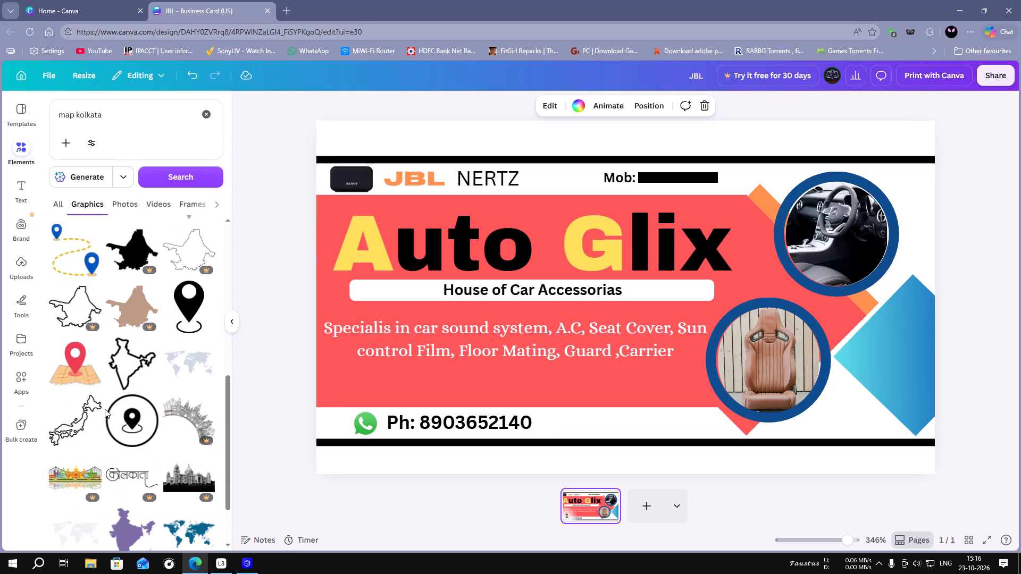
# Add a blank second page to the business card design.
pyautogui.click(645, 502)
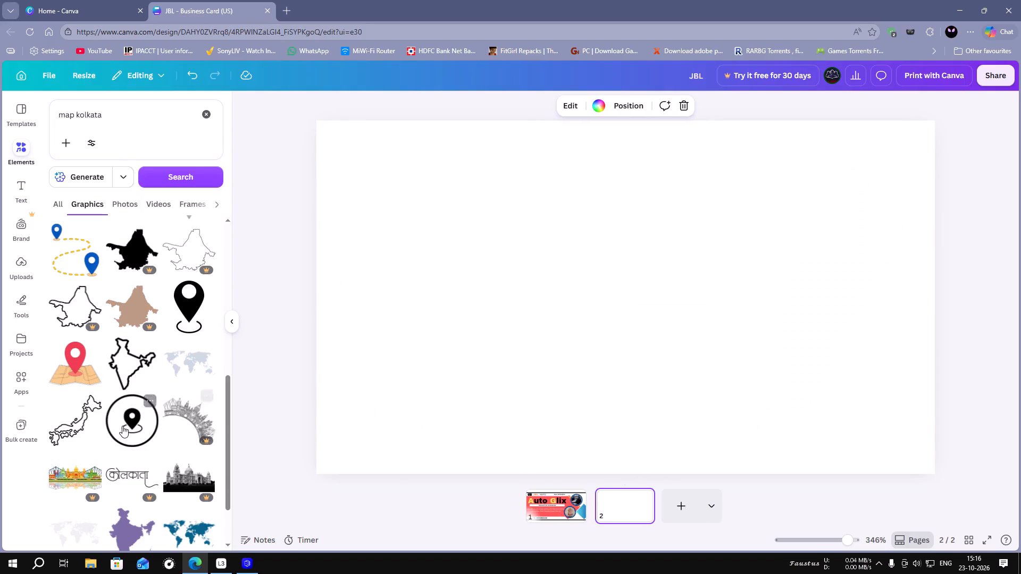
# Look further through the "map kolkata" graphics for a map or location graphic suited to the second page.
pyautogui.scroll(-3, 122, 426)
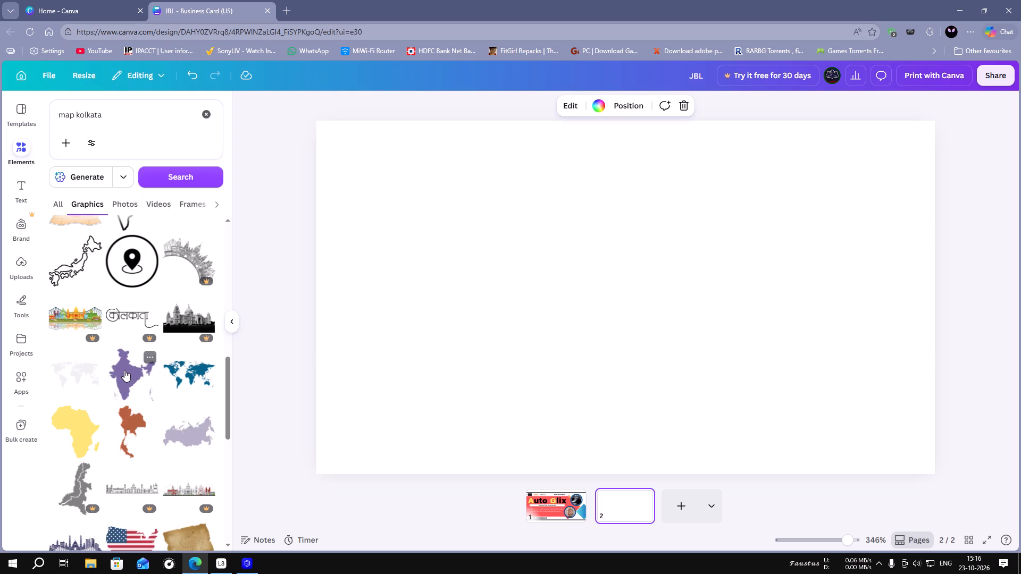
pyautogui.scroll(-2, 127, 372)
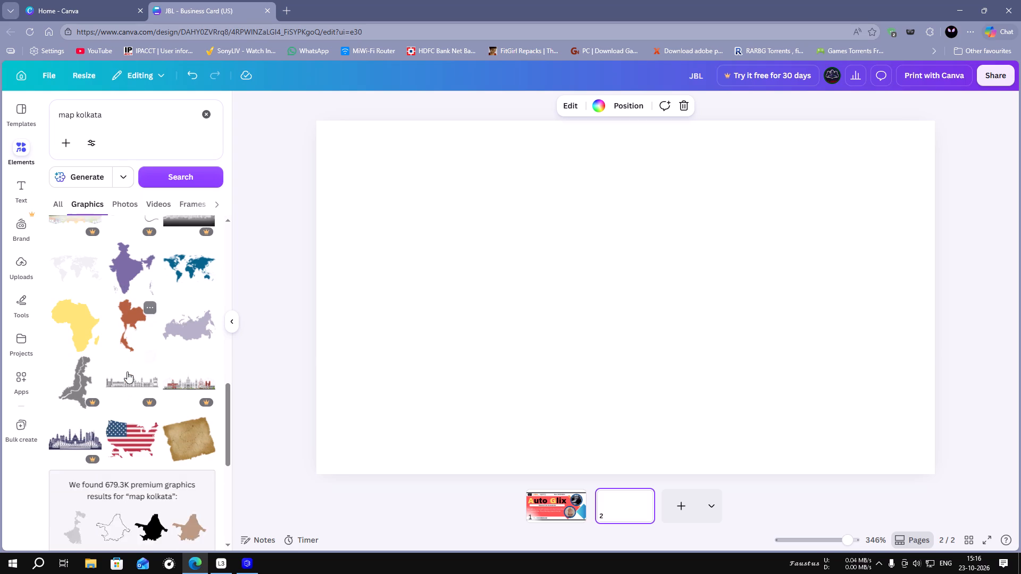
pyautogui.scroll(-6, 127, 372)
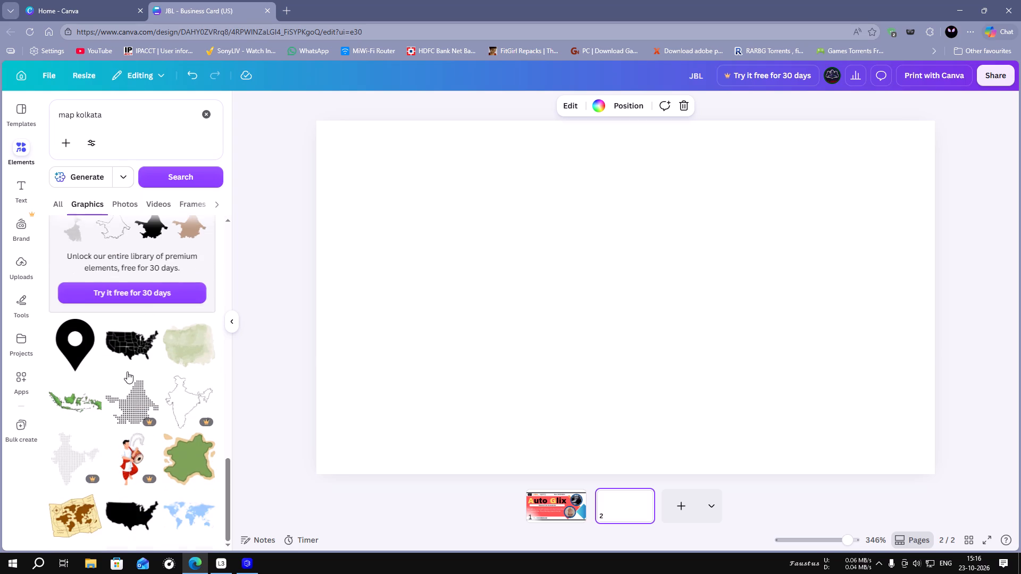
pyautogui.scroll(-1, 131, 382)
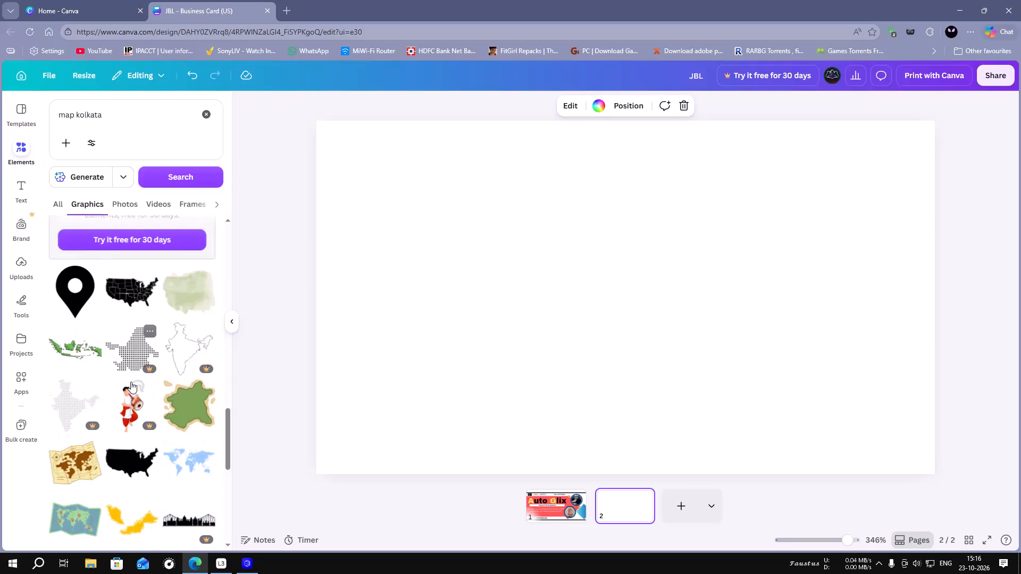
pyautogui.scroll(-3, 131, 382)
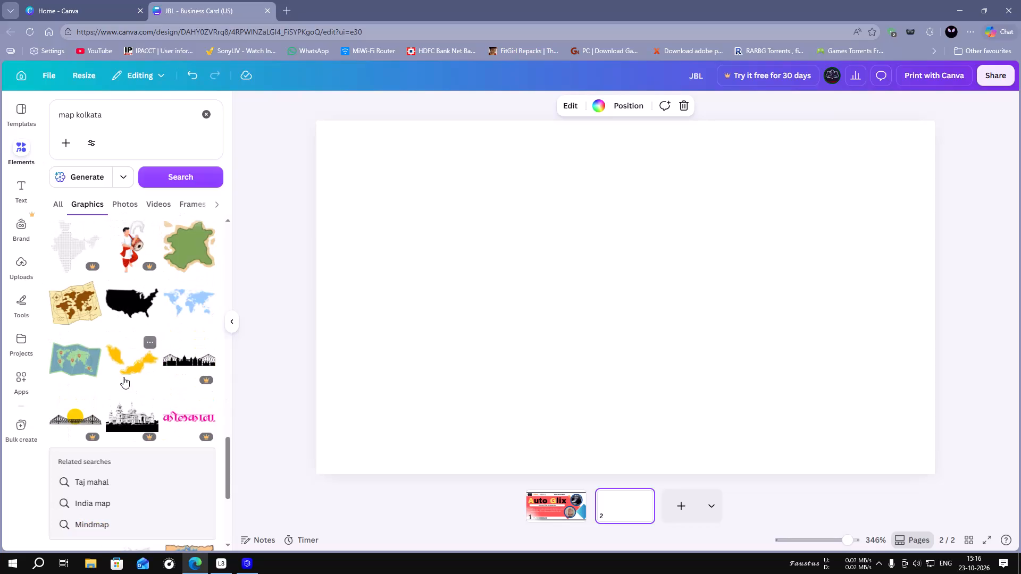
pyautogui.scroll(-6, 123, 377)
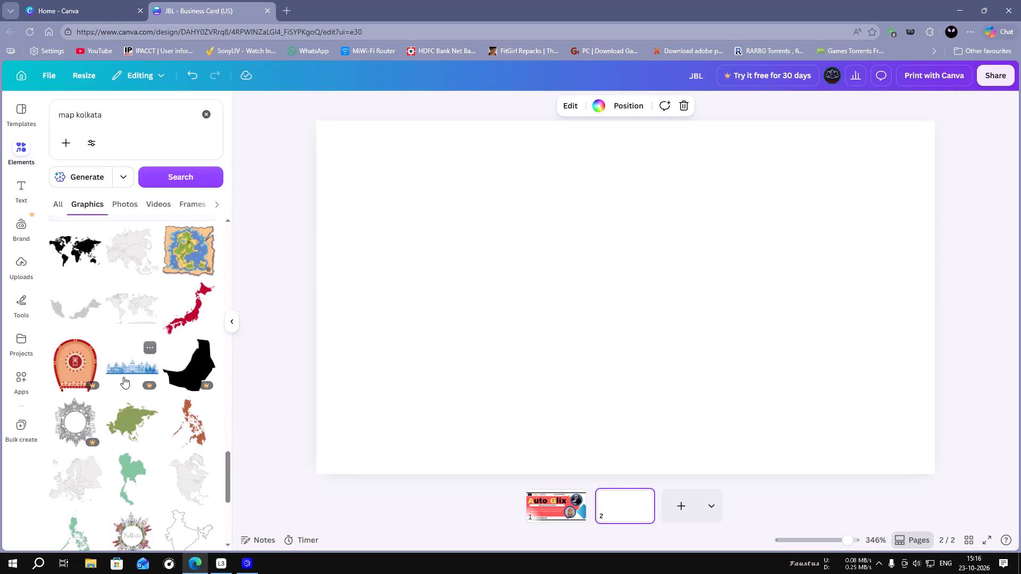
pyautogui.scroll(-2, 123, 377)
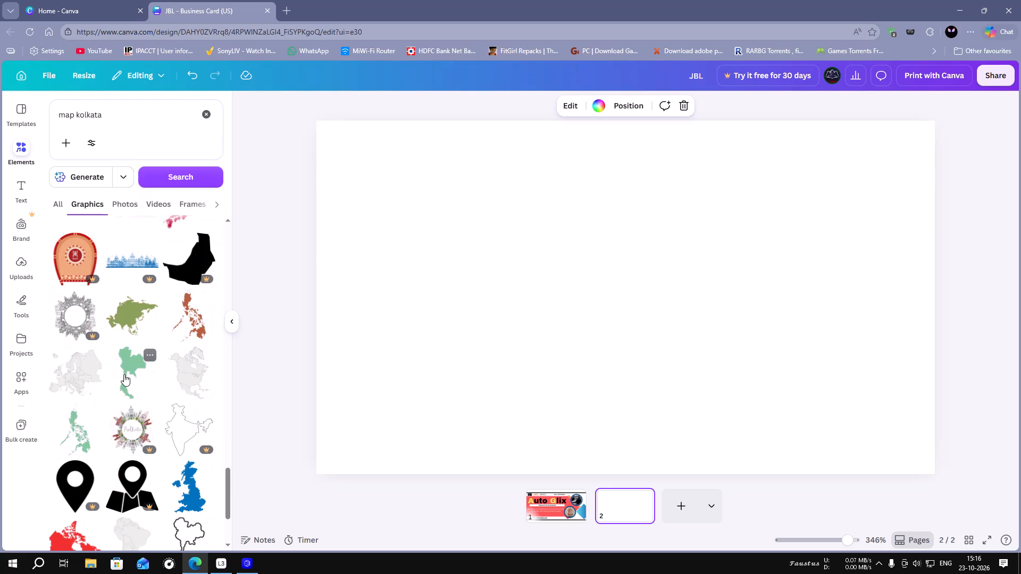
pyautogui.scroll(-2, 124, 374)
pyautogui.scroll(2, 124, 374)
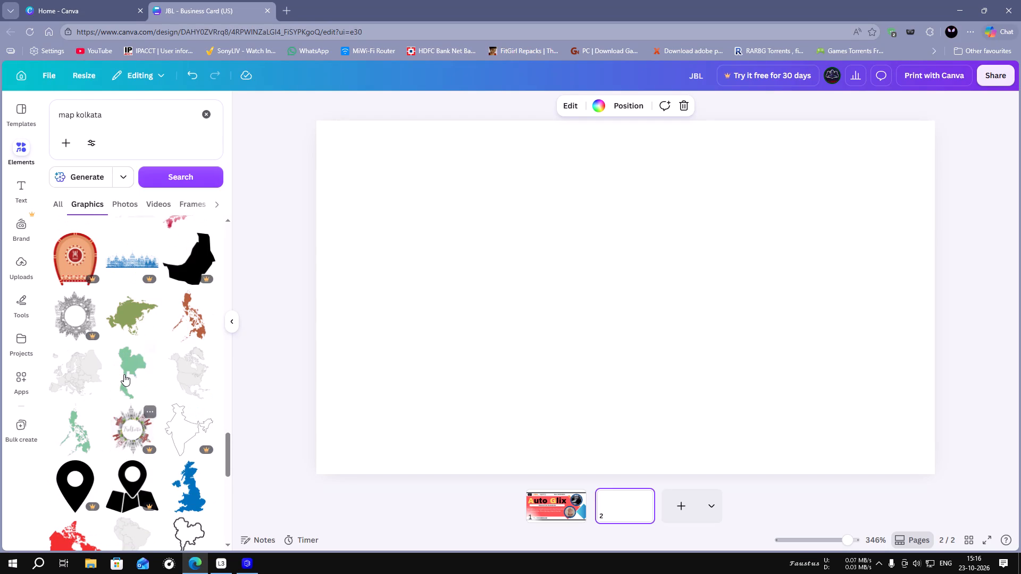
pyautogui.scroll(-3, 124, 374)
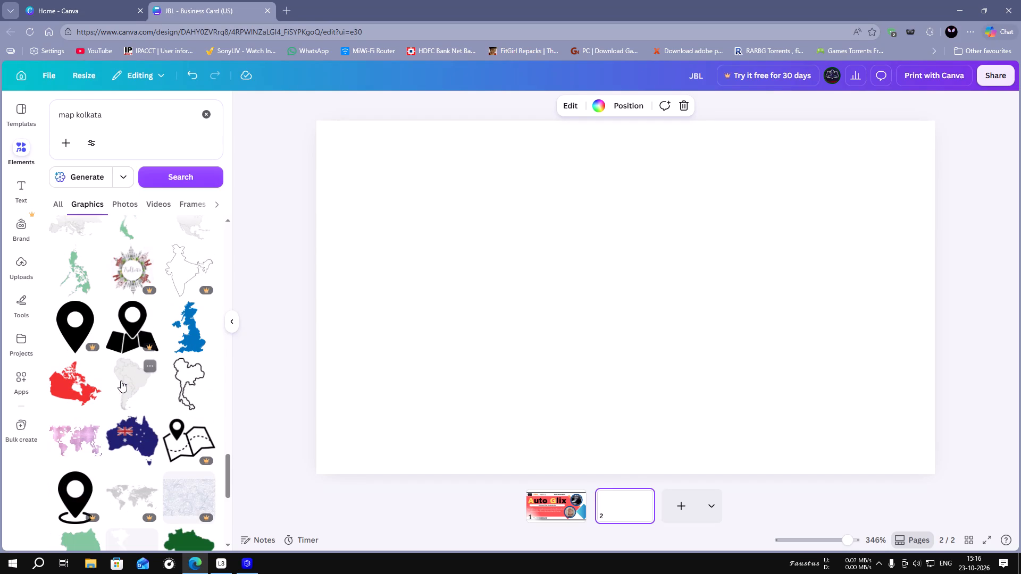
pyautogui.scroll(-5, 121, 381)
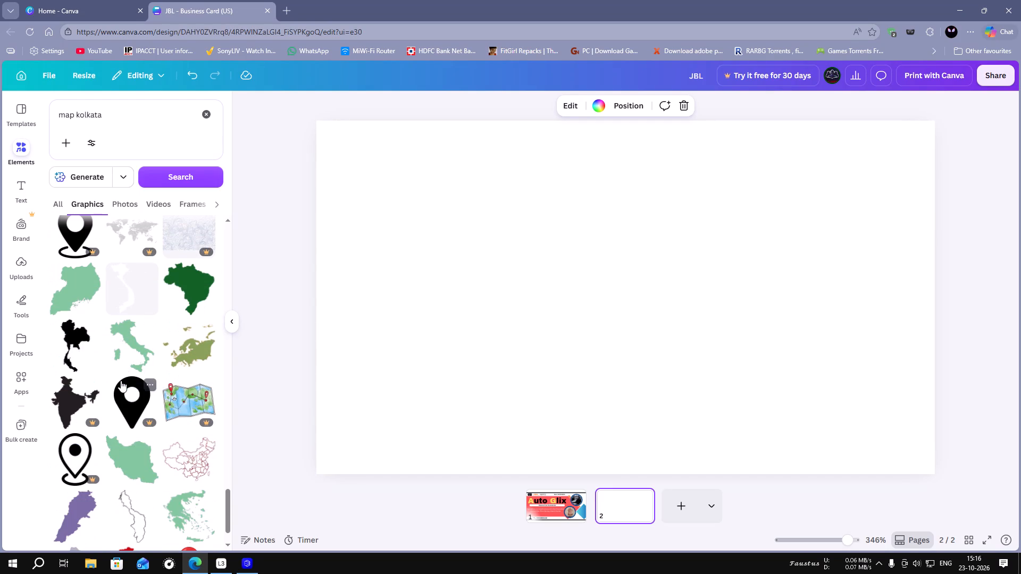
pyautogui.scroll(-6, 121, 381)
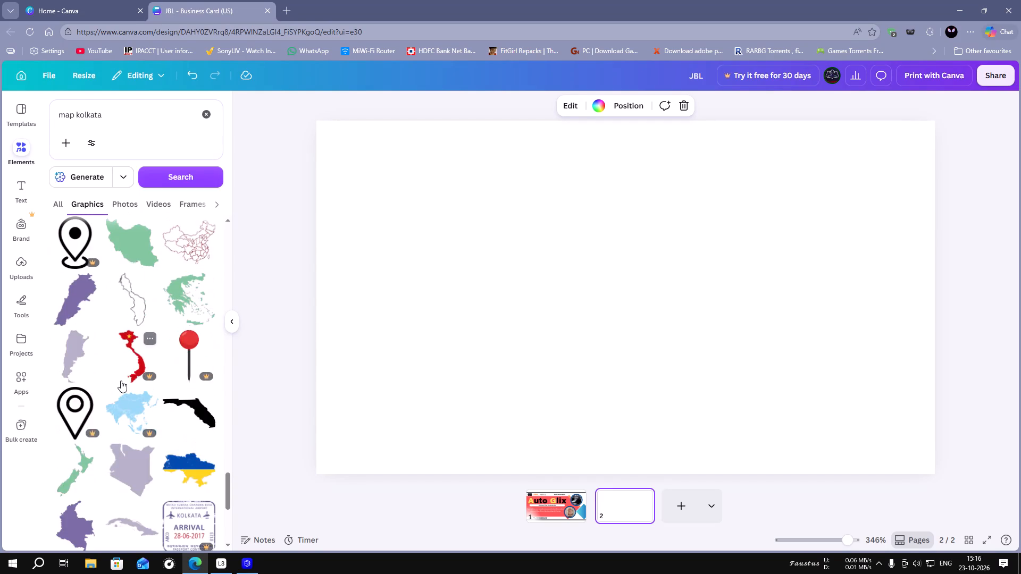
pyautogui.scroll(-9, 121, 381)
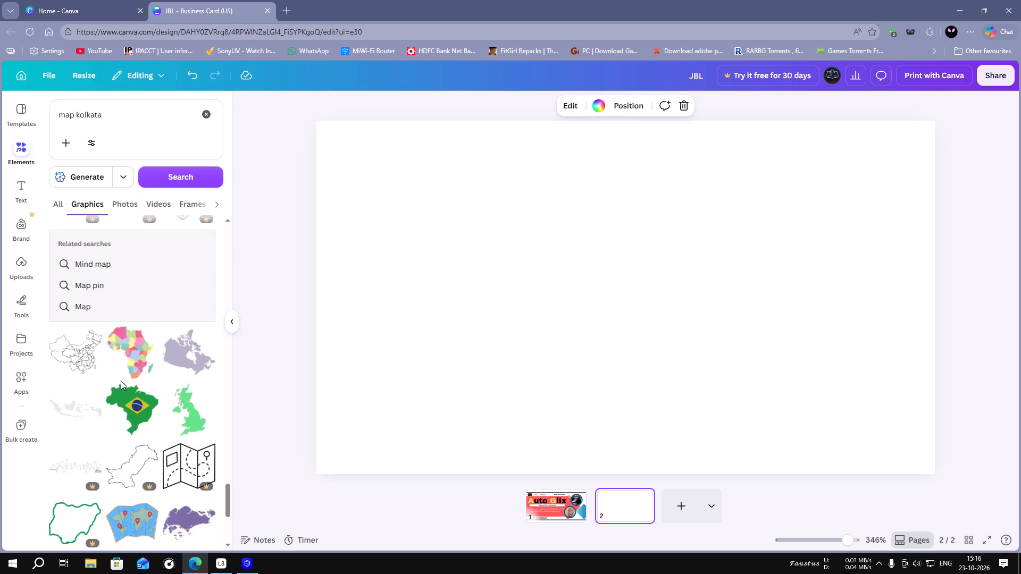
pyautogui.scroll(-9, 121, 381)
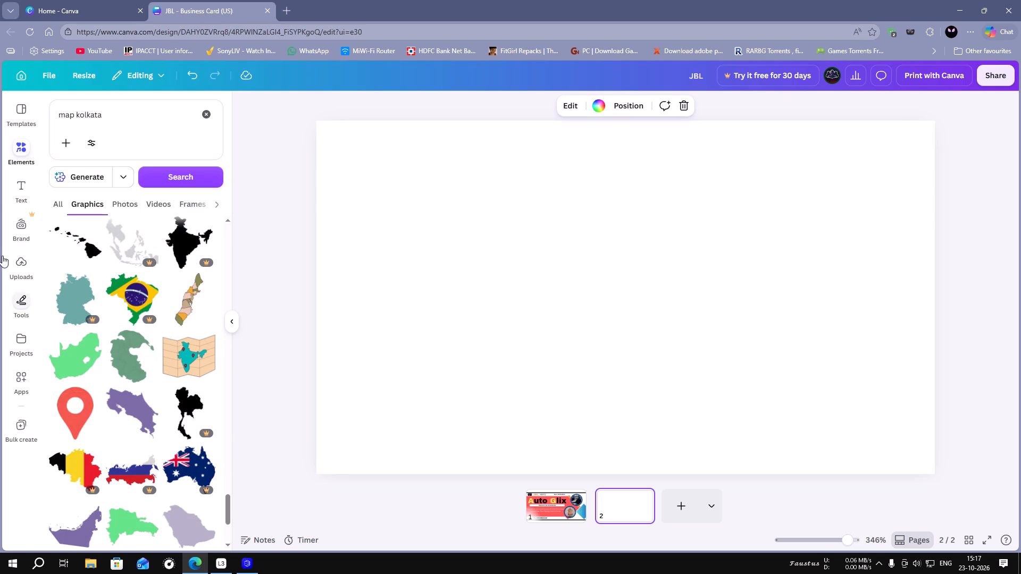
# Draw a straight horizontal black line across the top of page 2, extending past both side edges of the card.
pyautogui.click(15, 300)
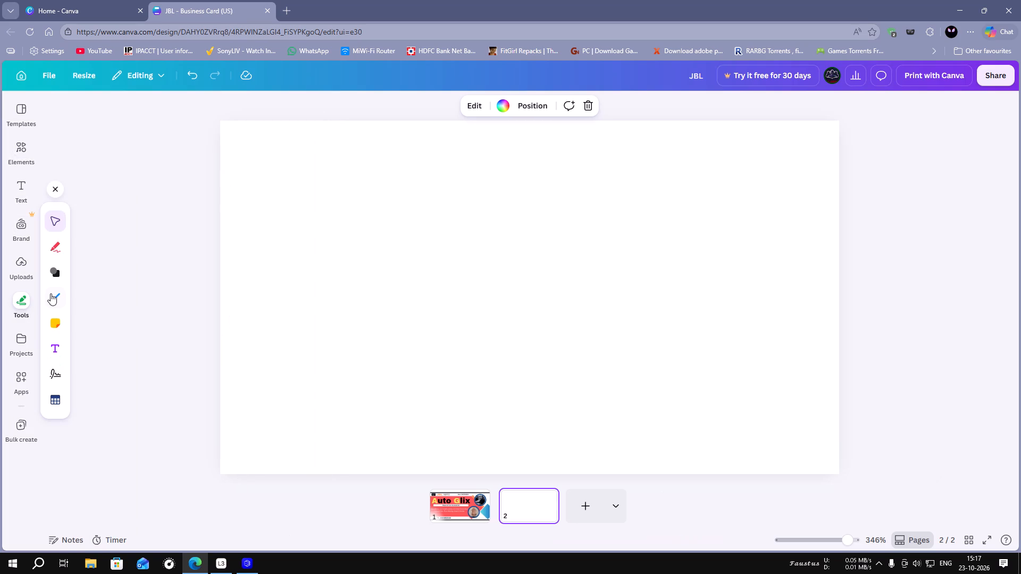
pyautogui.click(51, 293)
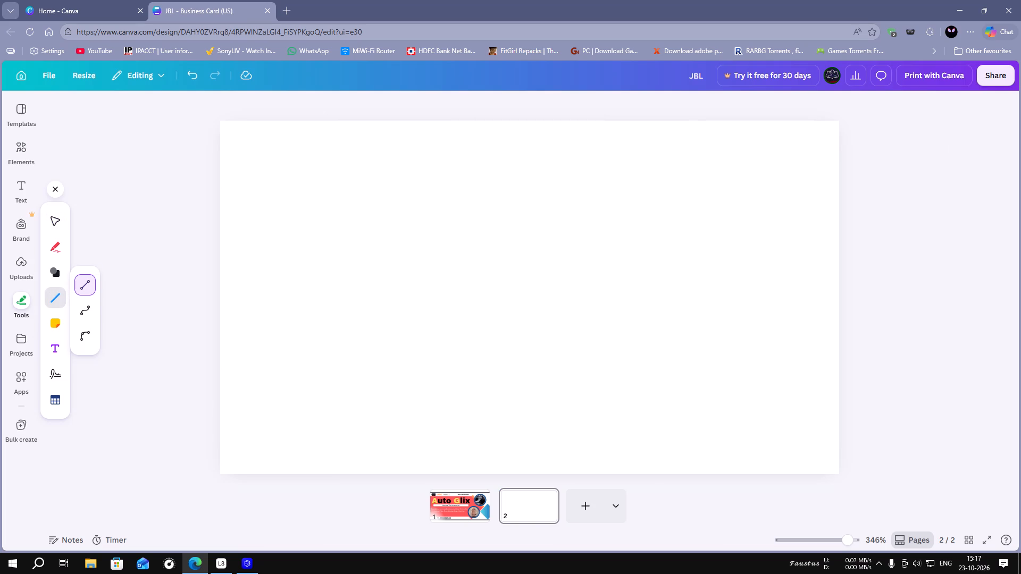
pyautogui.moveTo(220, 158); pyautogui.dragTo(858, 149)
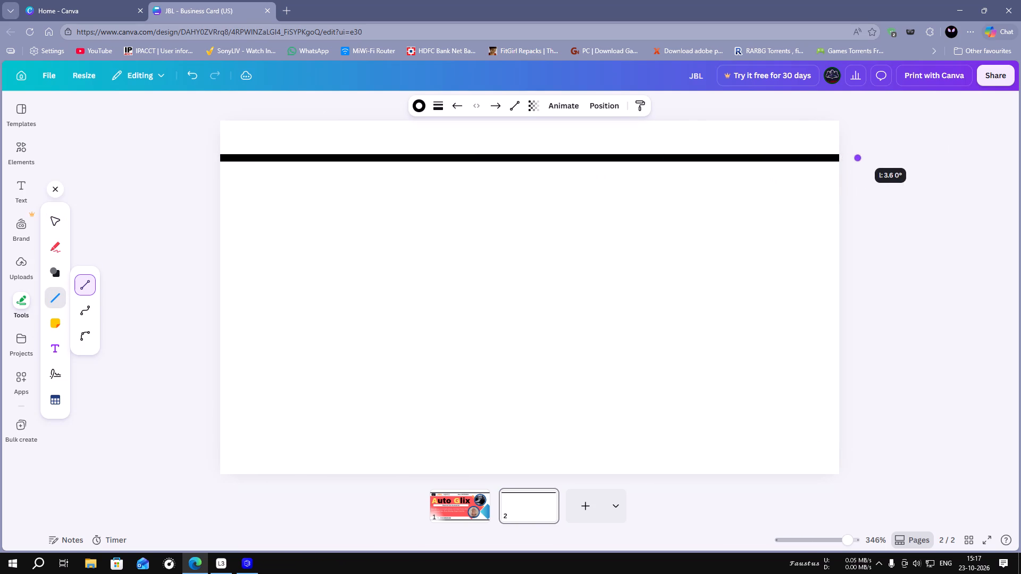
pyautogui.moveTo(858, 149); pyautogui.dragTo(860, 149)
pyautogui.moveTo(221, 155); pyautogui.dragTo(195, 155)
pyautogui.moveTo(221, 428); pyautogui.dragTo(222, 429)
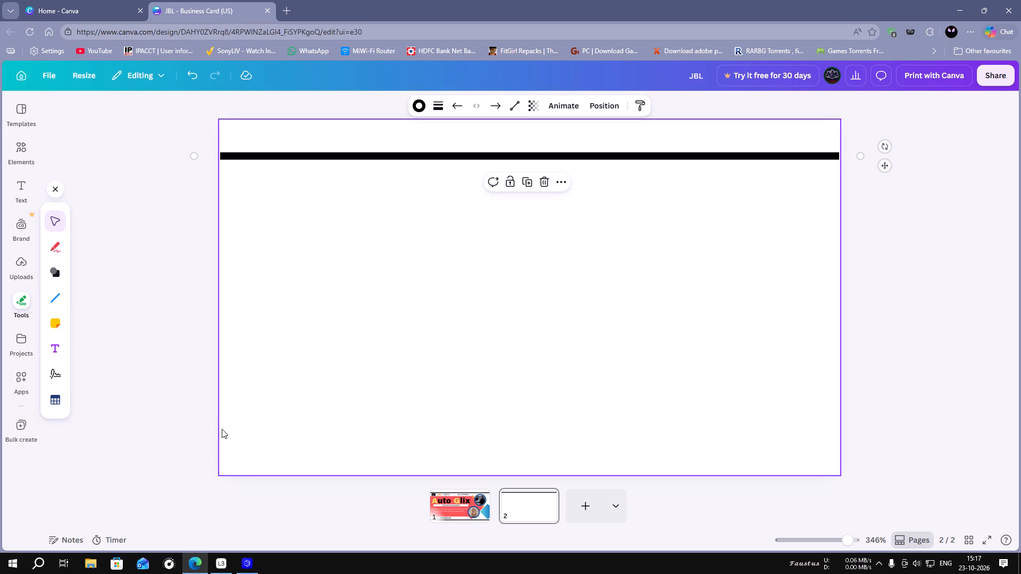
pyautogui.moveTo(222, 429); pyautogui.dragTo(881, 421)
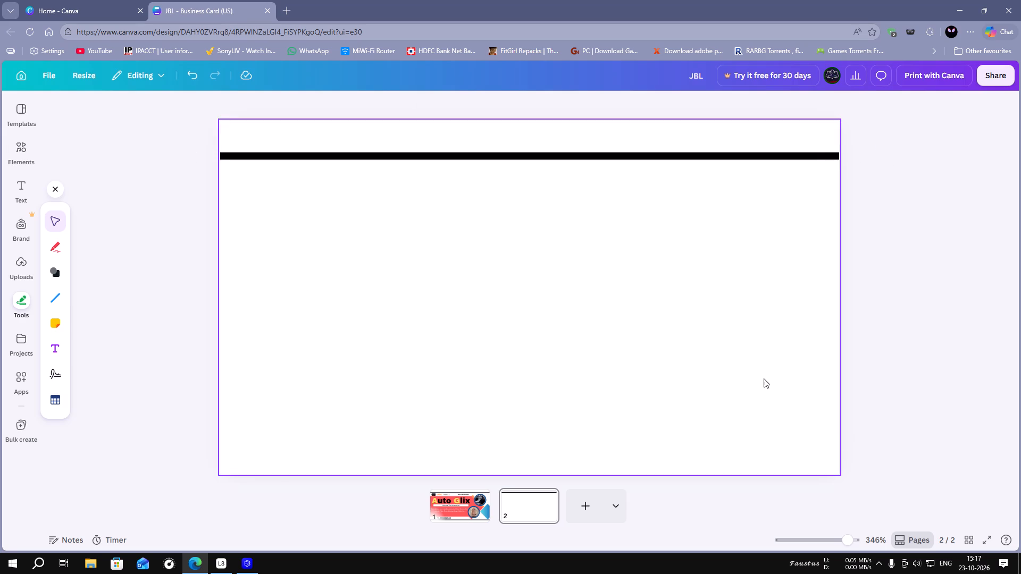
# Copy the horizontal black line, paste it on page 2, and place the duplicate across the card near its bottom edge.
pyautogui.click(438, 157)
pyautogui.rightClick(438, 157)
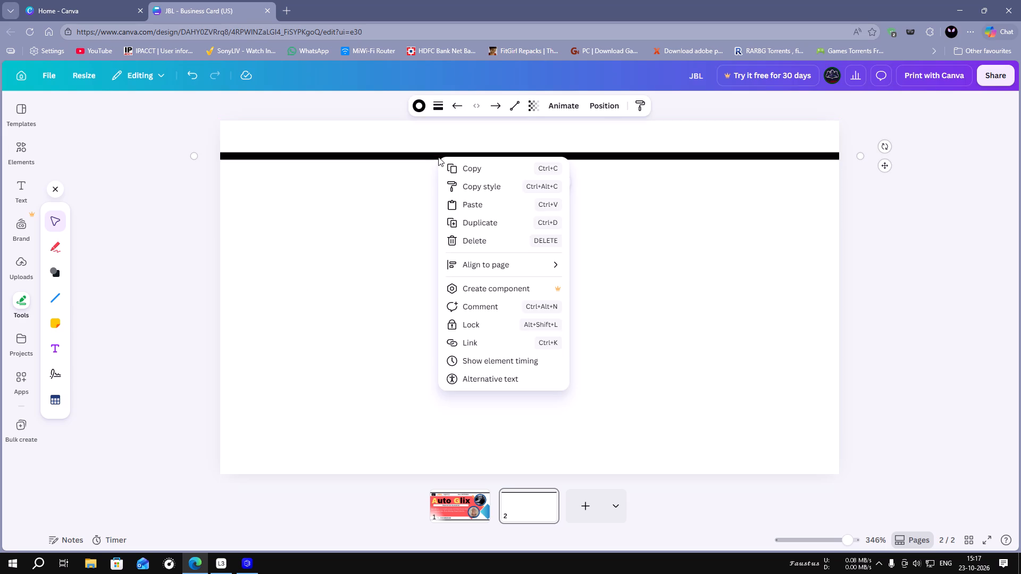
pyautogui.click(452, 166)
pyautogui.moveTo(442, 159); pyautogui.dragTo(432, 166)
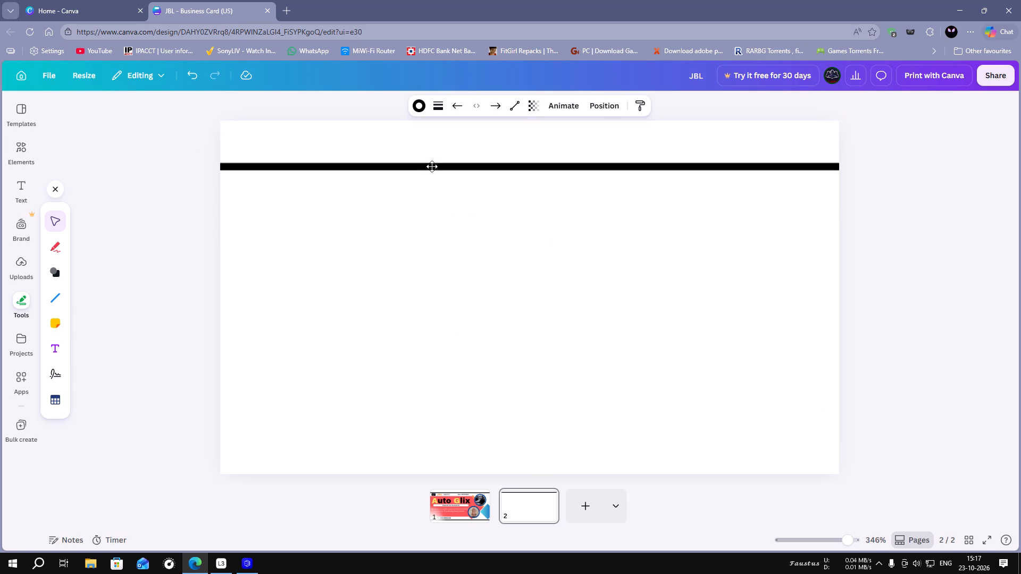
pyautogui.moveTo(432, 166); pyautogui.dragTo(432, 167)
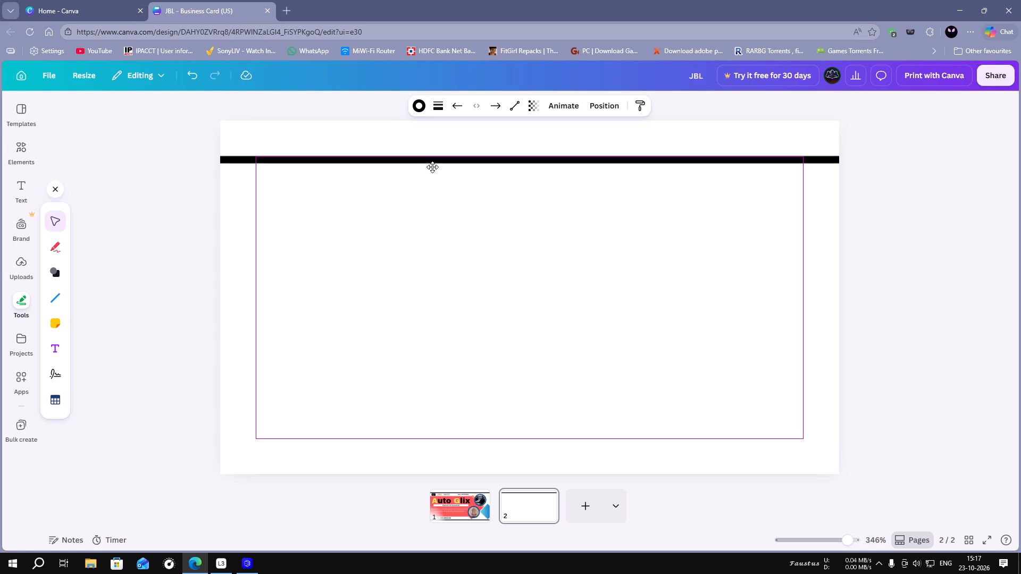
pyautogui.moveTo(432, 167); pyautogui.dragTo(432, 167)
pyautogui.rightClick(389, 282)
pyautogui.click(411, 346)
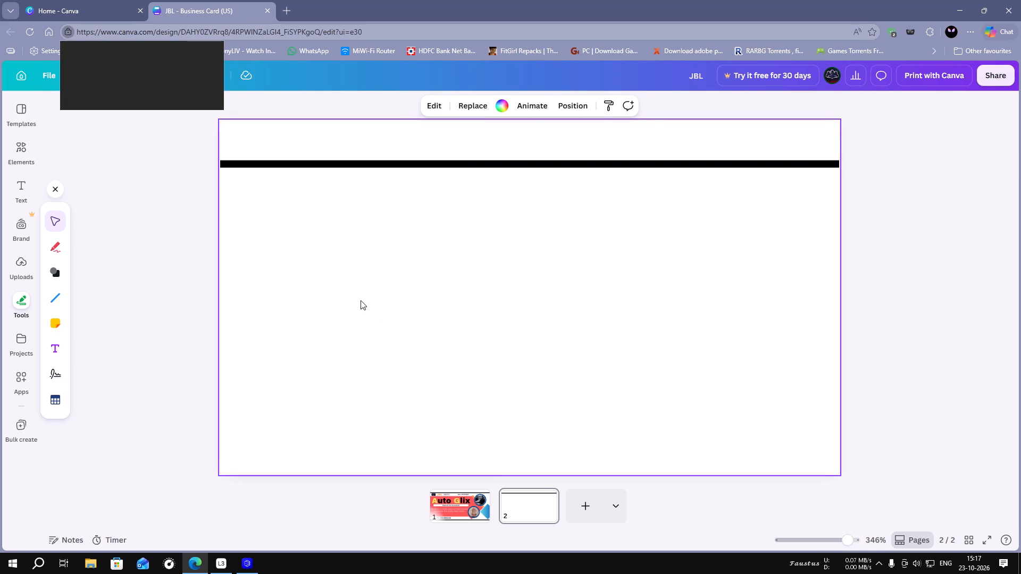
pyautogui.click(194, 112)
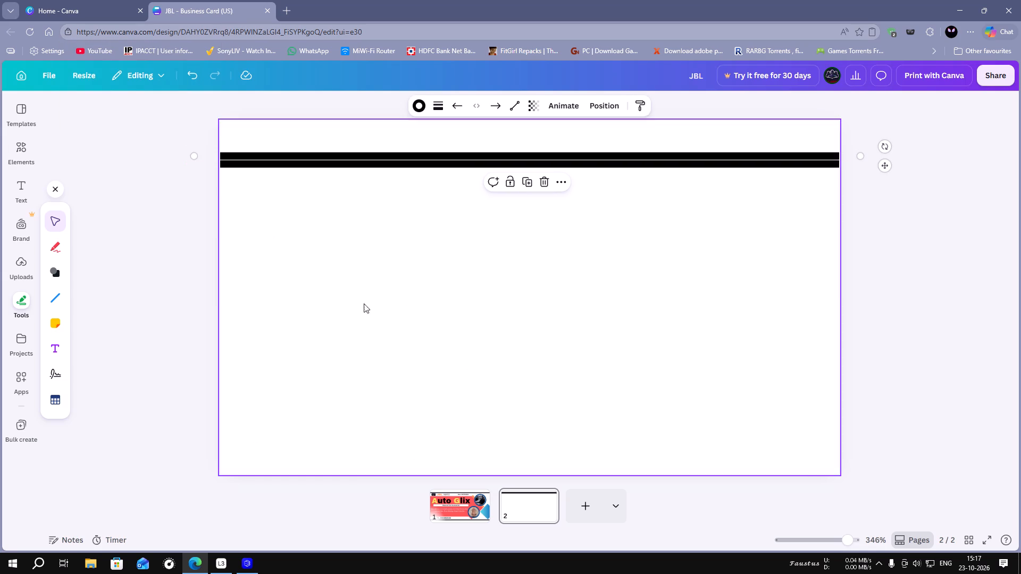
pyautogui.moveTo(310, 165); pyautogui.dragTo(330, 344)
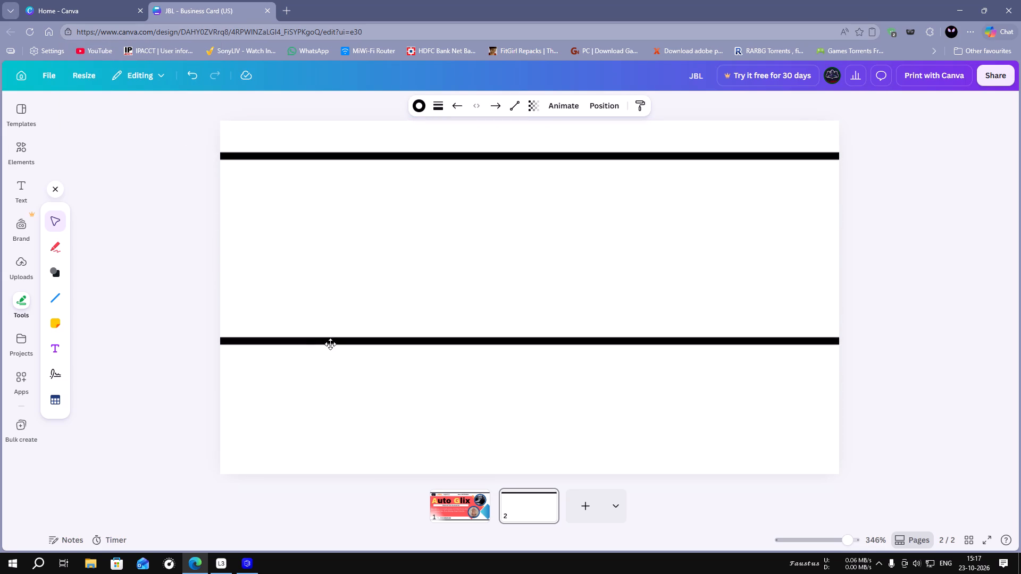
pyautogui.moveTo(330, 344); pyautogui.dragTo(332, 448)
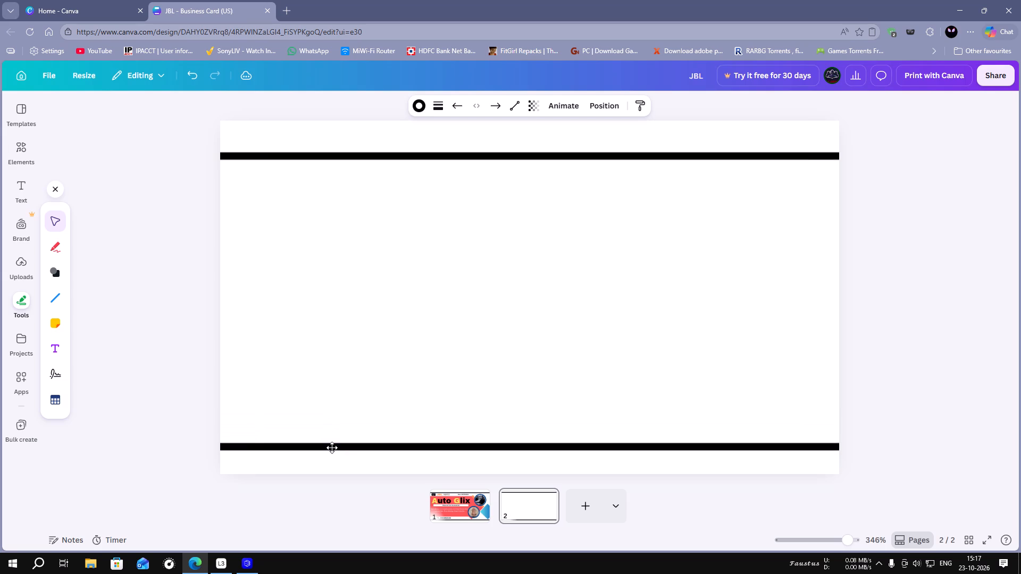
pyautogui.moveTo(332, 448); pyautogui.dragTo(333, 444)
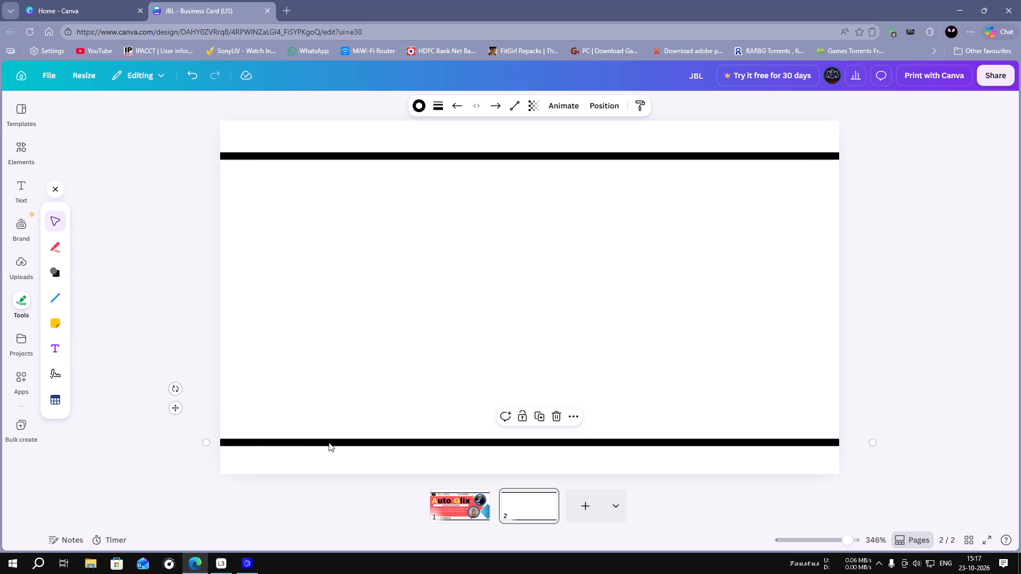
# Browse the "map kolkata" graphics again for a map suited to the second page.
pyautogui.click(25, 147)
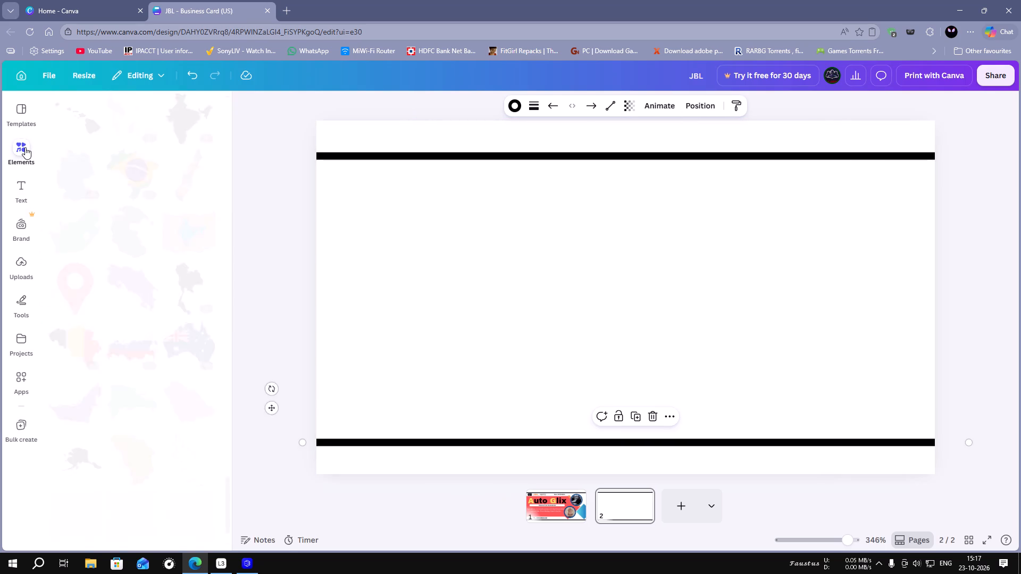
pyautogui.scroll(-3, 145, 459)
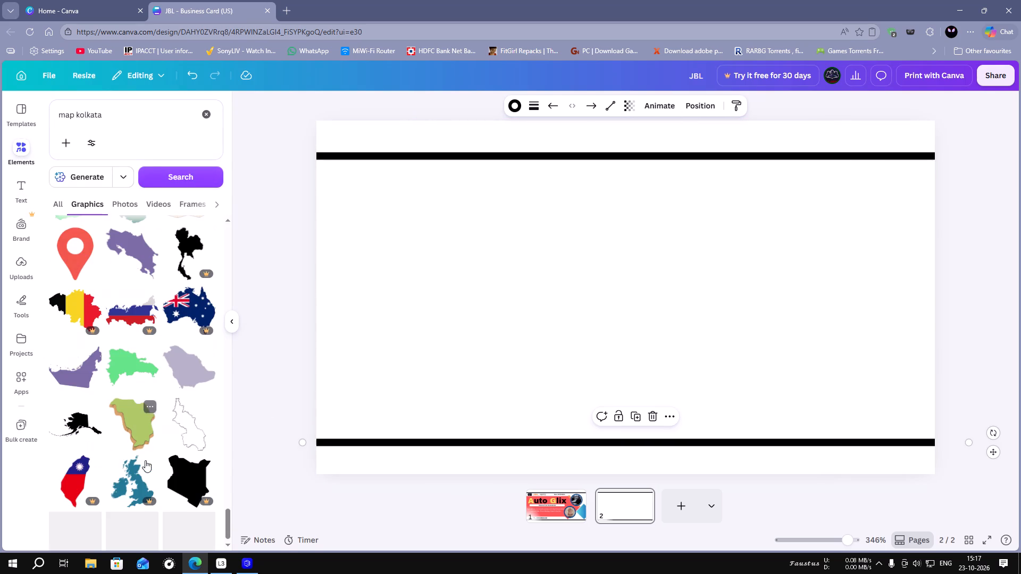
pyautogui.scroll(-3, 158, 445)
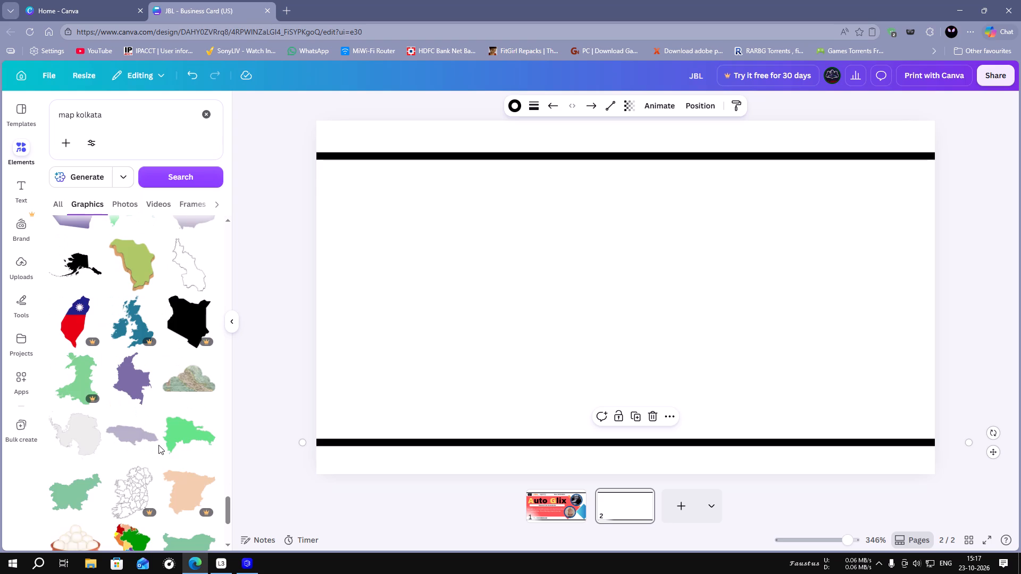
pyautogui.scroll(-5, 158, 445)
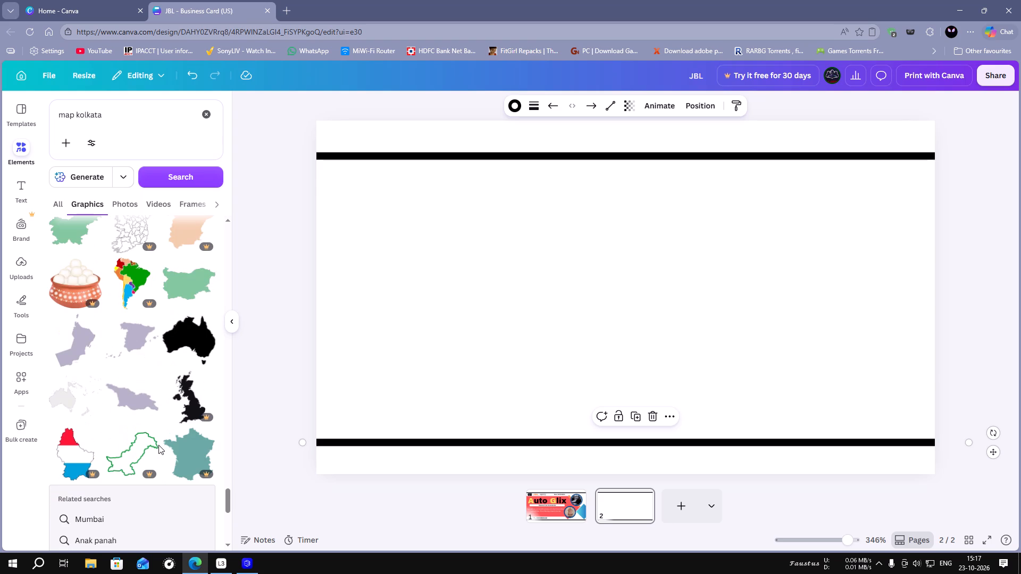
pyautogui.scroll(-2, 158, 445)
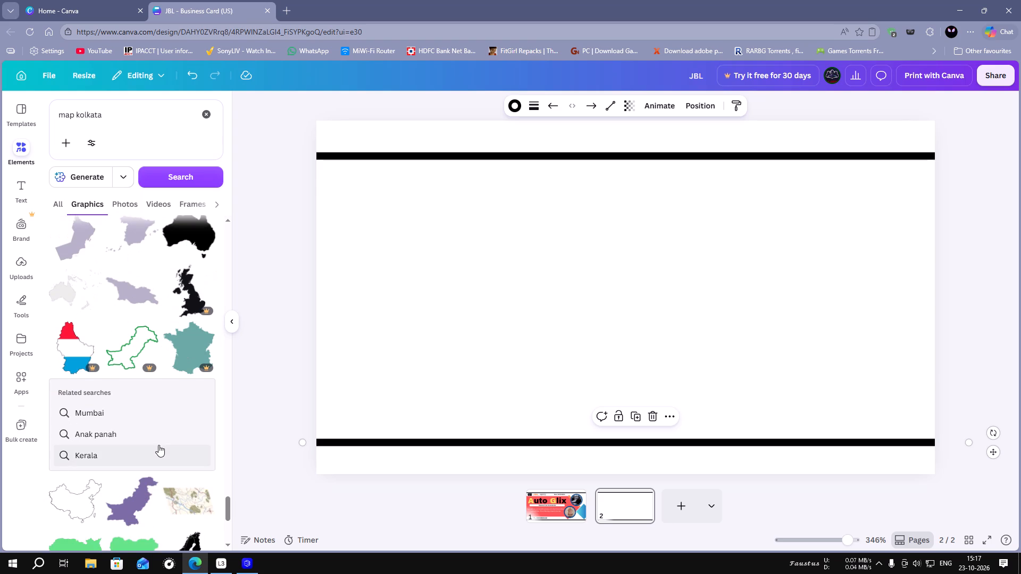
pyautogui.scroll(-3, 158, 445)
pyautogui.moveTo(227, 518); pyautogui.dragTo(228, 362)
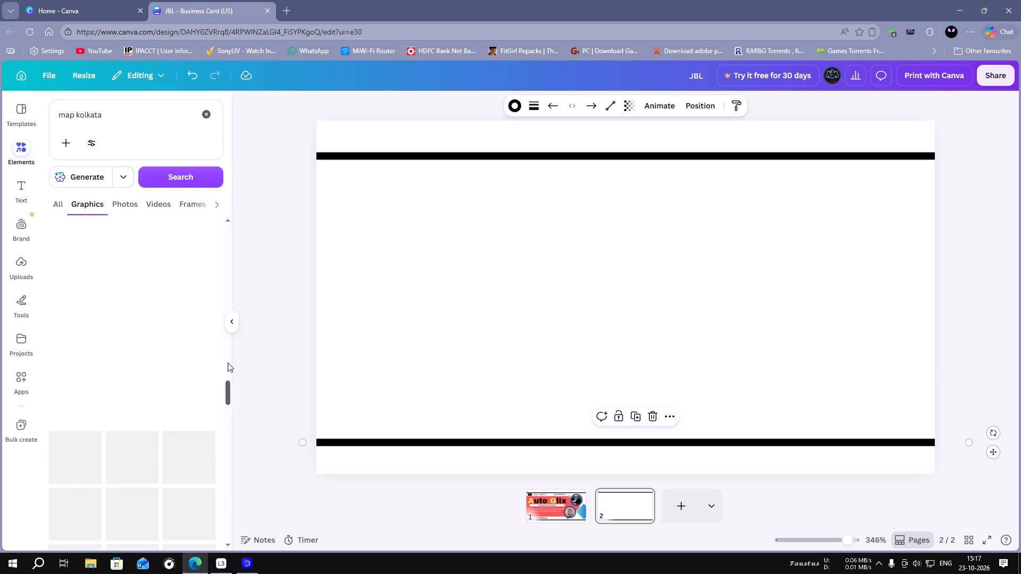
pyautogui.moveTo(228, 362); pyautogui.dragTo(229, 212)
pyautogui.scroll(-2, 161, 420)
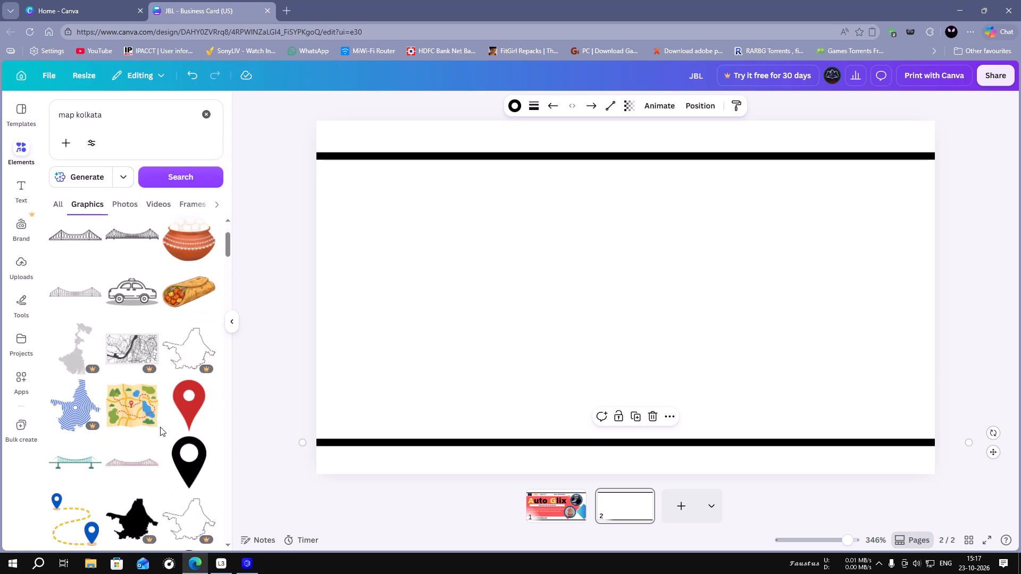
pyautogui.scroll(-4, 160, 427)
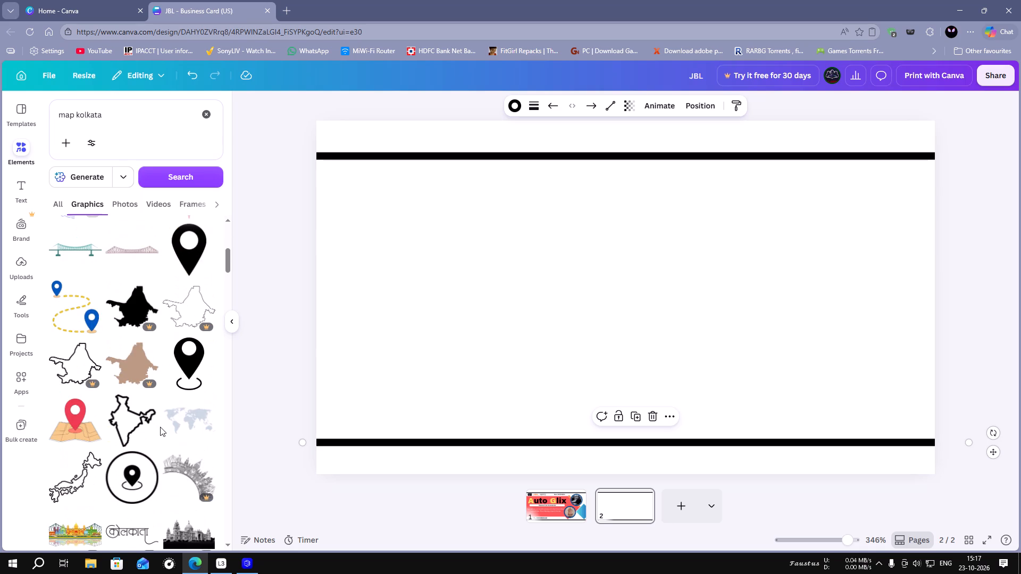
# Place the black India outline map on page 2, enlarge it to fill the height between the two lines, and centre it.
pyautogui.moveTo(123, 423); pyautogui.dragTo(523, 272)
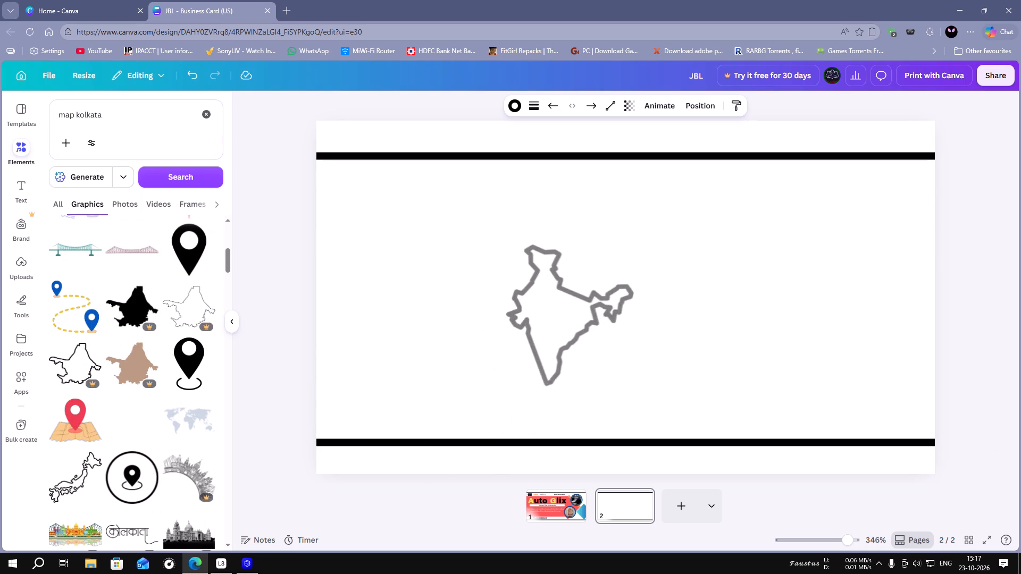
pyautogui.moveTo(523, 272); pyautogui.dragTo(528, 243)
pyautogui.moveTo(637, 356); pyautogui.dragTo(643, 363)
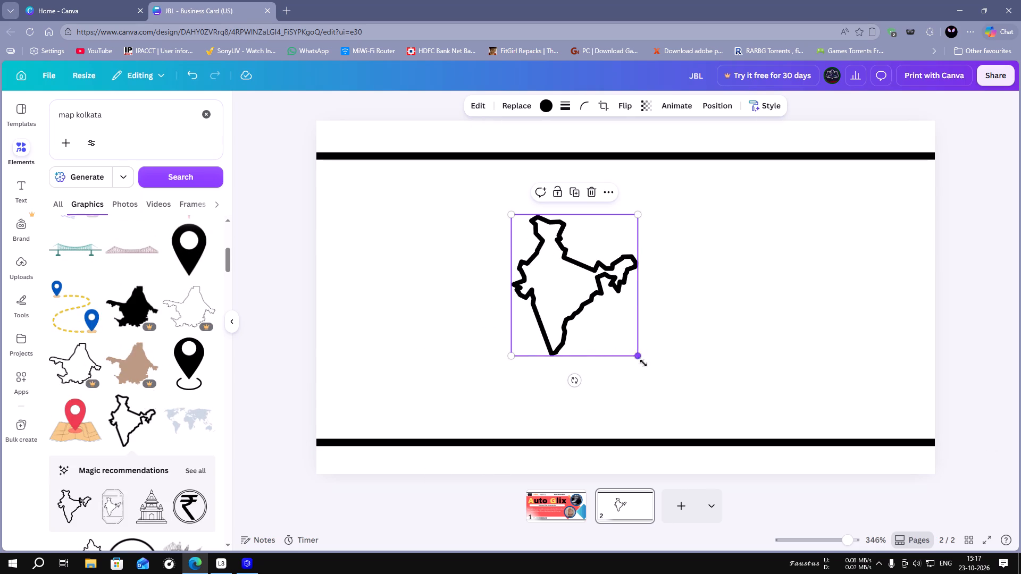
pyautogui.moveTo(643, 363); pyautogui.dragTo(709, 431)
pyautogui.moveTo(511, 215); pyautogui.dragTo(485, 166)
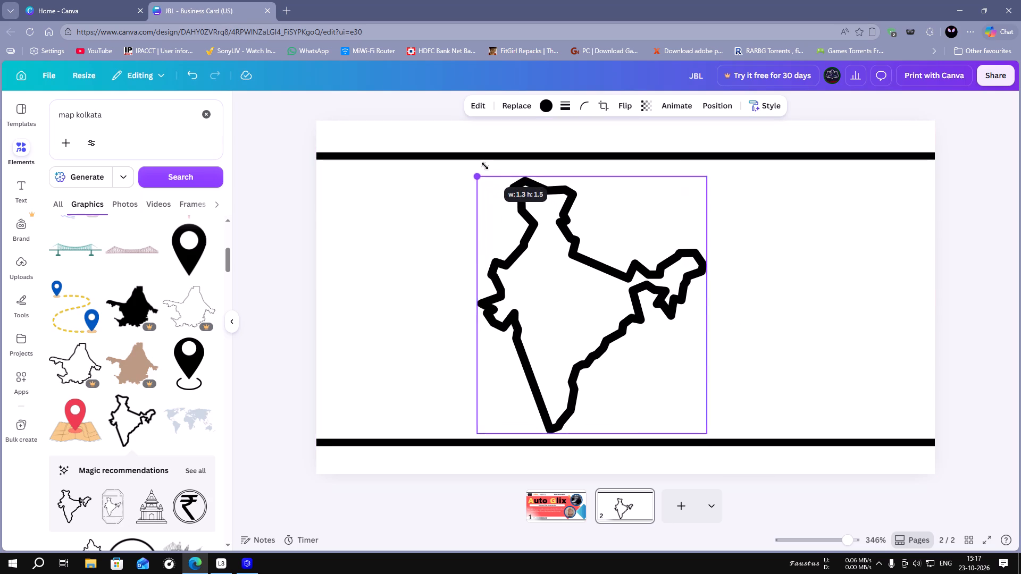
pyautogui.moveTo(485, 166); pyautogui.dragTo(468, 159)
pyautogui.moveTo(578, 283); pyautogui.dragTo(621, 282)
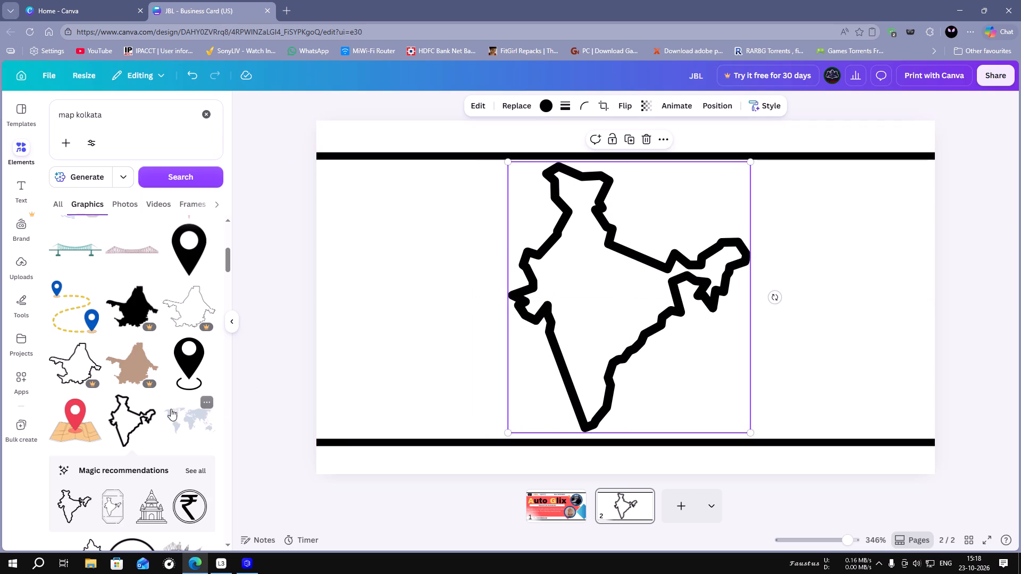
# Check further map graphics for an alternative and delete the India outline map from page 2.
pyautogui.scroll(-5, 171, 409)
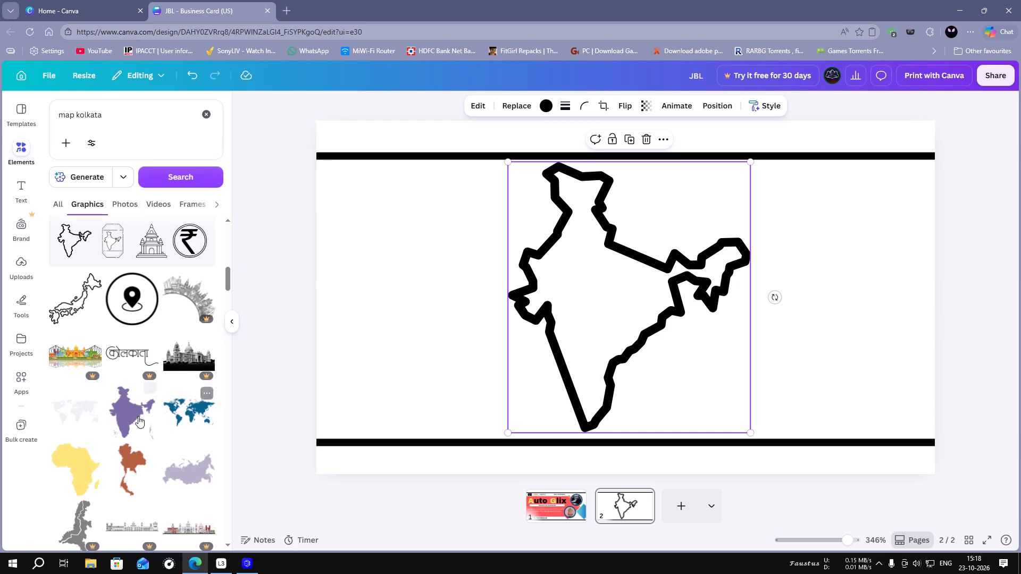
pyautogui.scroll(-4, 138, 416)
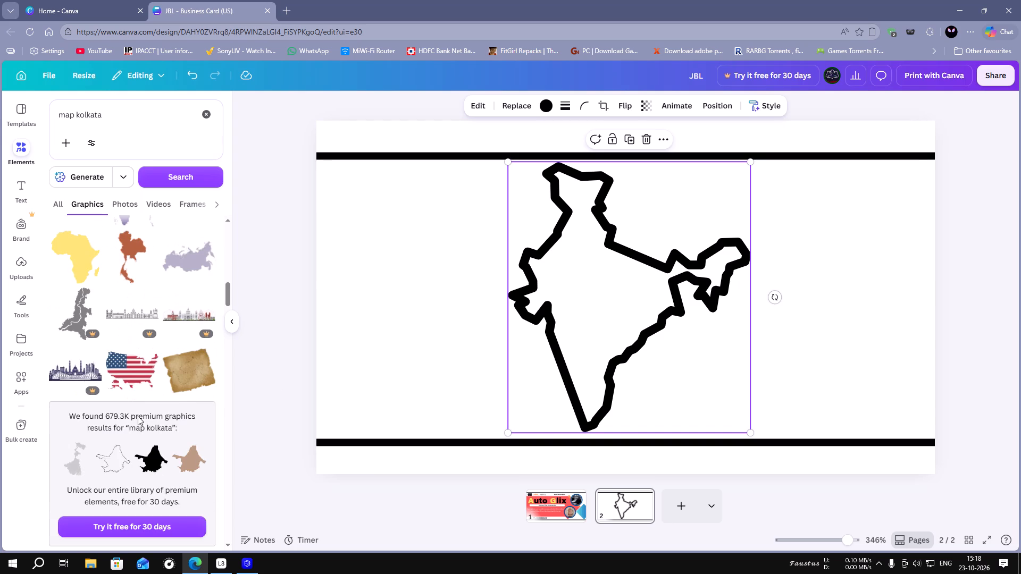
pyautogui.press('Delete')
# Place the solid purple India map on page 2, enlarge it to about 1.4 by 1.6 between the black lines, and centre it.
pyautogui.scroll(-5, 110, 331)
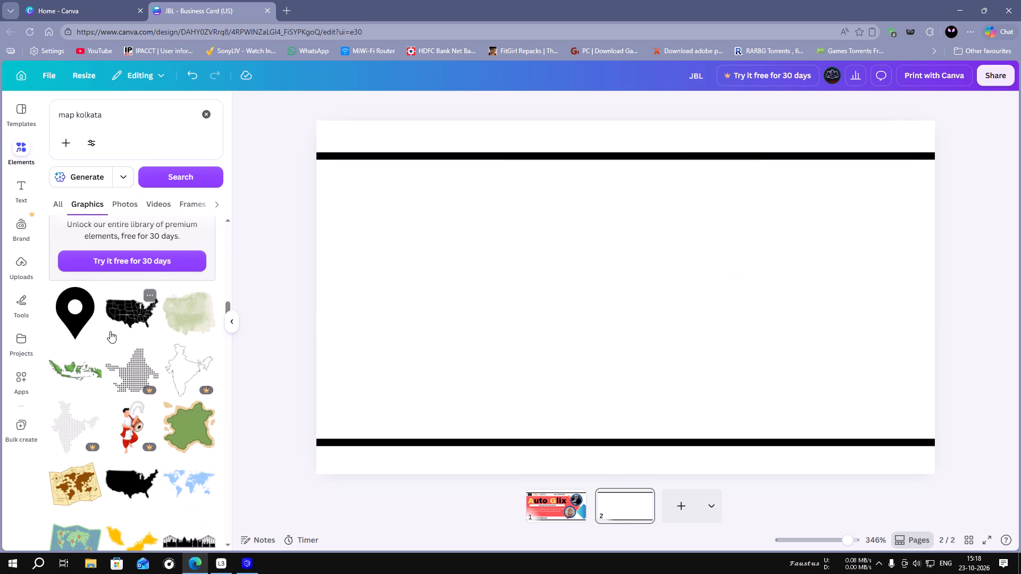
pyautogui.scroll(9, 110, 331)
pyautogui.scroll(-2, 110, 331)
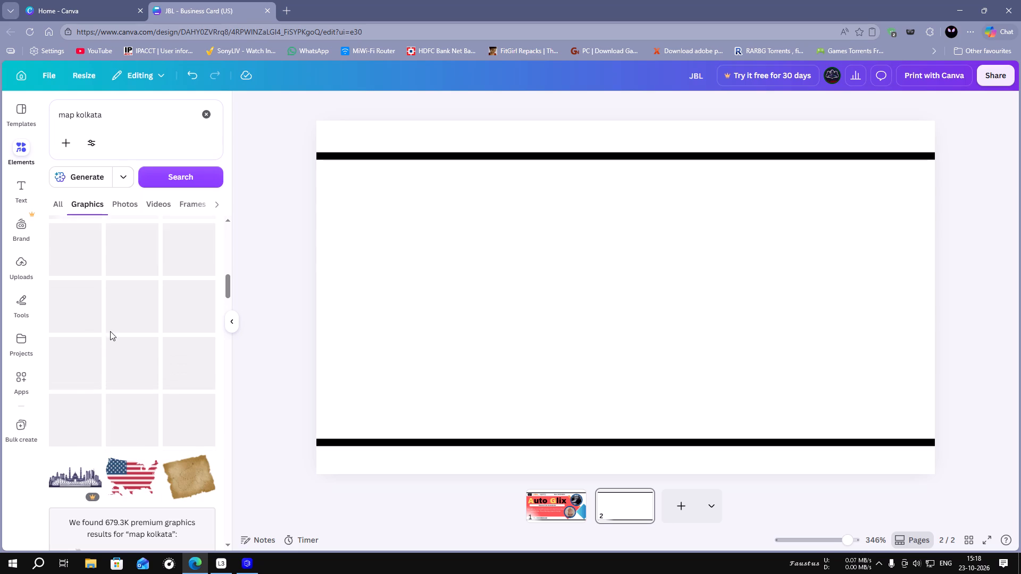
pyautogui.moveTo(128, 315); pyautogui.dragTo(545, 268)
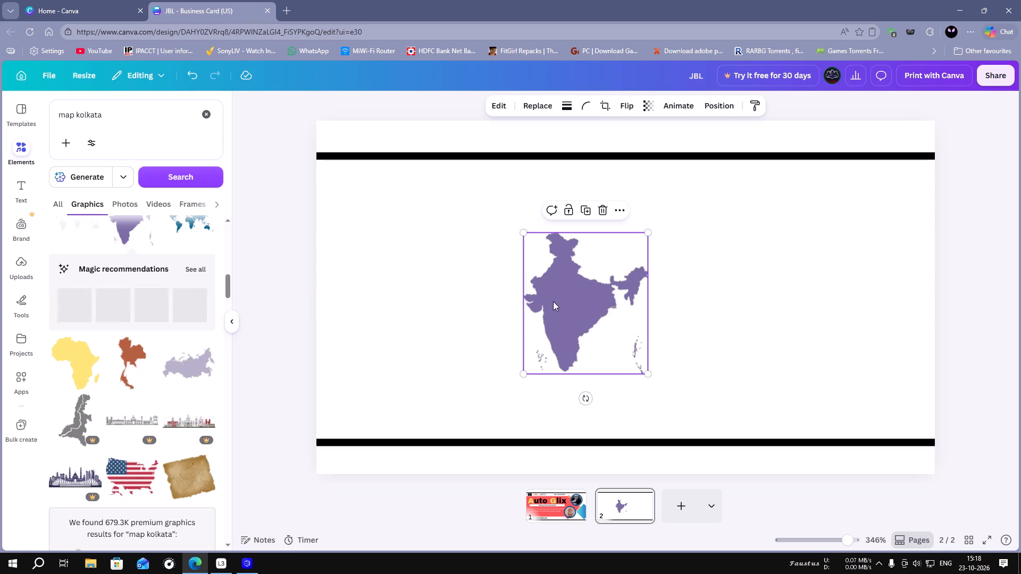
pyautogui.moveTo(523, 235); pyautogui.dragTo(475, 162)
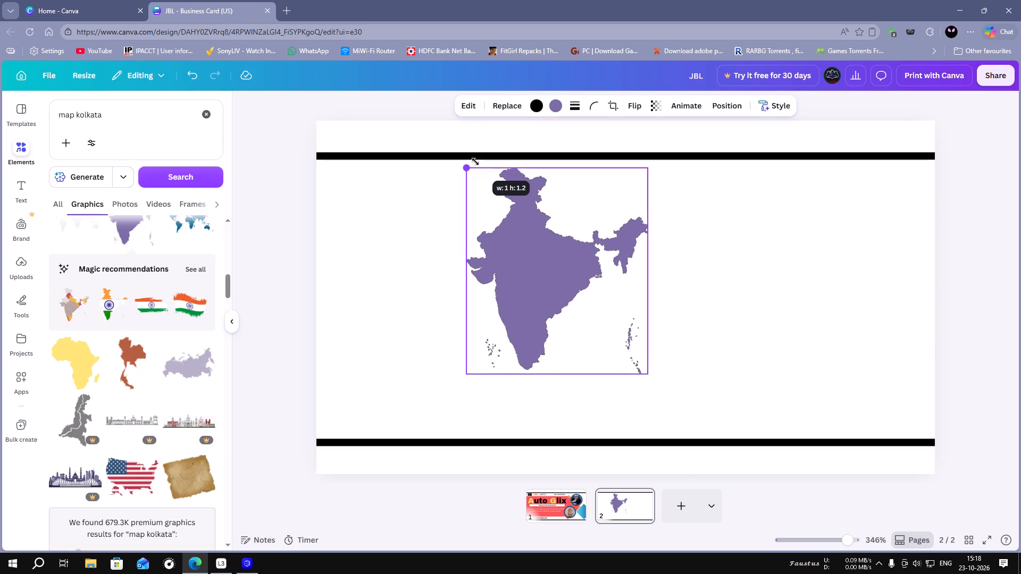
pyautogui.moveTo(475, 162); pyautogui.dragTo(471, 155)
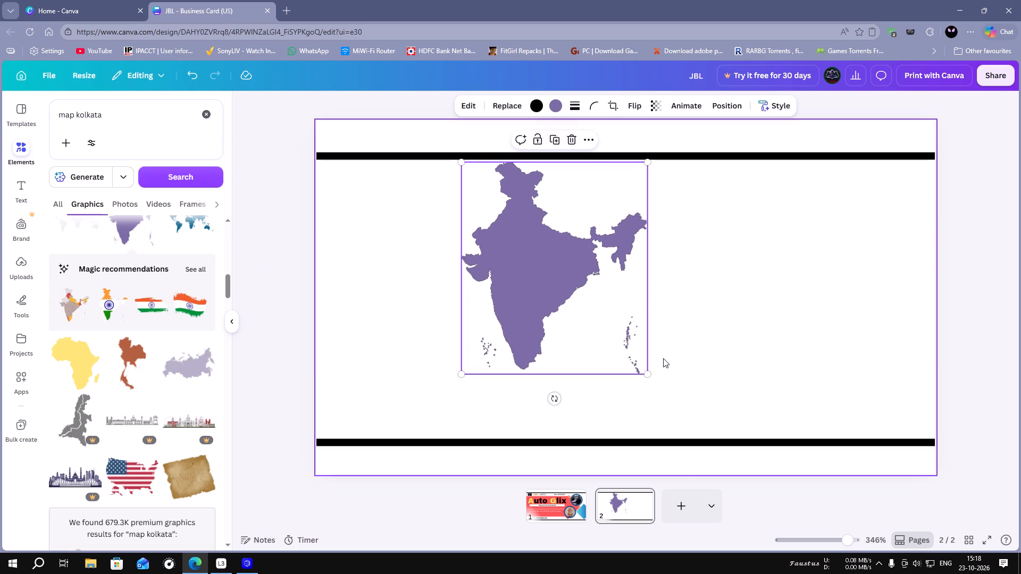
pyautogui.moveTo(647, 374); pyautogui.dragTo(717, 435)
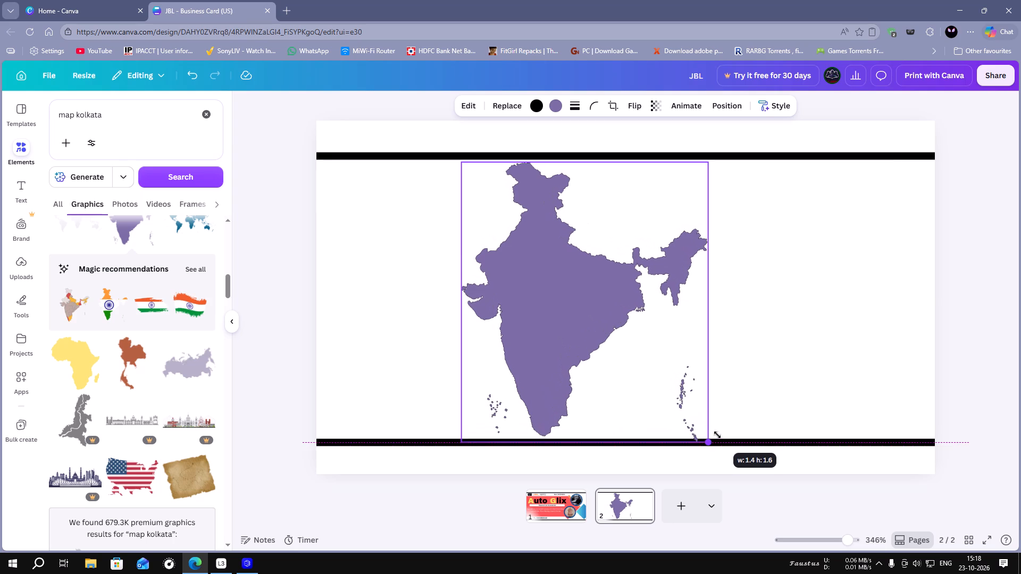
pyautogui.moveTo(717, 435); pyautogui.dragTo(715, 429)
pyautogui.moveTo(560, 320); pyautogui.dragTo(588, 319)
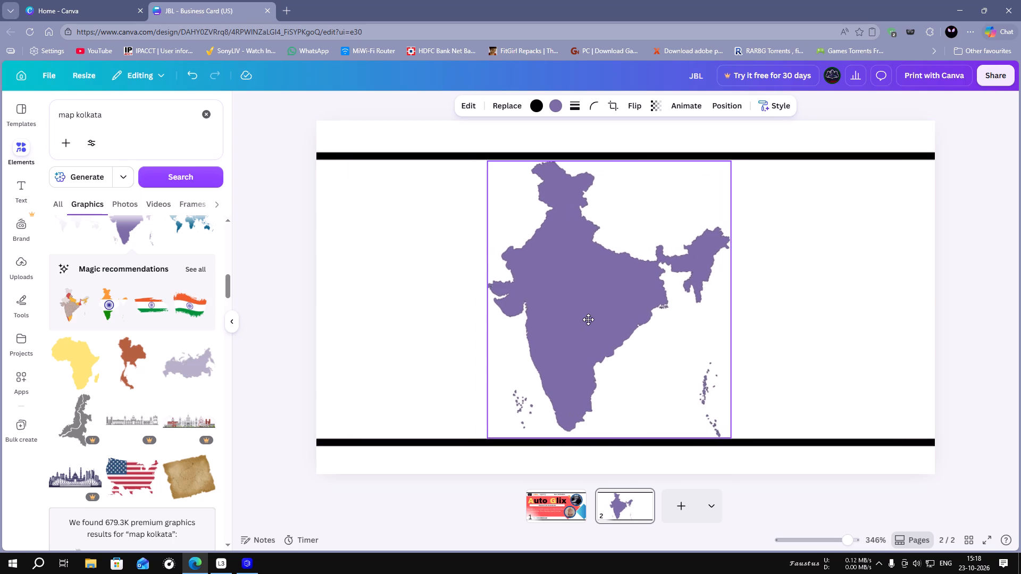
pyautogui.moveTo(588, 319); pyautogui.dragTo(600, 319)
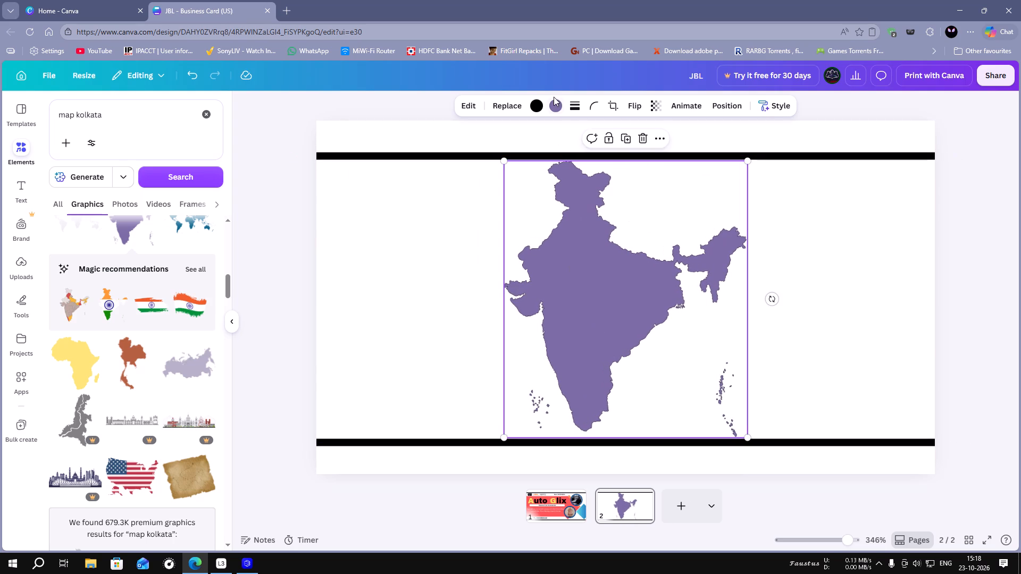
# Recolour the purple fill of the India map to light lime green, trying coral red first.
pyautogui.click(556, 110)
pyautogui.click(65, 221)
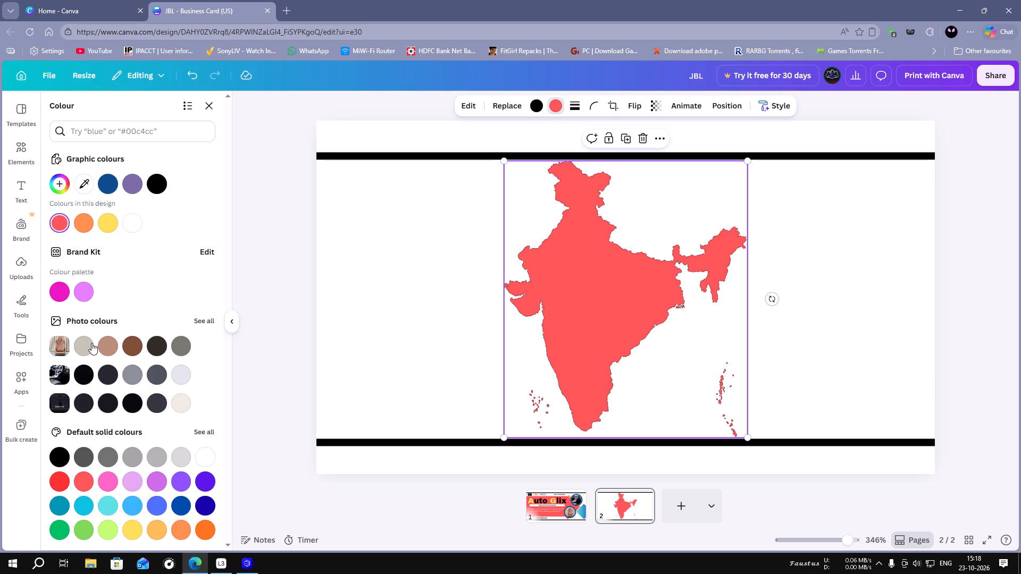
pyautogui.click(102, 528)
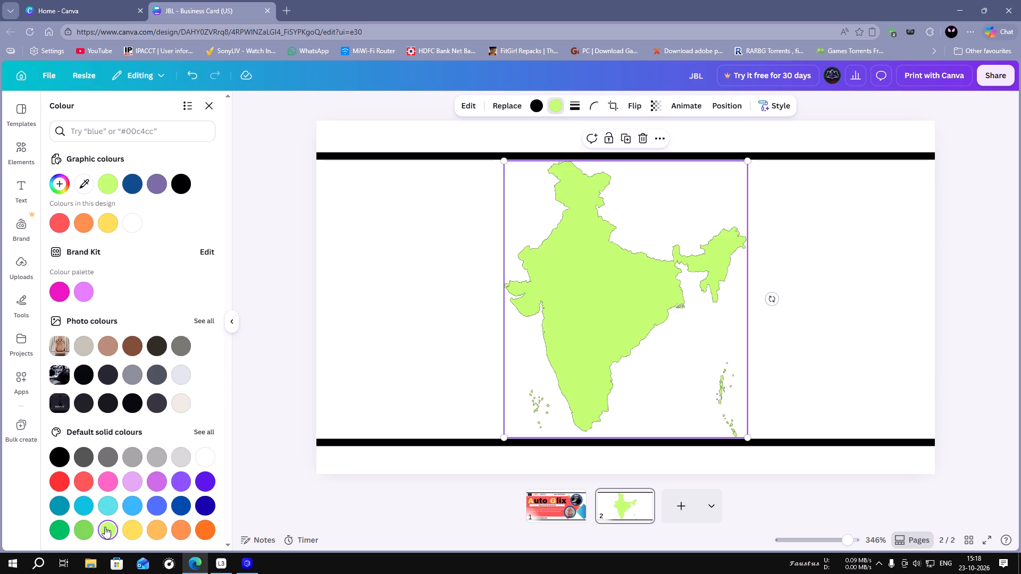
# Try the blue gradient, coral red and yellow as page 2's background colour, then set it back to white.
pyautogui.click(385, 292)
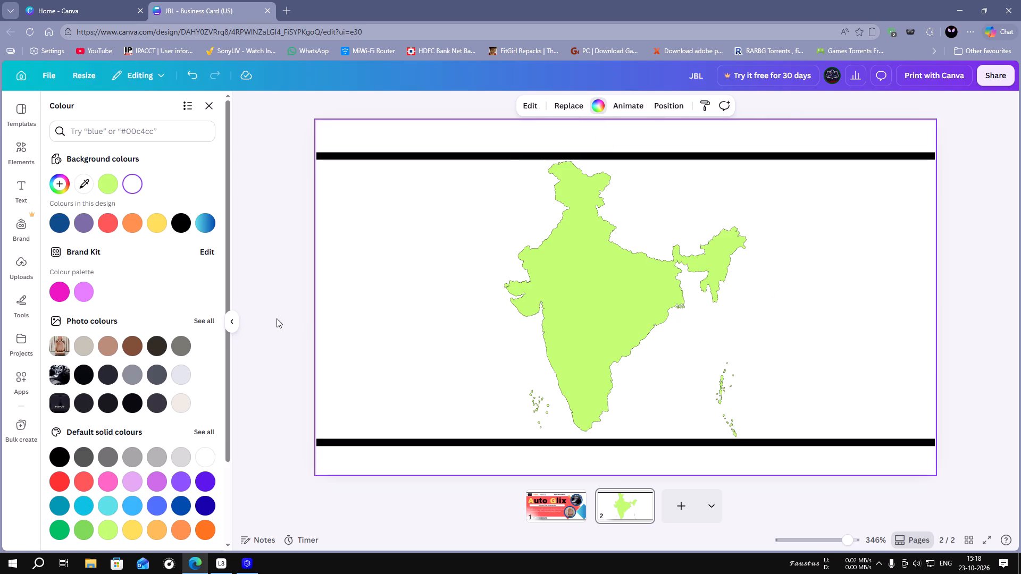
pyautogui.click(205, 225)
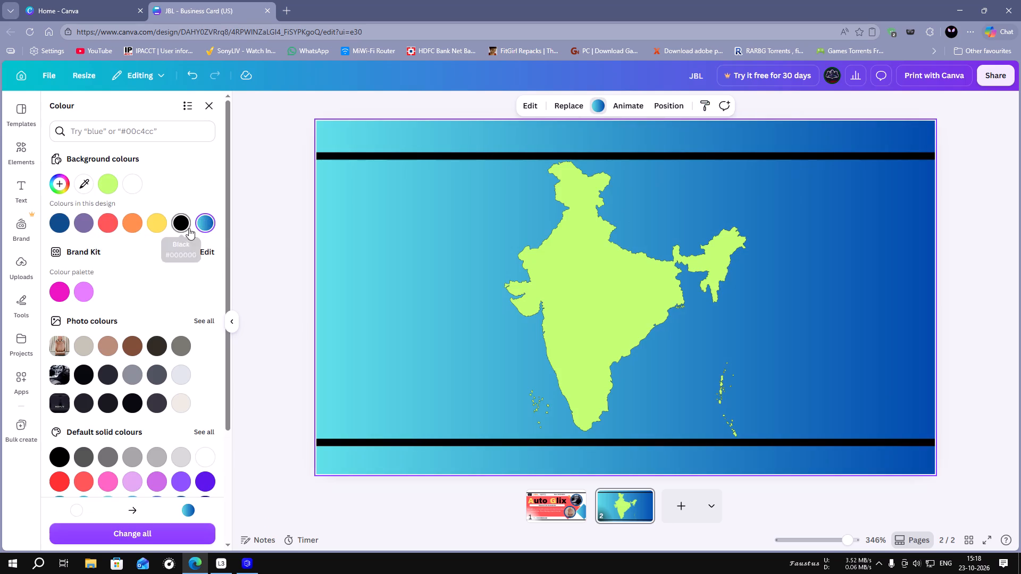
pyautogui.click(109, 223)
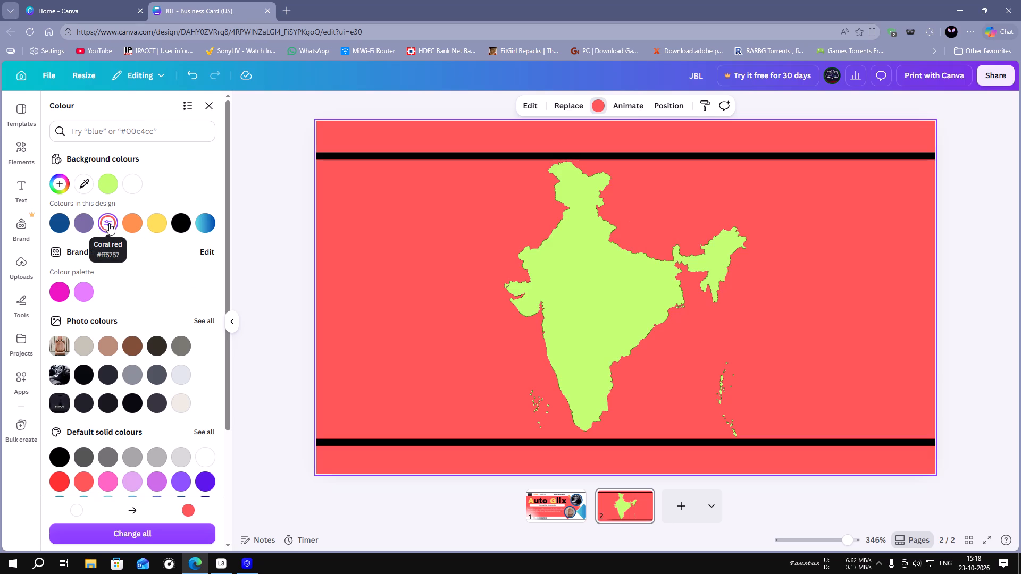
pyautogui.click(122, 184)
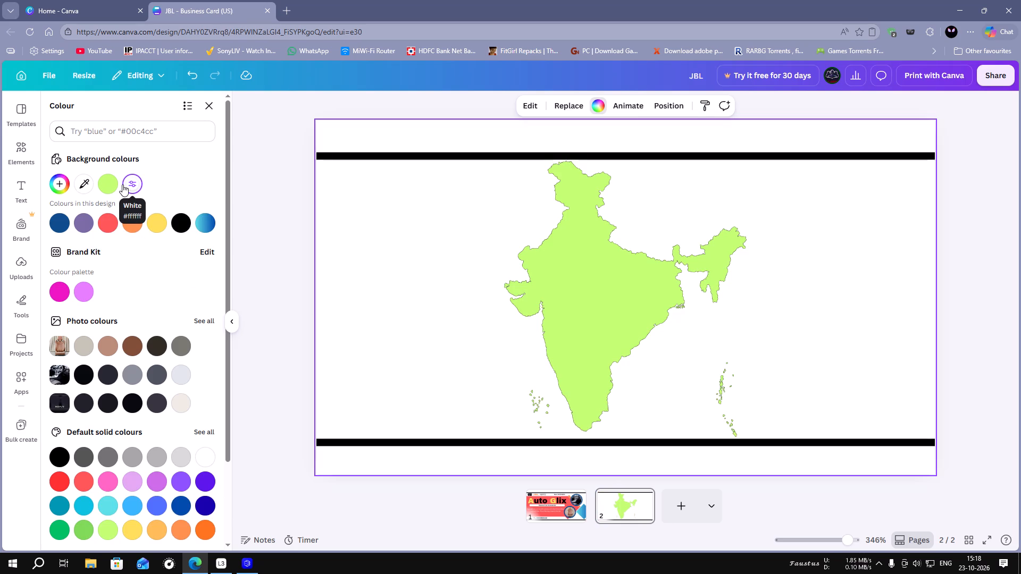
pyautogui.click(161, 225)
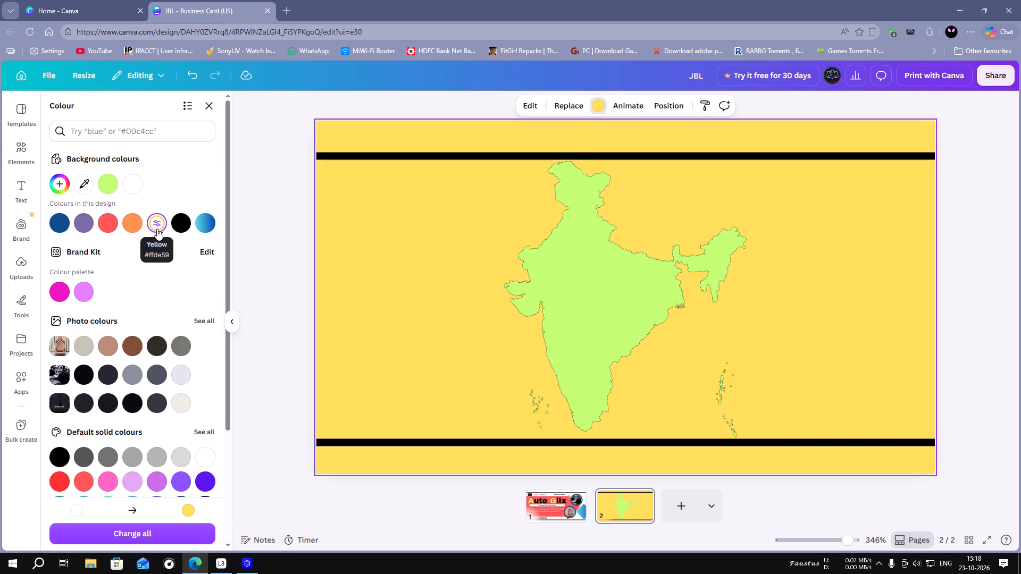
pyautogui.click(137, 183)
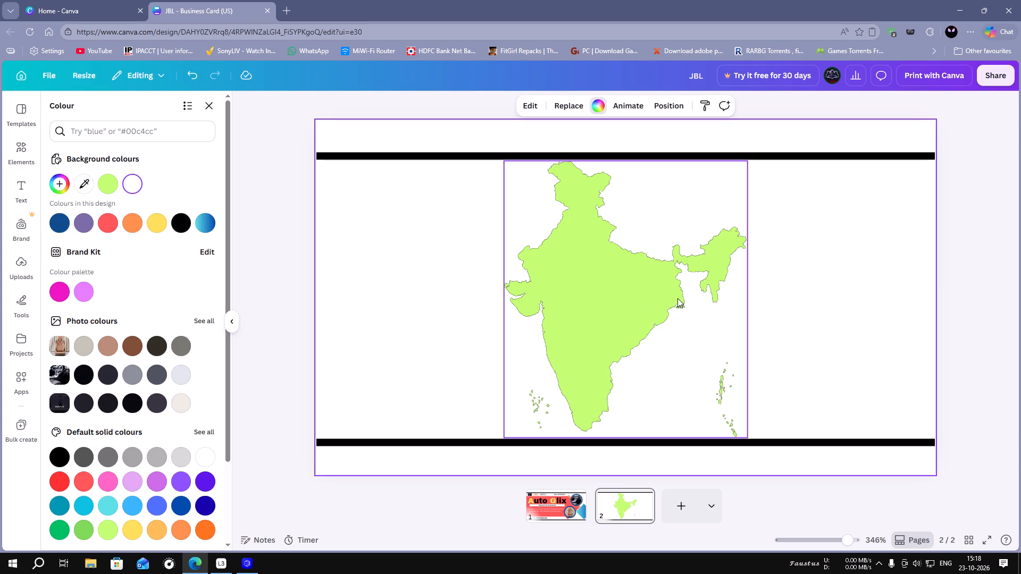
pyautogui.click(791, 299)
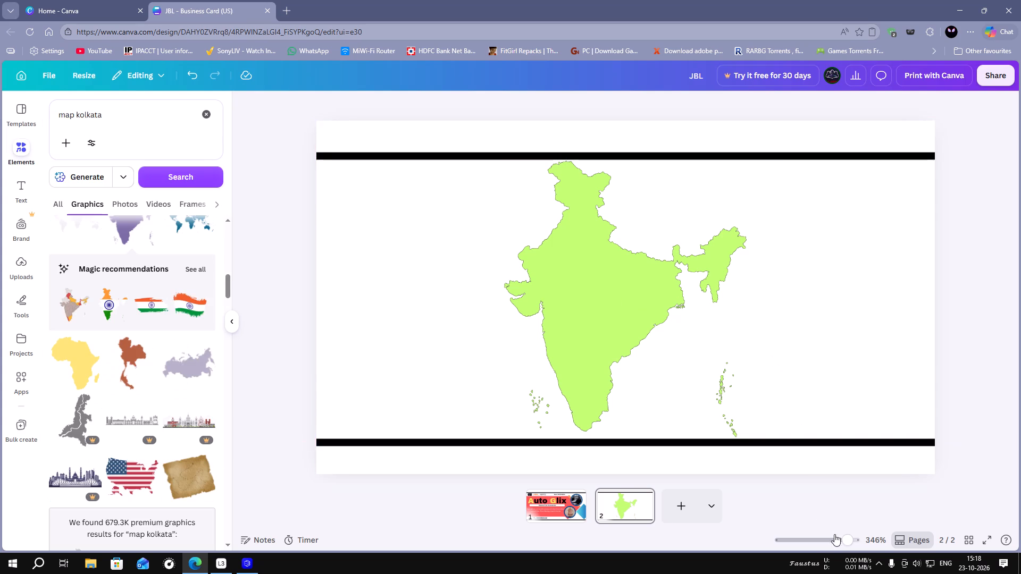
# Show all recommended graphics related to the India map and delete the lime green India map from page 2.
pyautogui.click(845, 540)
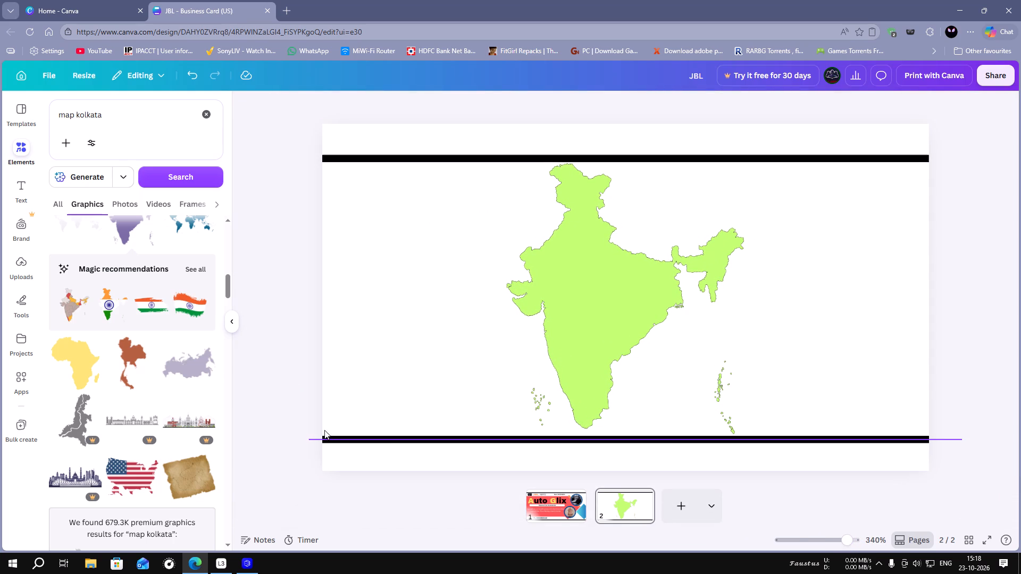
pyautogui.click(202, 265)
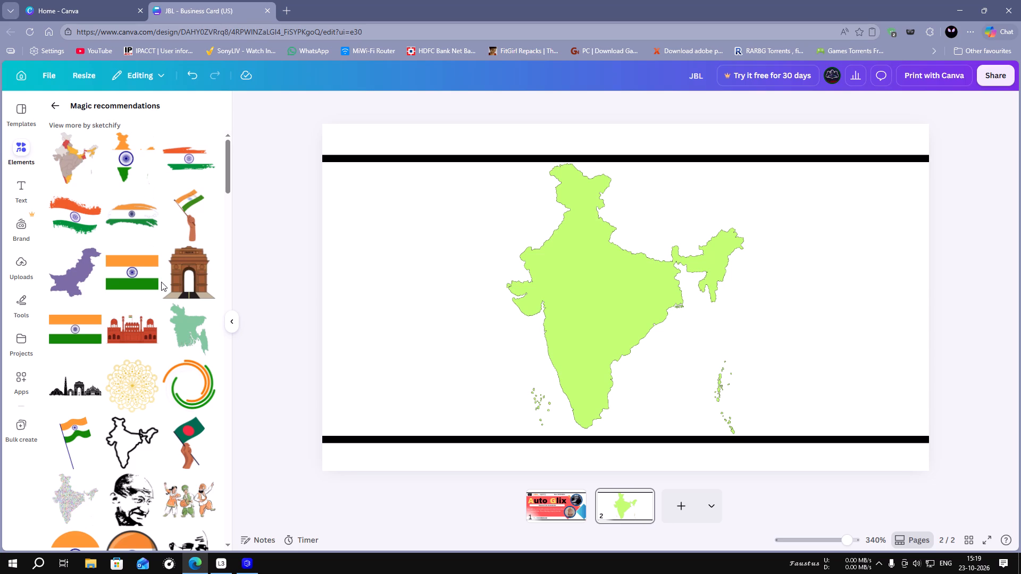
pyautogui.click(579, 287)
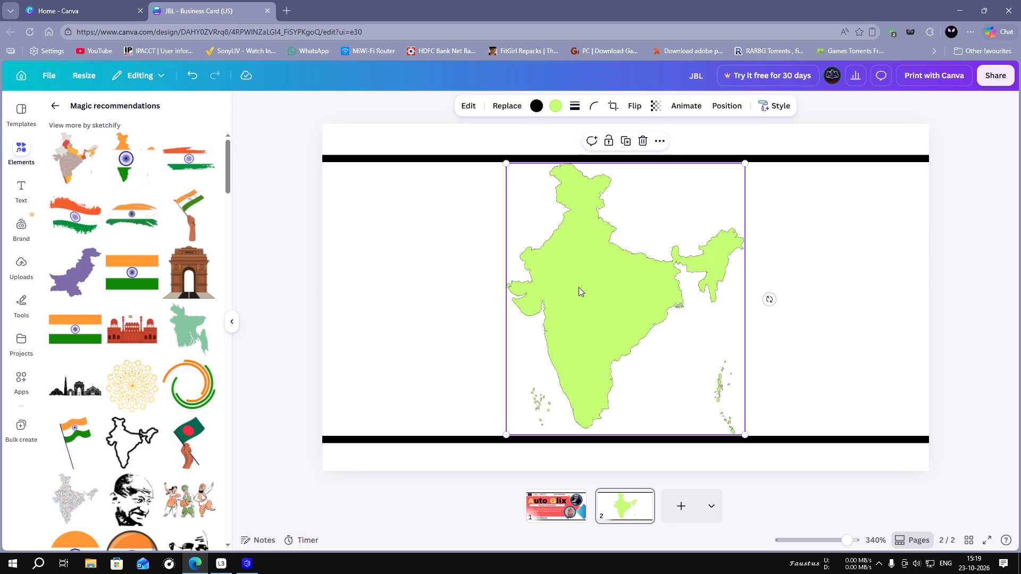
pyautogui.press('Delete')
# Place the multicoloured India states map on page 2 and enlarge it to about 1.4 by 1.6 between the black lines.
pyautogui.moveTo(74, 159); pyautogui.dragTo(651, 275)
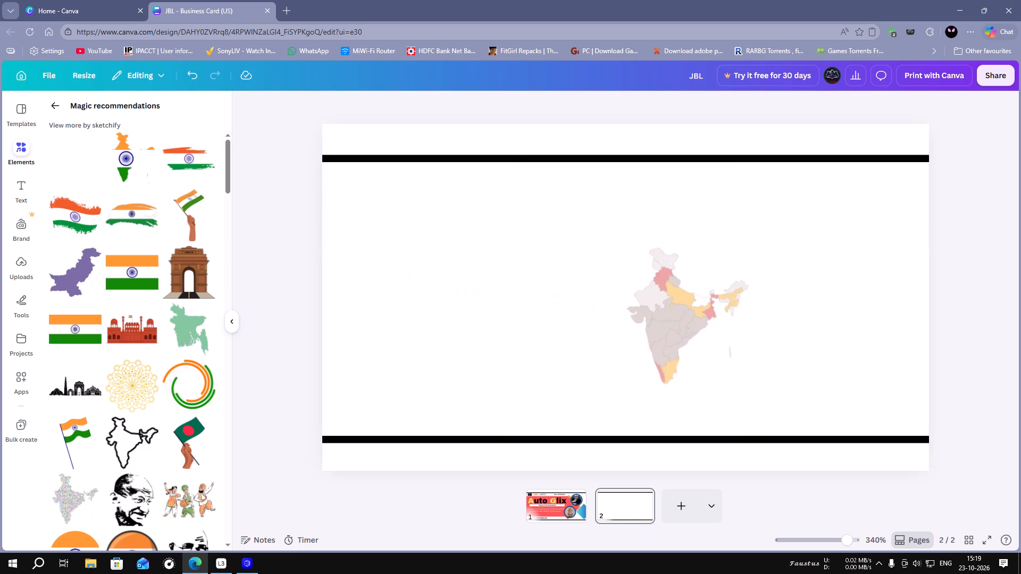
pyautogui.moveTo(651, 275); pyautogui.dragTo(567, 258)
pyautogui.moveTo(542, 229); pyautogui.dragTo(476, 177)
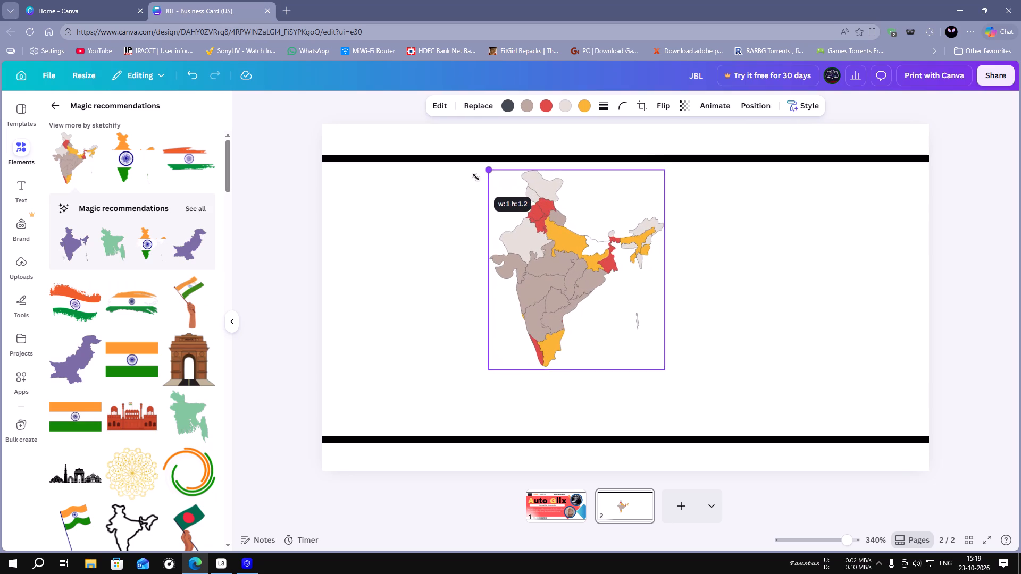
pyautogui.moveTo(476, 177); pyautogui.dragTo(470, 170)
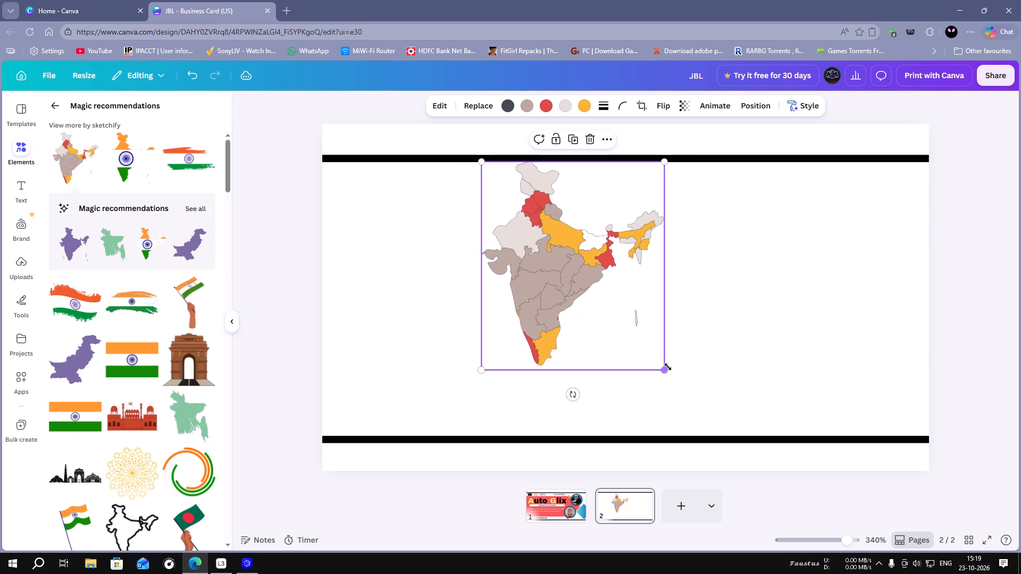
pyautogui.moveTo(668, 367); pyautogui.dragTo(754, 419)
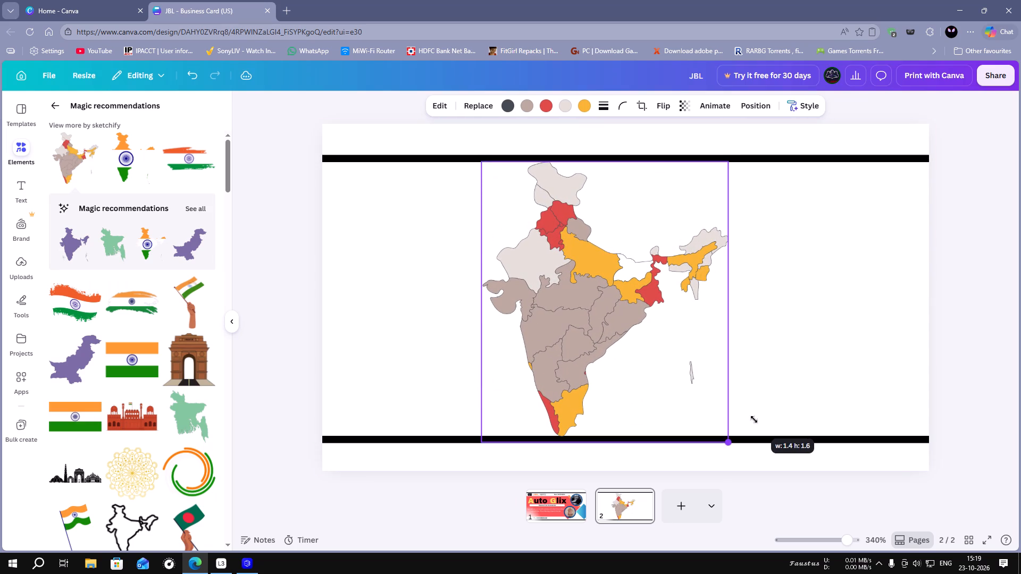
pyautogui.moveTo(754, 419); pyautogui.dragTo(750, 417)
pyautogui.moveTo(483, 162); pyautogui.dragTo(486, 164)
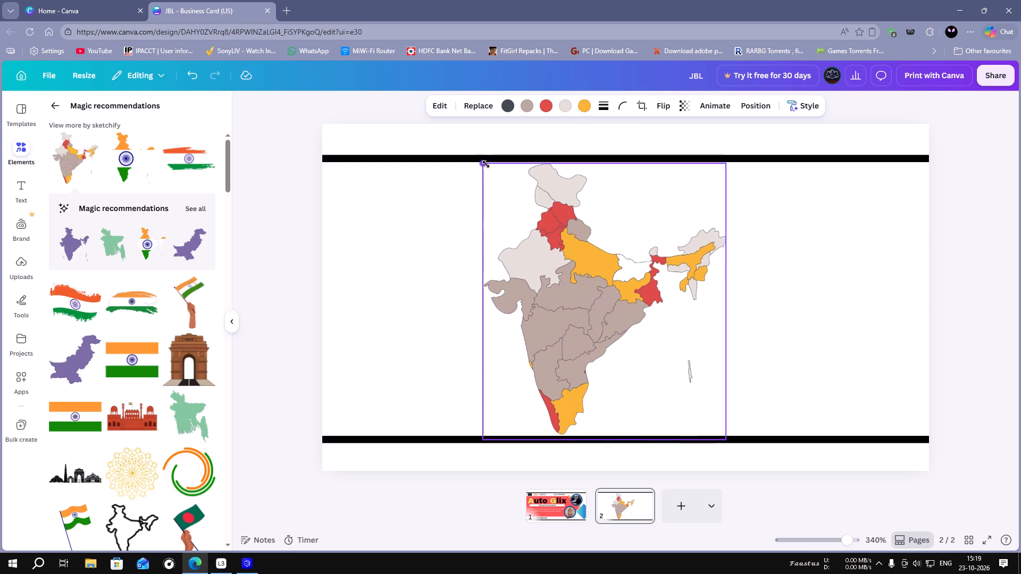
pyautogui.moveTo(486, 164); pyautogui.dragTo(488, 164)
pyautogui.moveTo(729, 440); pyautogui.dragTo(724, 437)
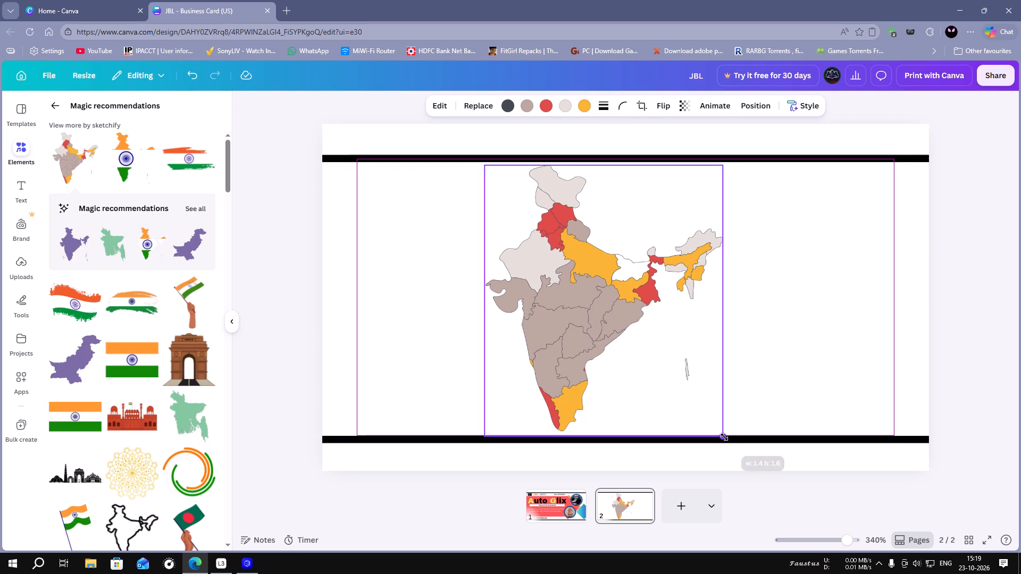
pyautogui.moveTo(724, 437); pyautogui.dragTo(722, 435)
pyautogui.click(791, 315)
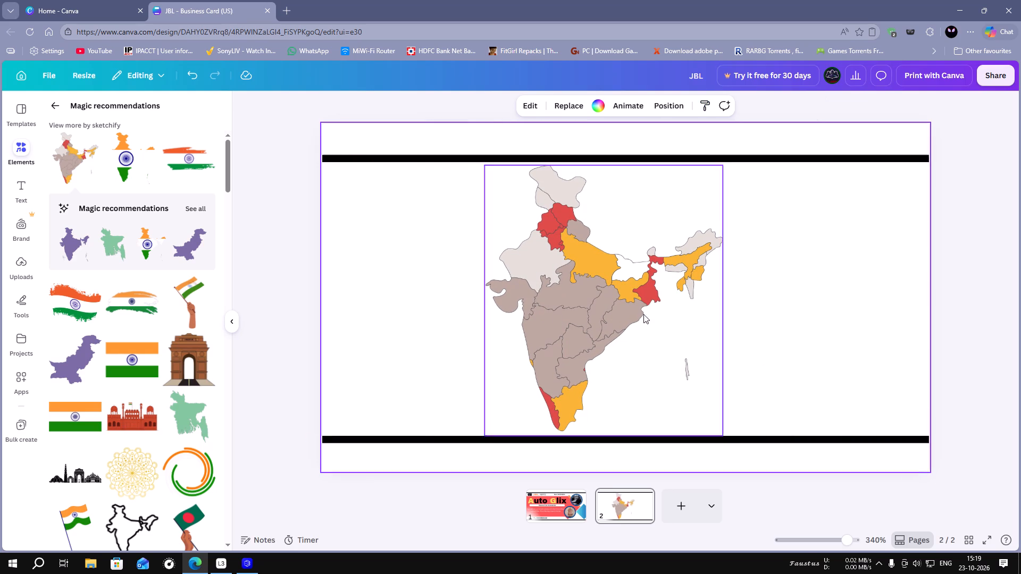
# Examine the remaining India-themed recommendations for other usable graphics and return to the element search.
pyautogui.scroll(-4, 106, 408)
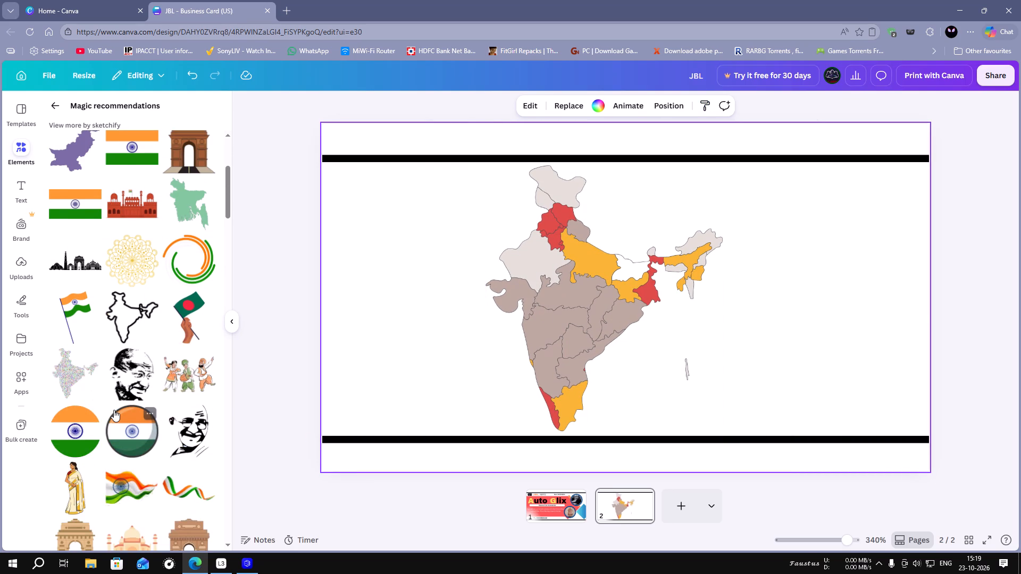
pyautogui.scroll(-12, 114, 410)
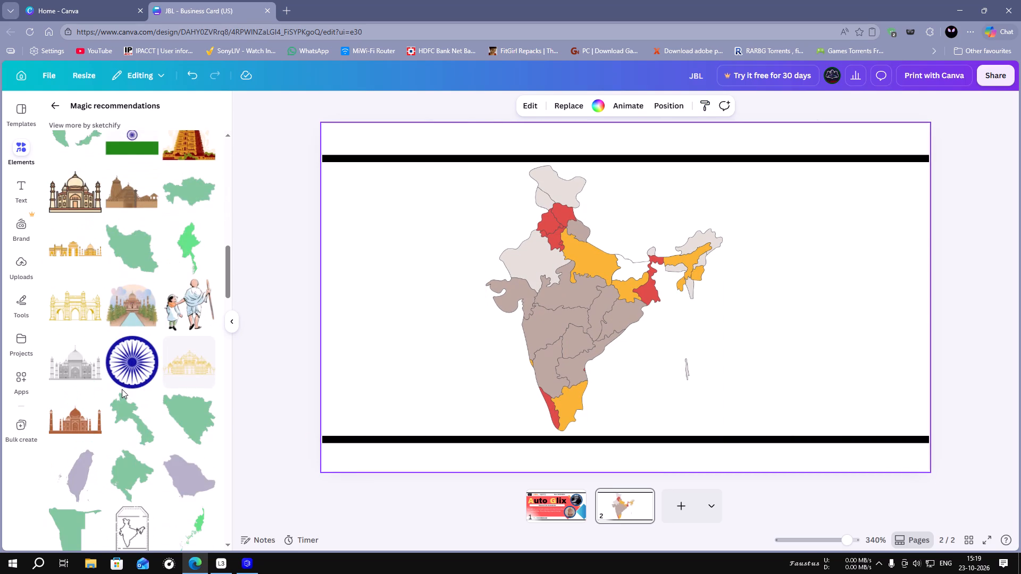
pyautogui.scroll(-4, 122, 389)
pyautogui.scroll(20, 120, 389)
pyautogui.scroll(2, 120, 389)
pyautogui.click(49, 103)
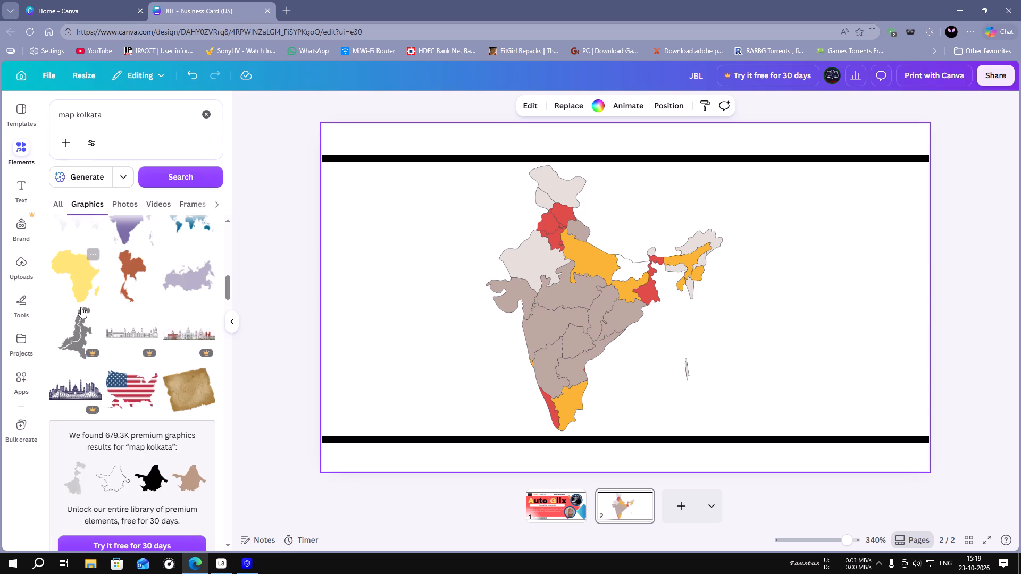
pyautogui.click(17, 183)
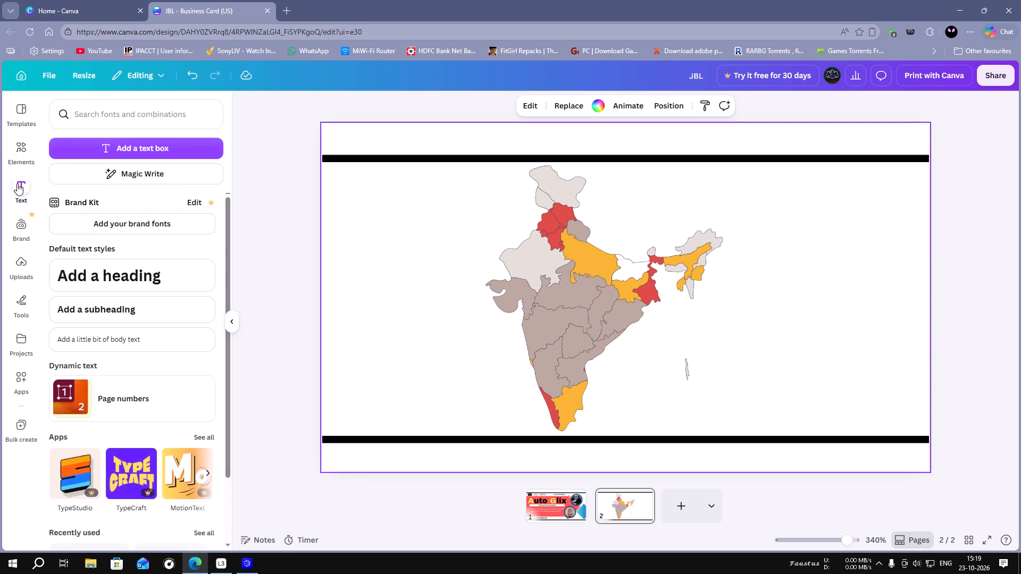
pyautogui.click(21, 121)
pyautogui.click(21, 140)
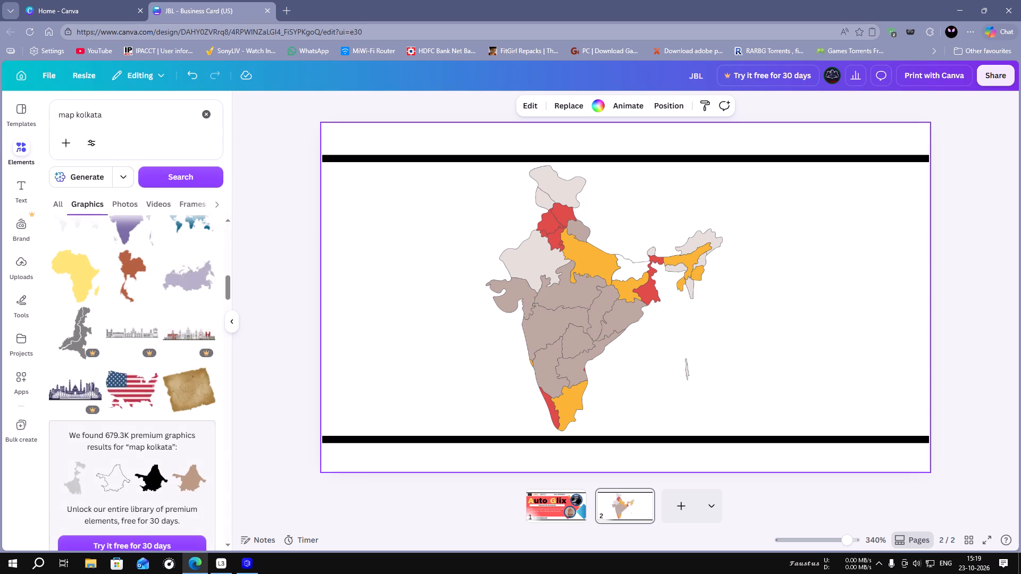
# Search the elements for "location icon" and browse all the matching graphics.
pyautogui.click(200, 114)
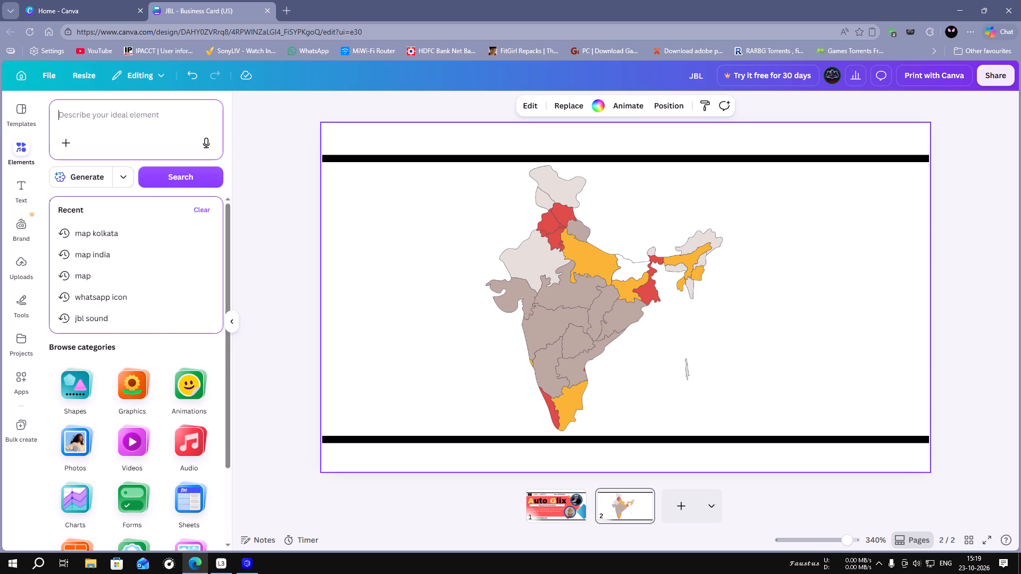
pyautogui.write('lo')
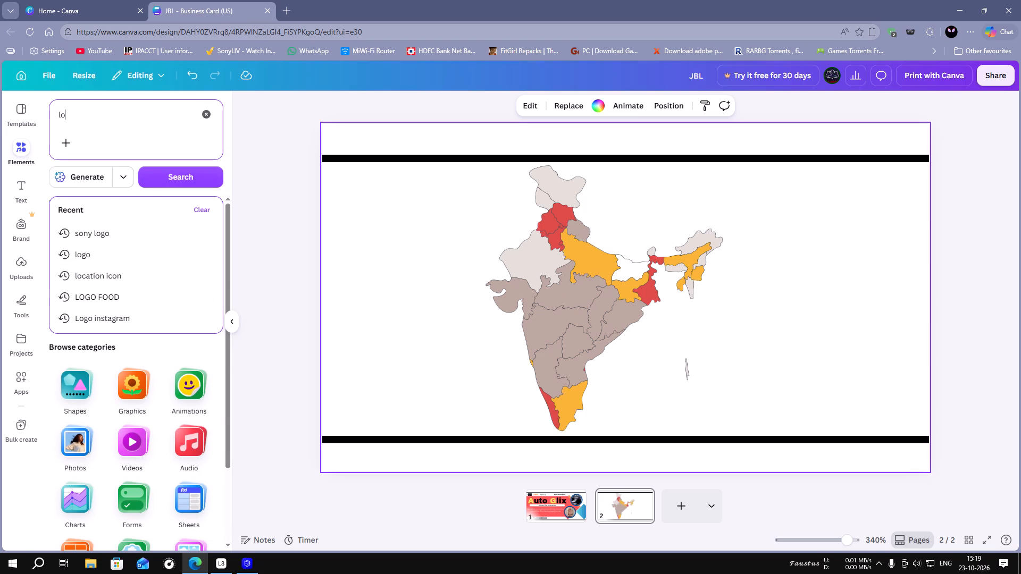
pyautogui.click(128, 268)
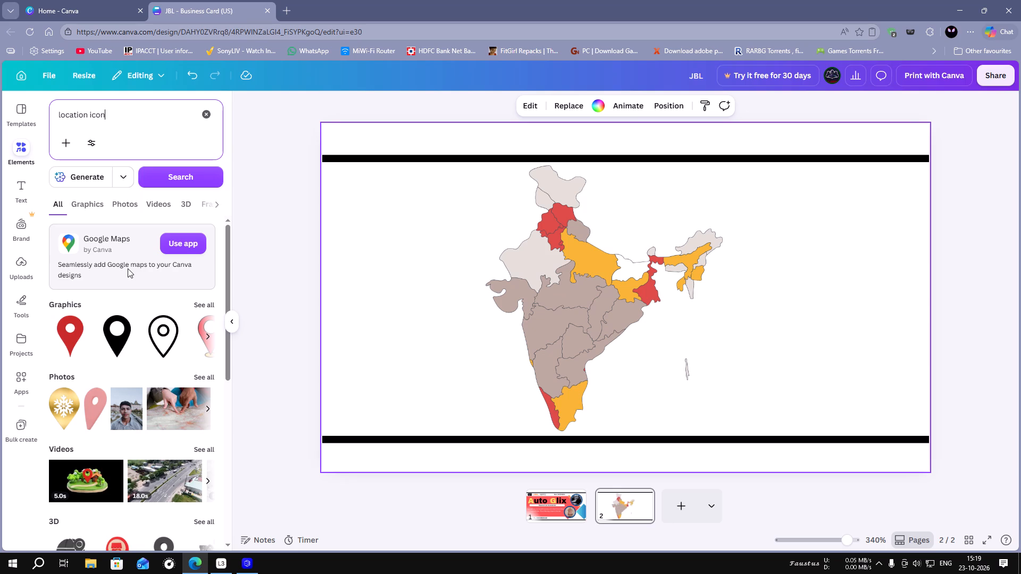
pyautogui.click(207, 306)
pyautogui.scroll(-2, 172, 404)
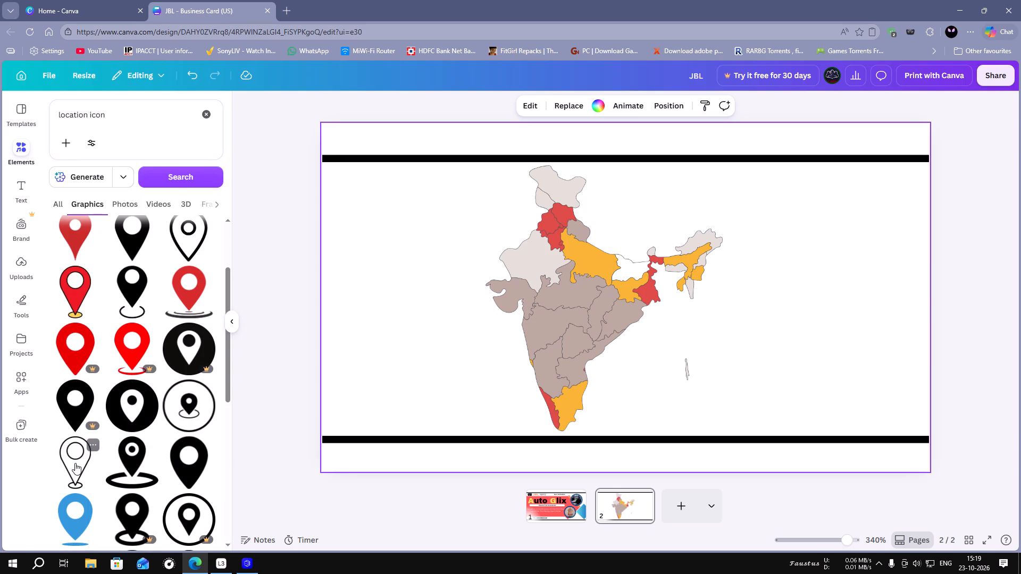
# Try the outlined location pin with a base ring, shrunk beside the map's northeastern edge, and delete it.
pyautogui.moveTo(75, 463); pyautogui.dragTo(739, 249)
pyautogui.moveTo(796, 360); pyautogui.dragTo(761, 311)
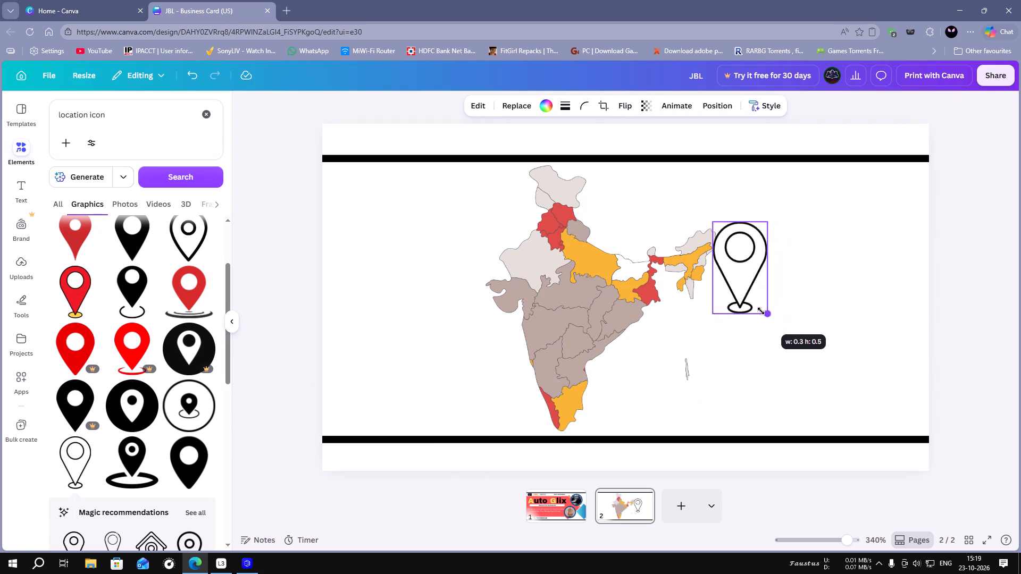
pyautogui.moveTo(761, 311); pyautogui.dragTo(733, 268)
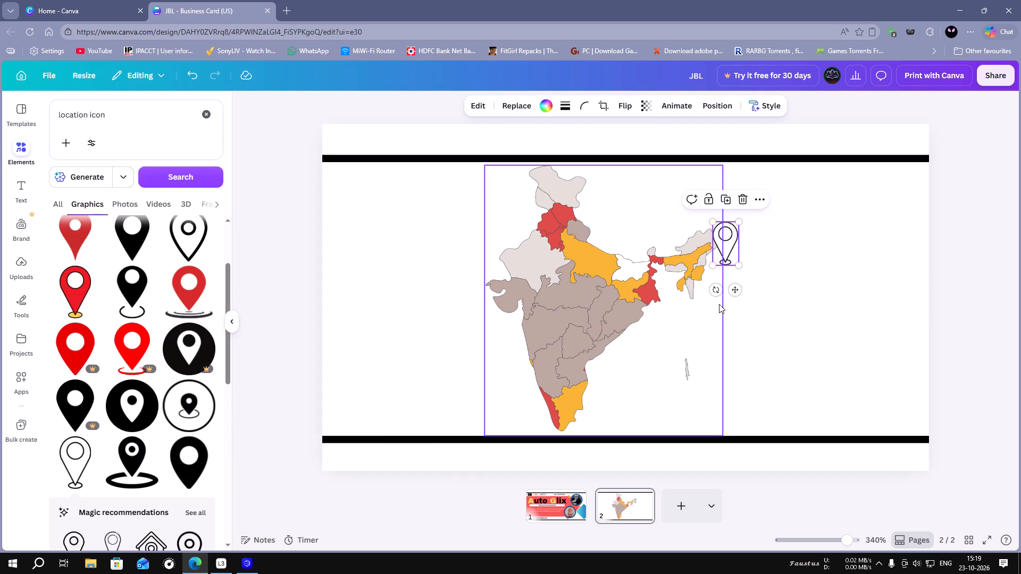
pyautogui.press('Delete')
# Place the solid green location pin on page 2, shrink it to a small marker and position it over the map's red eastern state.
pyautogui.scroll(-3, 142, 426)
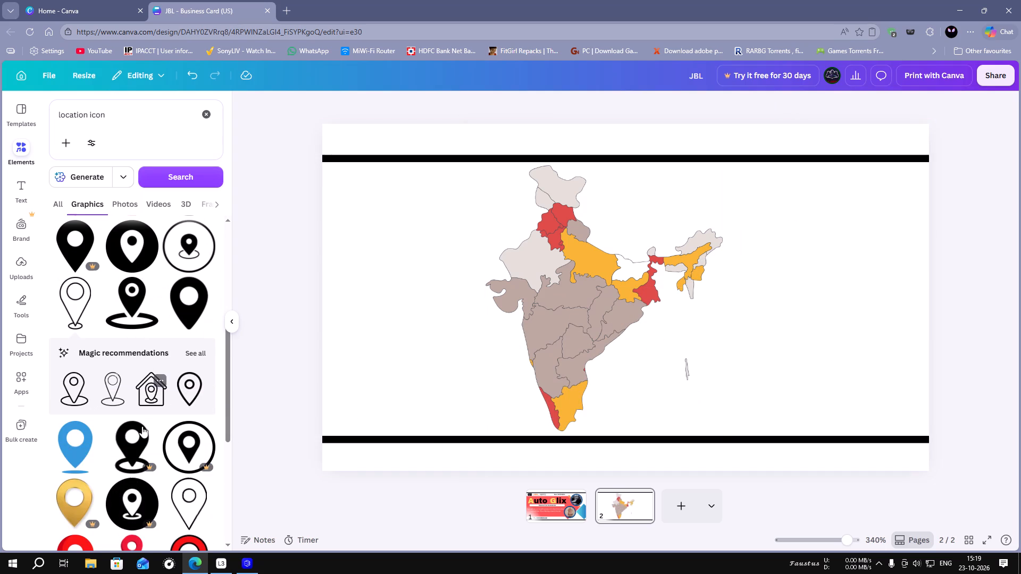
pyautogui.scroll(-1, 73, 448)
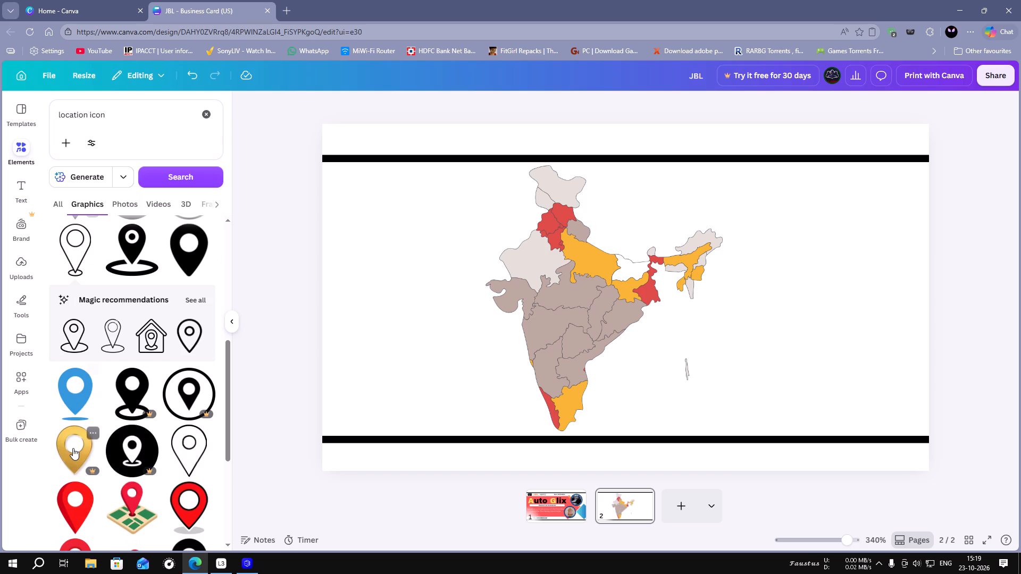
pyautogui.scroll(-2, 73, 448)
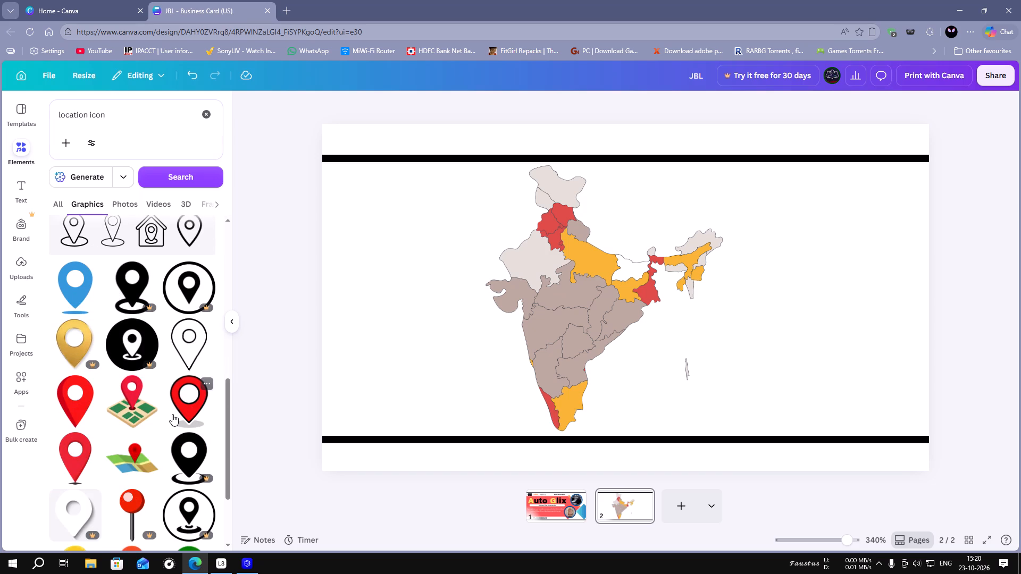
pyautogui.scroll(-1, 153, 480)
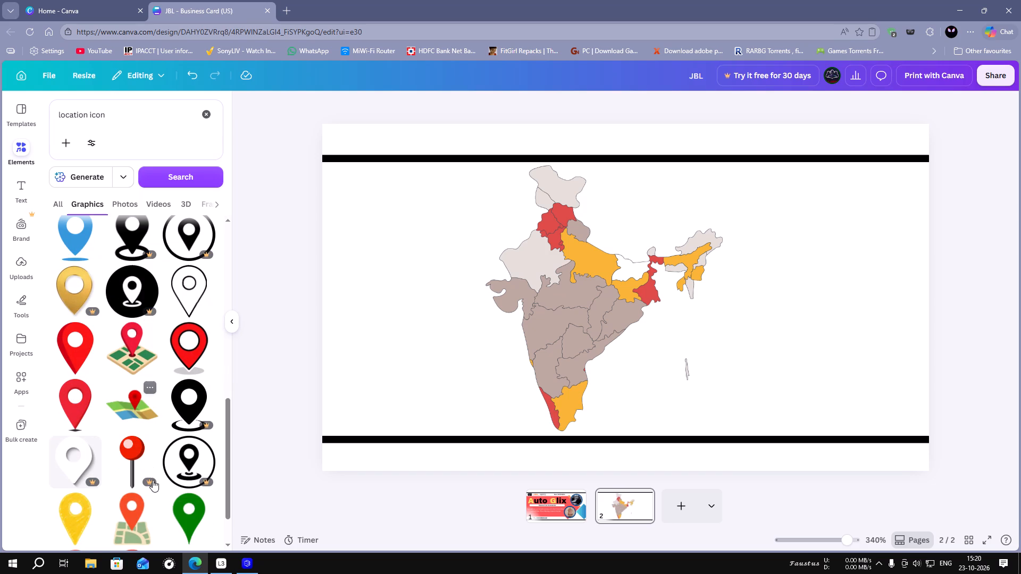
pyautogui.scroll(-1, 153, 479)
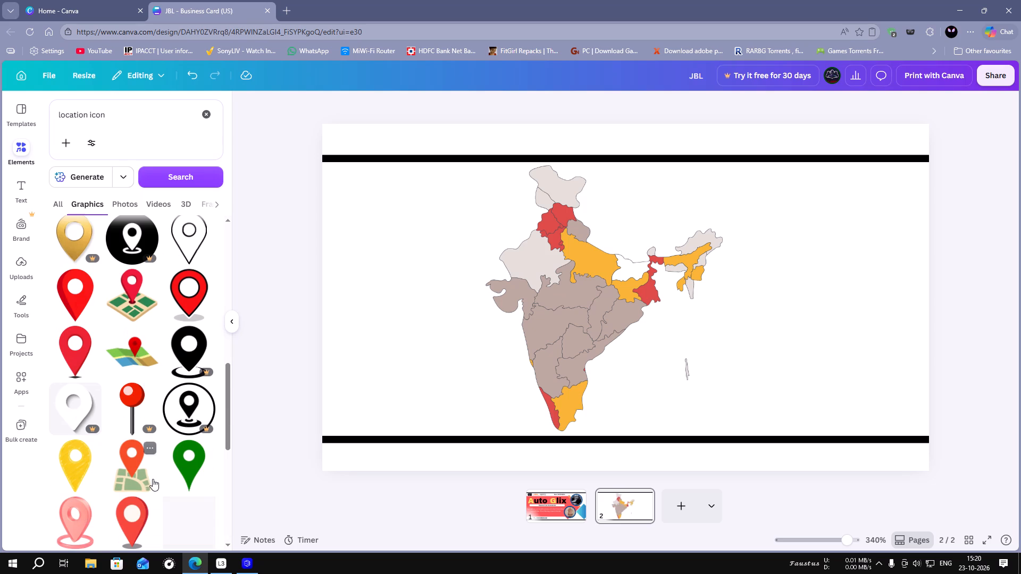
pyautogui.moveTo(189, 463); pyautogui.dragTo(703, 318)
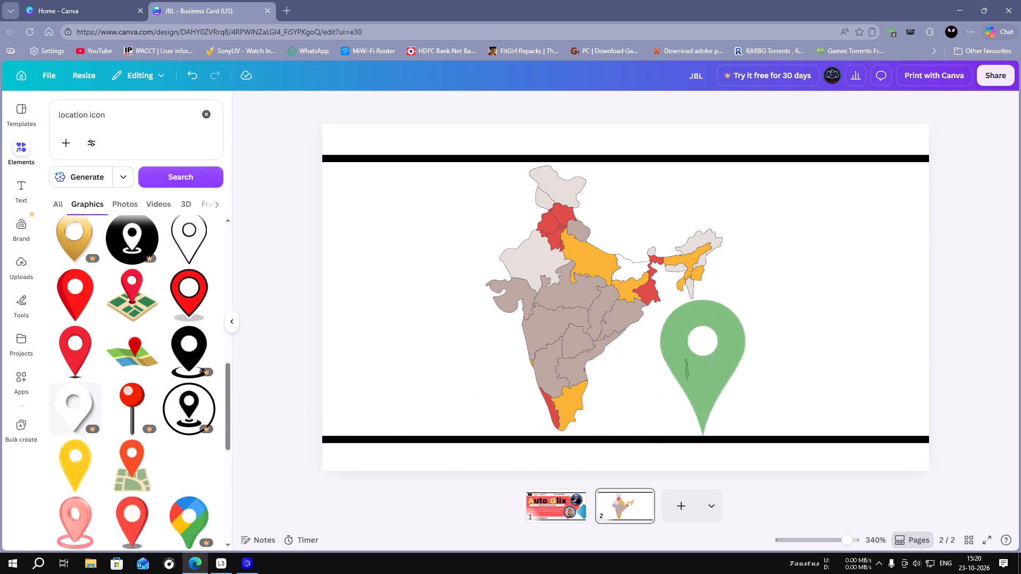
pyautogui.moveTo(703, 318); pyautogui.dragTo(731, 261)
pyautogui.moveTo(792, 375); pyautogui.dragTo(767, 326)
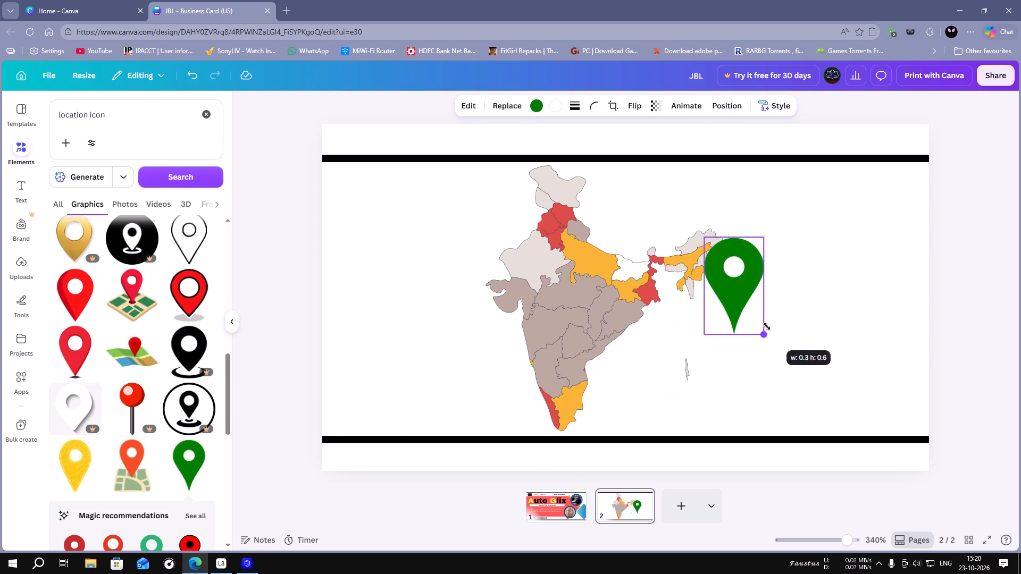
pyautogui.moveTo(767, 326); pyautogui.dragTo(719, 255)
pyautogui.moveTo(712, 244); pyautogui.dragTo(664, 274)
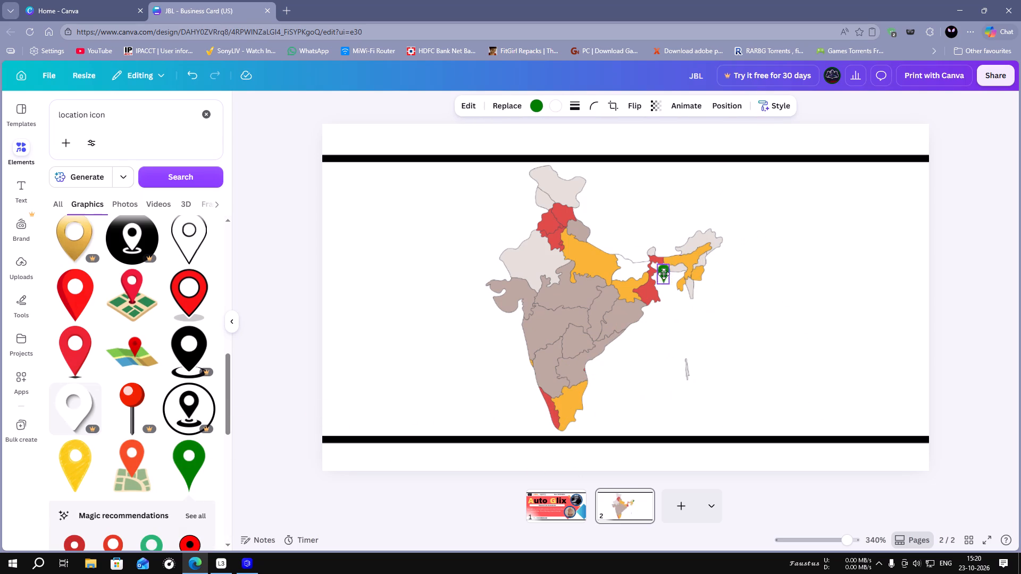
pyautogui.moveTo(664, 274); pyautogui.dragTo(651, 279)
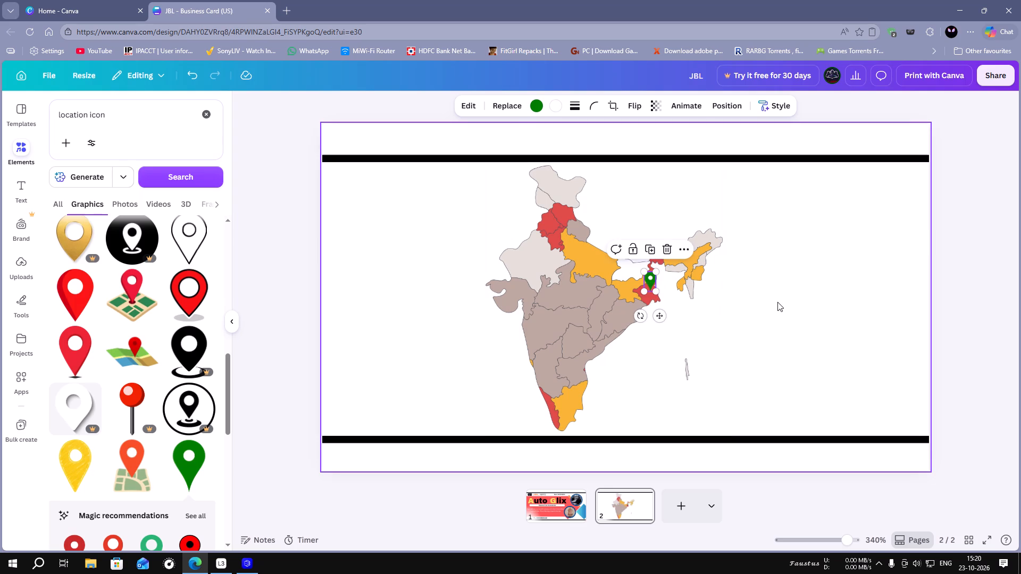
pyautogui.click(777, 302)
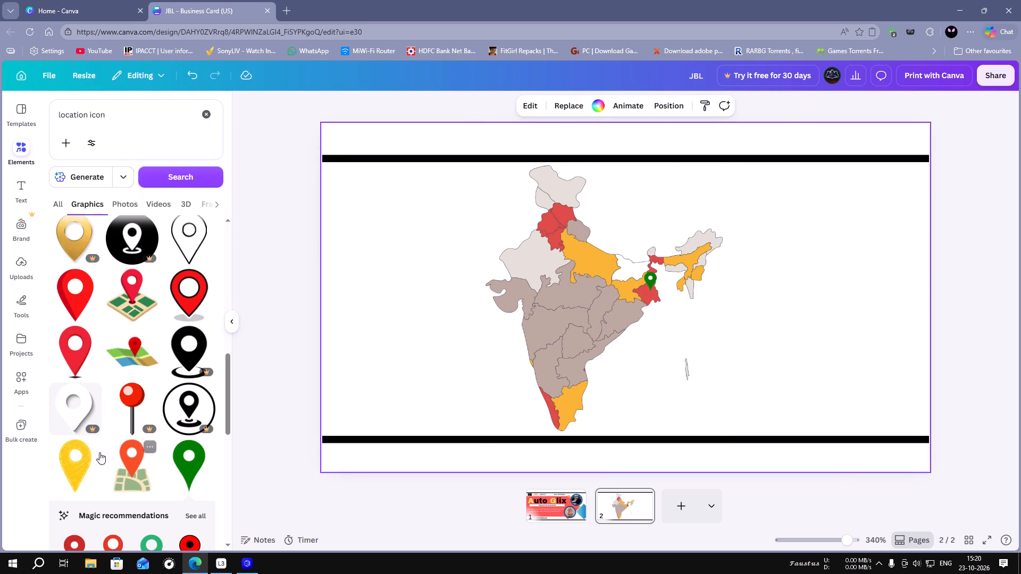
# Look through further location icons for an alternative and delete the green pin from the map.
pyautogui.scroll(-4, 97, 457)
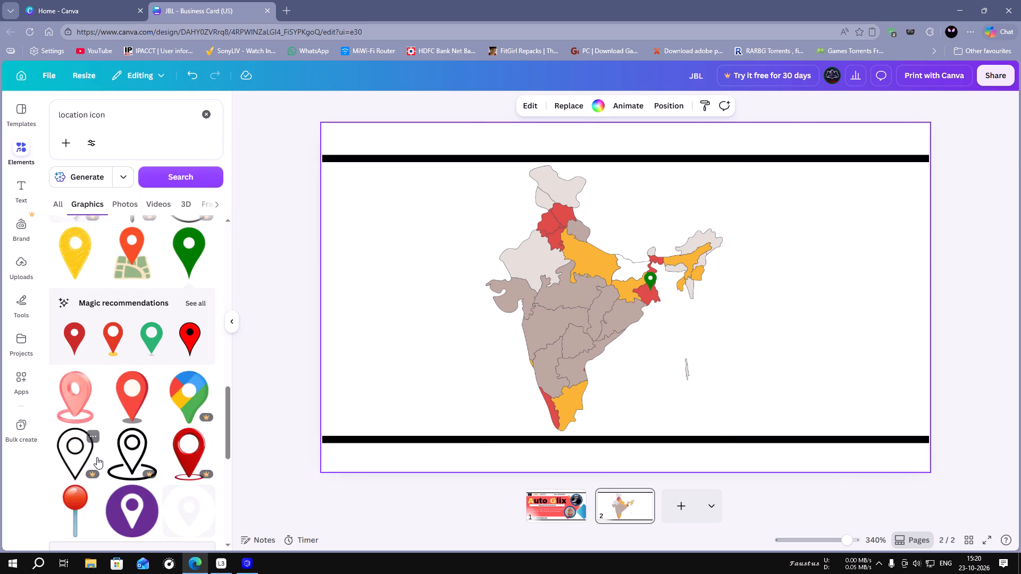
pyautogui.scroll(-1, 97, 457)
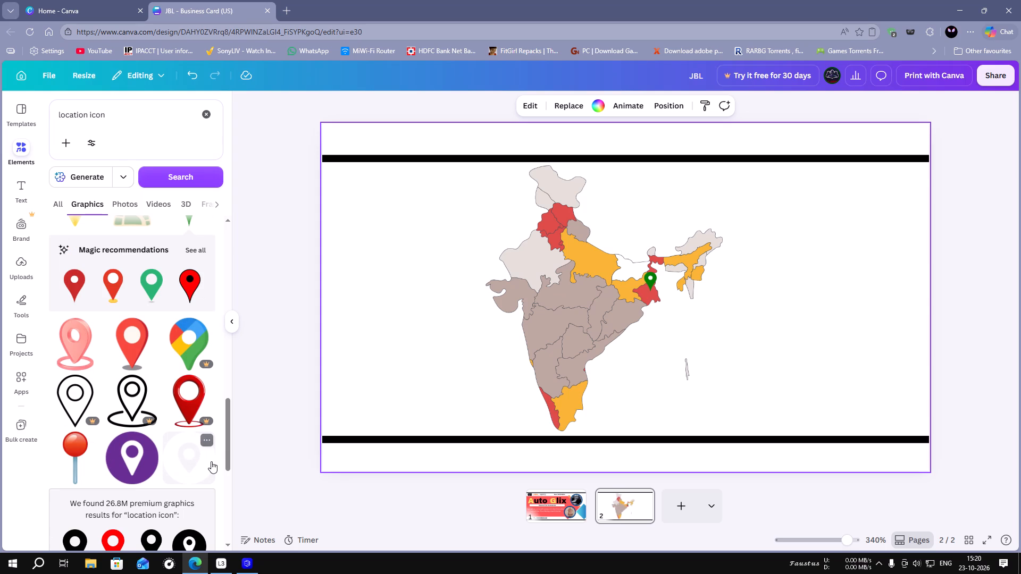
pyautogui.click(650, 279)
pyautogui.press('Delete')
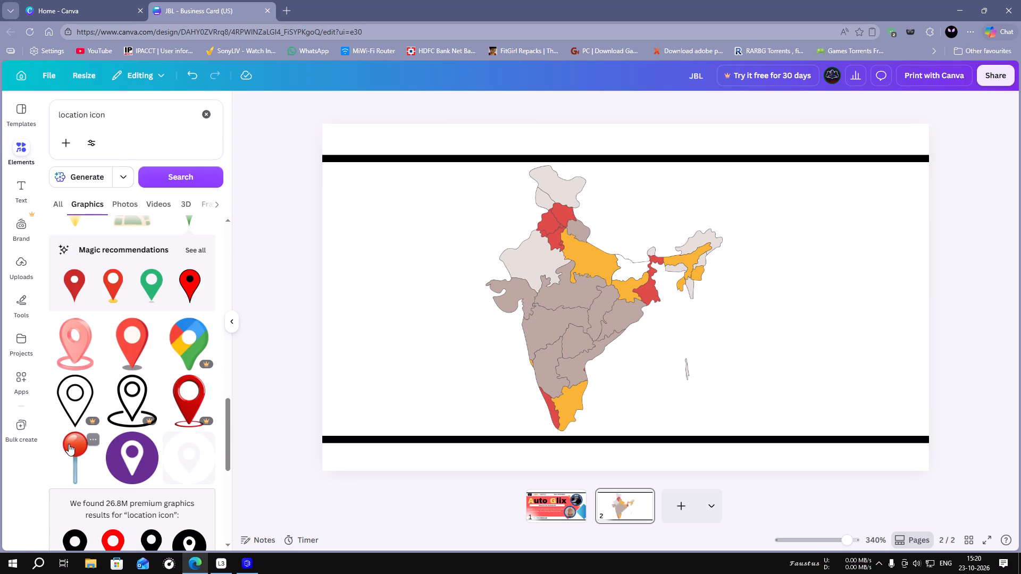
# Place the red ball-headed push pin on page 2, shrink it to a small marker and position it over the map's red eastern state.
pyautogui.moveTo(69, 444); pyautogui.dragTo(632, 216)
pyautogui.moveTo(679, 342); pyautogui.dragTo(651, 281)
pyautogui.moveTo(630, 222); pyautogui.dragTo(649, 233)
pyautogui.moveTo(669, 292); pyautogui.dragTo(645, 240)
pyautogui.moveTo(641, 220); pyautogui.dragTo(654, 271)
pyautogui.click(768, 325)
pyautogui.click(648, 278)
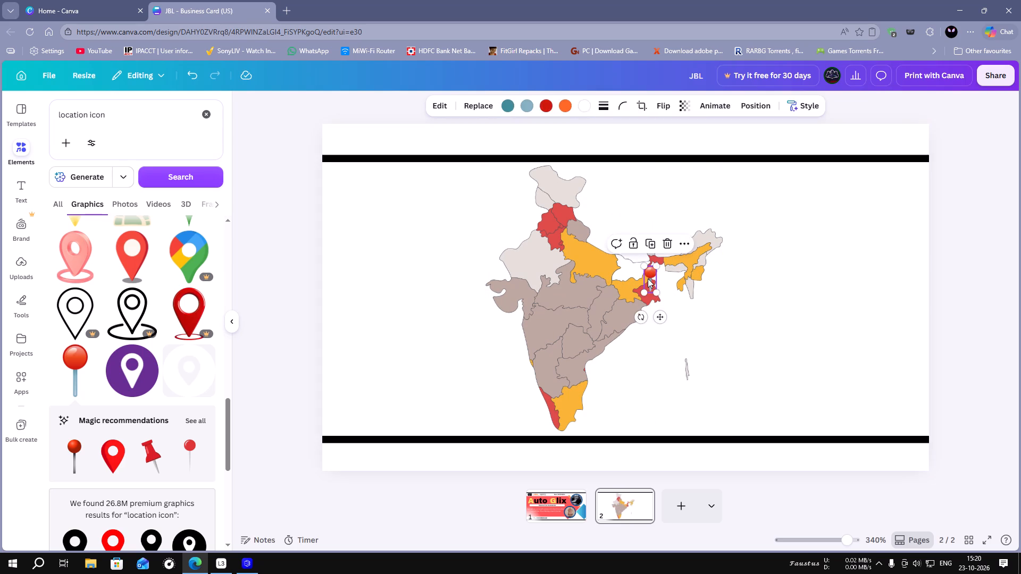
# Delete the red ball-headed push pin from page 2's map.
pyautogui.press('Delete')
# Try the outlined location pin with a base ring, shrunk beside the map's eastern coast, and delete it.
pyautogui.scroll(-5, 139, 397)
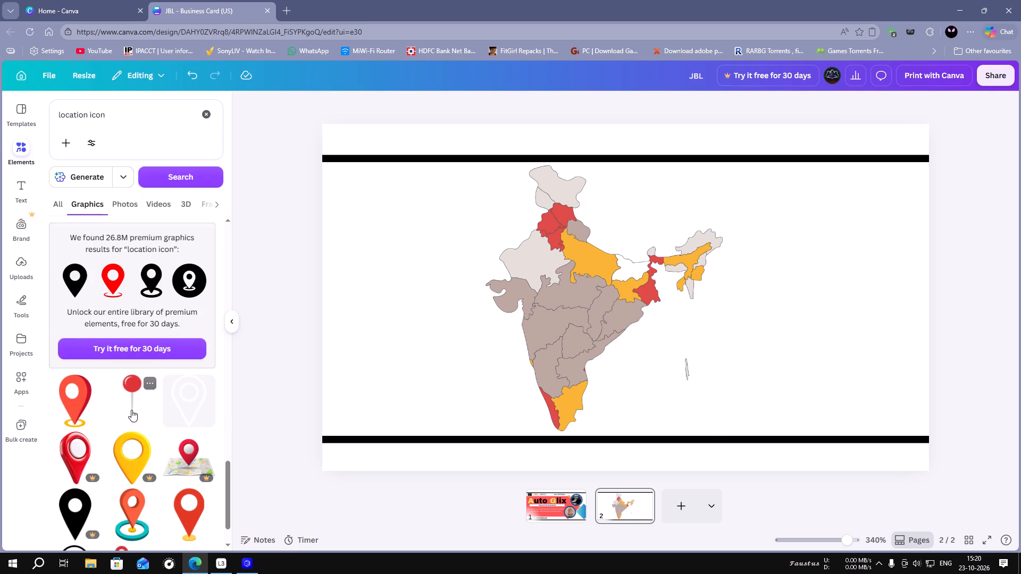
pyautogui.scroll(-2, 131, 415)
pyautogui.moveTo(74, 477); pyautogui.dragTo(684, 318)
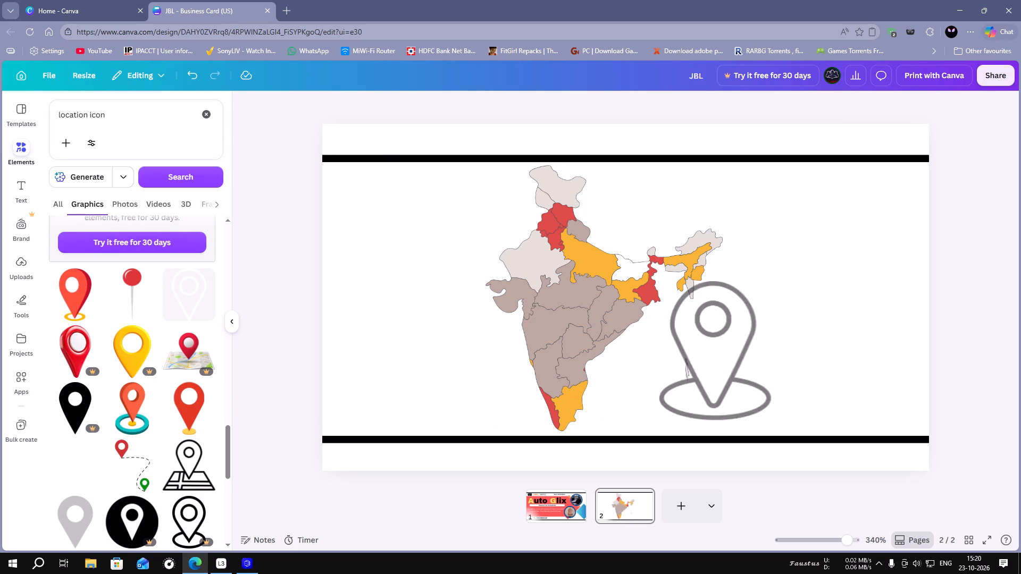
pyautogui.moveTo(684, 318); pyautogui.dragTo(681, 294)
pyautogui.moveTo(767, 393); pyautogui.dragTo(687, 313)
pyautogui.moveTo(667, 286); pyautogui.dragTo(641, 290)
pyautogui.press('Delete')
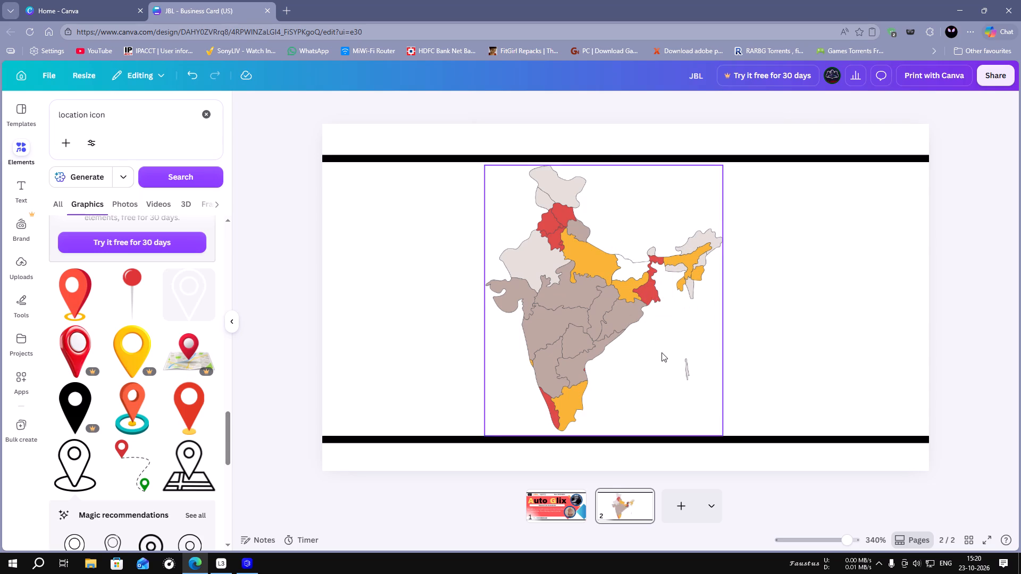
# Look through further location icons for an alternative pin style.
pyautogui.scroll(-4, 82, 415)
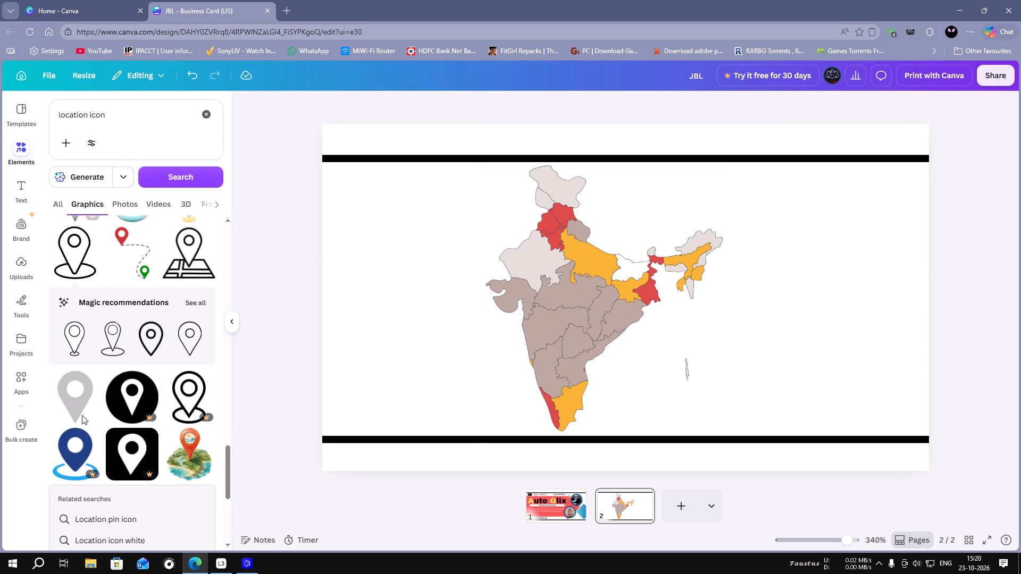
pyautogui.scroll(-1, 82, 415)
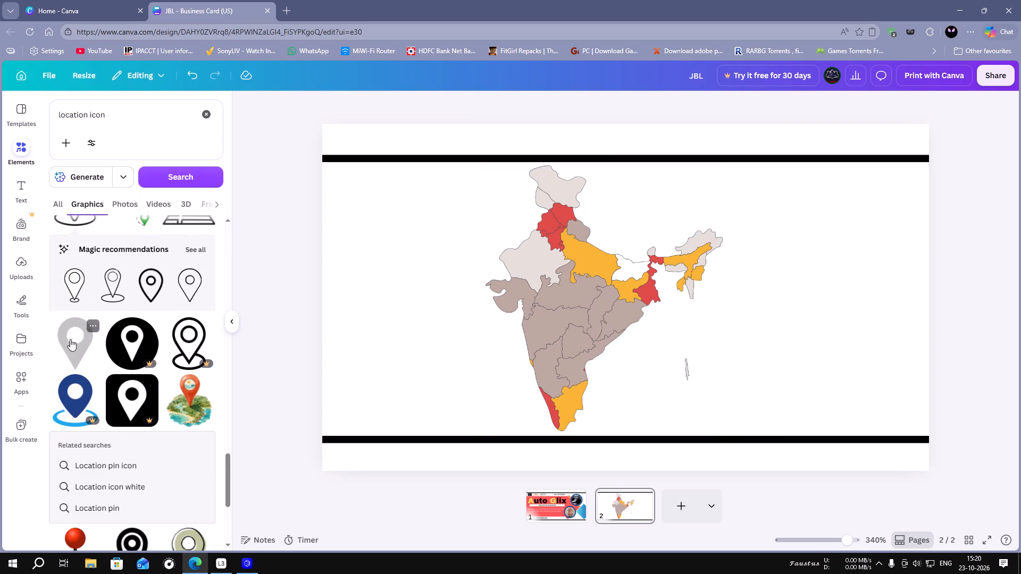
pyautogui.scroll(-4, 71, 442)
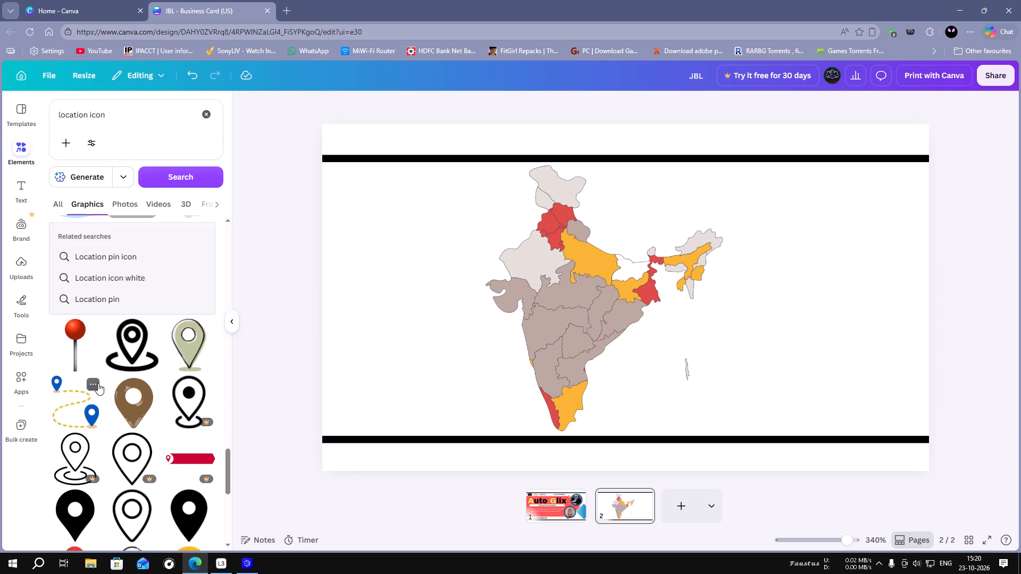
pyautogui.scroll(-3, 98, 383)
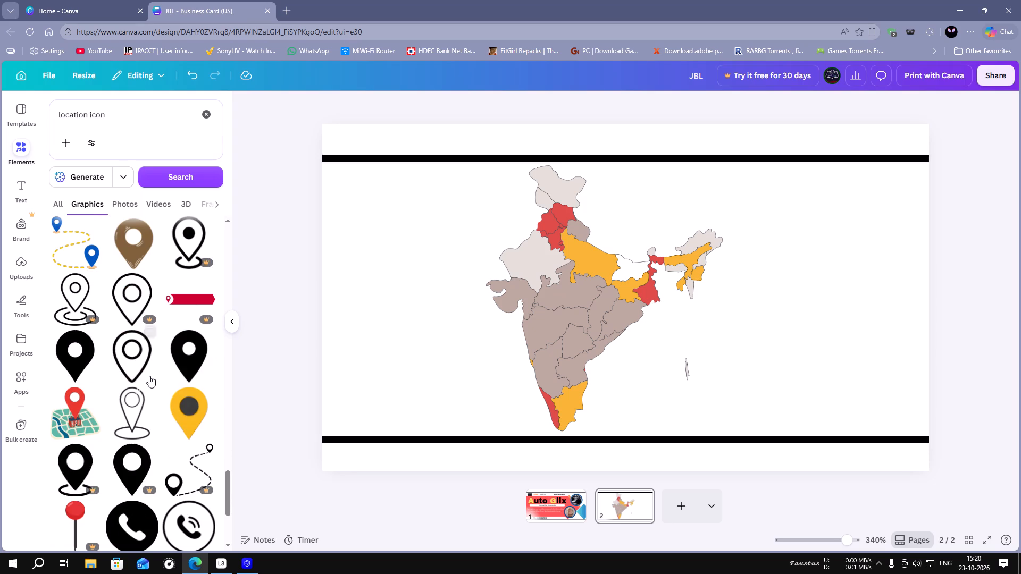
pyautogui.scroll(-3, 160, 418)
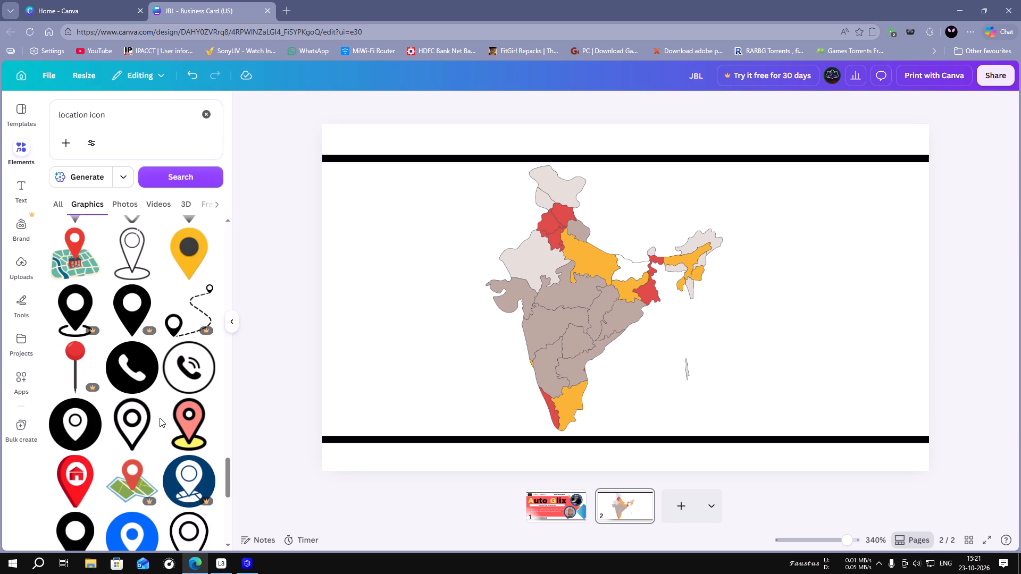
pyautogui.scroll(-6, 159, 420)
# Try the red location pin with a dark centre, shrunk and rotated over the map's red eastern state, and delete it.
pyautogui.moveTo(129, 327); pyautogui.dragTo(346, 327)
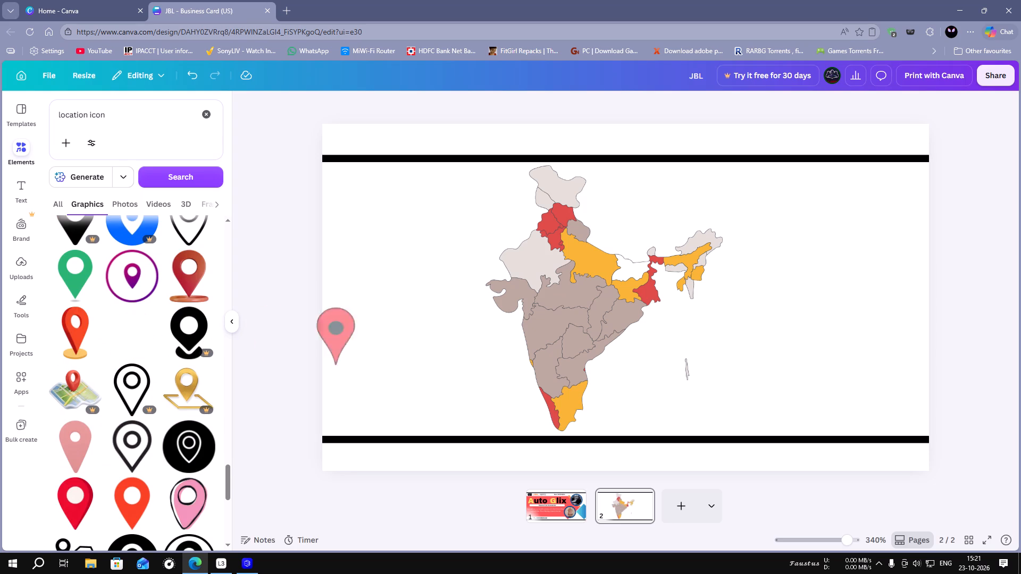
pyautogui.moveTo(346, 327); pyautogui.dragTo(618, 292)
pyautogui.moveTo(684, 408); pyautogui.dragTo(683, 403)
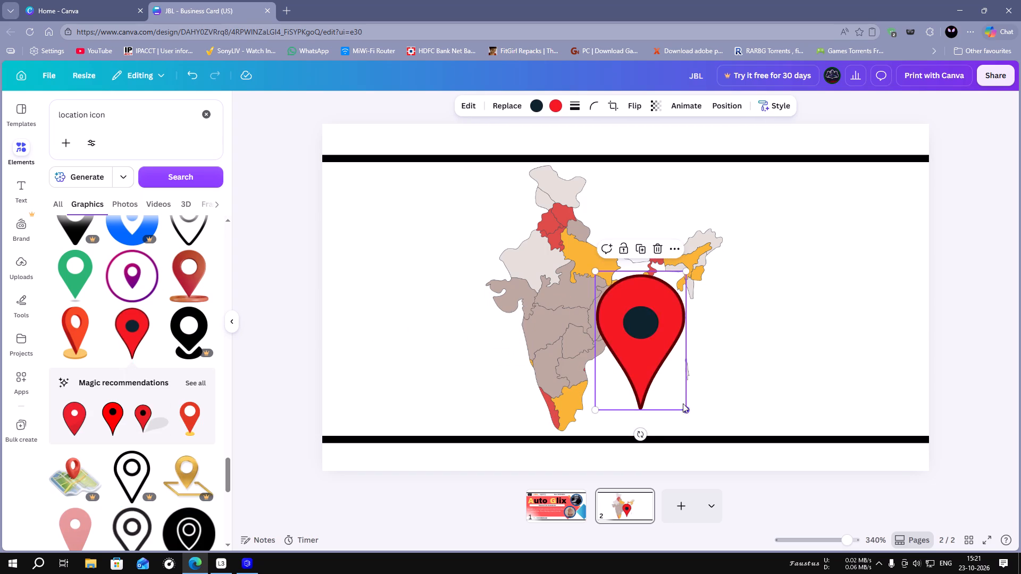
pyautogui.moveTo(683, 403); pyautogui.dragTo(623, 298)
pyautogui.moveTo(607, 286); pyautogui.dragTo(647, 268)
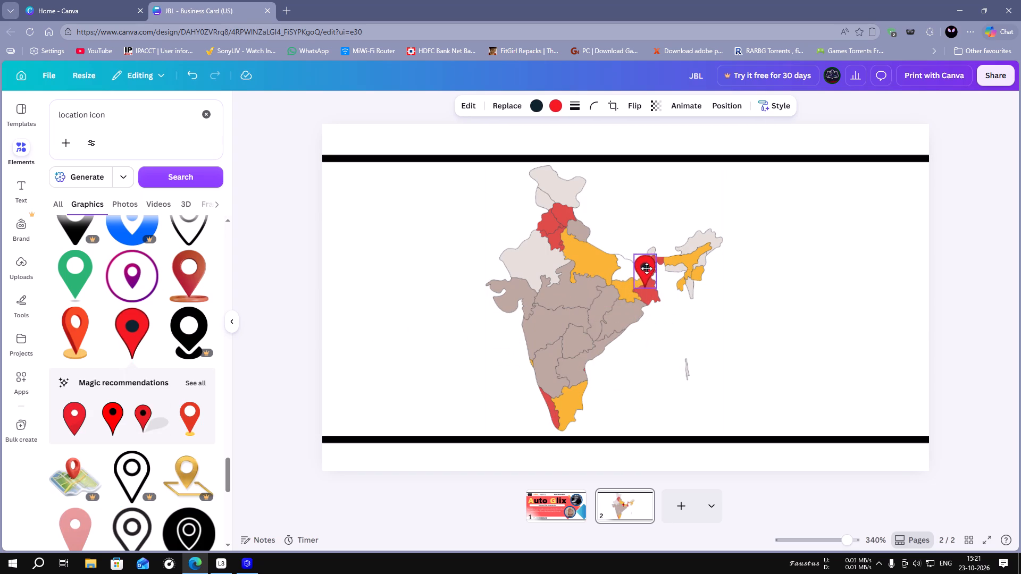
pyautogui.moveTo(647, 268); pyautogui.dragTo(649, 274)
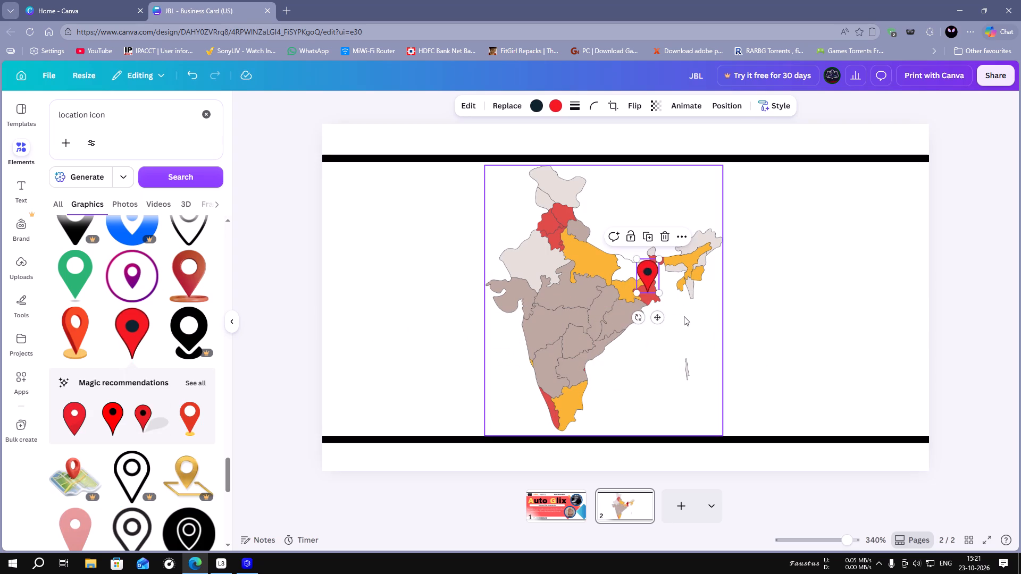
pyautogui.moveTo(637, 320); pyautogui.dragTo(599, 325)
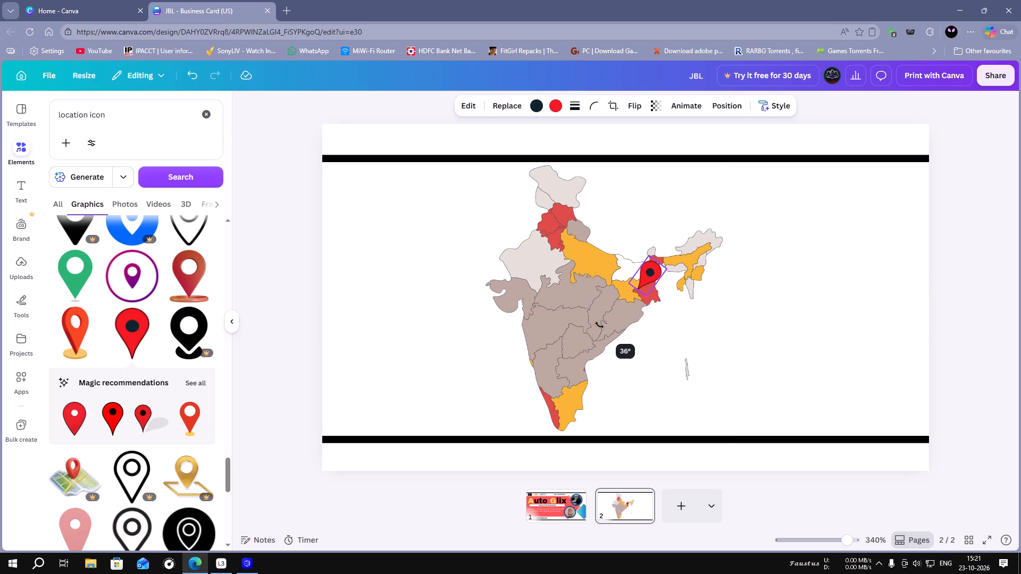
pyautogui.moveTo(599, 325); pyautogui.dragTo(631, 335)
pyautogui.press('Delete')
# Place the solid blue location pin on page 2, shrink it to a small marker and position it over the map's red eastern state.
pyautogui.scroll(-4, 181, 465)
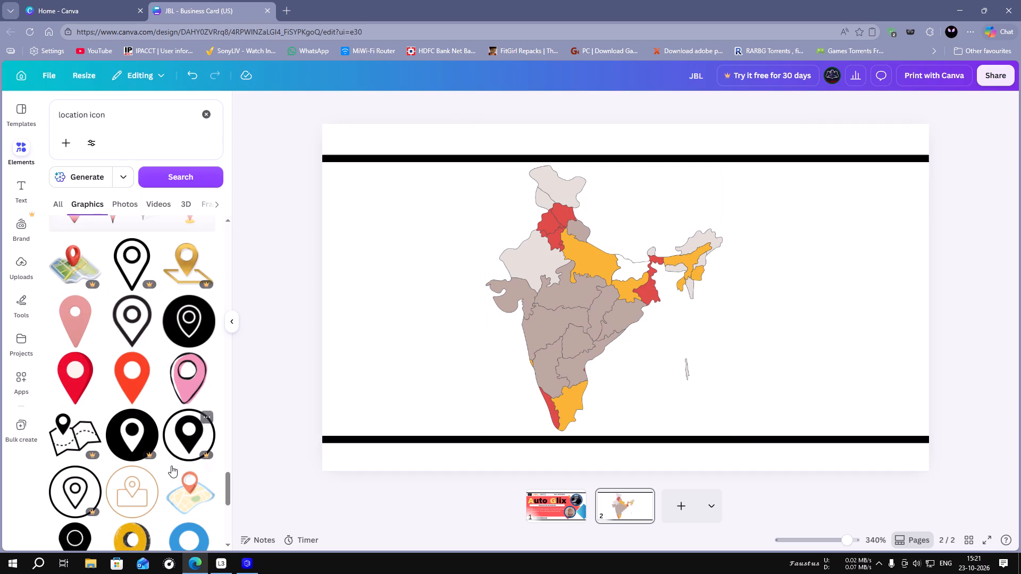
pyautogui.scroll(-2, 158, 463)
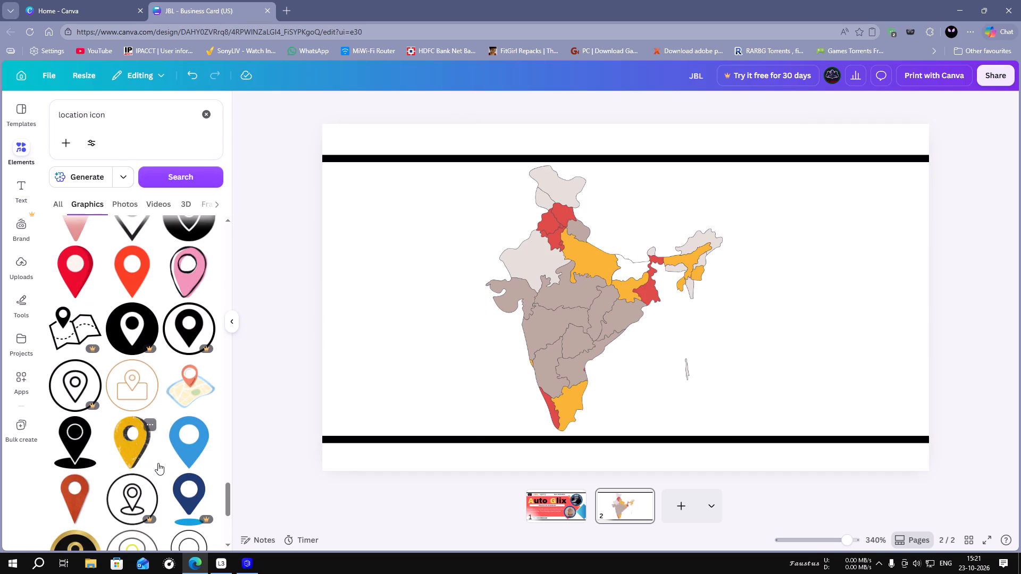
pyautogui.moveTo(183, 436); pyautogui.dragTo(578, 266)
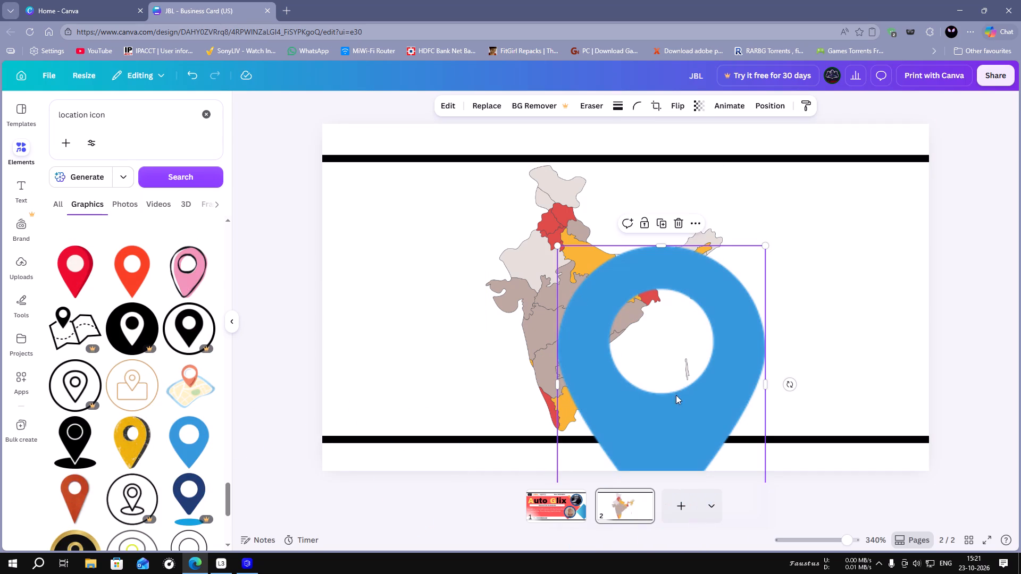
pyautogui.moveTo(766, 247); pyautogui.dragTo(630, 414)
pyautogui.moveTo(598, 424); pyautogui.dragTo(671, 231)
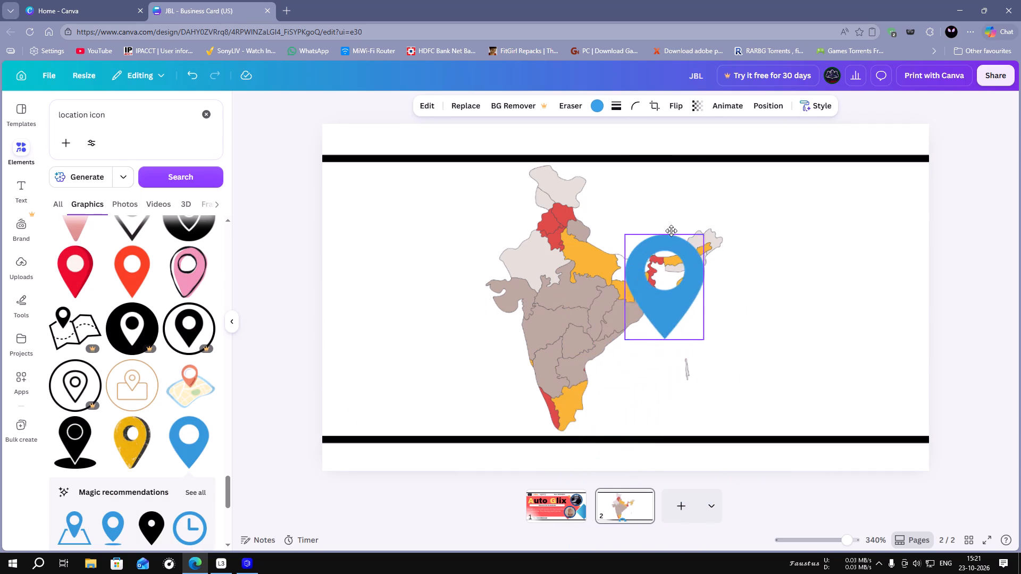
pyautogui.moveTo(671, 231); pyautogui.dragTo(673, 227)
pyautogui.moveTo(709, 221); pyautogui.dragTo(637, 298)
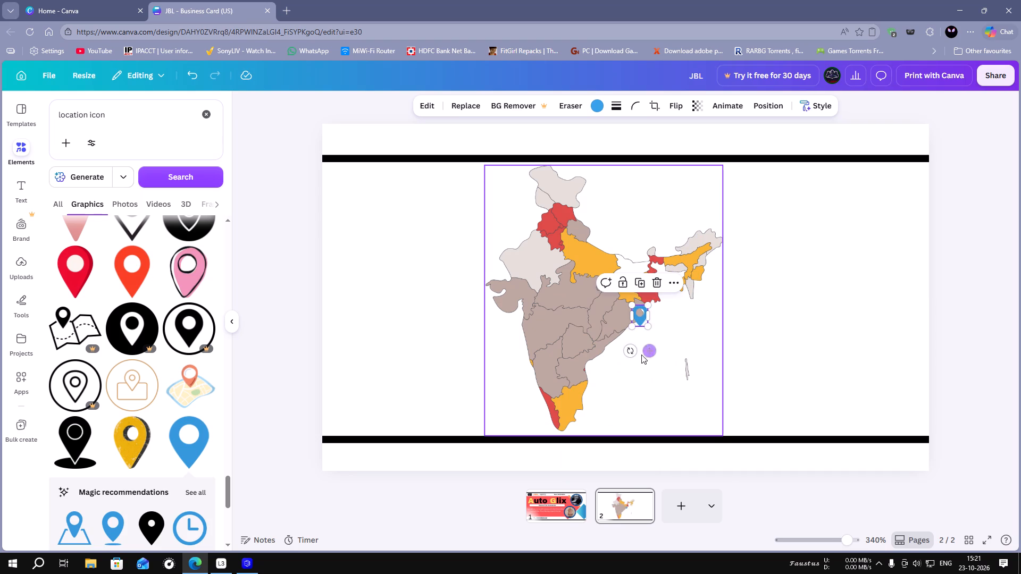
pyautogui.click(775, 332)
pyautogui.moveTo(637, 316); pyautogui.dragTo(644, 278)
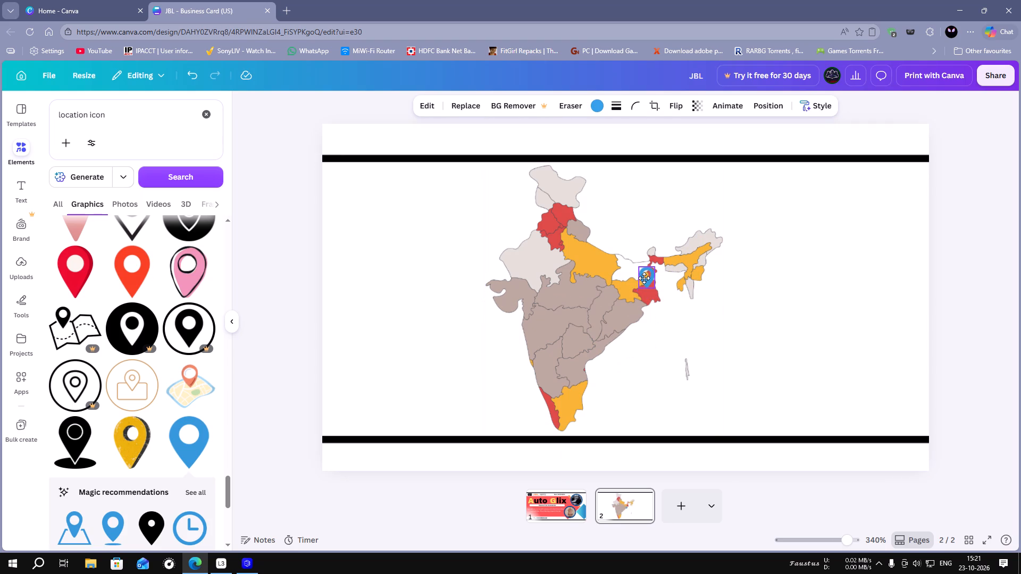
pyautogui.moveTo(644, 278); pyautogui.dragTo(645, 276)
pyautogui.click(783, 296)
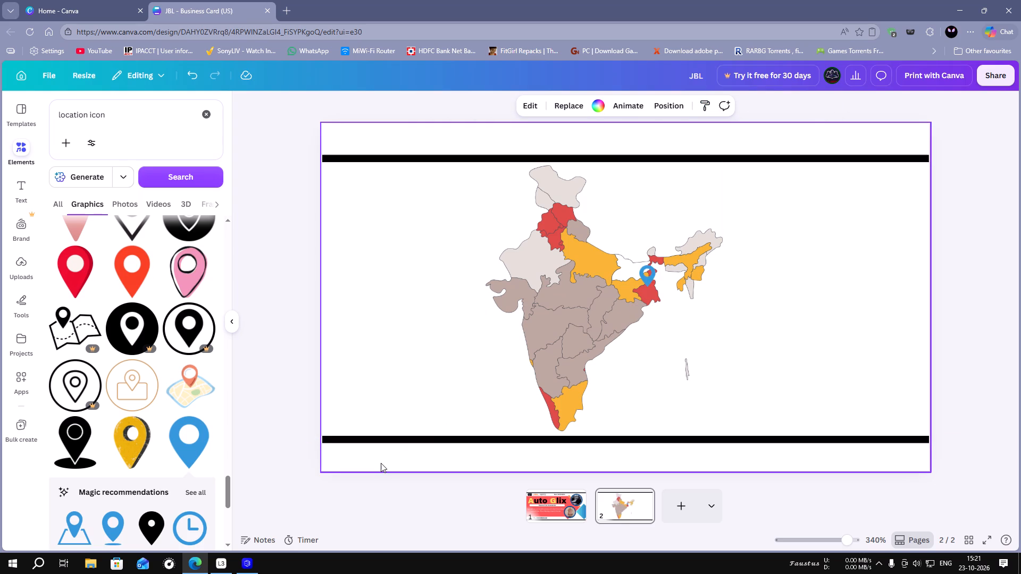
# Add a text box over the map on page 2 and clear its placeholder text.
pyautogui.click(26, 188)
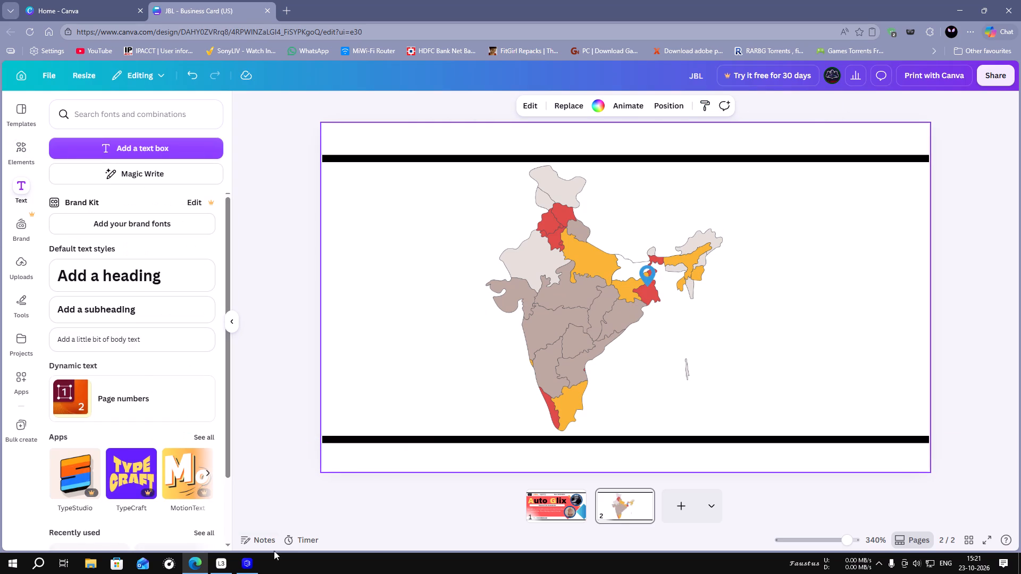
pyautogui.click(250, 568)
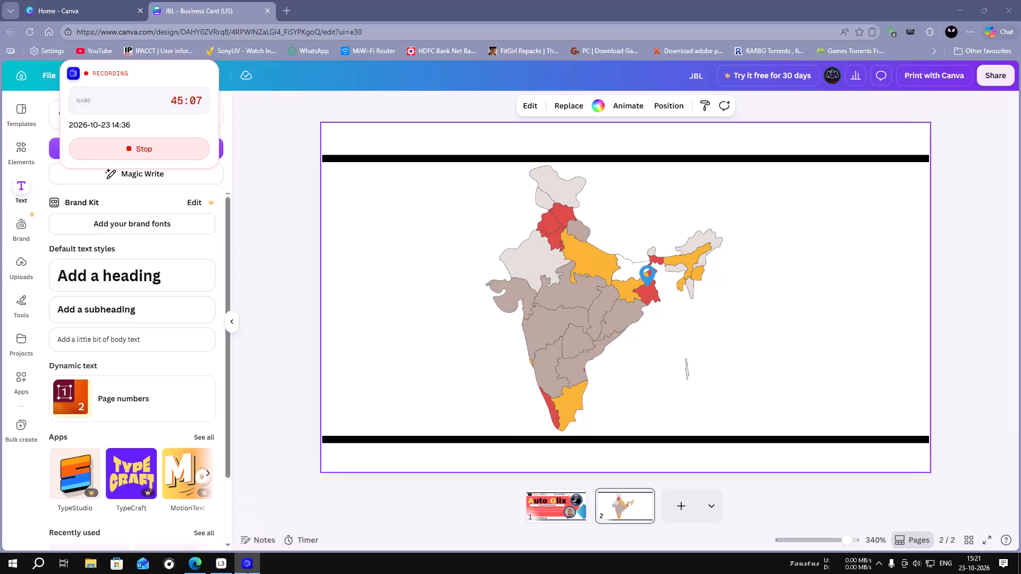
pyautogui.click(247, 572)
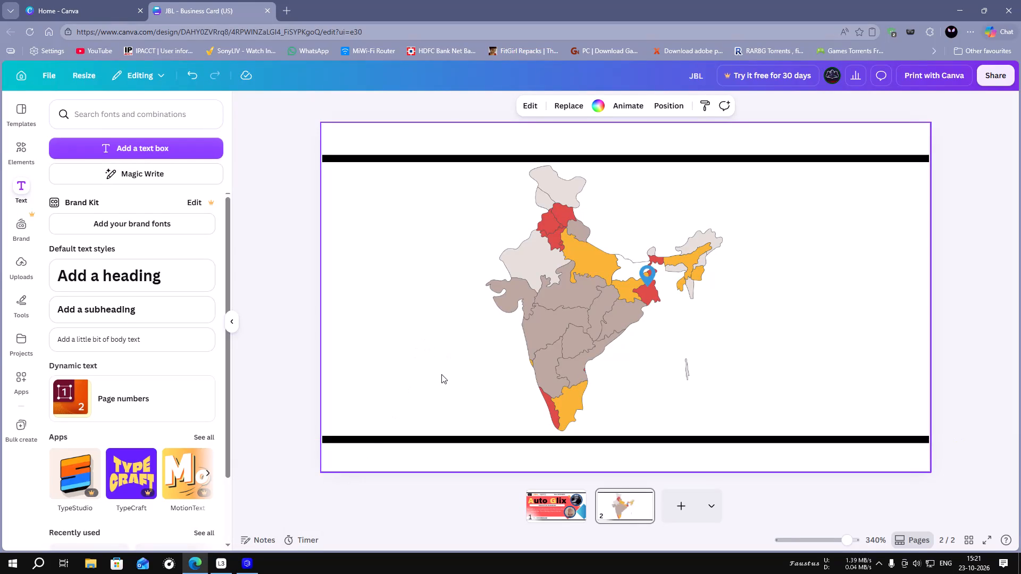
pyautogui.click(121, 153)
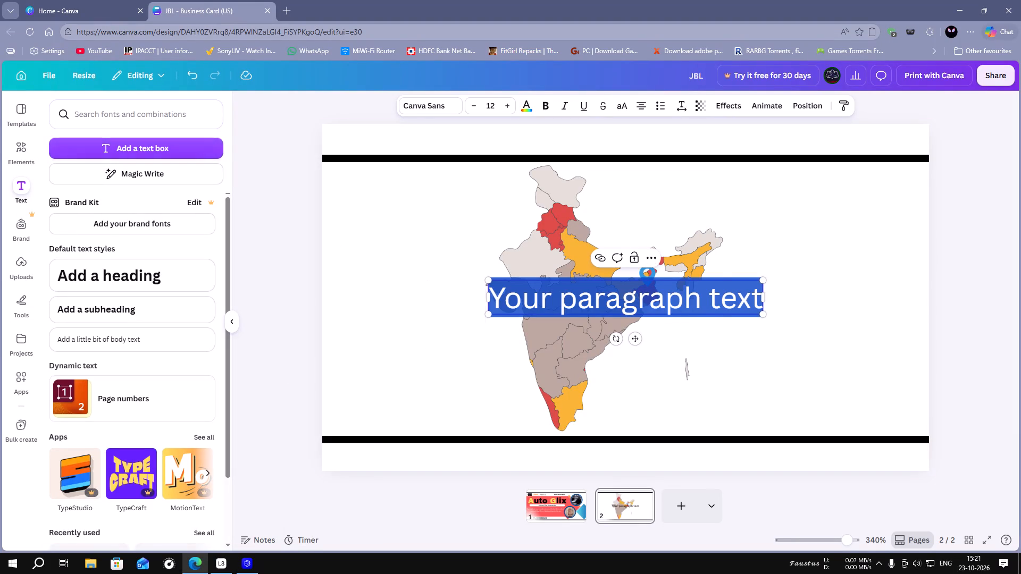
pyautogui.press('Right')
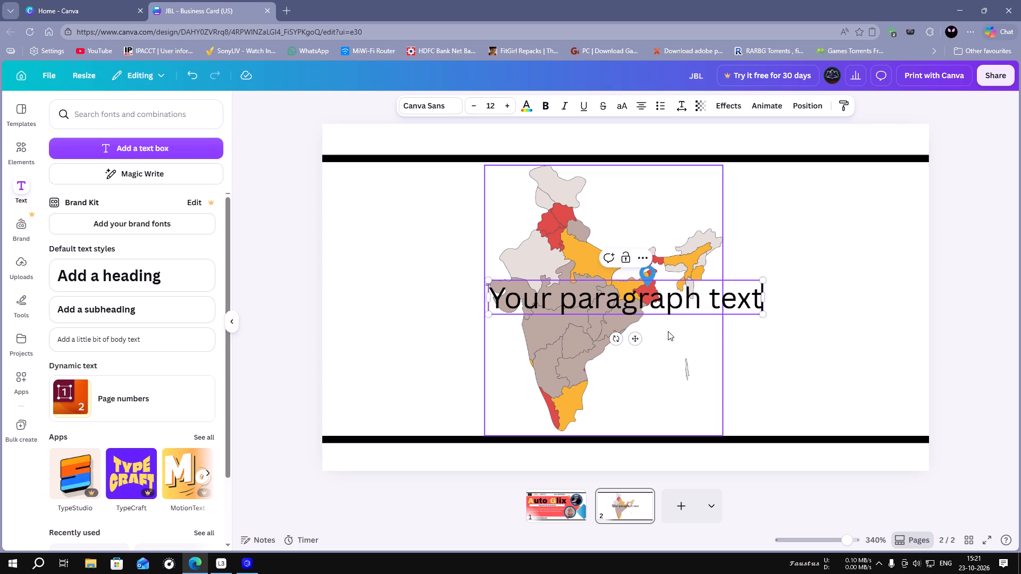
pyautogui.press('BackSpace')
pyautogui.press('BackSpace')
pyautogui.press('BackSpace')
pyautogui.press('BackSpace')
pyautogui.press('BackSpace')
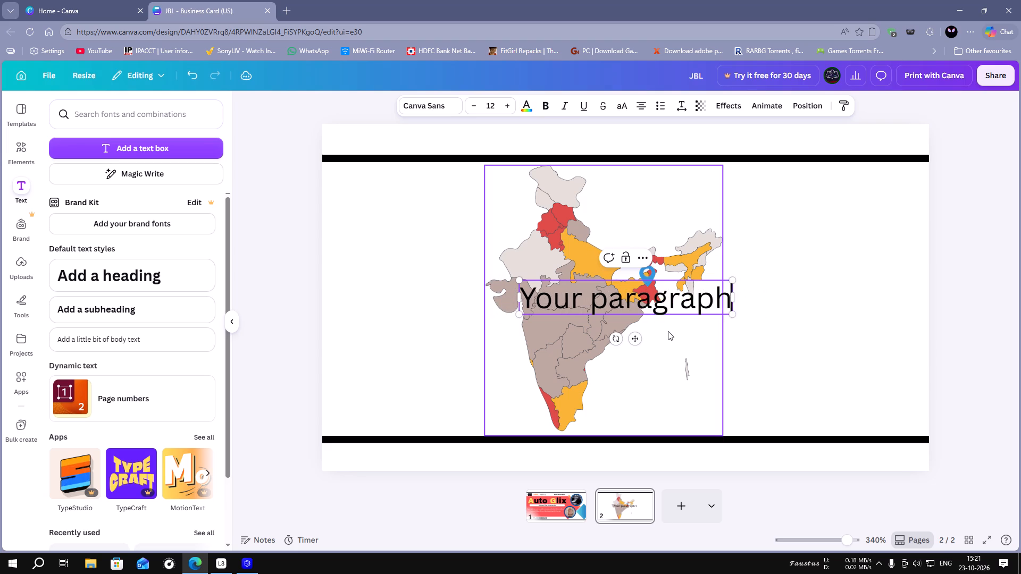
pyautogui.press('BackSpace')
pyautogui.press('BackSpace')
pyautogui.press('BackSpace')
pyautogui.press('BackSpace')
pyautogui.press('BackSpace')
pyautogui.press('BackSpace')
pyautogui.press('BackSpace')
pyautogui.press('BackSpace')
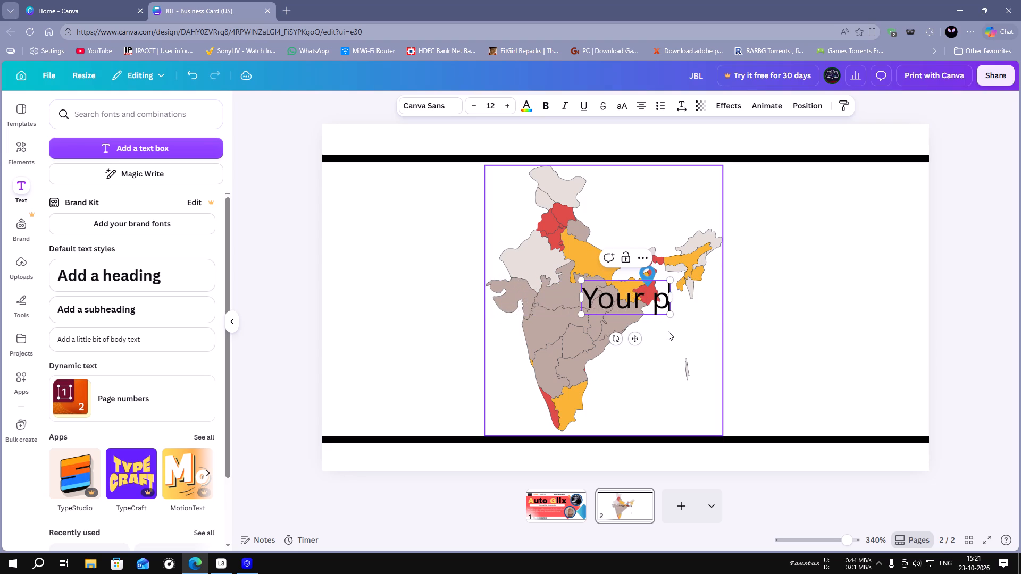
pyautogui.press('BackSpace')
pyautogui.press('BackSpace')
pyautogui.press('BackSpace')
pyautogui.press('BackSpace')
pyautogui.press('BackSpace')
pyautogui.press('BackSpace')
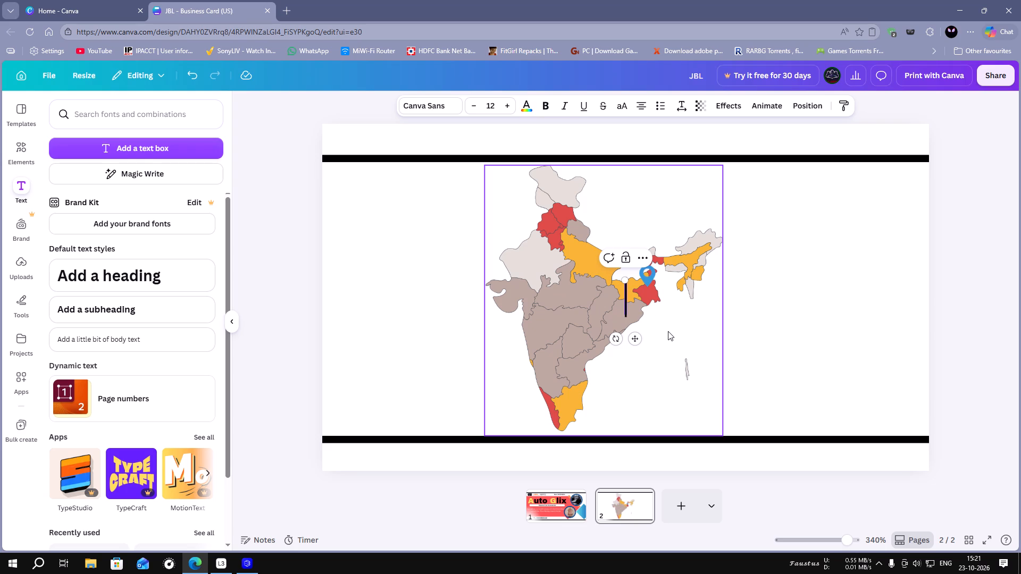
# Enter the business address, ending with the state and city, in the empty text box over the map.
pyautogui.hotkey('shift', 'u')
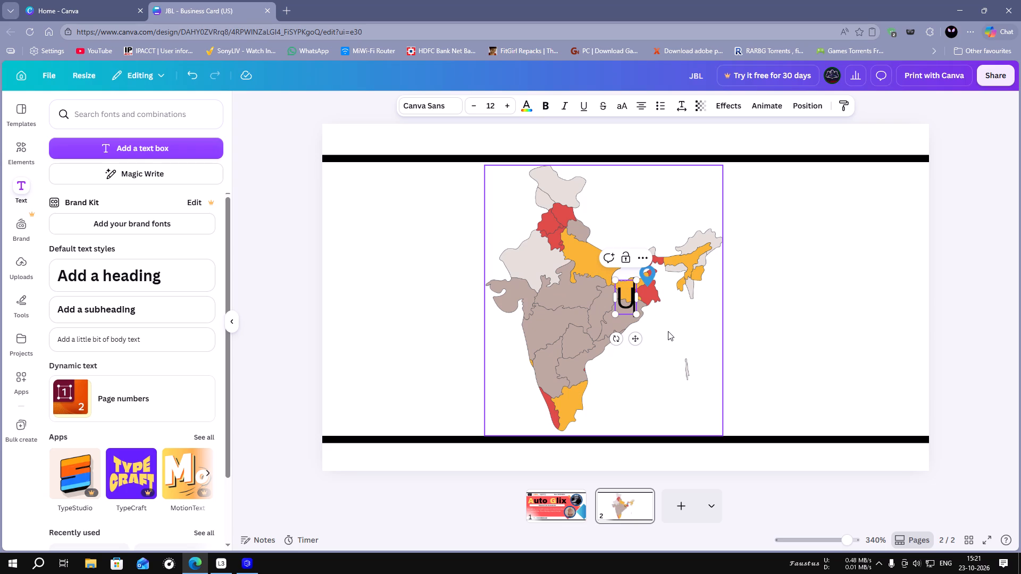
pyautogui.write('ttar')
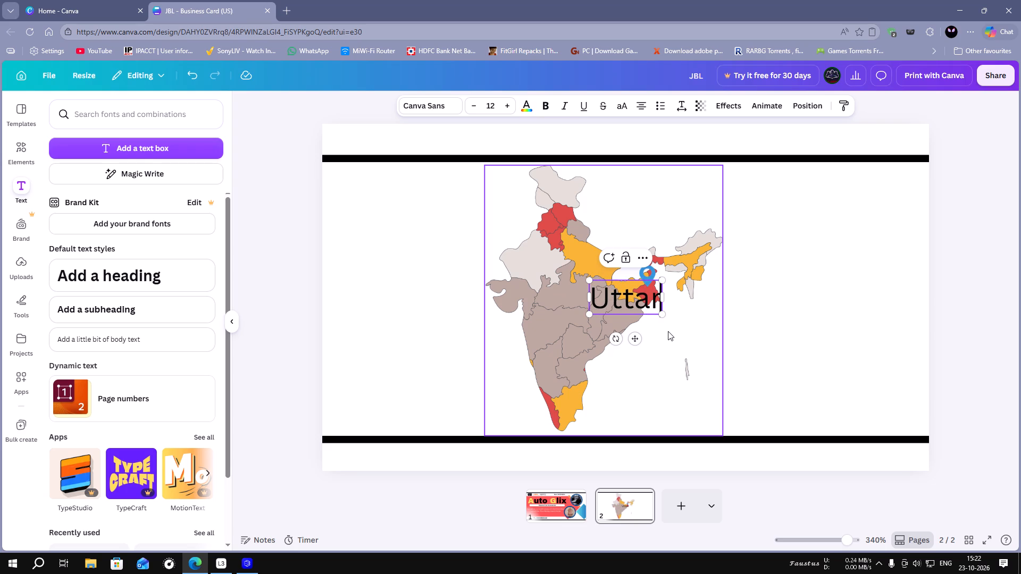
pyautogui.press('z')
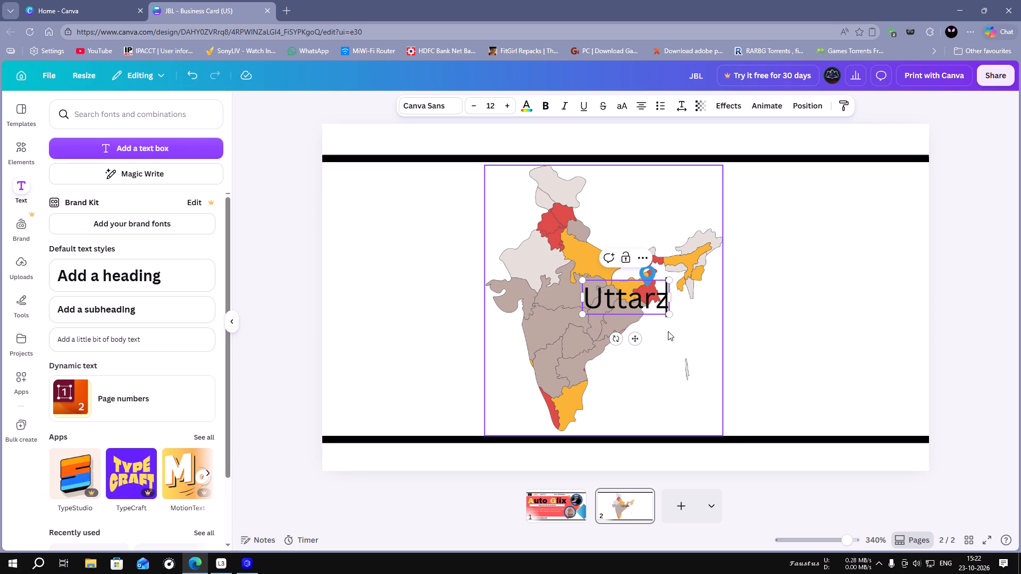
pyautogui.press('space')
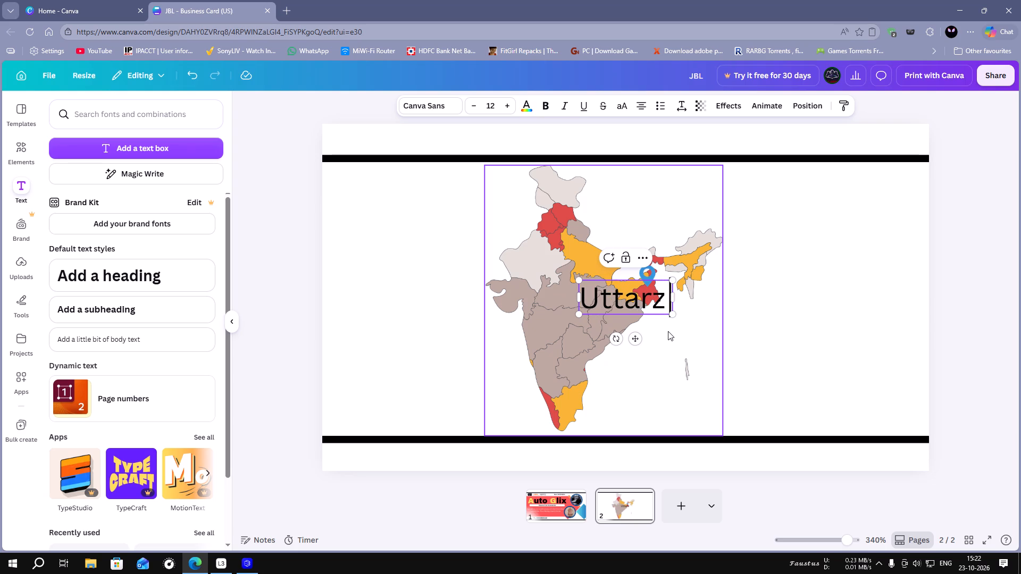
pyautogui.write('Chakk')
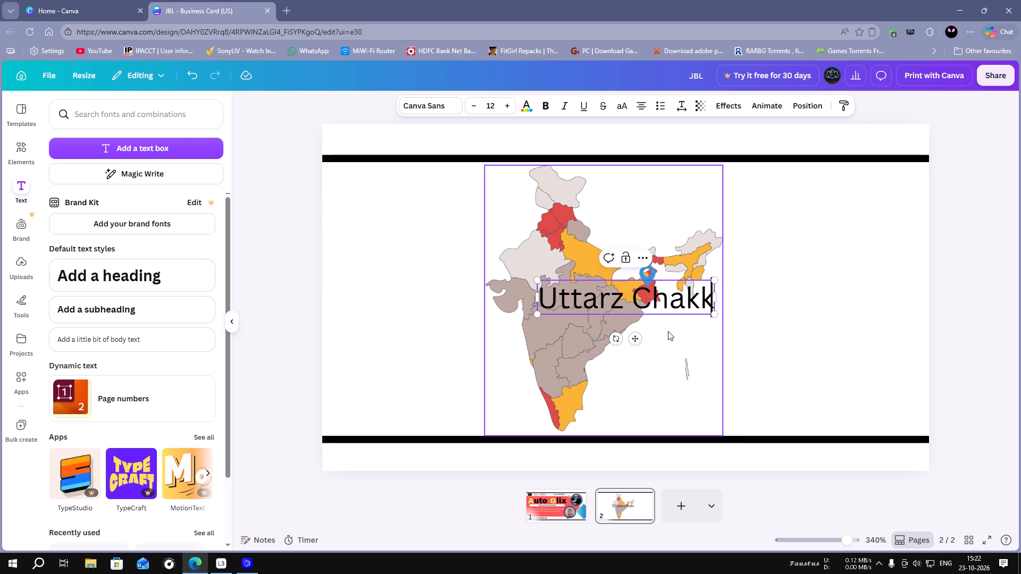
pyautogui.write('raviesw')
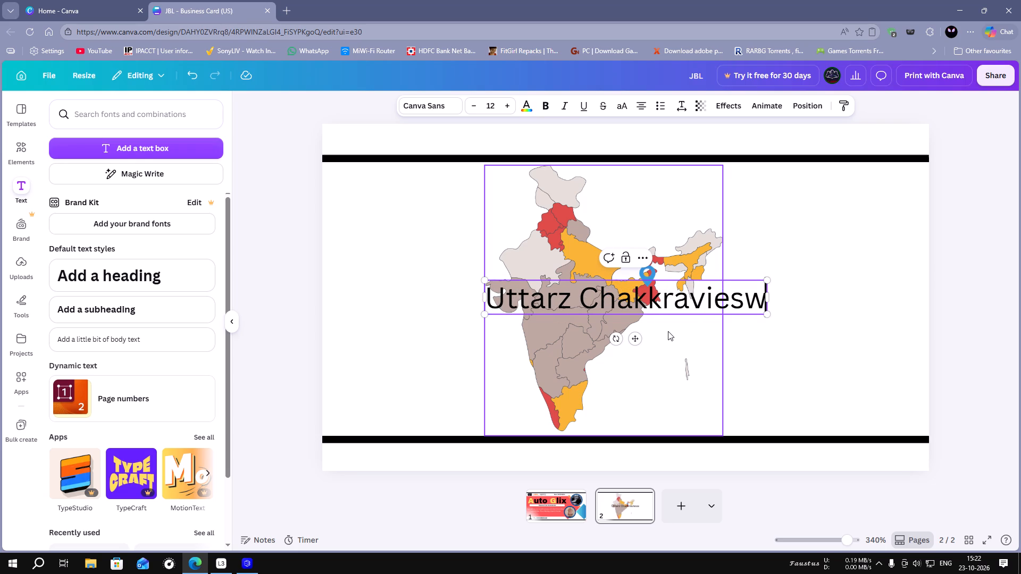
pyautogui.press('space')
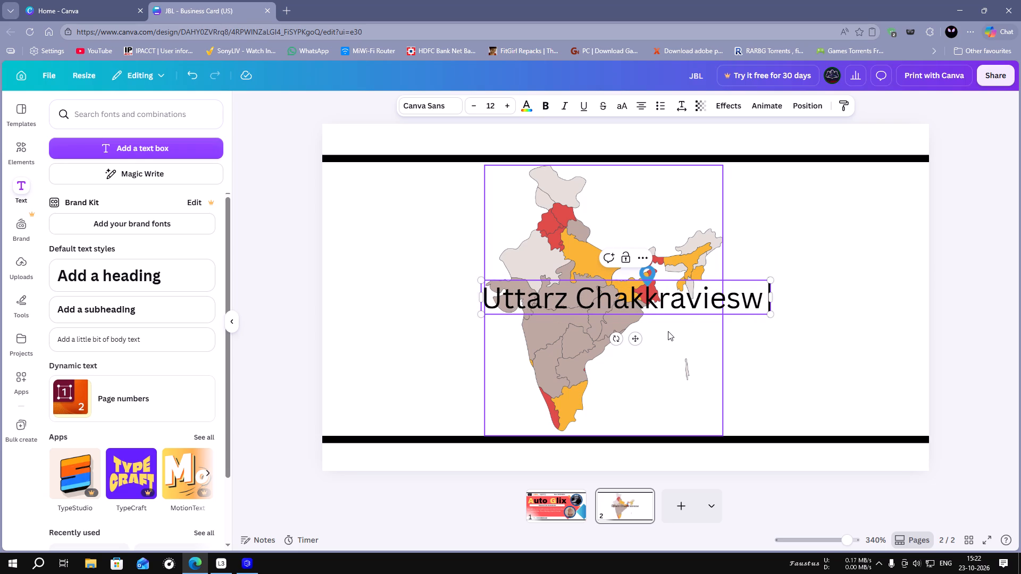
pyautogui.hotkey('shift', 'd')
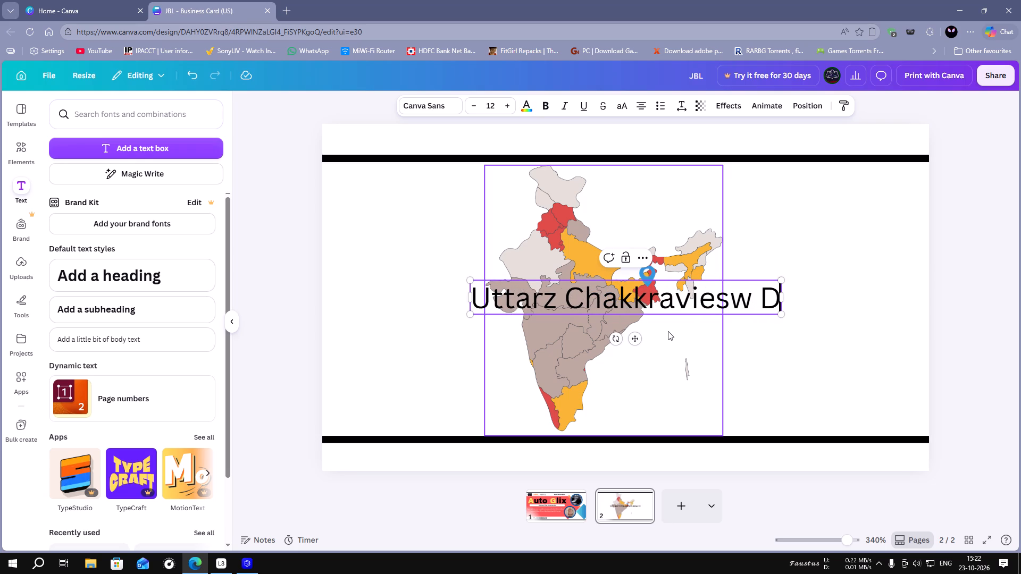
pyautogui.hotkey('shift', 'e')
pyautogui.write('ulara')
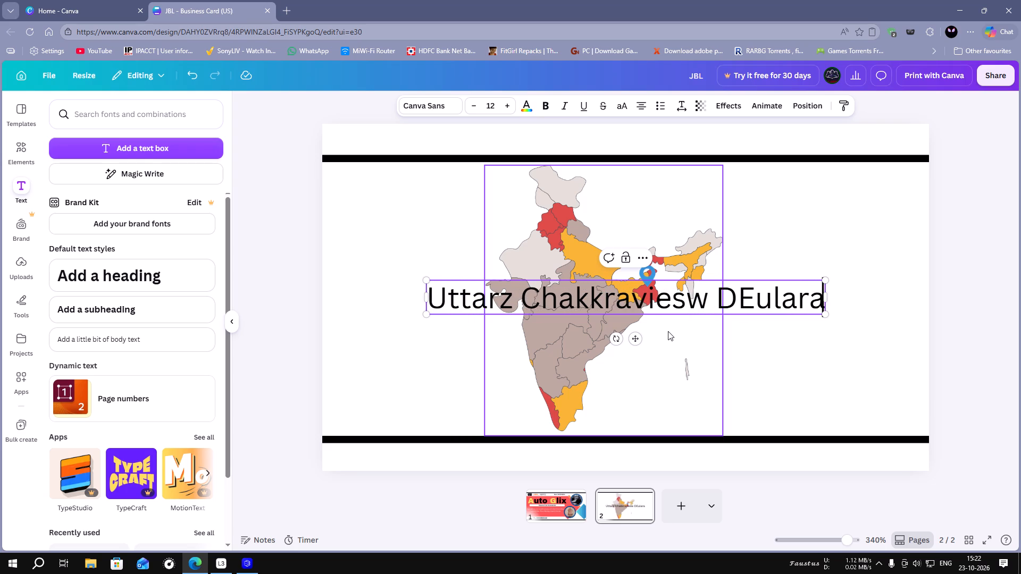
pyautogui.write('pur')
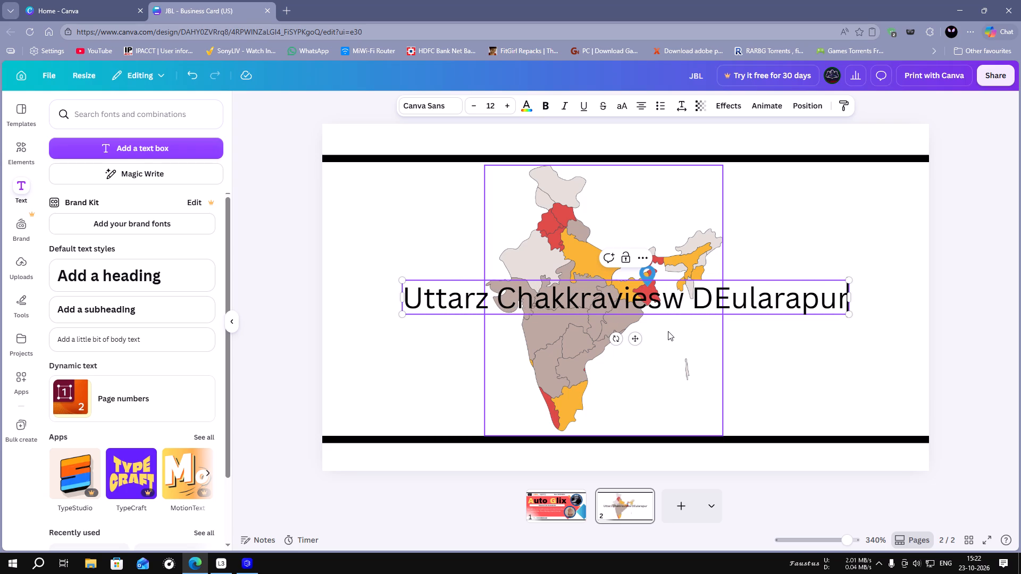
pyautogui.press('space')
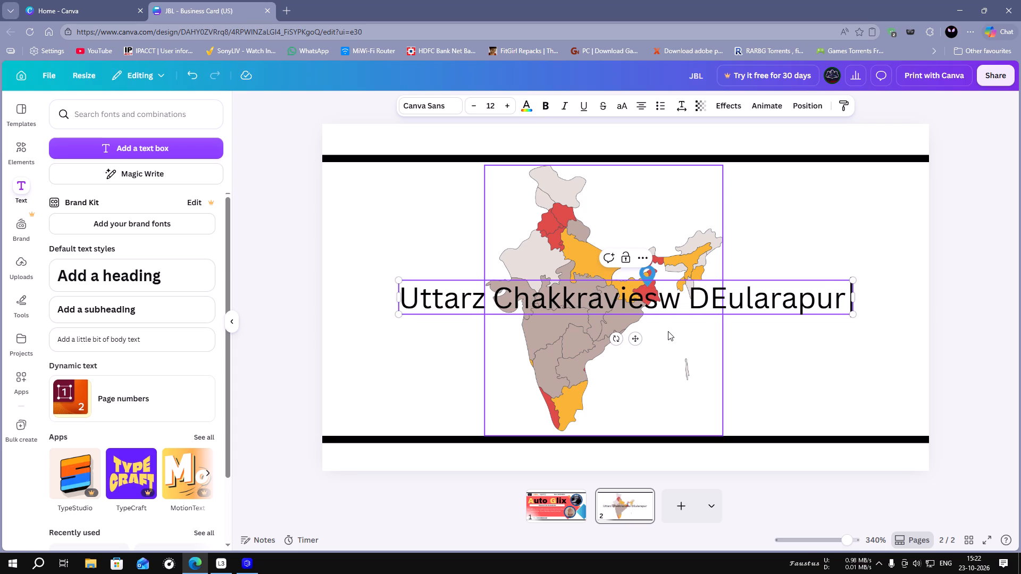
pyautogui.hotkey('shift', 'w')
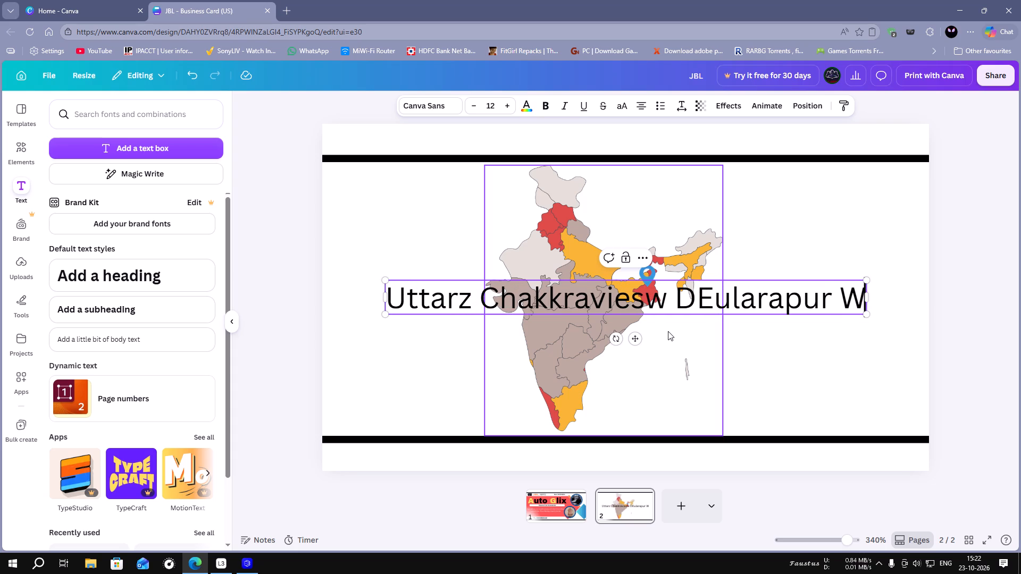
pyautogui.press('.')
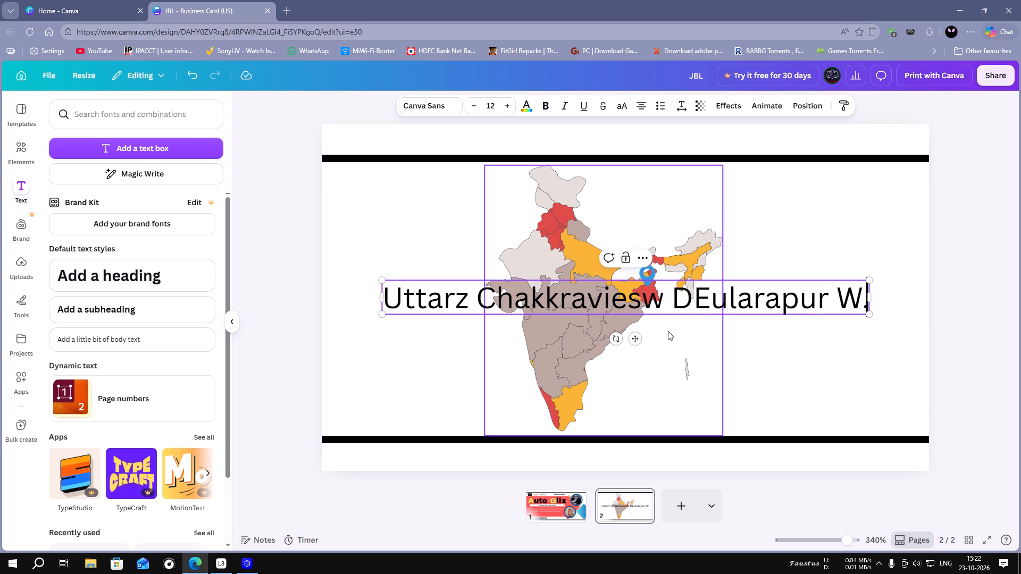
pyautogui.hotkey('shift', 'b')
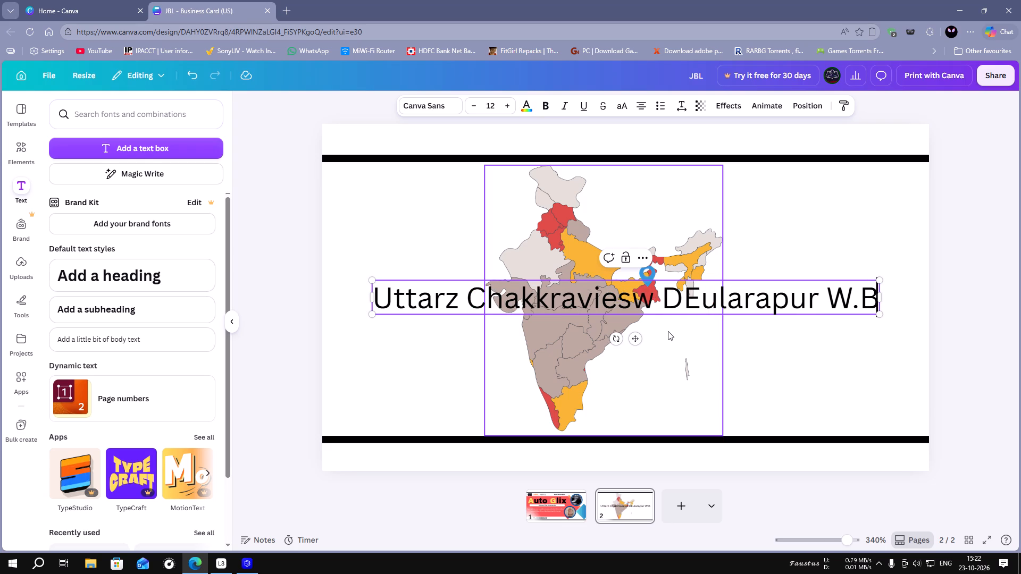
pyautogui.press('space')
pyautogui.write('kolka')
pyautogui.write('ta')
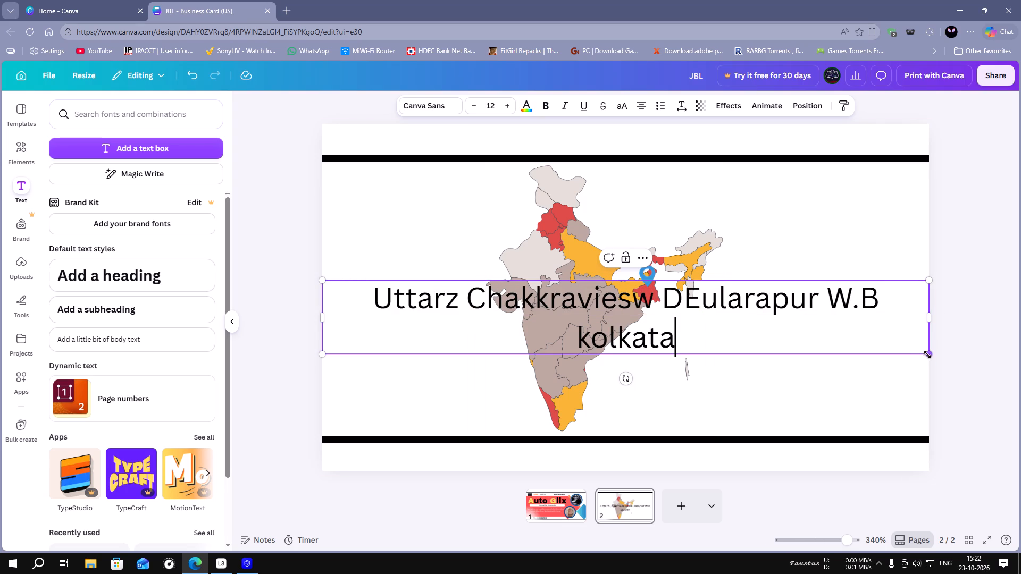
# Scale the address text to about size 5.4 and place it in page 2's lower-right corner, just above the bottom black bar.
pyautogui.moveTo(930, 356); pyautogui.dragTo(545, 316)
pyautogui.click(404, 351)
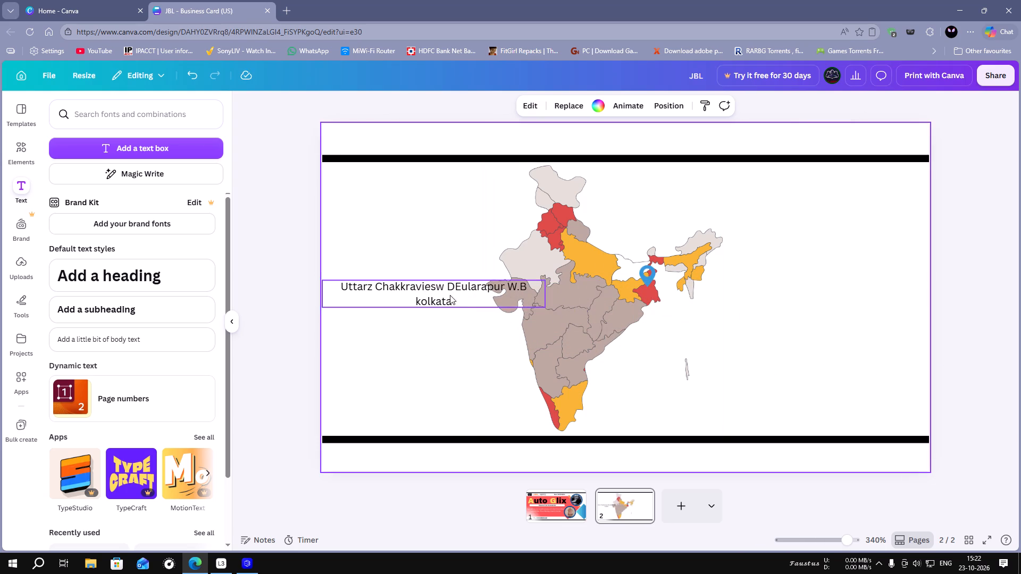
pyautogui.moveTo(449, 293); pyautogui.dragTo(738, 419)
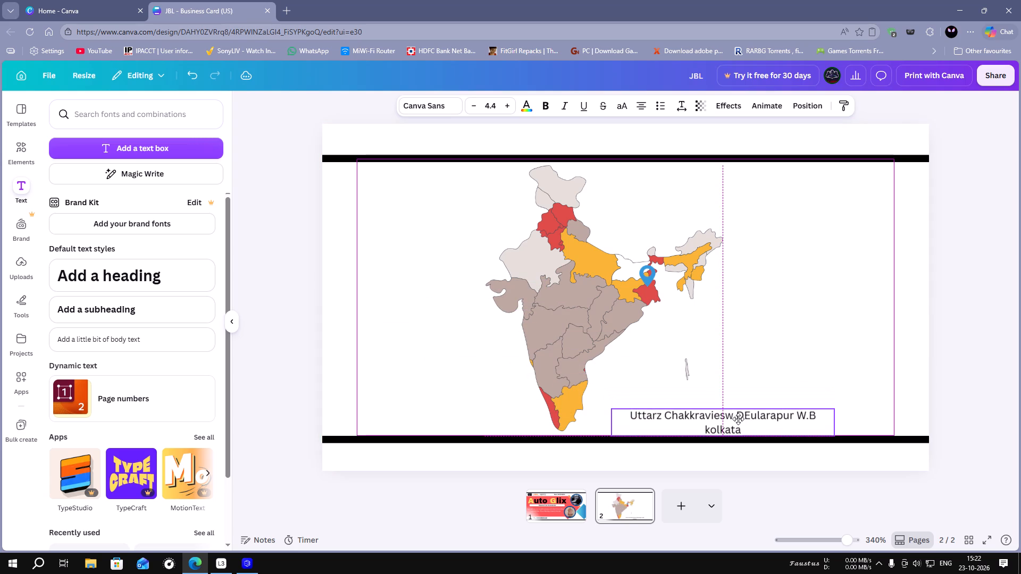
pyautogui.moveTo(738, 419); pyautogui.dragTo(738, 419)
pyautogui.moveTo(738, 419); pyautogui.dragTo(835, 420)
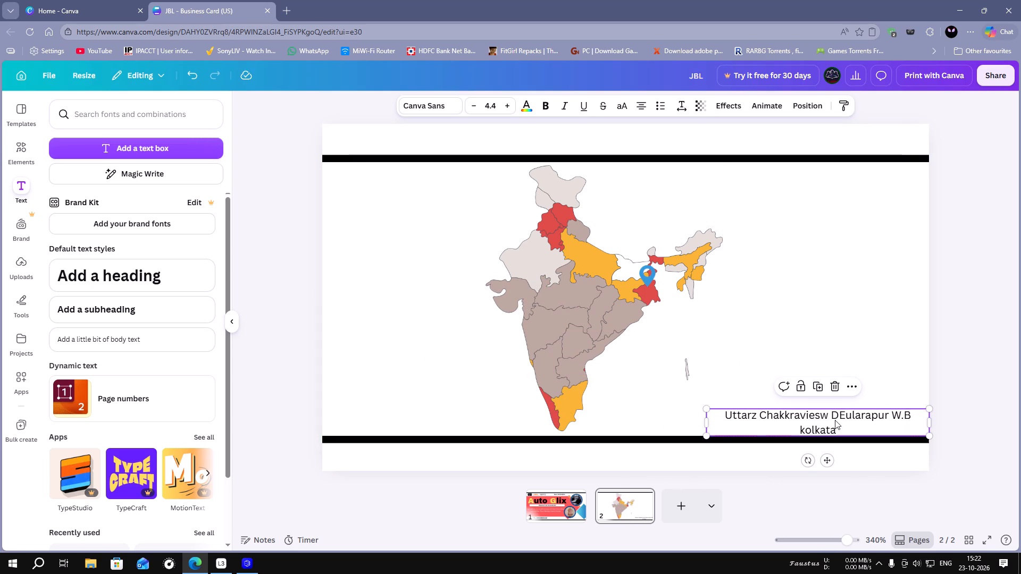
pyautogui.click(742, 374)
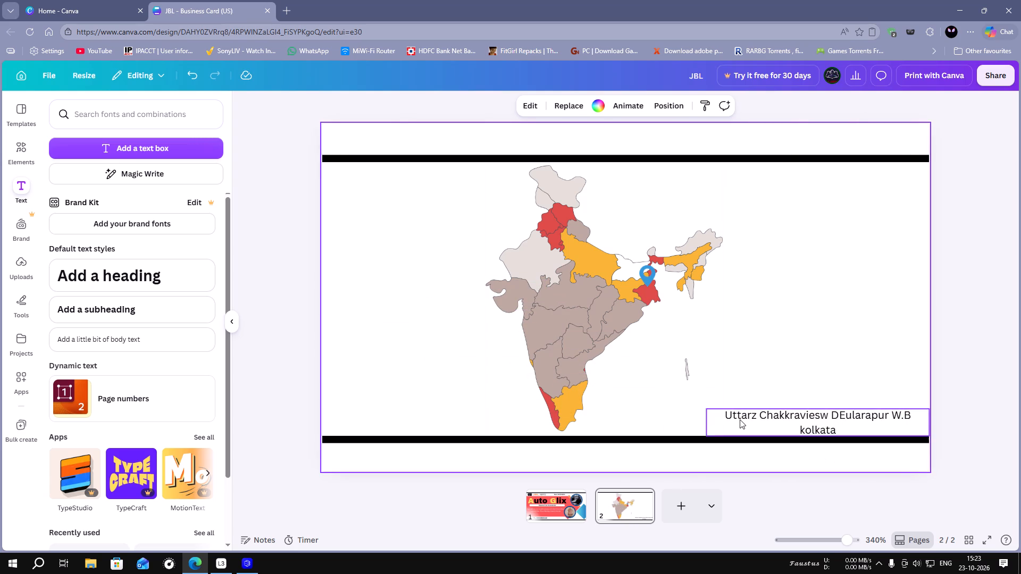
pyautogui.click(740, 419)
pyautogui.moveTo(708, 409); pyautogui.dragTo(693, 407)
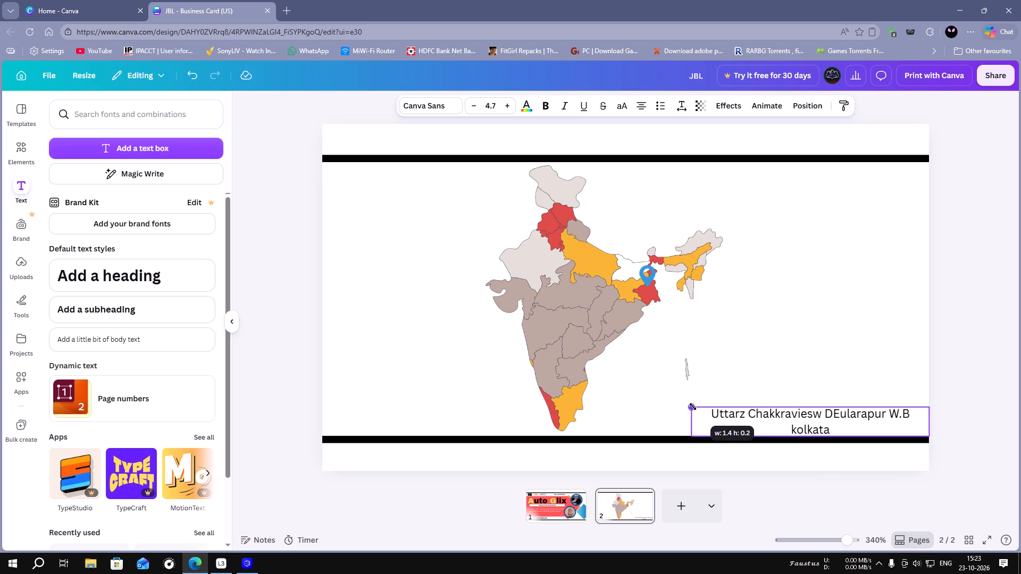
pyautogui.moveTo(693, 407); pyautogui.dragTo(672, 401)
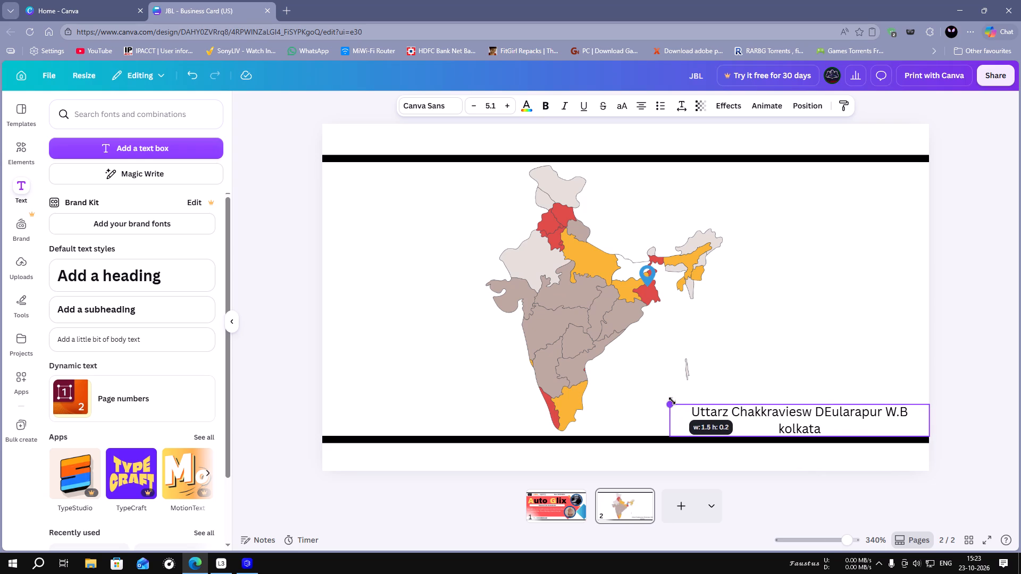
pyautogui.moveTo(672, 401); pyautogui.dragTo(659, 400)
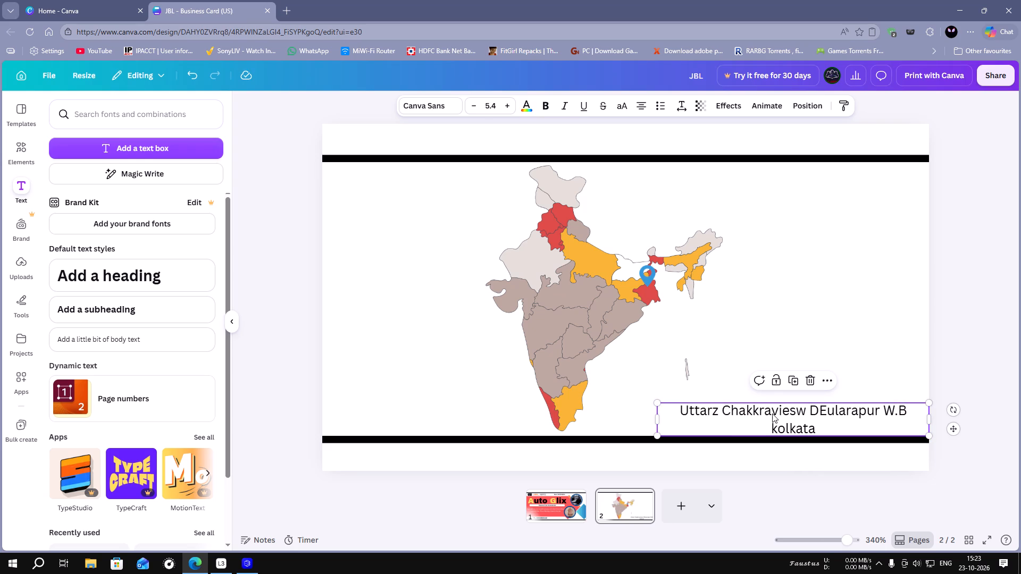
# Change the font of the whole address text to Gagalin.
pyautogui.click(772, 413)
pyautogui.moveTo(677, 413); pyautogui.dragTo(814, 434)
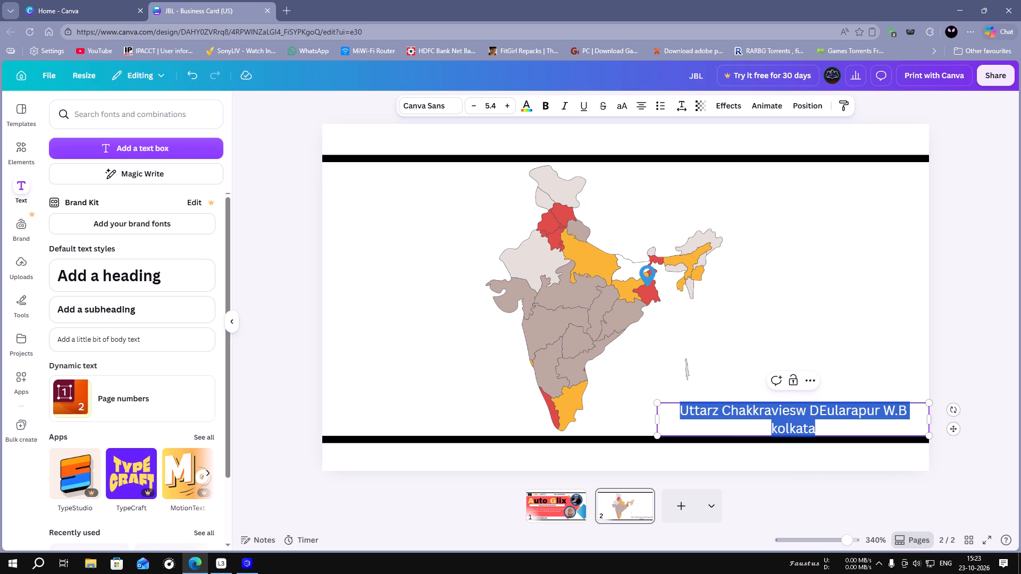
pyautogui.moveTo(814, 434); pyautogui.dragTo(819, 434)
pyautogui.click(448, 105)
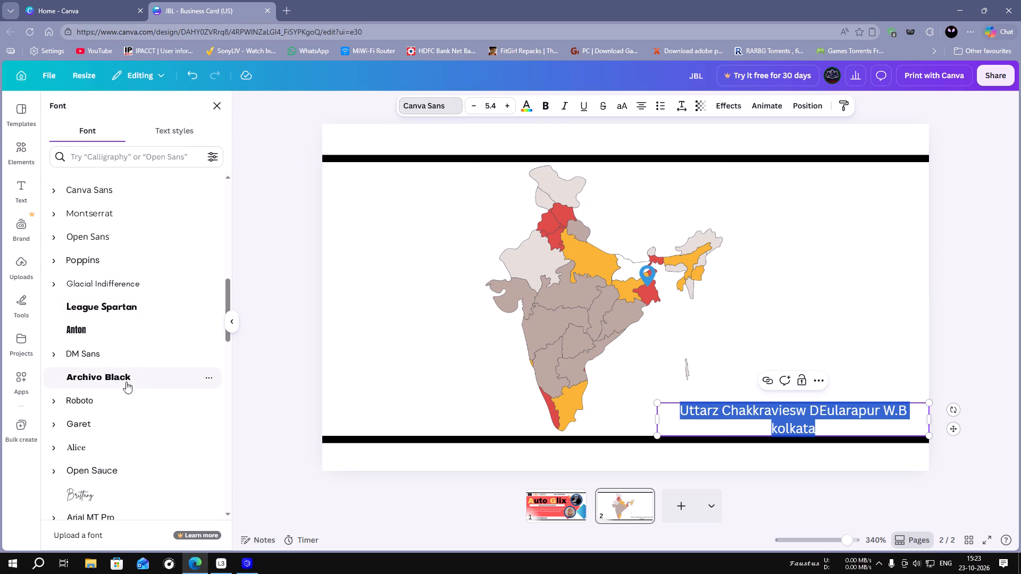
pyautogui.scroll(-3, 116, 402)
pyautogui.click(96, 375)
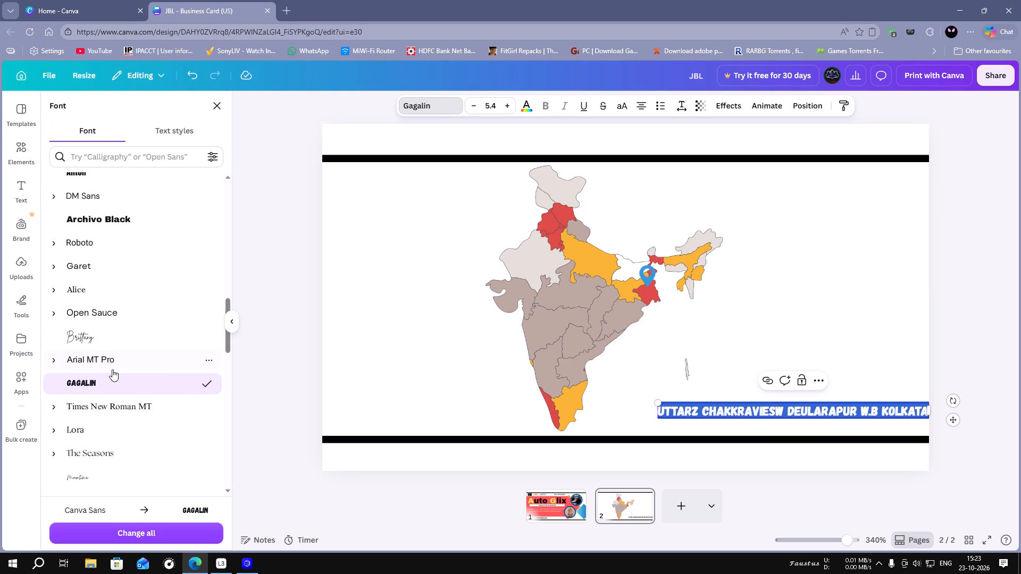
pyautogui.click(267, 263)
pyautogui.click(853, 315)
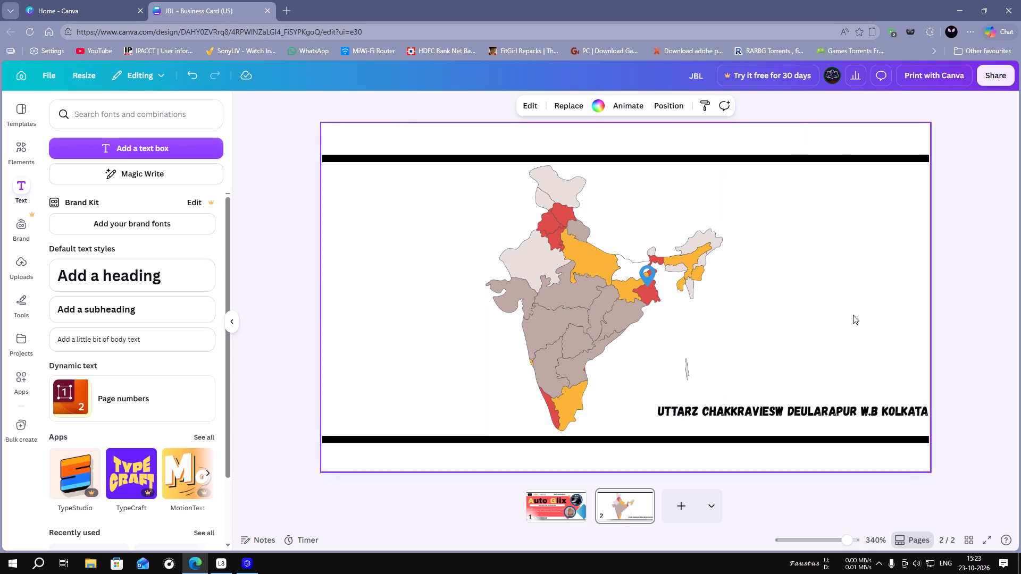
# Move the address line slightly inward and down so it sits close above the bottom black bar, starting beneath the map pin.
pyautogui.moveTo(796, 409); pyautogui.dragTo(787, 419)
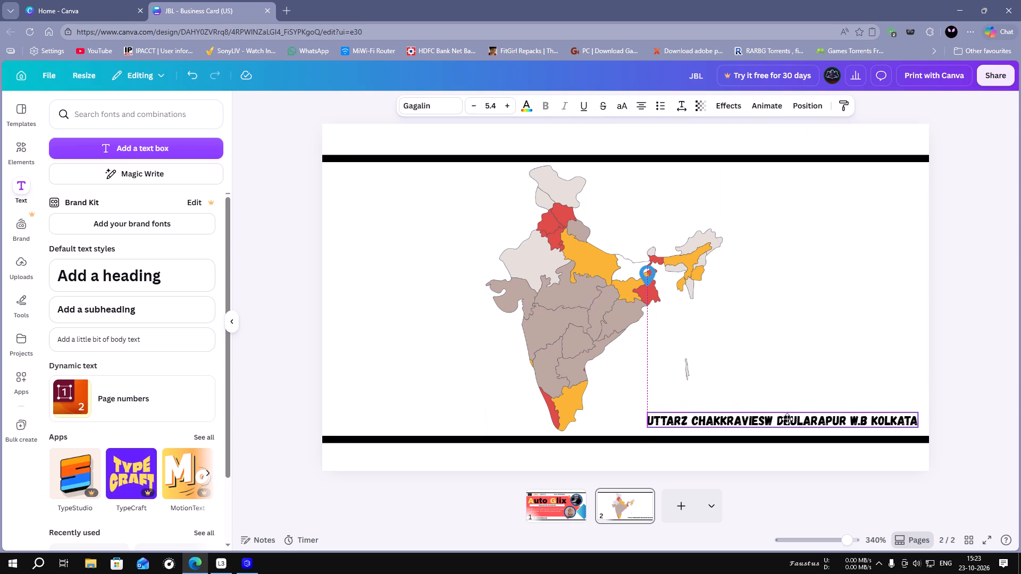
pyautogui.moveTo(787, 419); pyautogui.dragTo(786, 420)
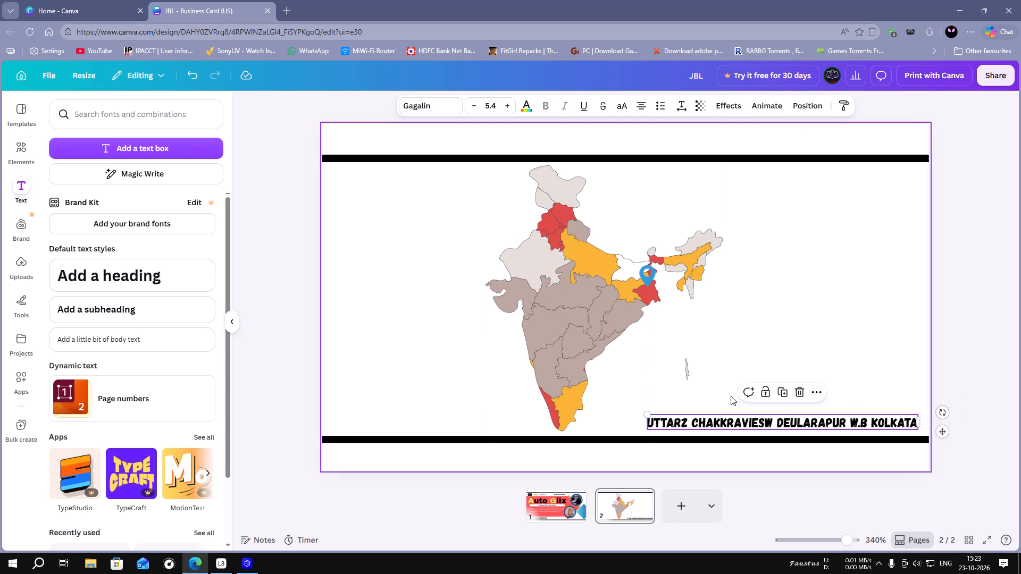
# Try red, dark grey, taupe and the blue gradient on the address text, and settle on vivid blue #0e4d8d.
pyautogui.click(529, 106)
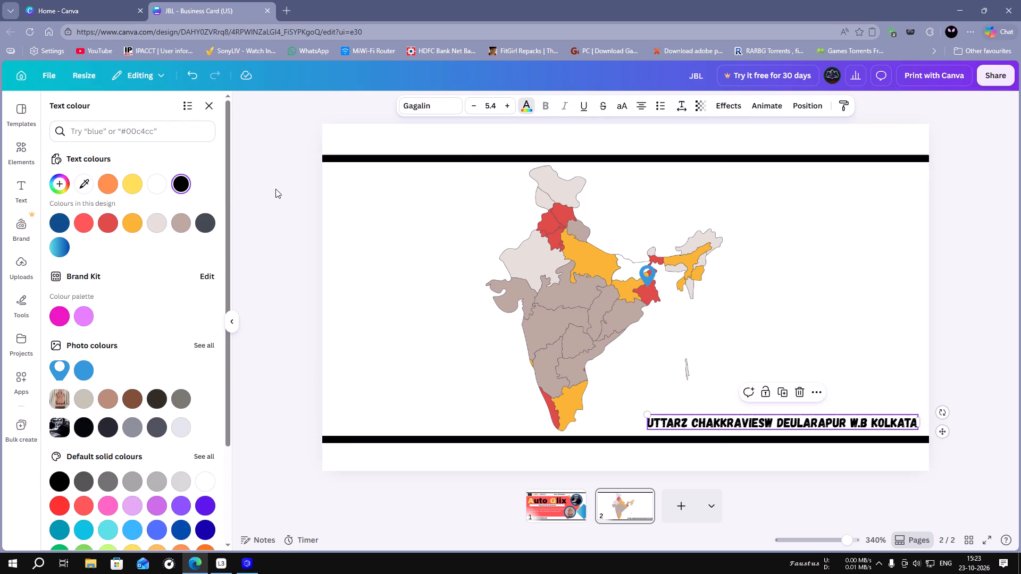
pyautogui.click(106, 216)
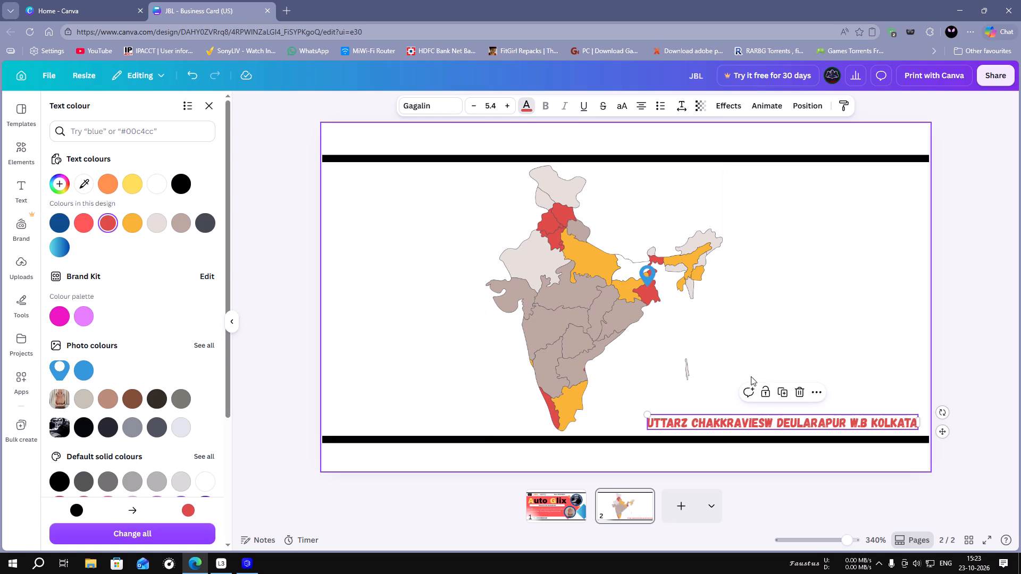
pyautogui.click(203, 221)
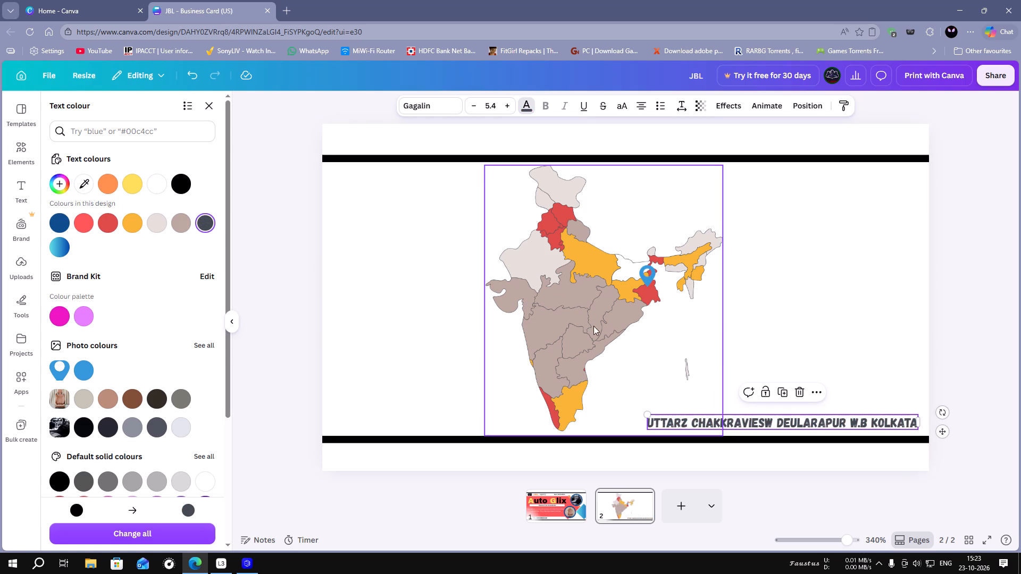
pyautogui.click(179, 223)
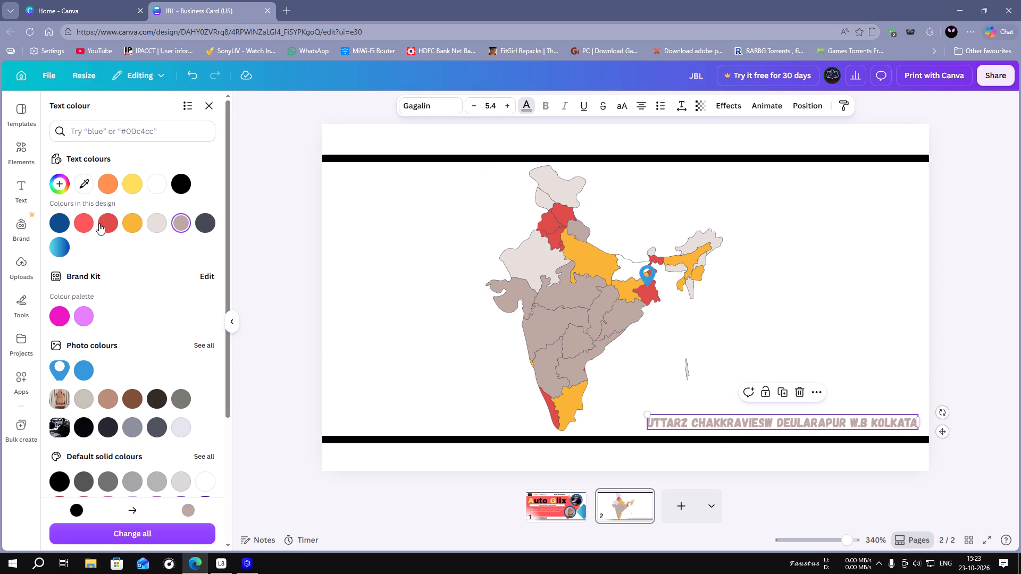
pyautogui.click(62, 247)
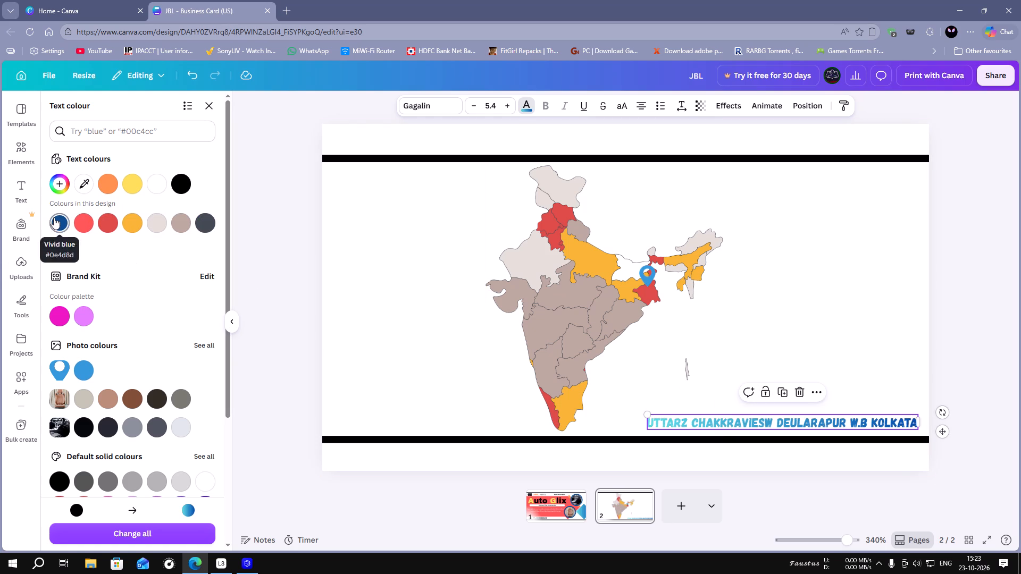
pyautogui.click(54, 217)
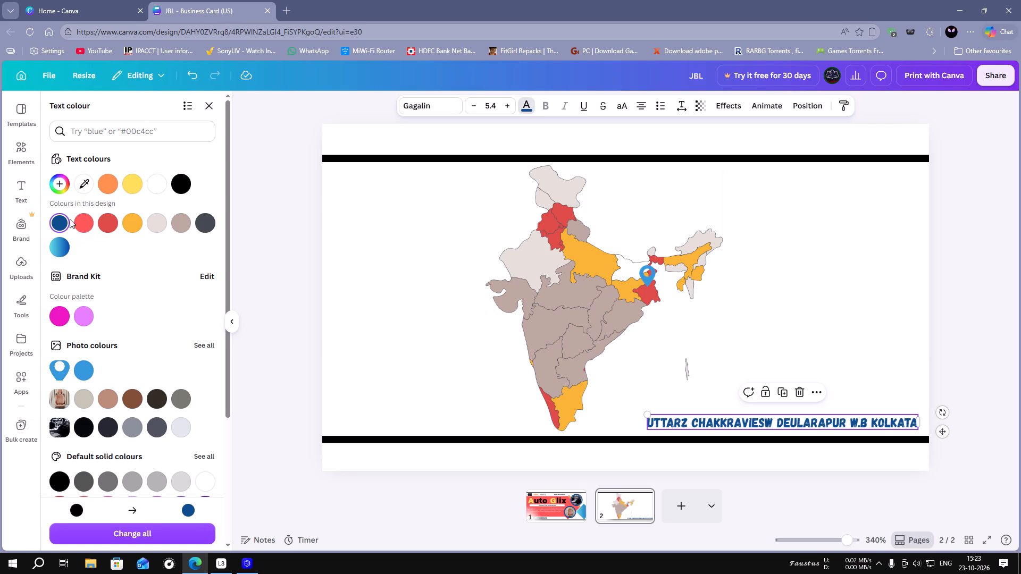
# Try coral red on page 2's address text and settle on orange.
pyautogui.click(86, 220)
pyautogui.click(113, 183)
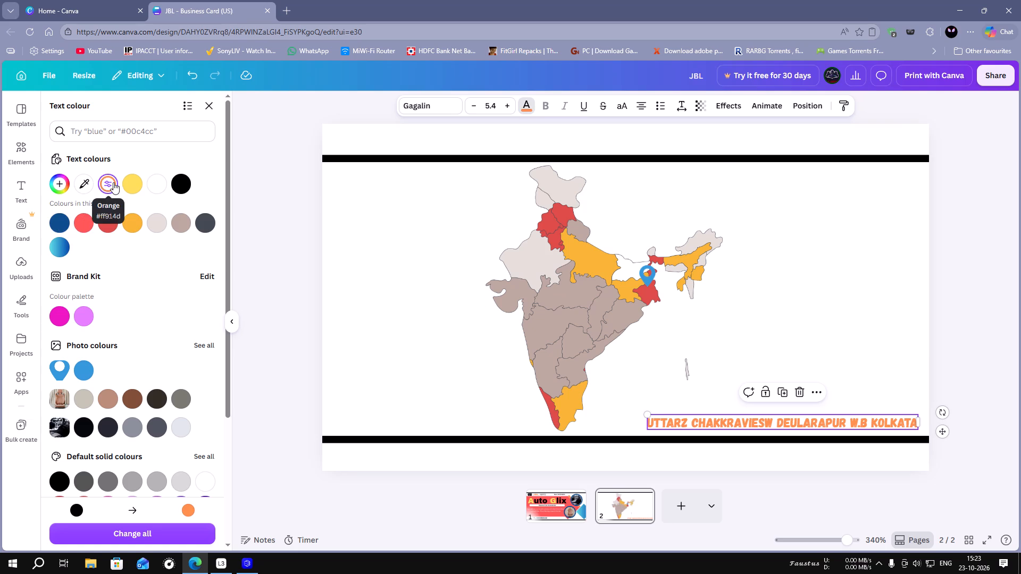
pyautogui.click(794, 330)
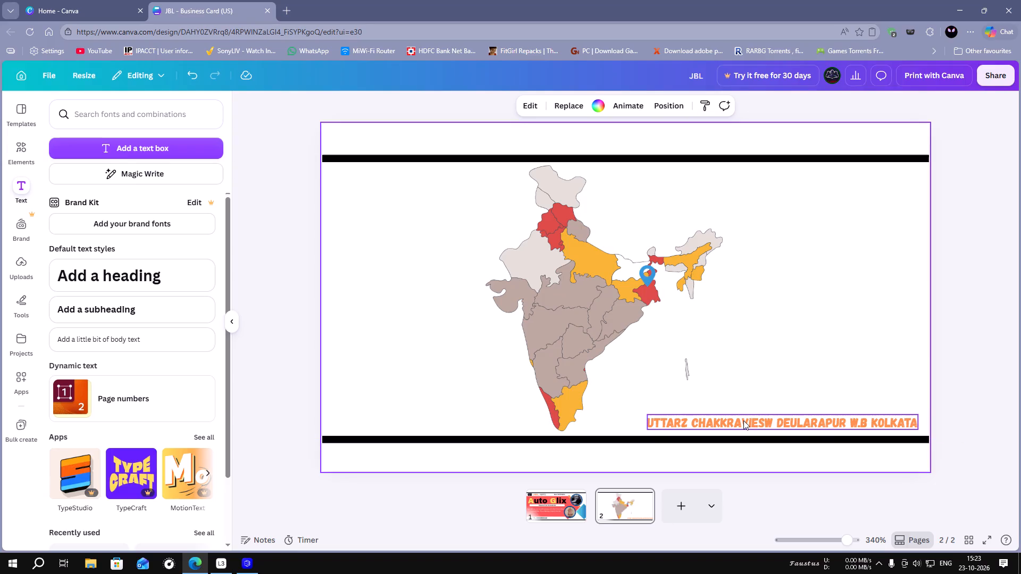
# Add a blue diamond shape to page 1 and place it overhanging the card's right edge beside the steering-wheel photo.
pyautogui.click(555, 503)
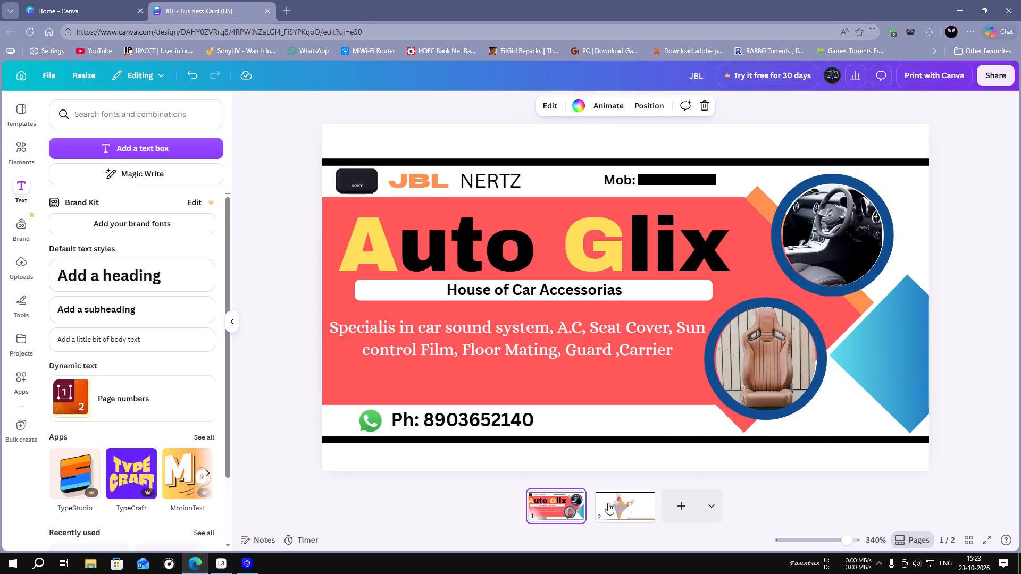
pyautogui.click(624, 503)
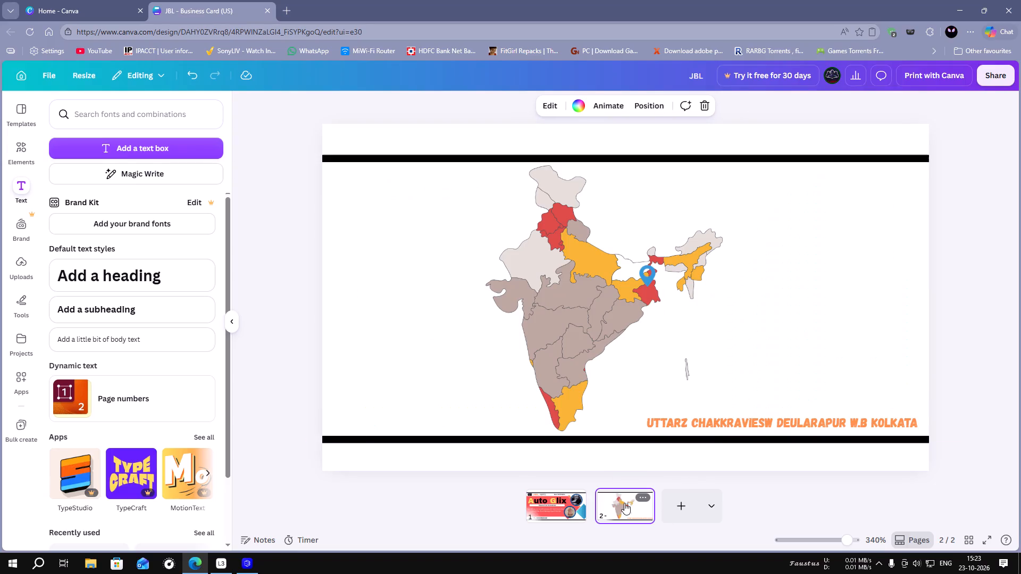
pyautogui.click(562, 500)
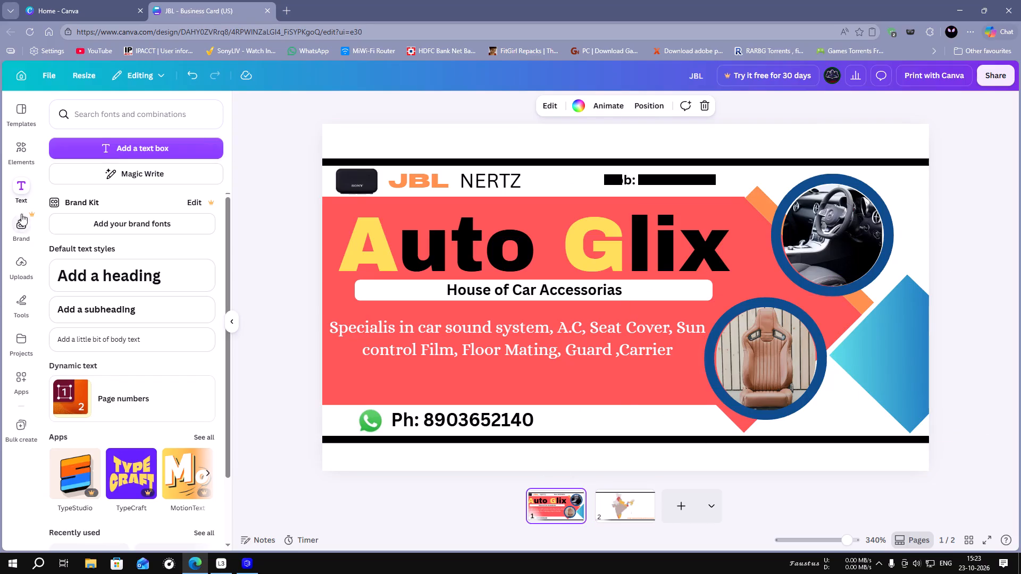
pyautogui.click(22, 148)
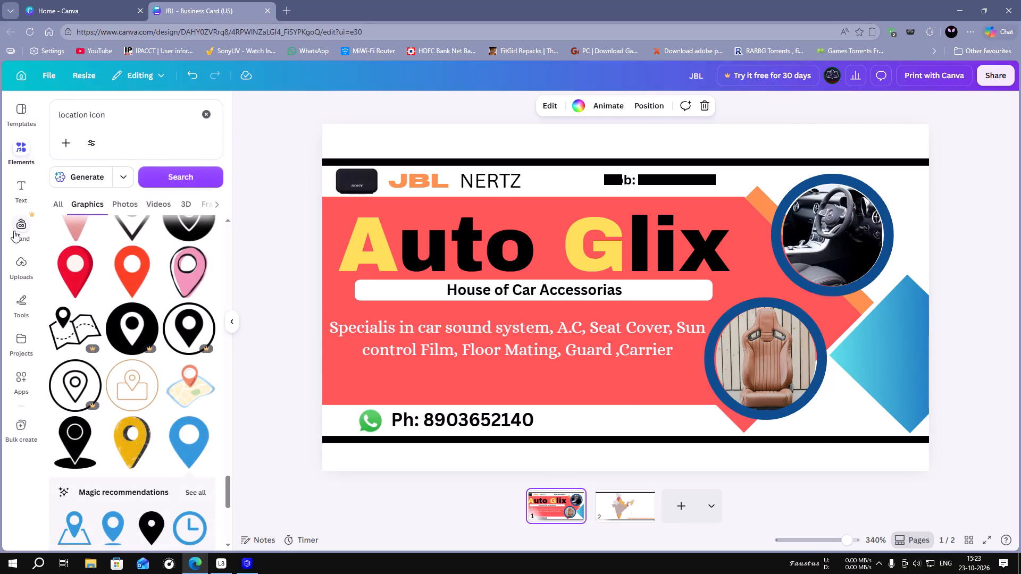
pyautogui.click(19, 308)
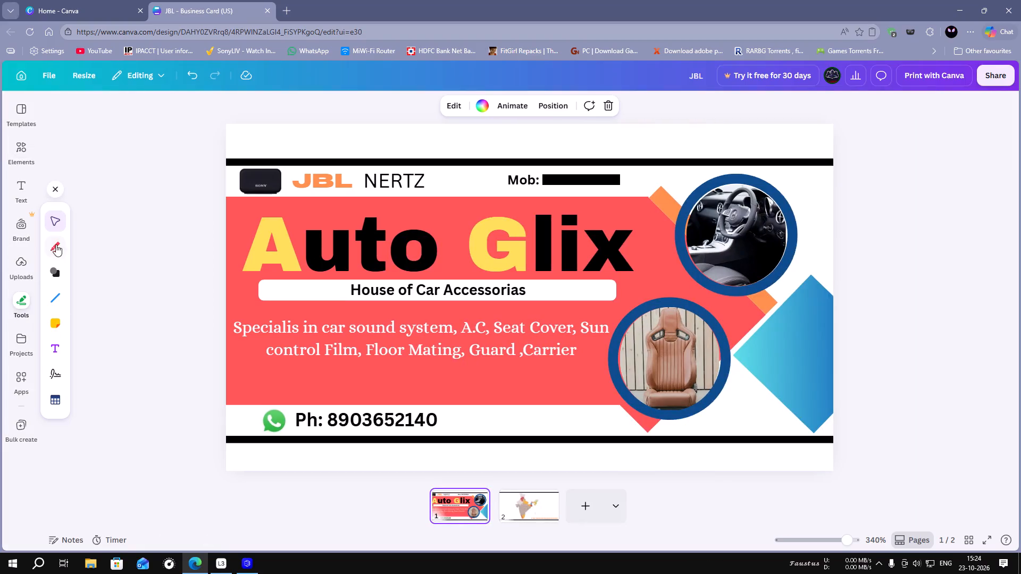
pyautogui.click(52, 272)
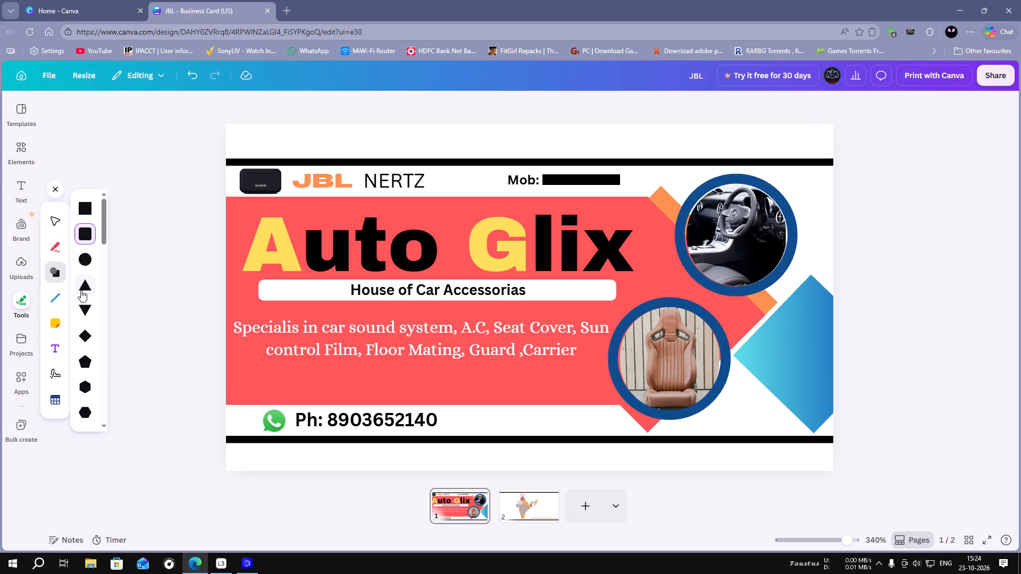
pyautogui.click(86, 339)
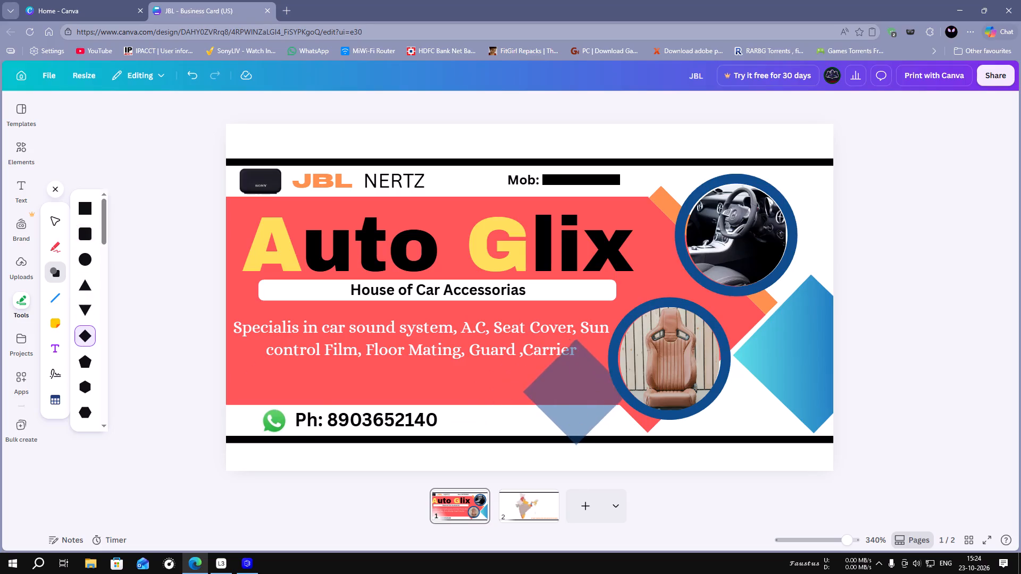
pyautogui.click(497, 340)
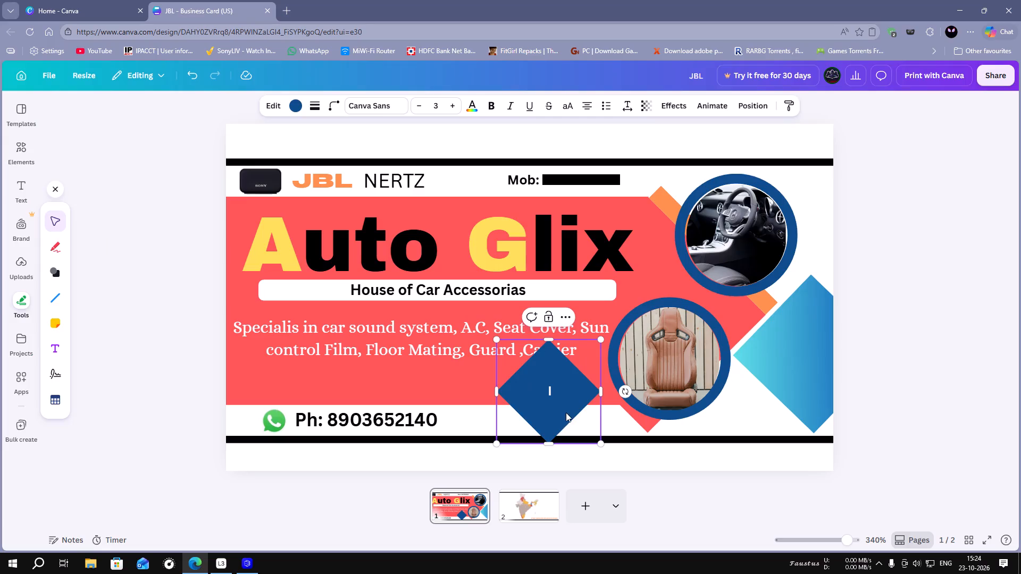
pyautogui.click(292, 103)
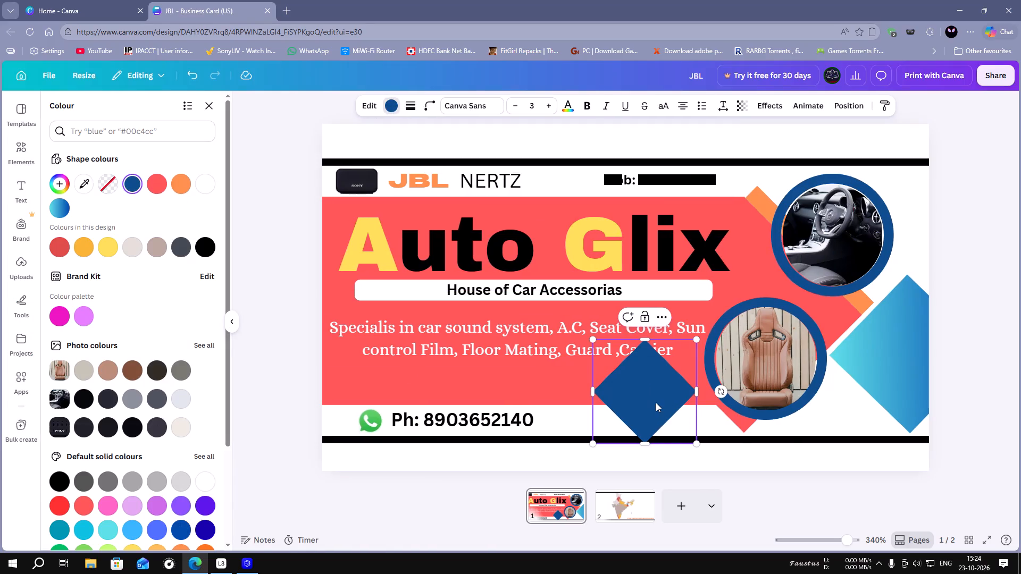
pyautogui.moveTo(656, 402); pyautogui.dragTo(945, 227)
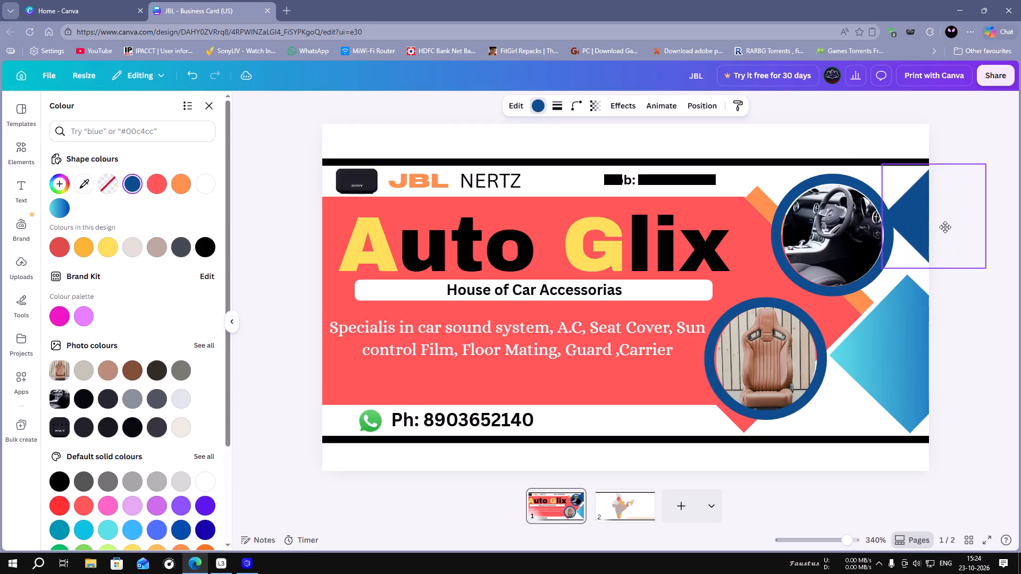
pyautogui.moveTo(945, 227); pyautogui.dragTo(942, 221)
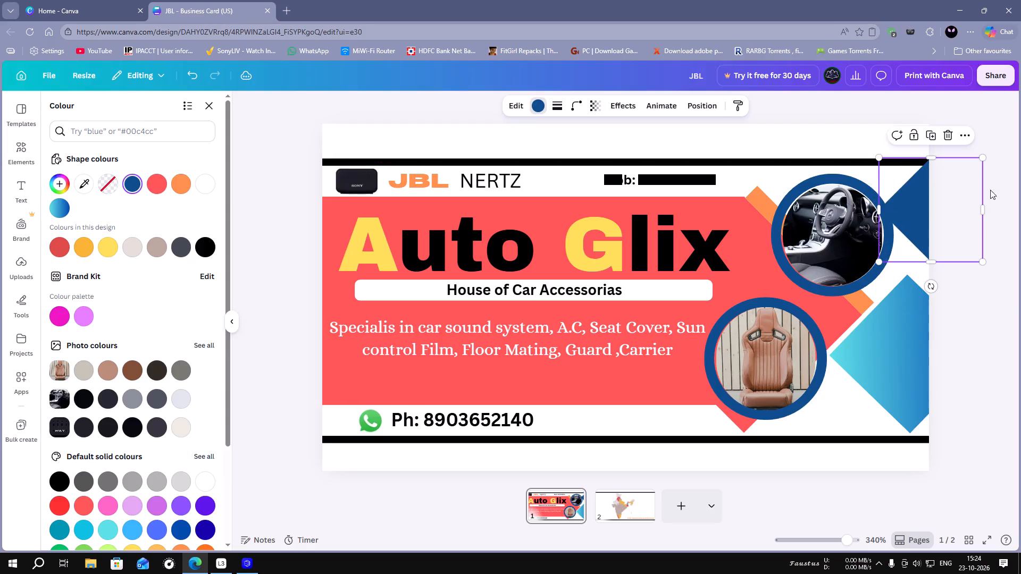
# Rotate the blue diamond counter-clockwise so it shows as a slightly tilted square beside the steering-wheel photo.
pyautogui.moveTo(928, 288); pyautogui.dragTo(951, 289)
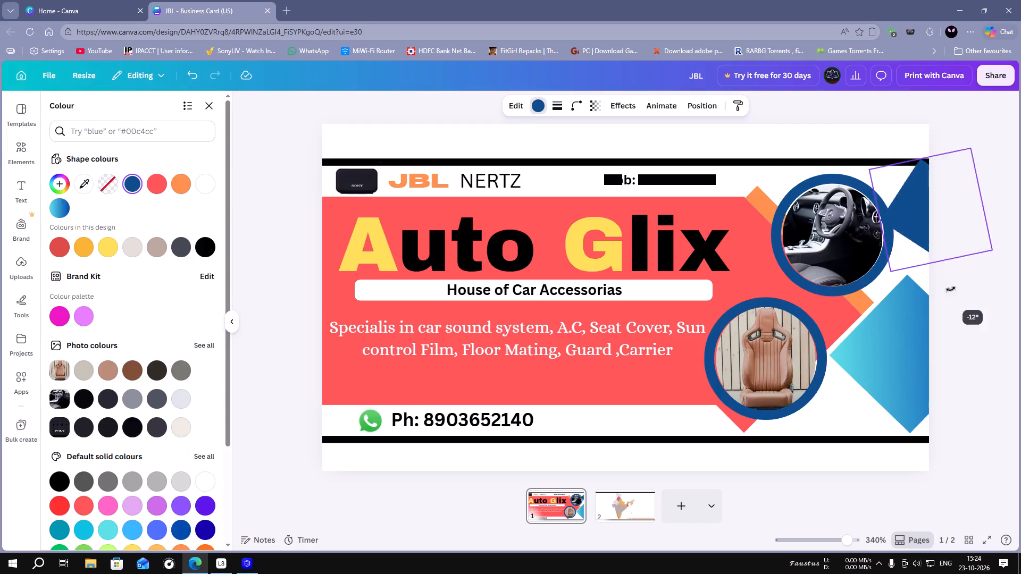
pyautogui.moveTo(951, 289); pyautogui.dragTo(999, 259)
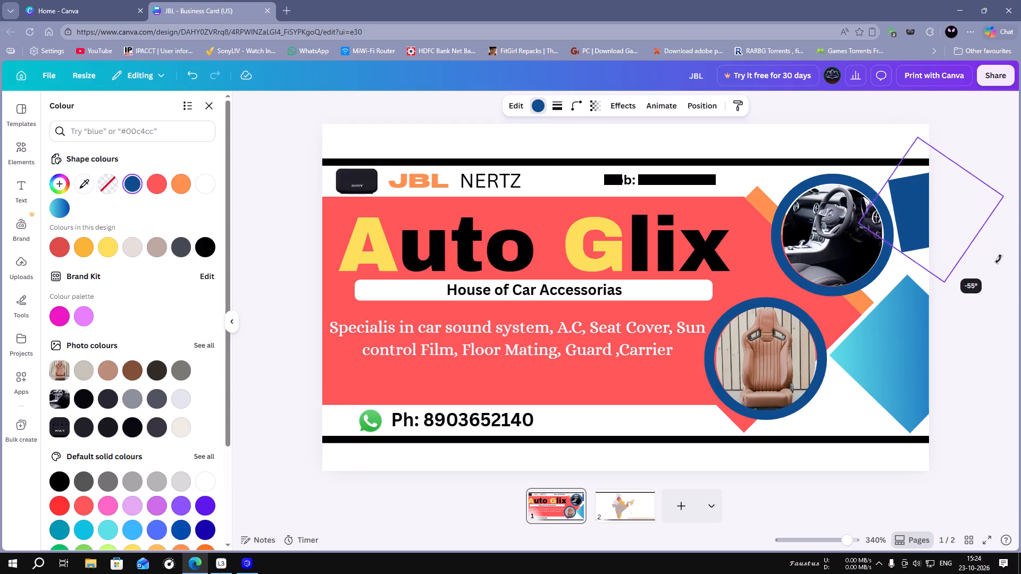
pyautogui.moveTo(999, 259); pyautogui.dragTo(1005, 228)
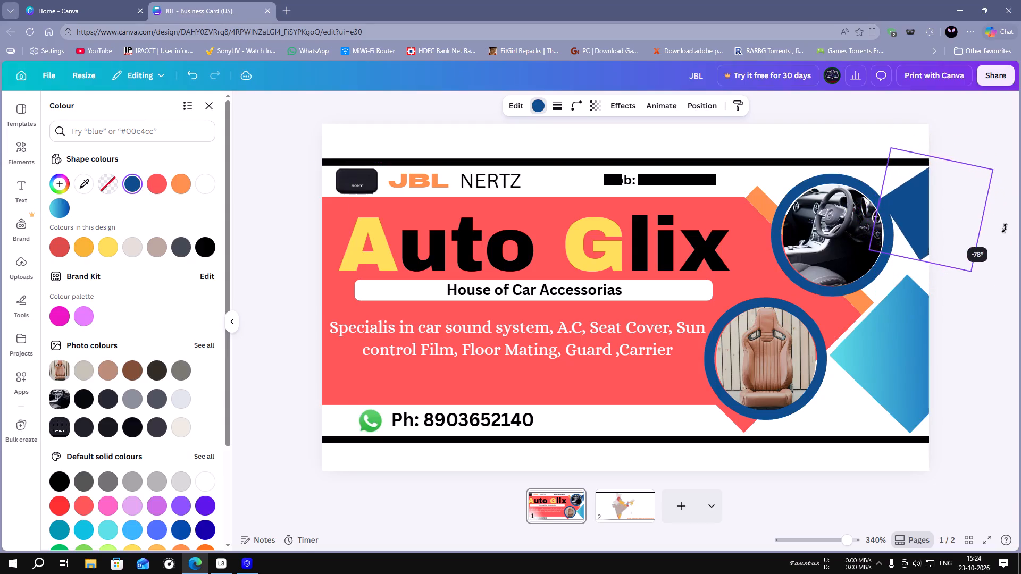
pyautogui.moveTo(1005, 228); pyautogui.dragTo(987, 244)
pyautogui.click(920, 202)
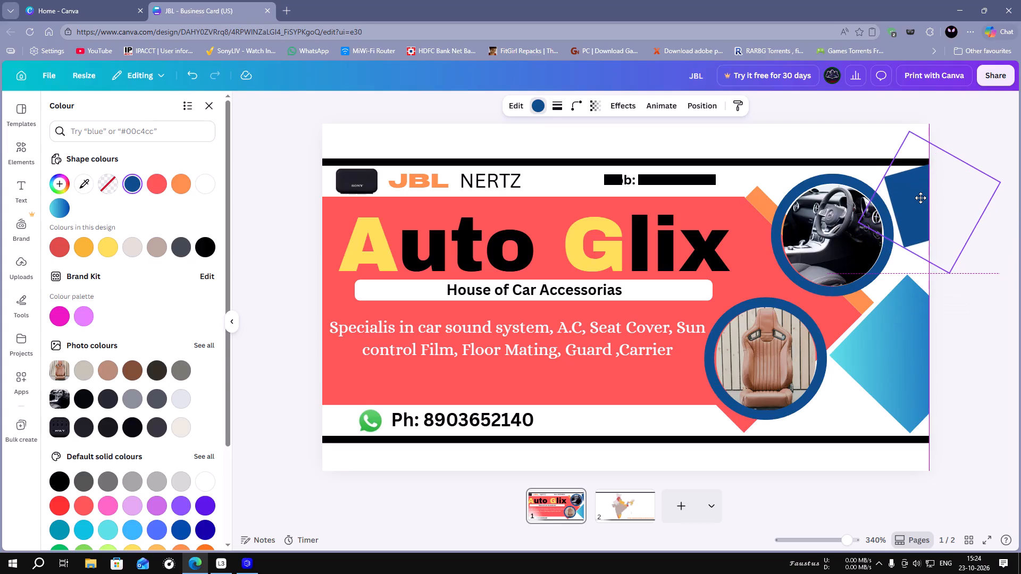
pyautogui.click(972, 263)
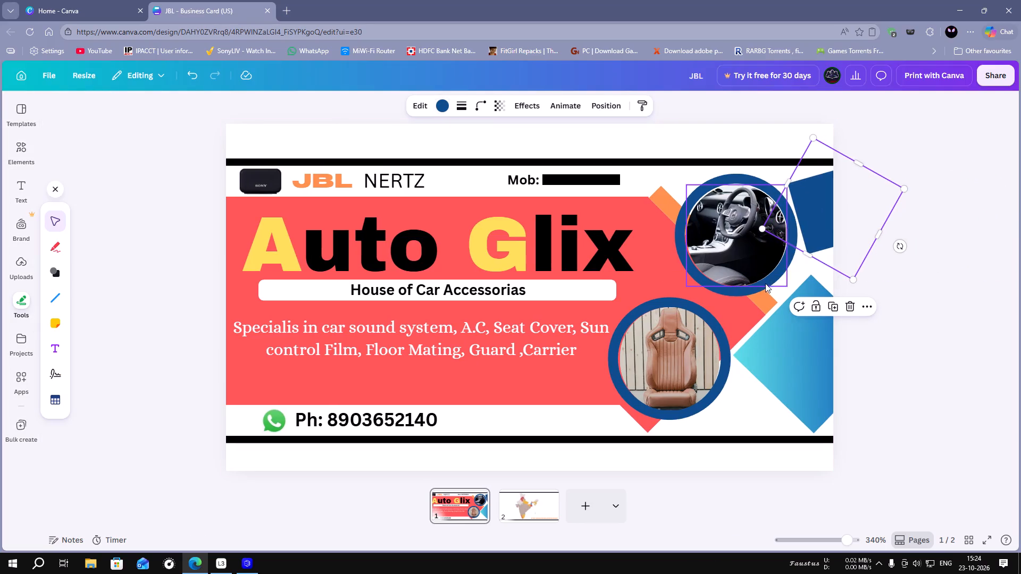
pyautogui.click(901, 246)
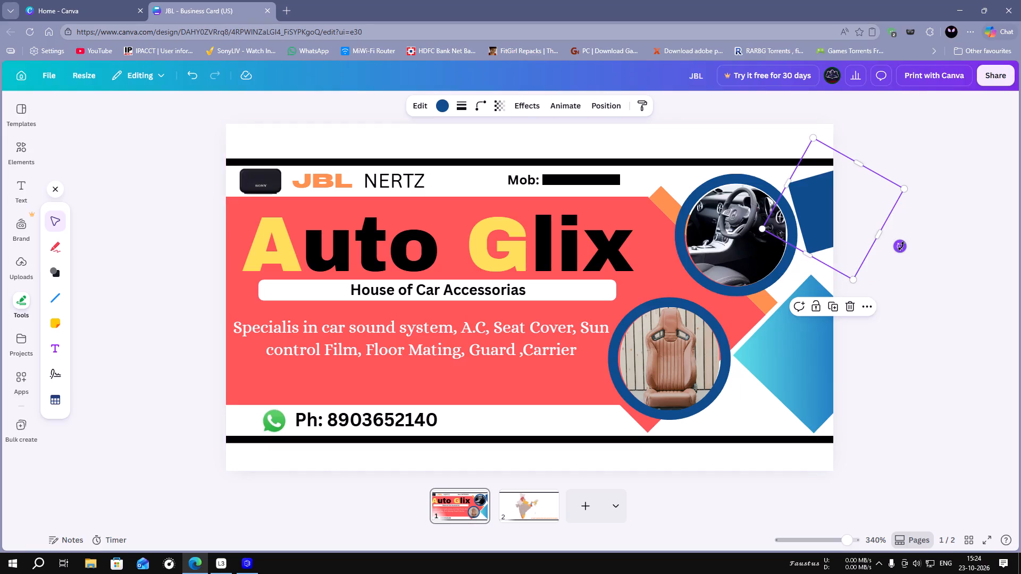
pyautogui.click(931, 172)
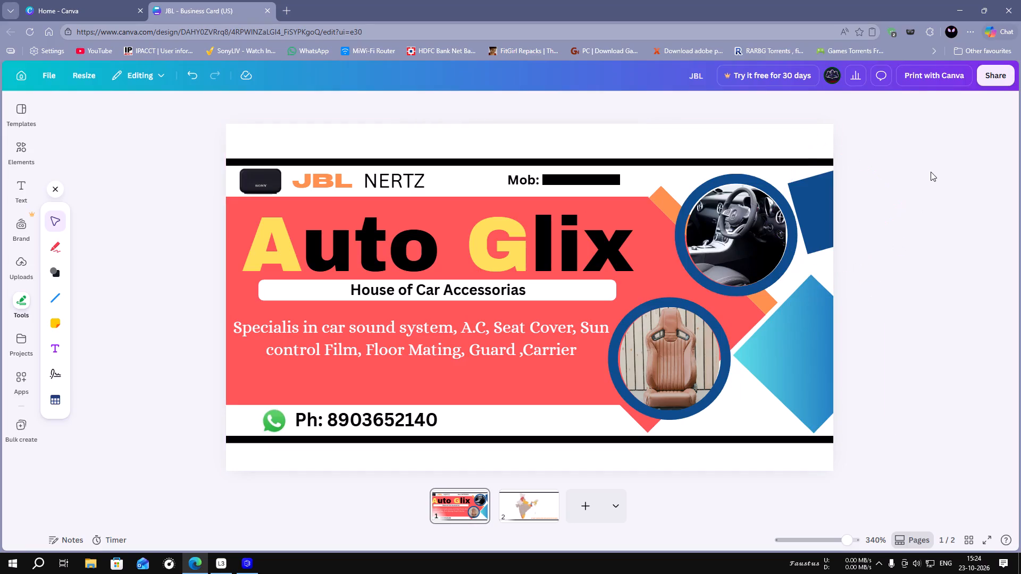
# Shrink the tilted blue diamond slightly, to about 0.5 by 0.5, from its upper corner.
pyautogui.click(809, 208)
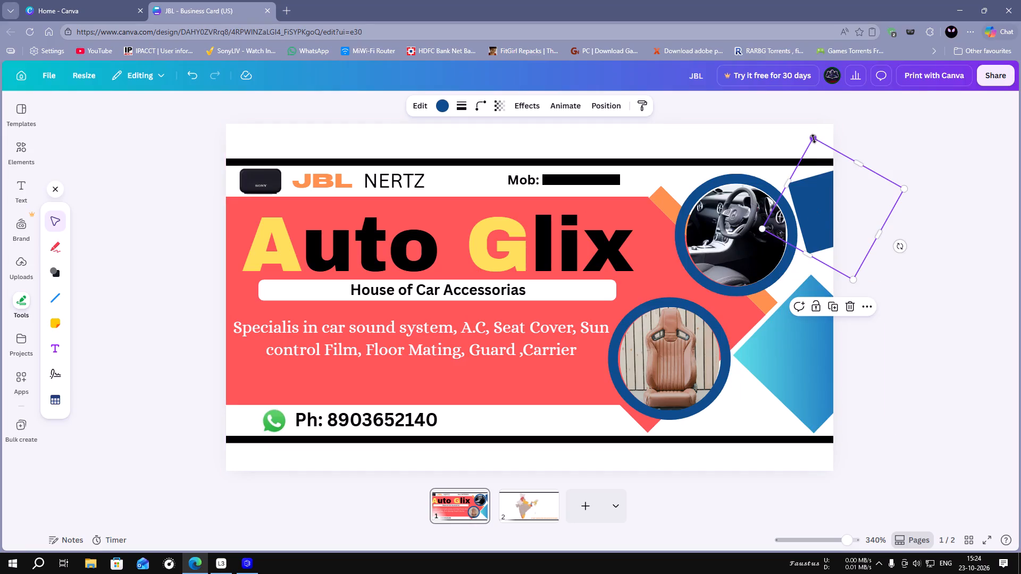
pyautogui.moveTo(814, 139); pyautogui.dragTo(819, 150)
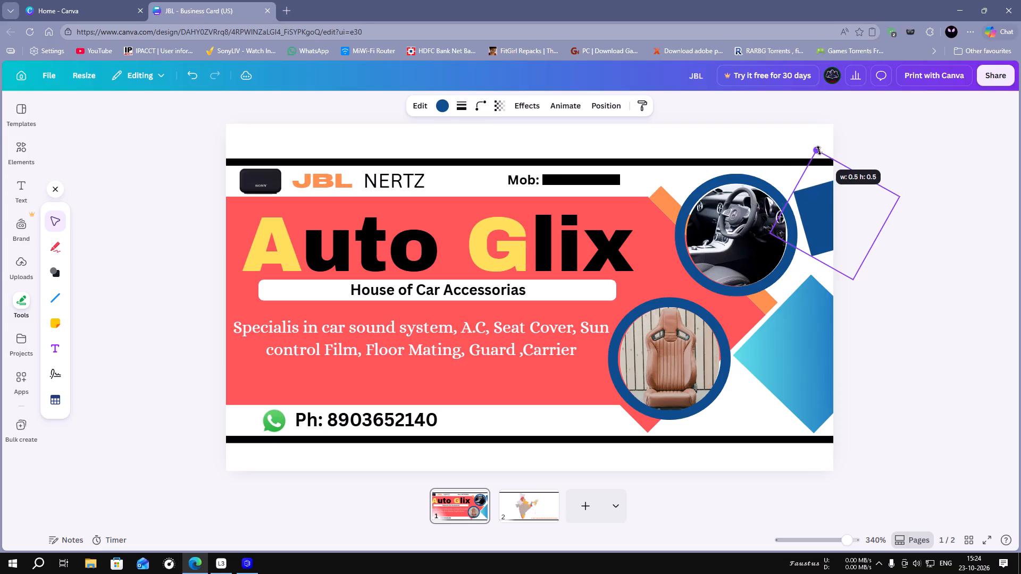
pyautogui.moveTo(819, 150); pyautogui.dragTo(814, 132)
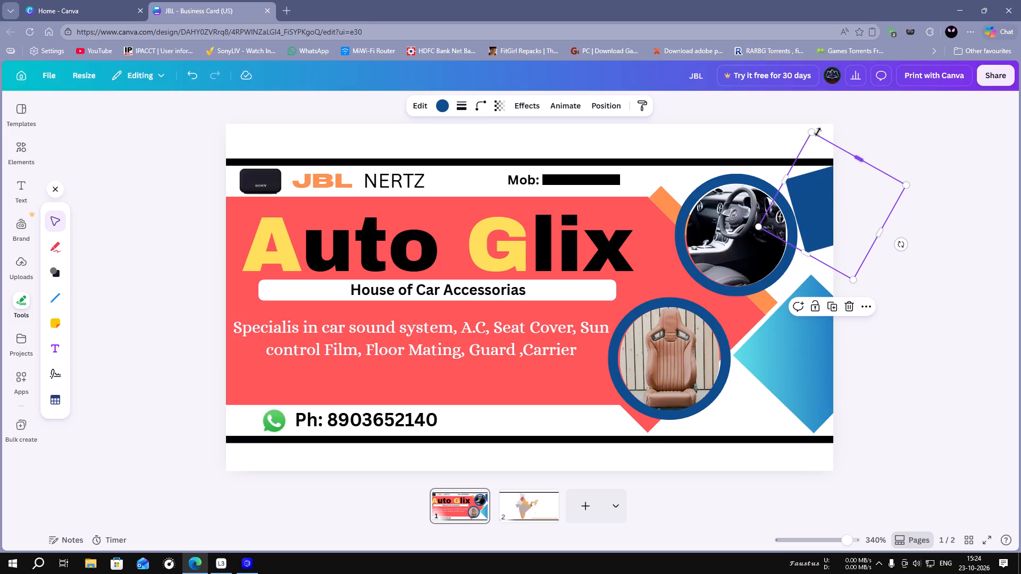
pyautogui.moveTo(812, 131); pyautogui.dragTo(818, 147)
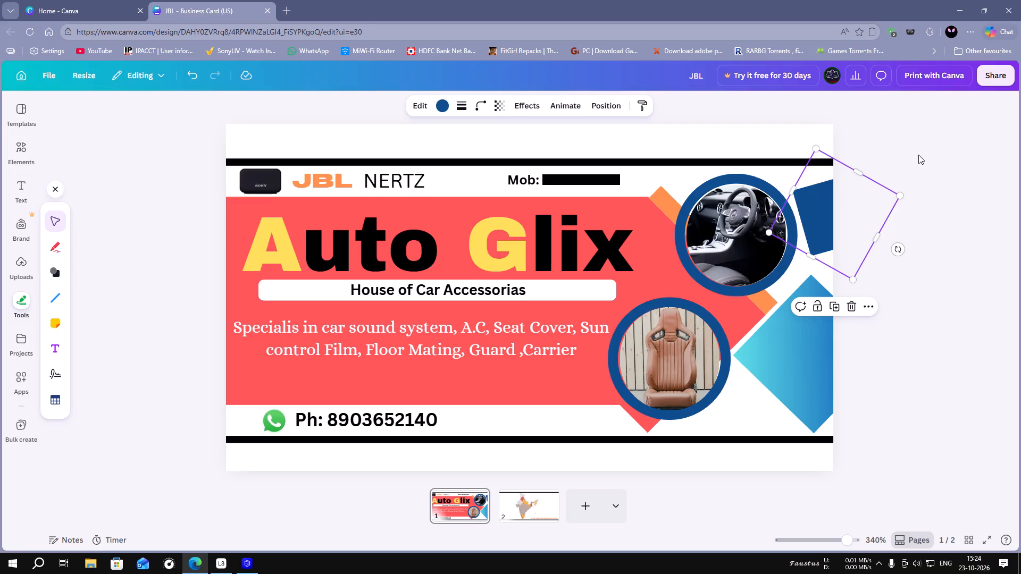
# Stretch the upper end of the orange strip behind the steering-wheel photo slightly, making it about 0.1 by 1.
pyautogui.click(664, 195)
pyautogui.click(654, 192)
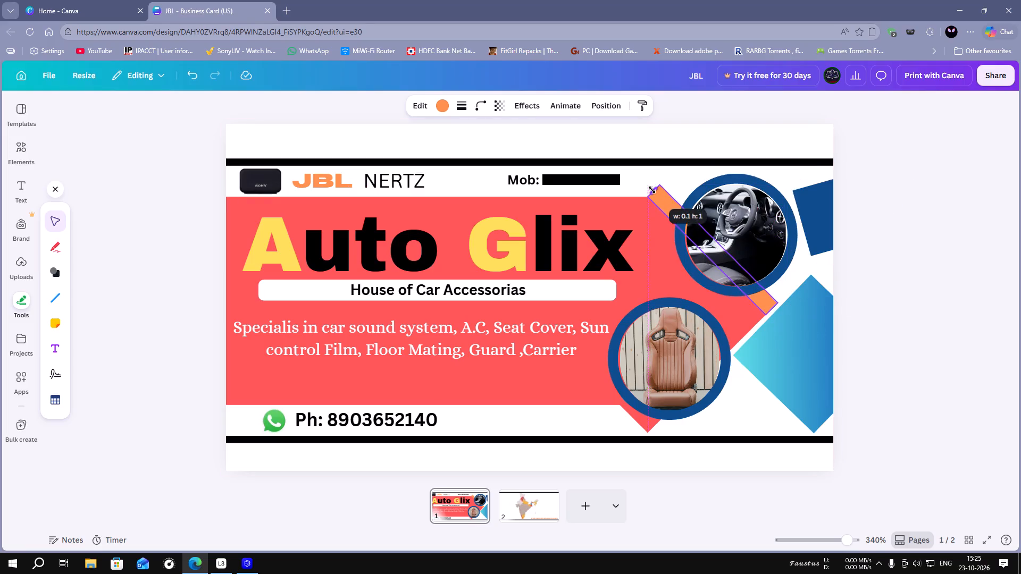
pyautogui.click(916, 226)
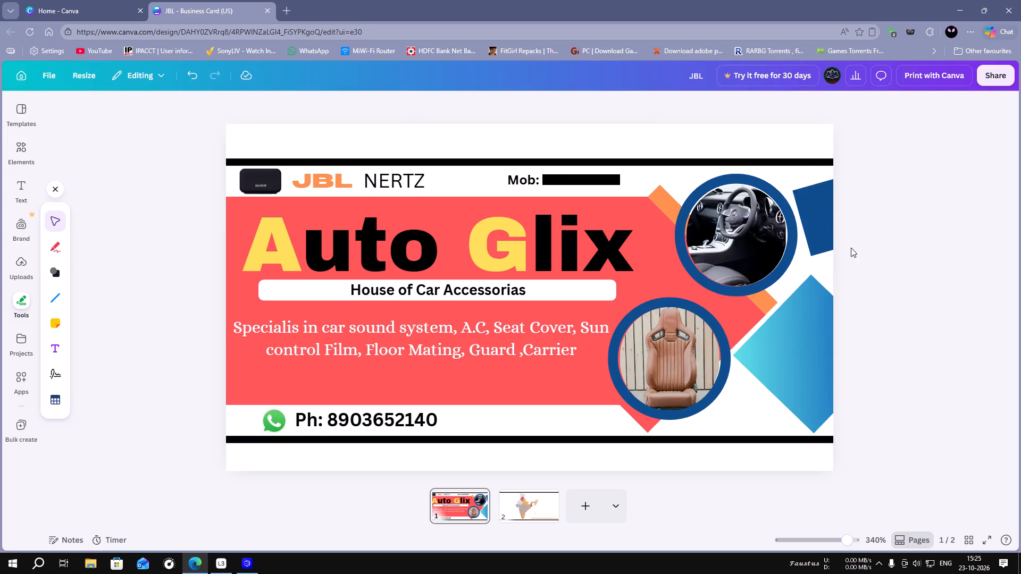
# Nudge the tilted blue diamond slightly upward along the card's right edge.
pyautogui.click(814, 213)
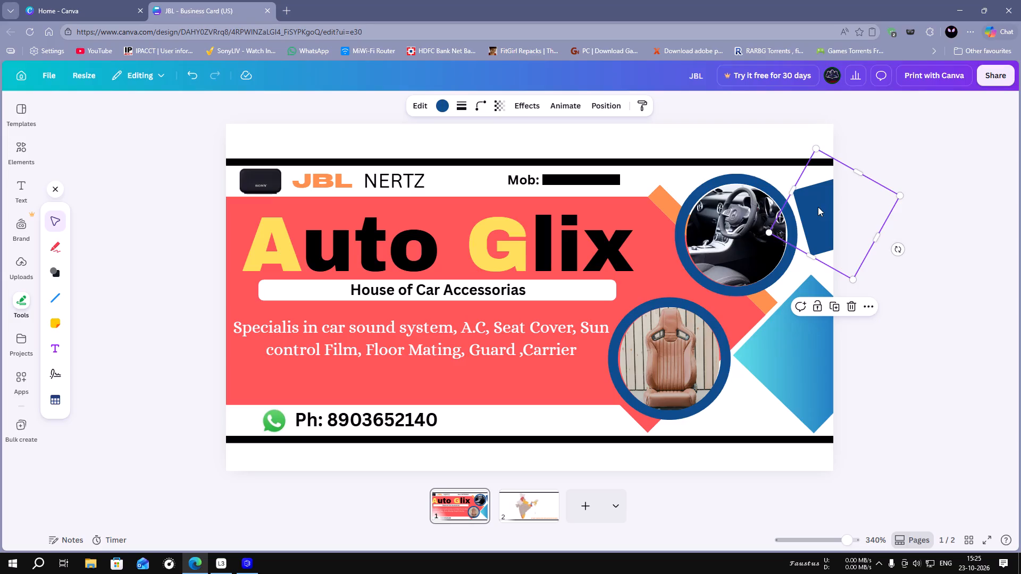
pyautogui.click(818, 207)
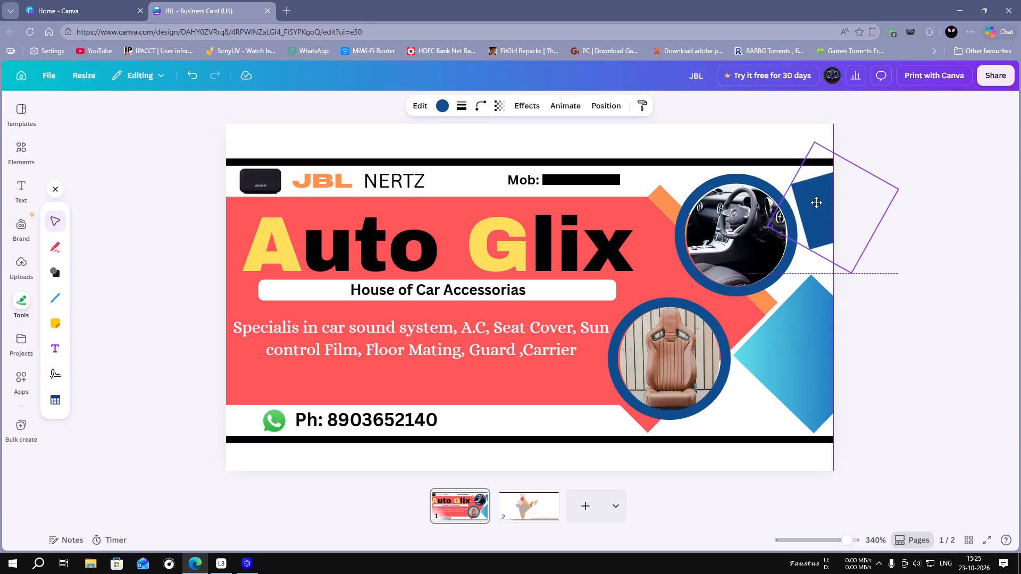
pyautogui.click(900, 242)
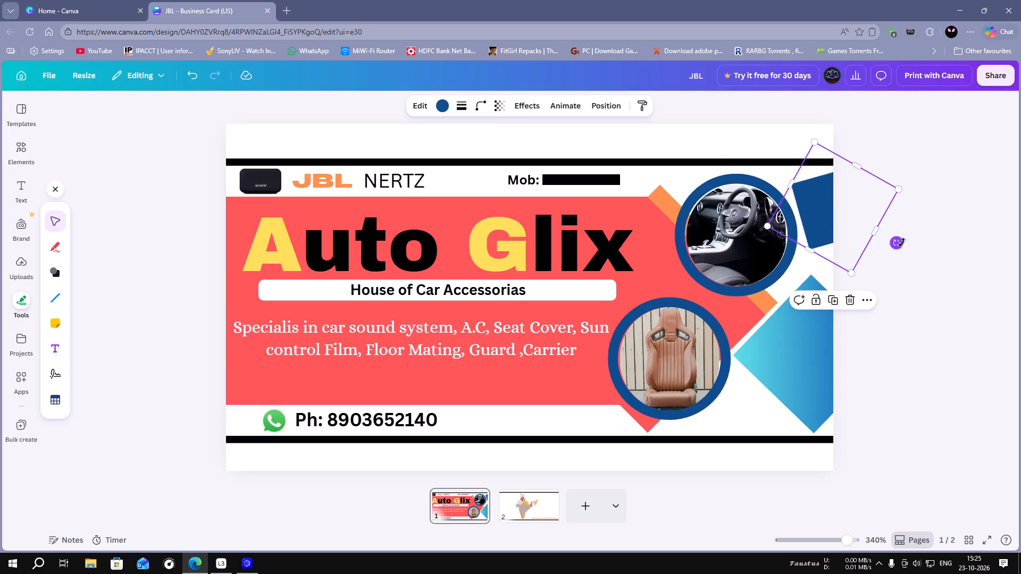
pyautogui.click(927, 201)
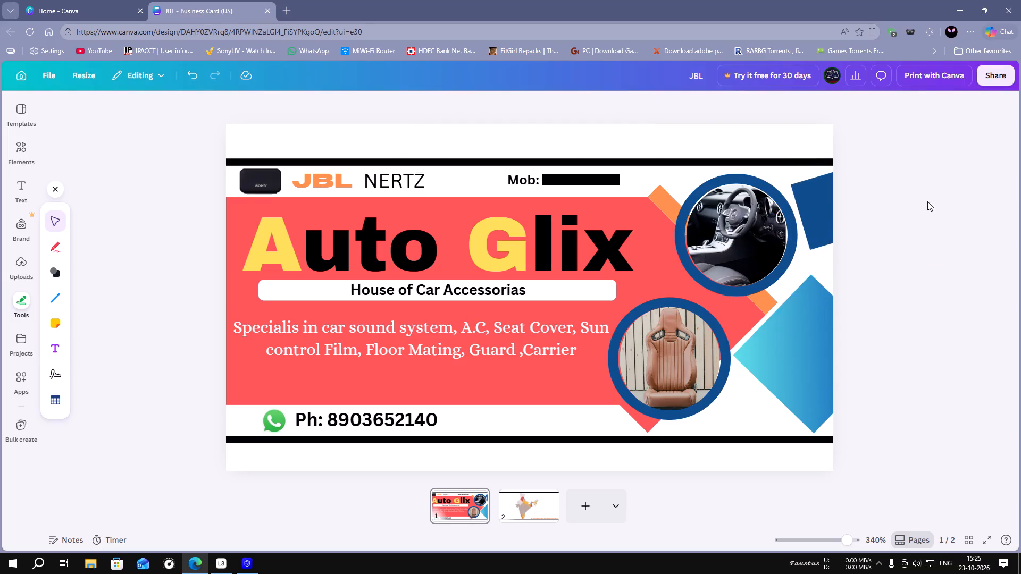
# Change the tilted diamond's fill from blue to the coral red used in the card's main panel.
pyautogui.click(805, 205)
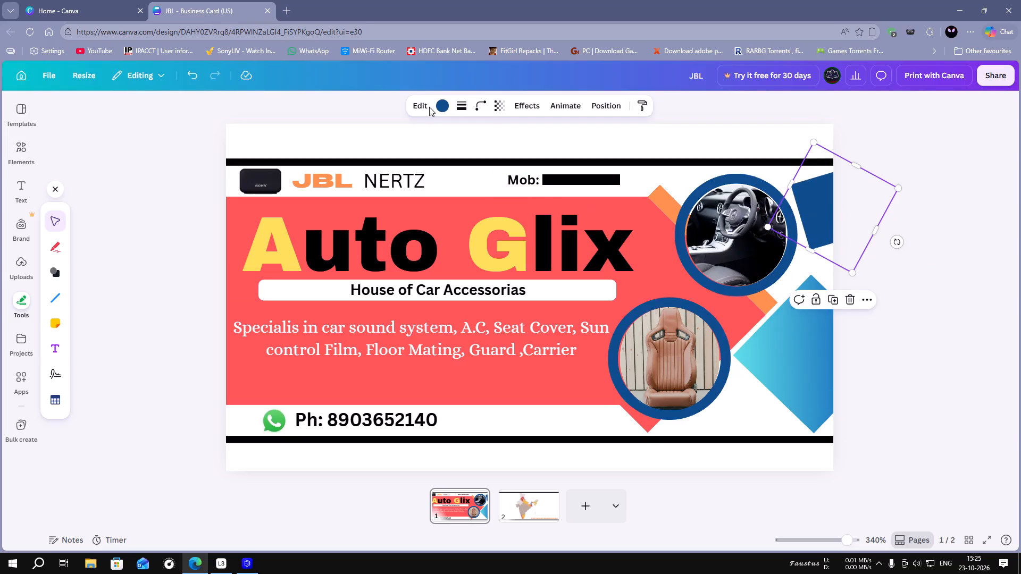
pyautogui.click(441, 104)
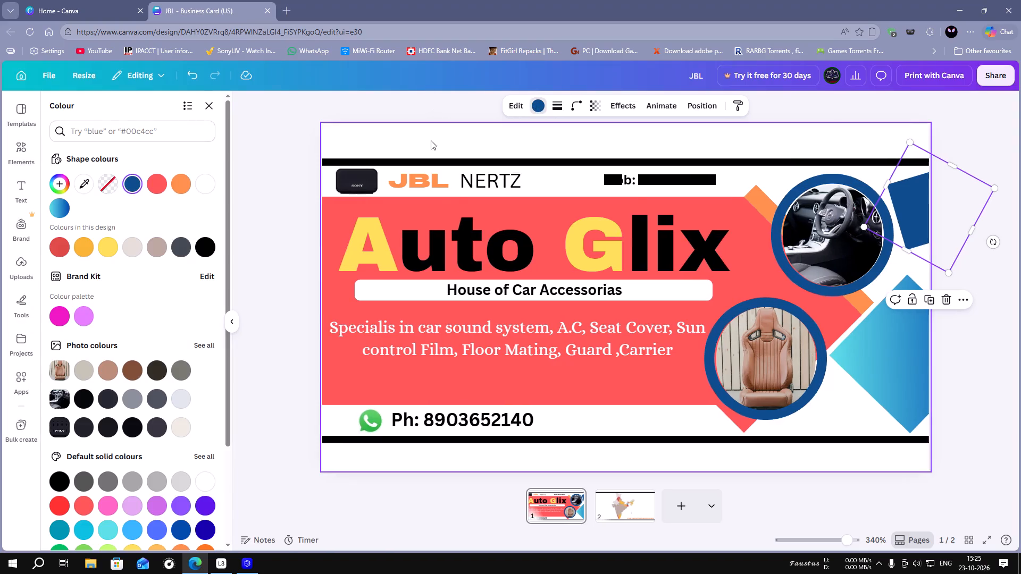
pyautogui.click(157, 183)
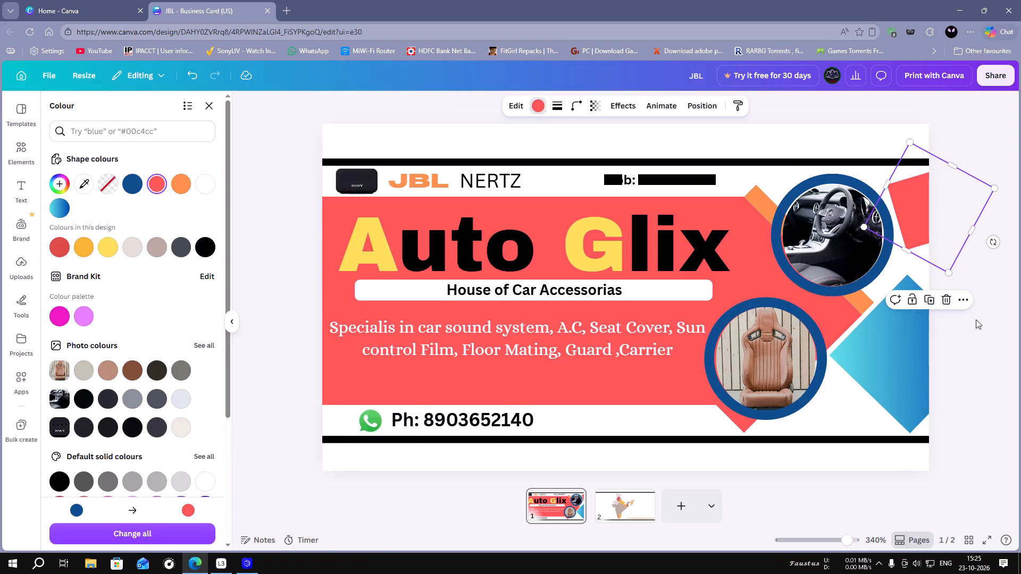
pyautogui.click(986, 339)
pyautogui.click(940, 240)
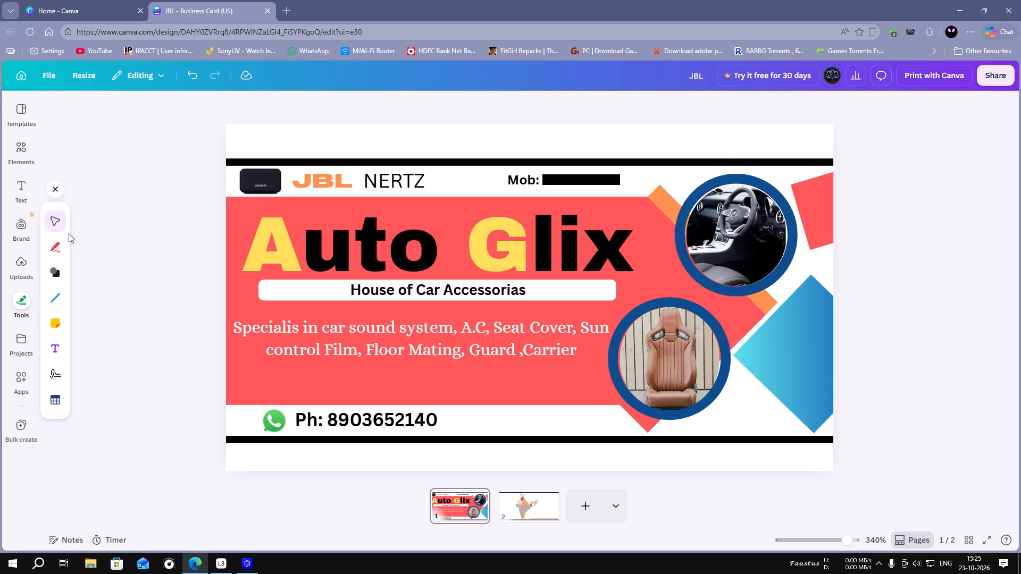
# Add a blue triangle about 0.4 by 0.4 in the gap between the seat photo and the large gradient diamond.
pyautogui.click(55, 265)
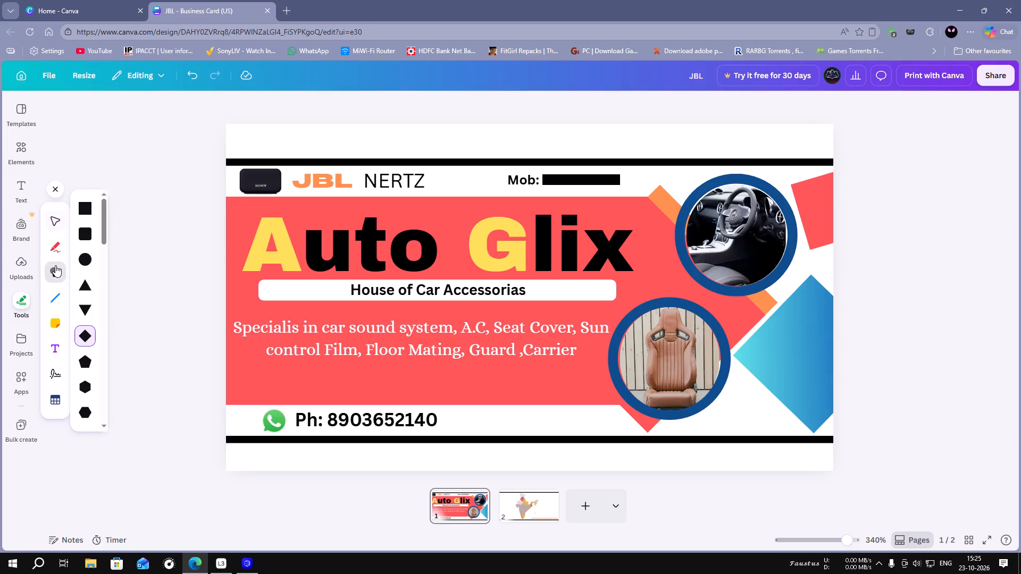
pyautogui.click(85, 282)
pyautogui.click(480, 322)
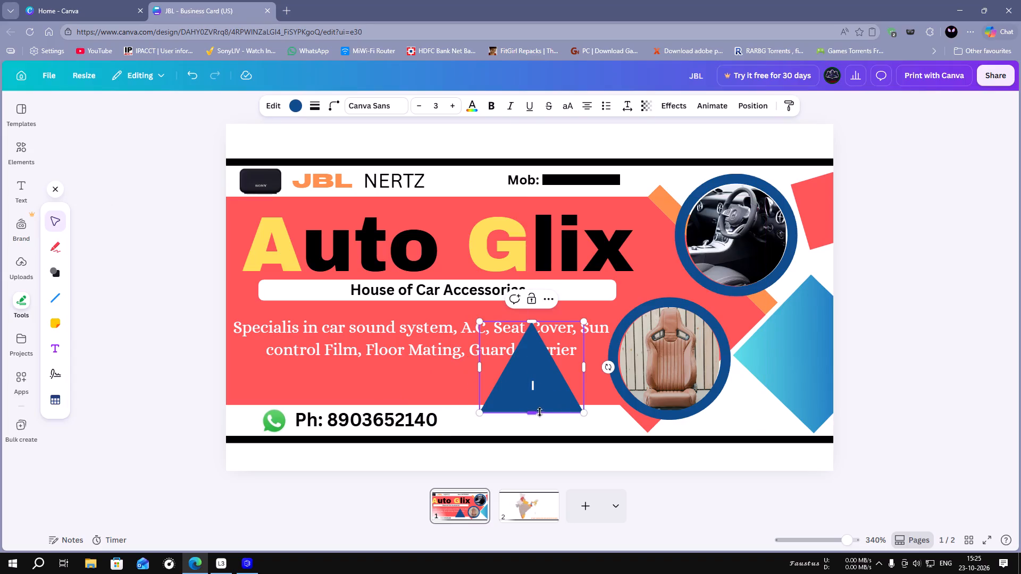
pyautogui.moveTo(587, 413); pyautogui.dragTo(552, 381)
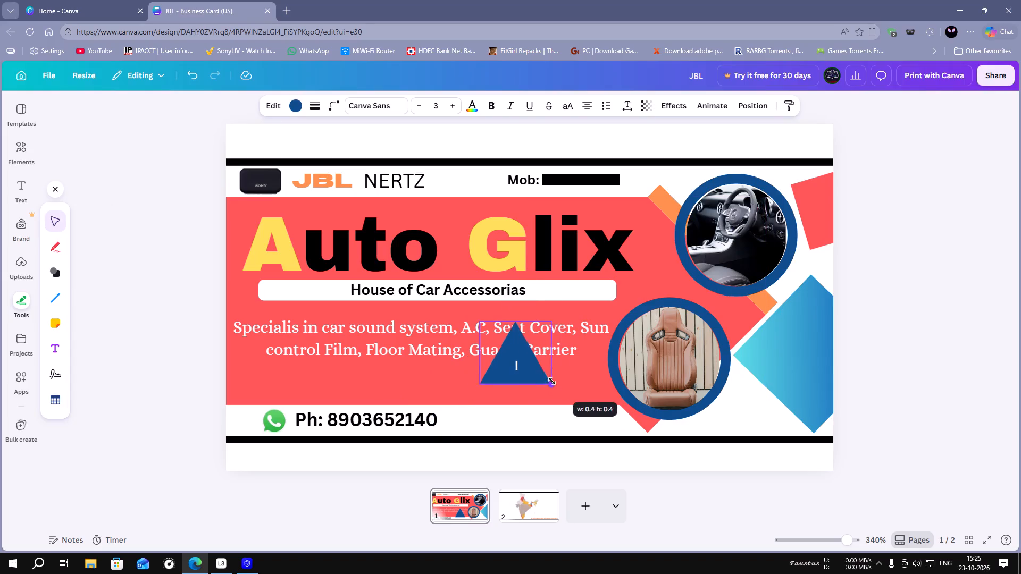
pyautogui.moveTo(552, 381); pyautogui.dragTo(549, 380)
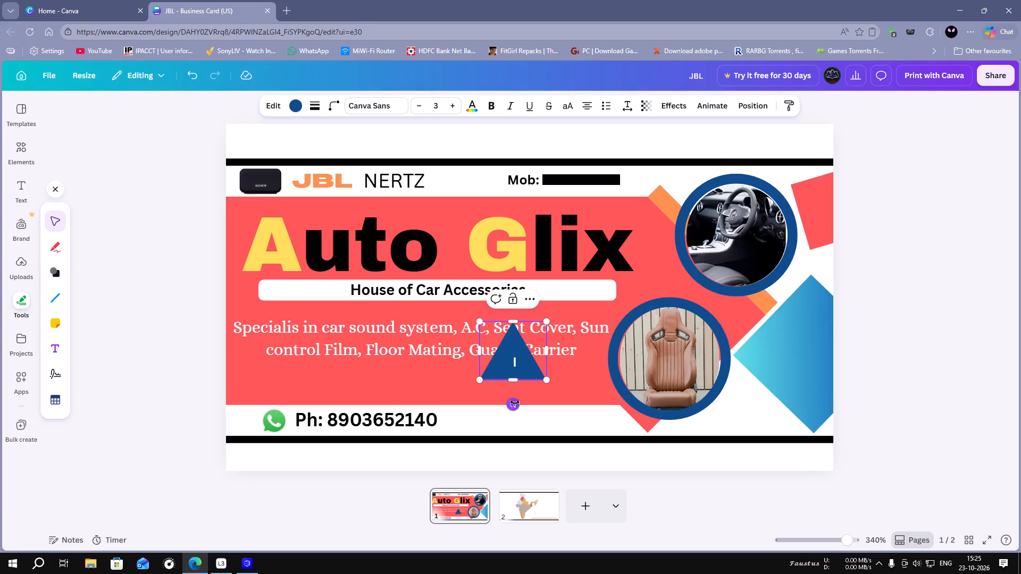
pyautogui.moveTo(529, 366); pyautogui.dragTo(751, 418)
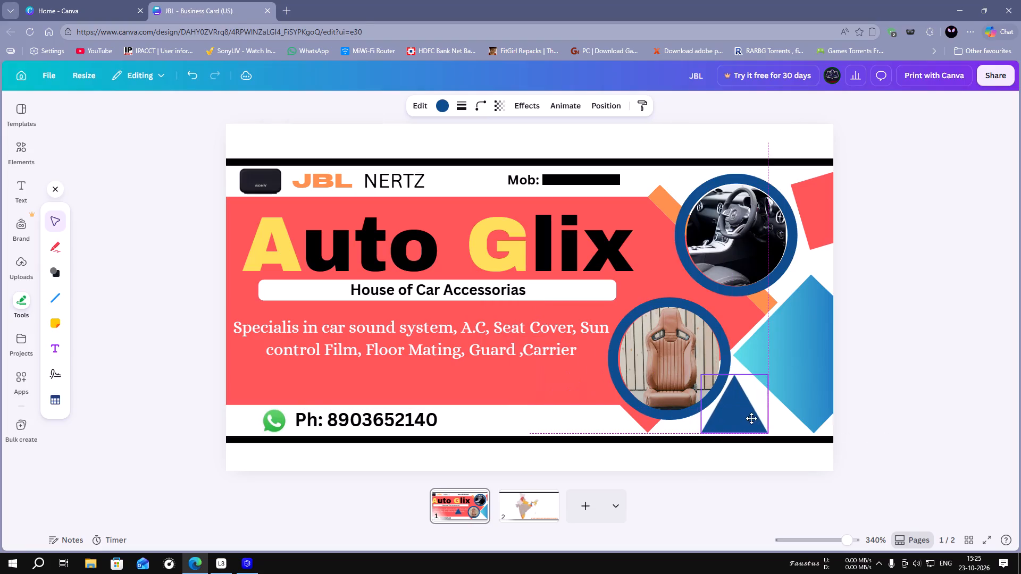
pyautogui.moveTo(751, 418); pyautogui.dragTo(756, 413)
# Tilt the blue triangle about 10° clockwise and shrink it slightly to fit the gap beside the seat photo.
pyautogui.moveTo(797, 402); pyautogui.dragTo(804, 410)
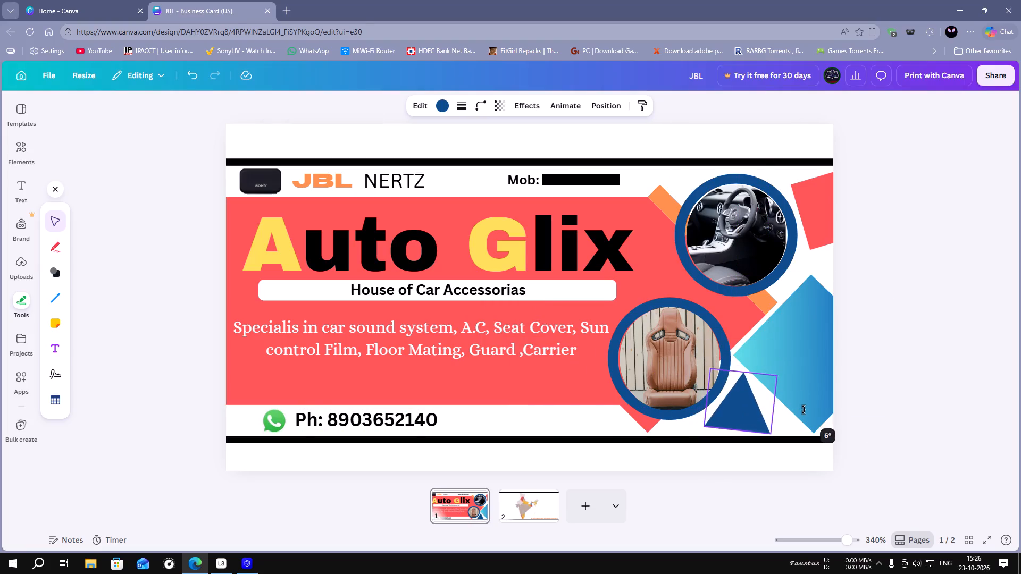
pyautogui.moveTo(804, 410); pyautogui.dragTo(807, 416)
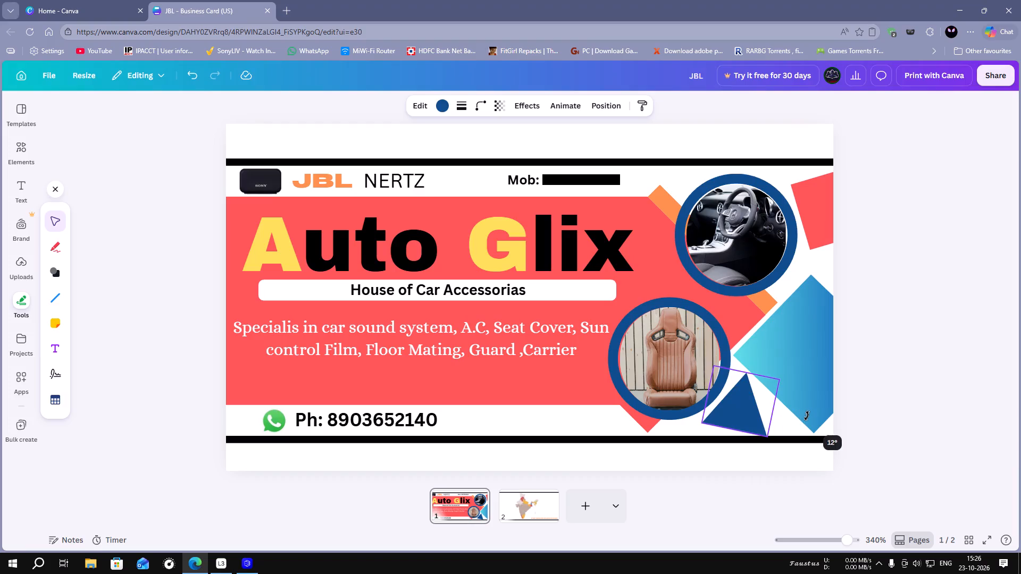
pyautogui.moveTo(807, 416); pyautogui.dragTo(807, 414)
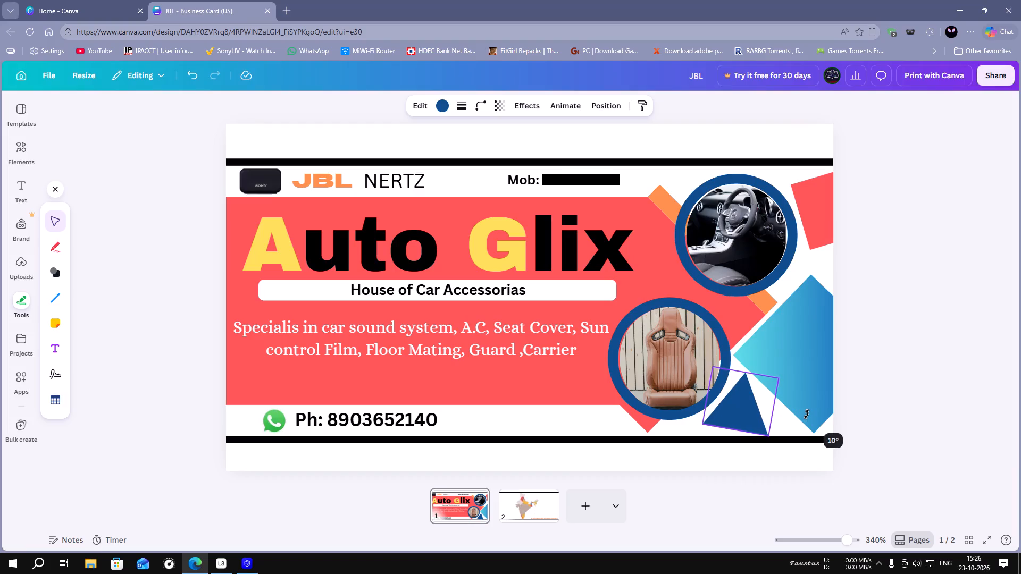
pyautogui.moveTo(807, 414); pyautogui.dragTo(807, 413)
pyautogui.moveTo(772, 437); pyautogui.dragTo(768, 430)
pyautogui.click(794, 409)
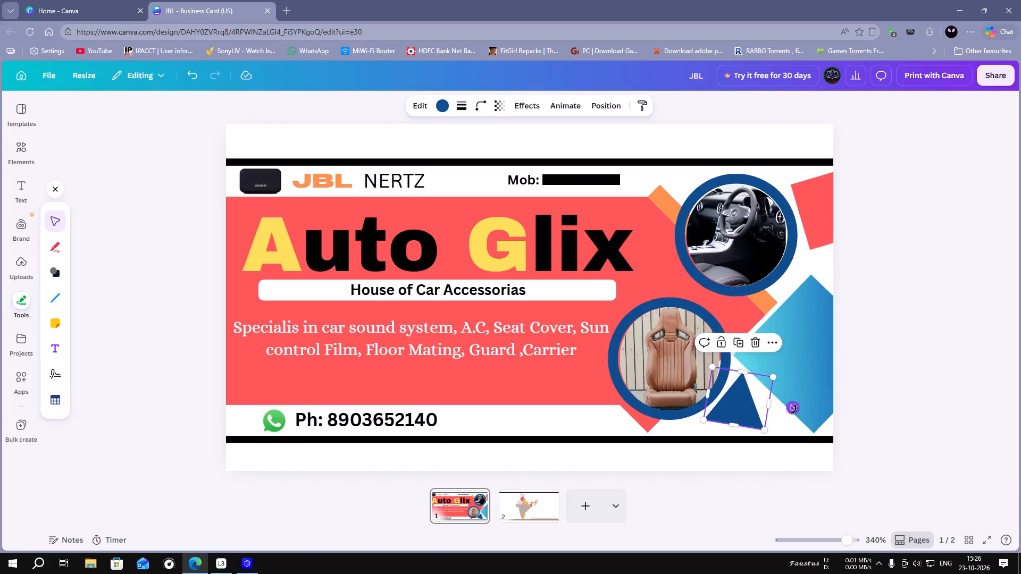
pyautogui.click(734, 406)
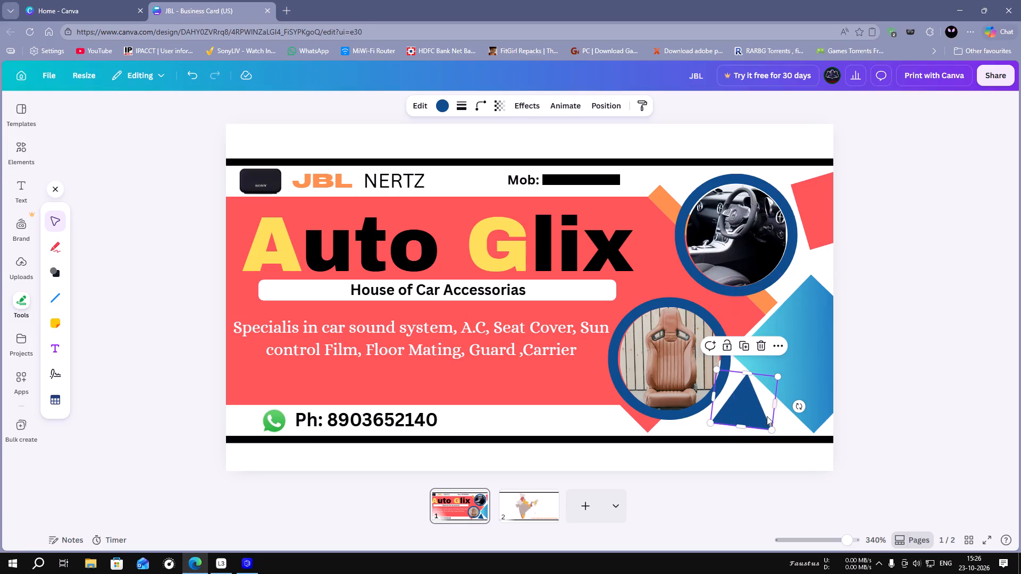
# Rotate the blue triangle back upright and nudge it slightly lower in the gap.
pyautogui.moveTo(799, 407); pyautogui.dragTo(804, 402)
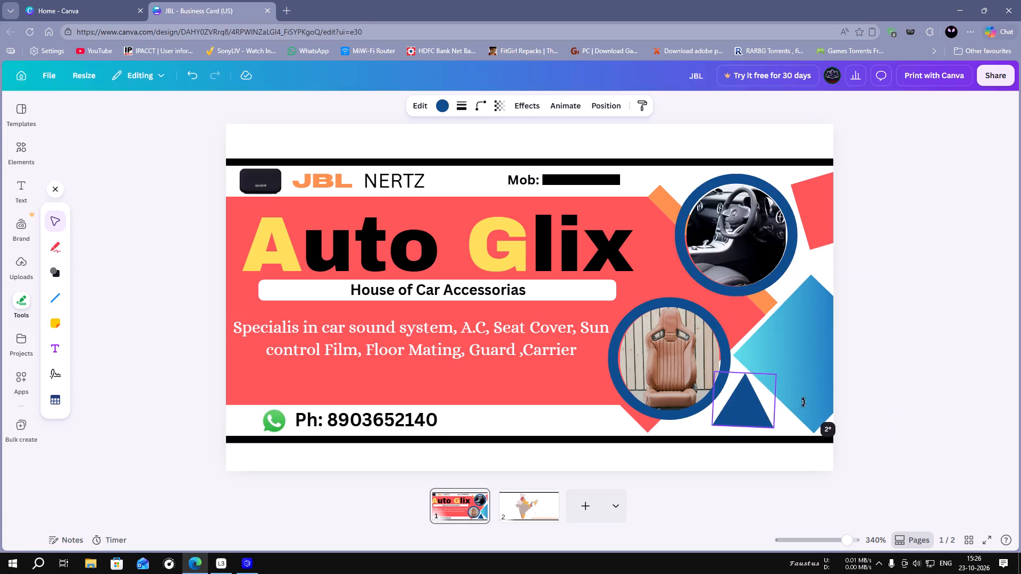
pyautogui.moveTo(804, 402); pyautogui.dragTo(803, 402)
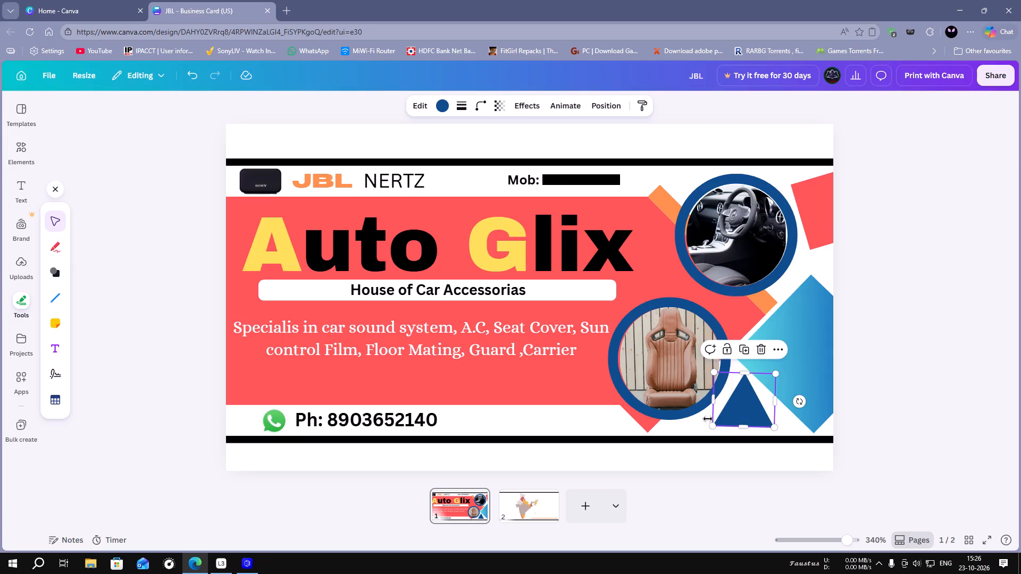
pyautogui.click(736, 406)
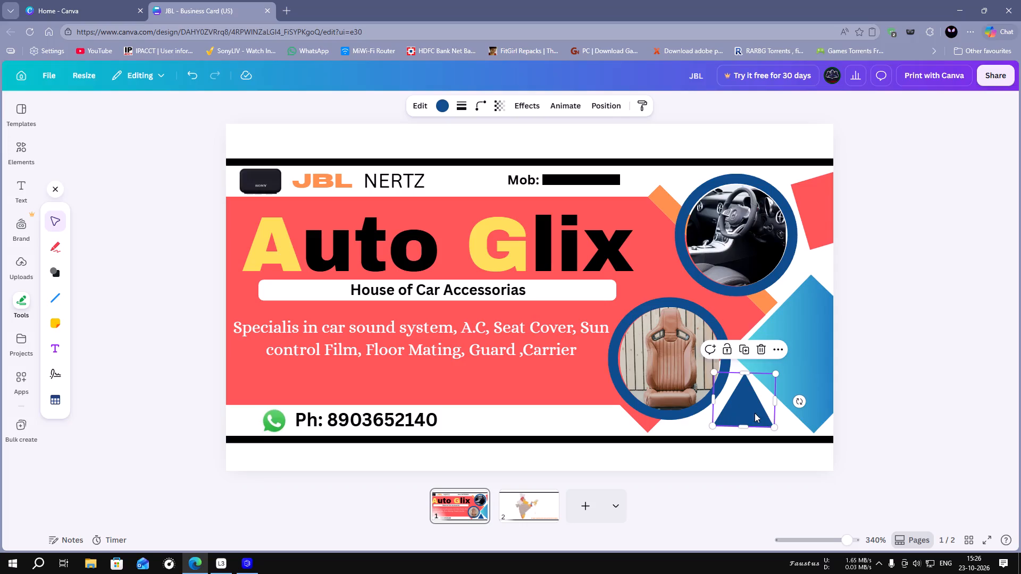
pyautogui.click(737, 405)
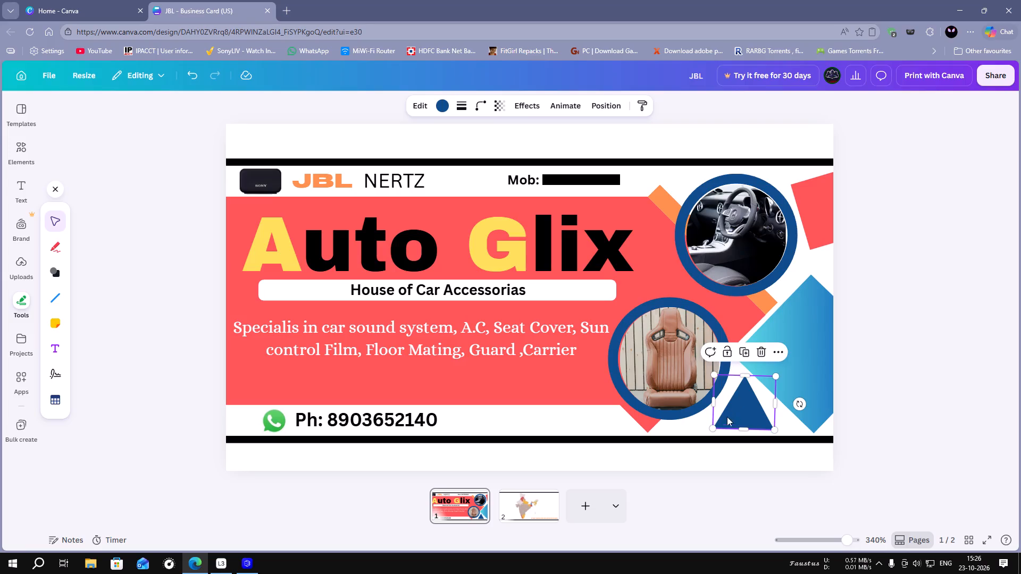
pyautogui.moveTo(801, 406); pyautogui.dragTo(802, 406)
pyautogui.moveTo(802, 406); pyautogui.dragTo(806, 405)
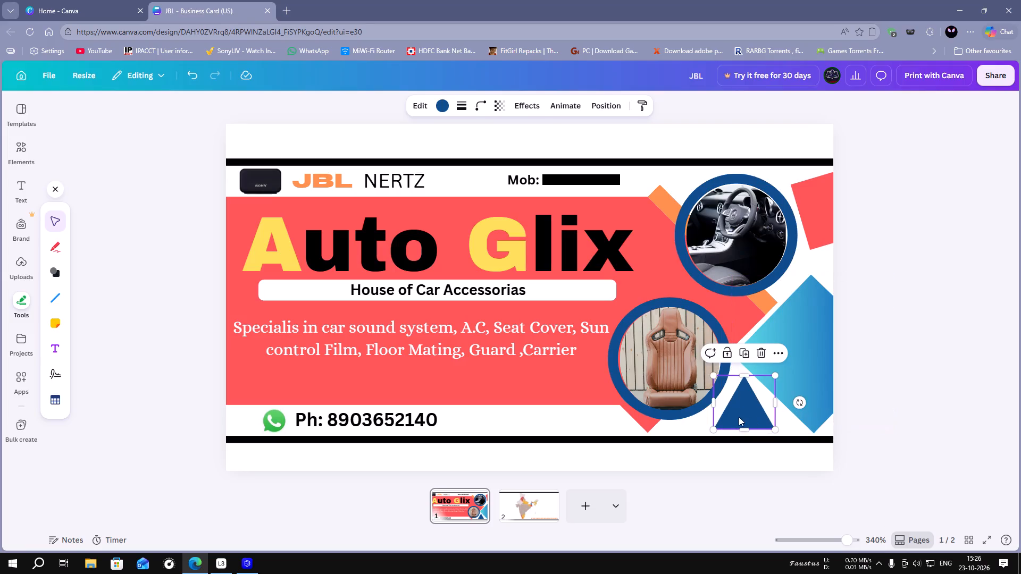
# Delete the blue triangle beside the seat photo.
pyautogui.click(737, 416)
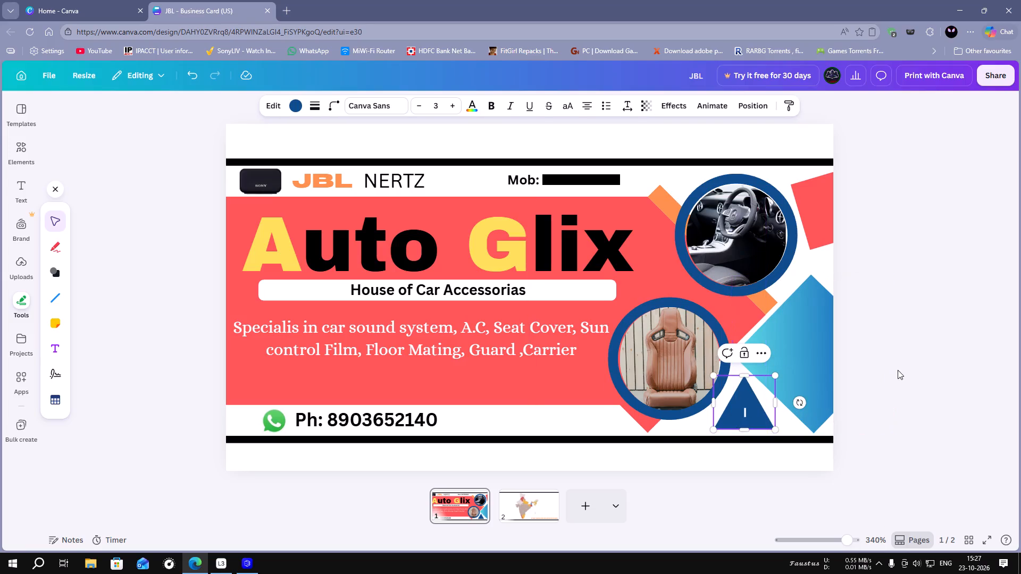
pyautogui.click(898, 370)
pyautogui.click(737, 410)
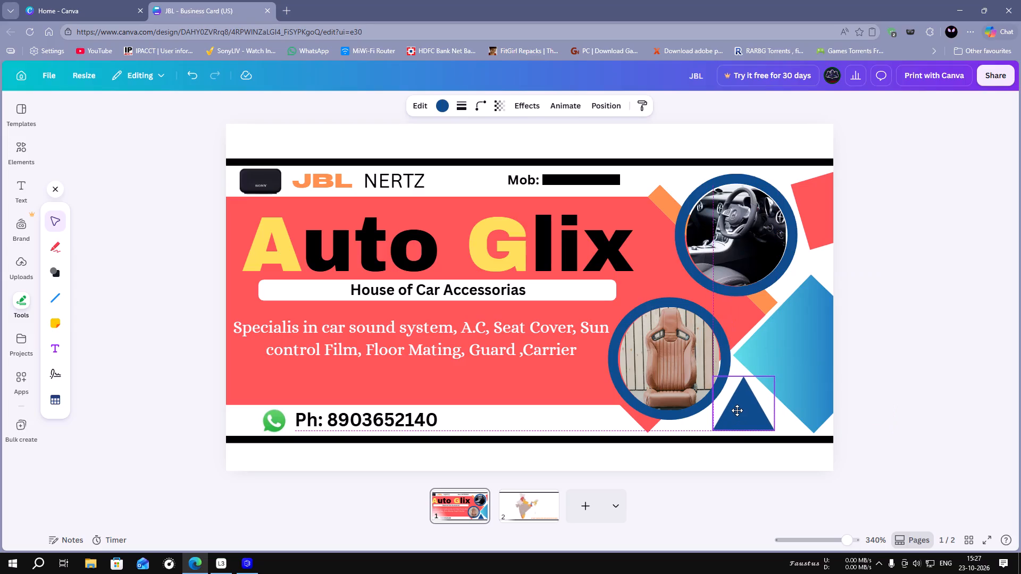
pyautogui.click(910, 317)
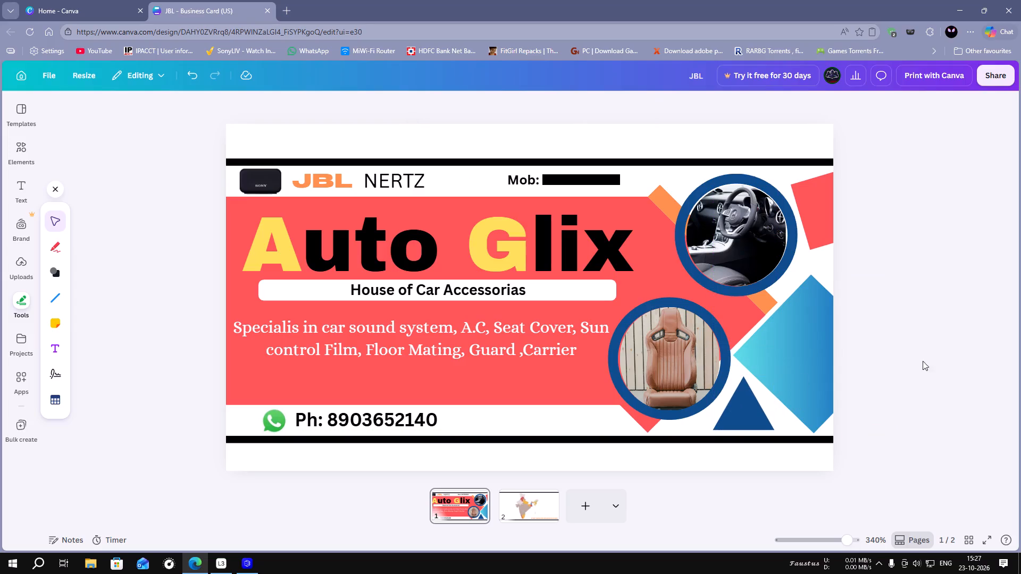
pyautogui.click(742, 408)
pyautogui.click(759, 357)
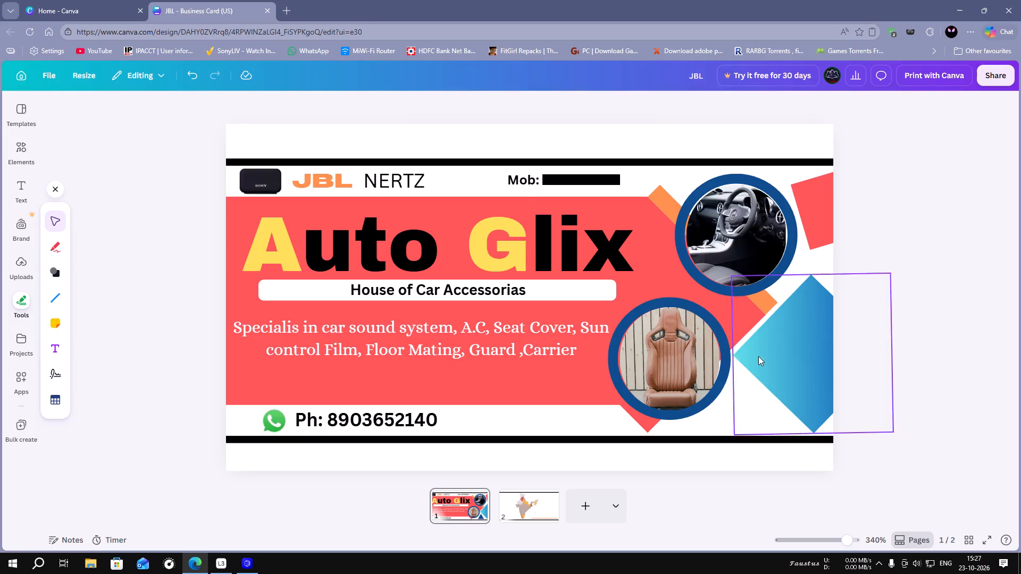
# Add a small blue diamond in the gap between the seat photo and the gradient diamond, sized to end at the lower black bar.
pyautogui.click(56, 274)
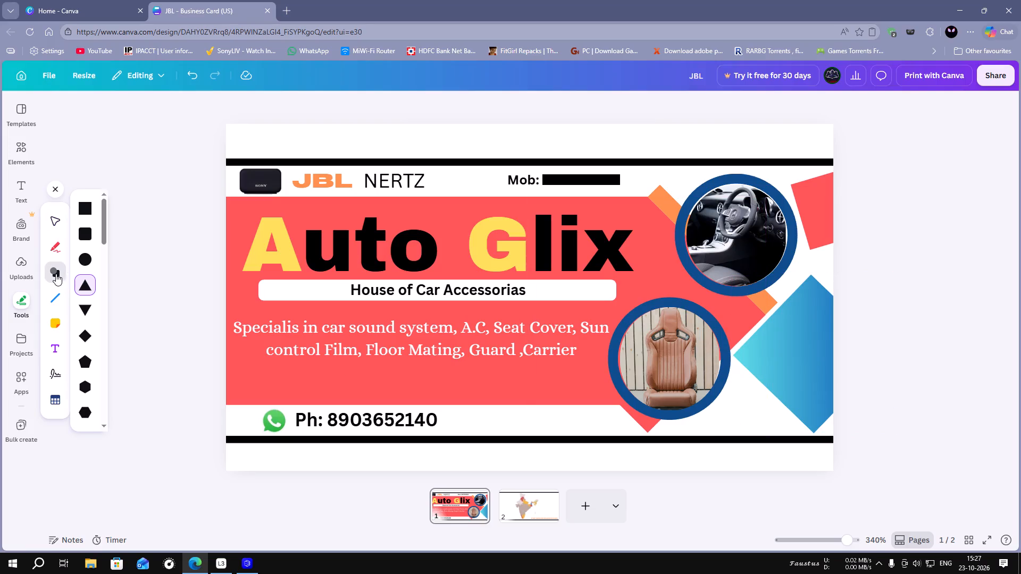
pyautogui.click(79, 338)
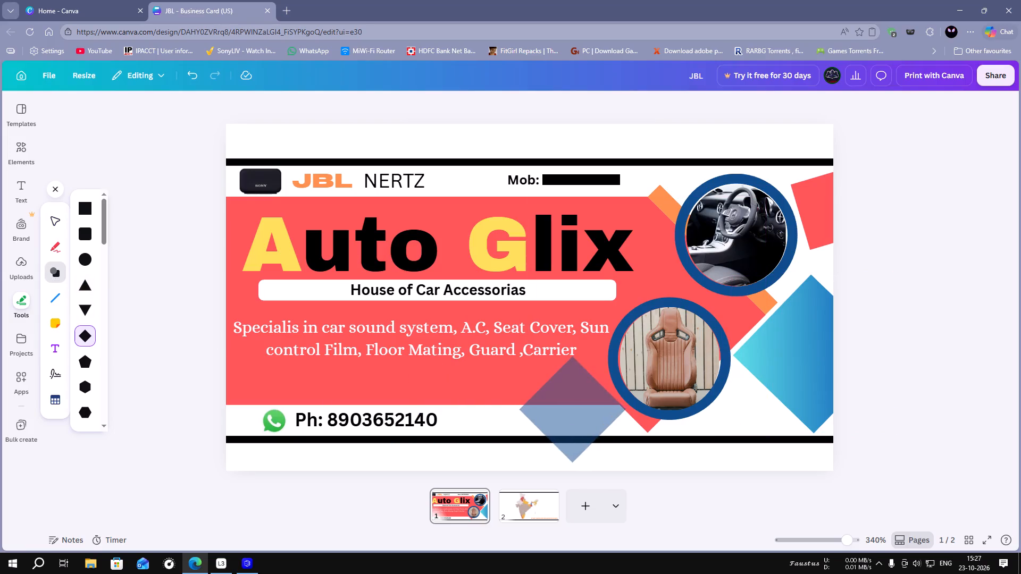
pyautogui.click(512, 337)
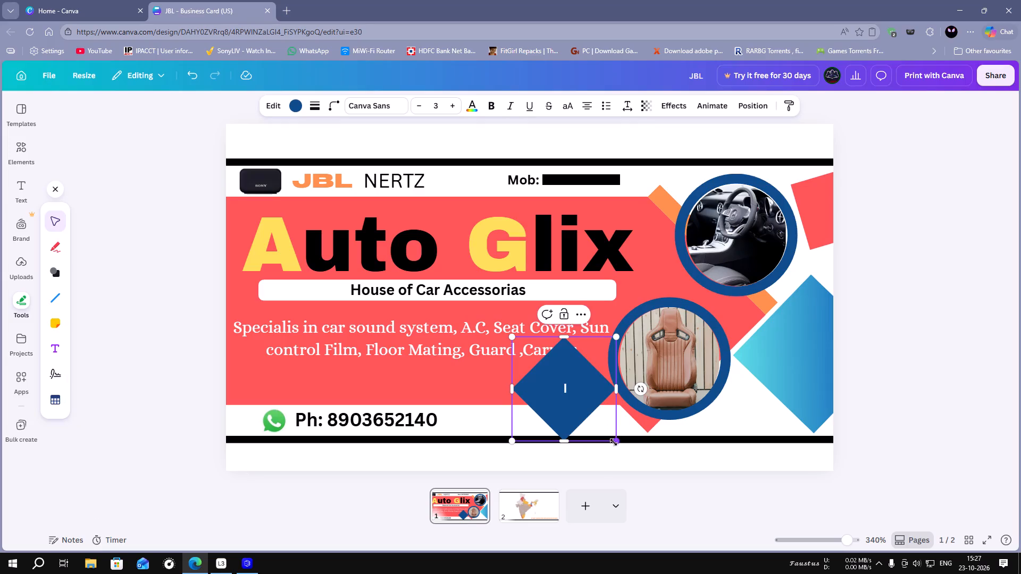
pyautogui.moveTo(614, 442); pyautogui.dragTo(580, 406)
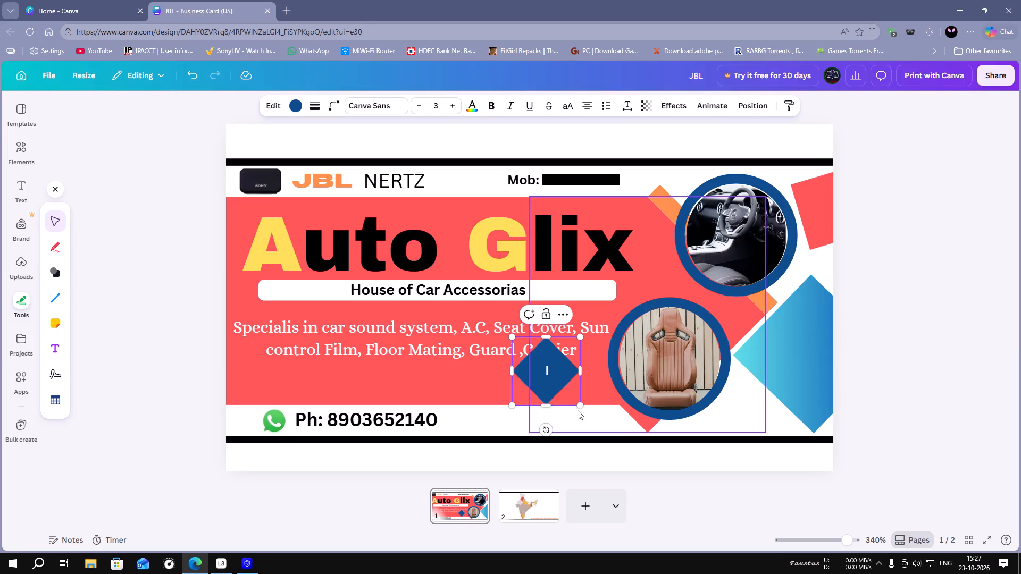
pyautogui.moveTo(549, 382); pyautogui.dragTo(654, 407)
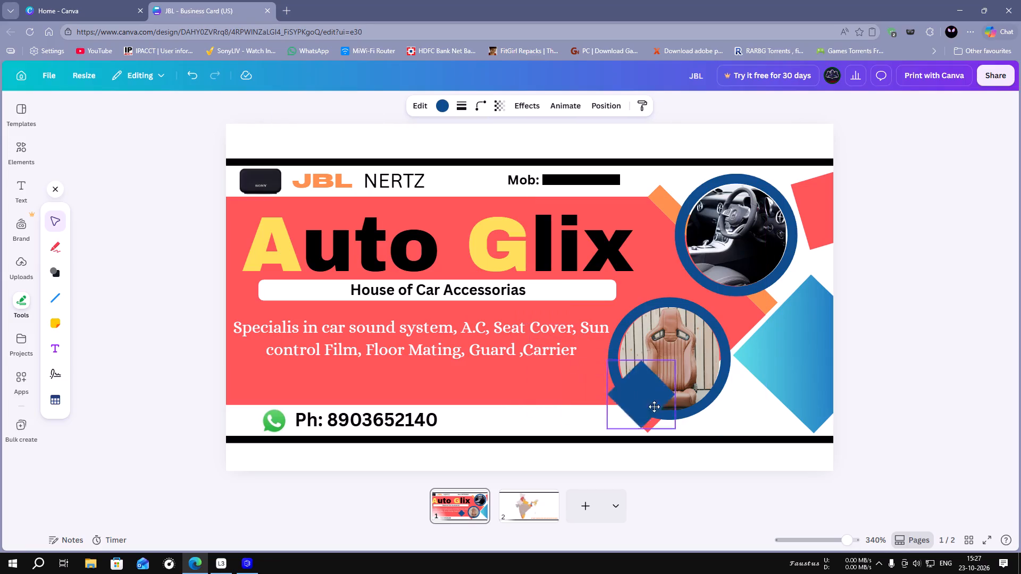
pyautogui.moveTo(654, 407); pyautogui.dragTo(748, 419)
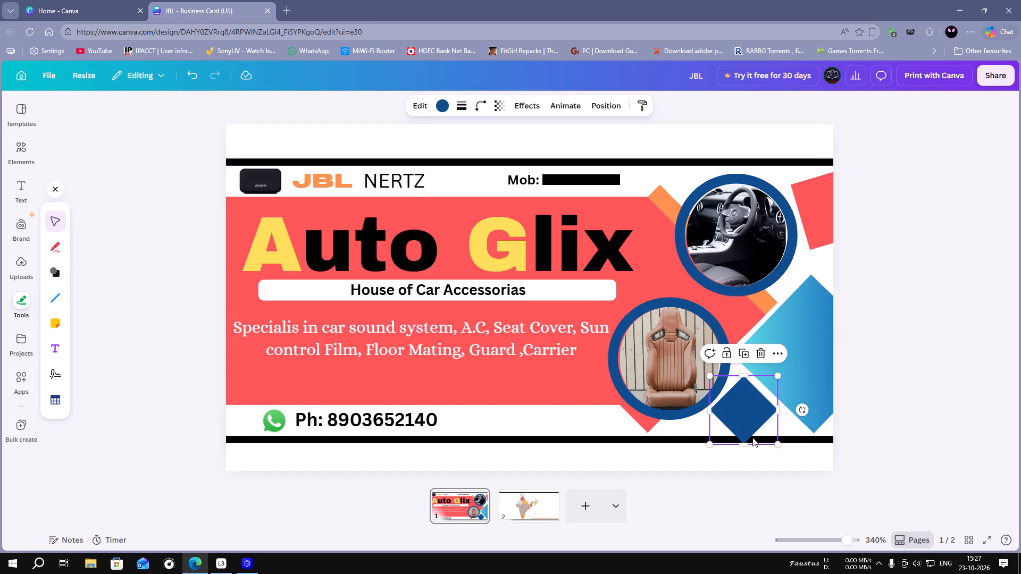
pyautogui.moveTo(778, 444); pyautogui.dragTo(771, 435)
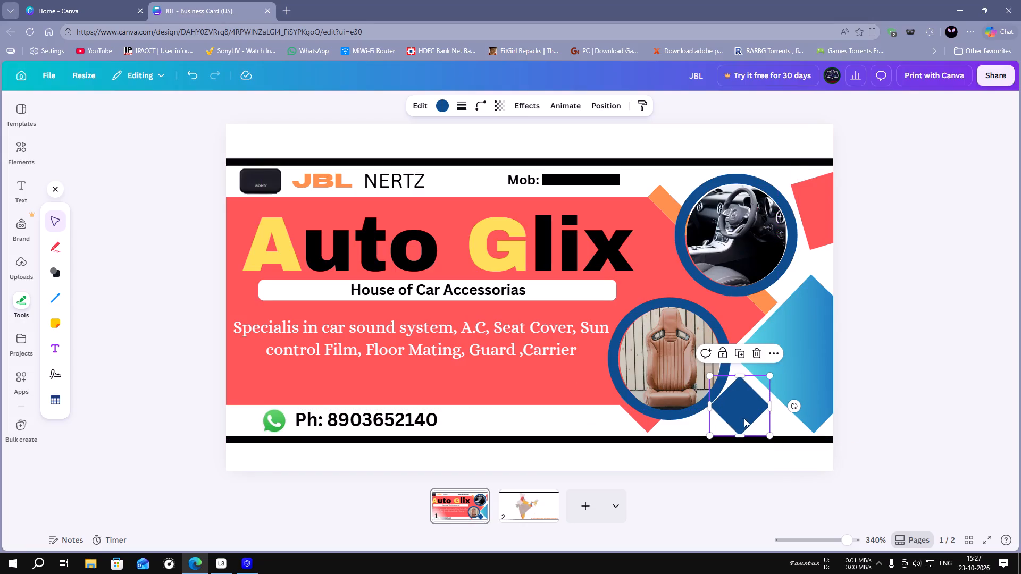
# Tilt the small blue diamond slightly counterclockwise and position it between the seat photo and the gradient diamond.
pyautogui.moveTo(797, 408); pyautogui.dragTo(802, 401)
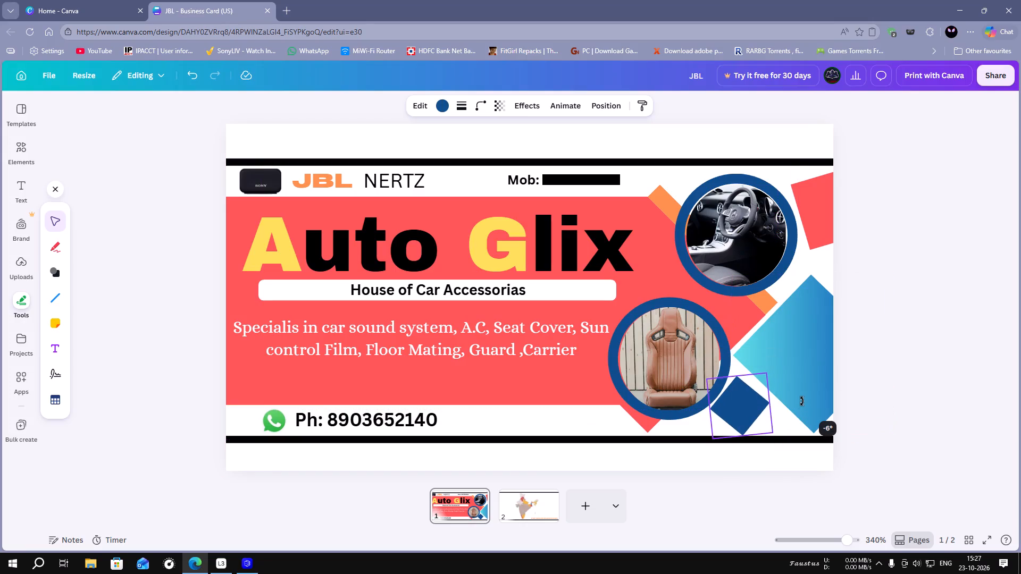
pyautogui.moveTo(802, 401); pyautogui.dragTo(804, 395)
pyautogui.click(743, 407)
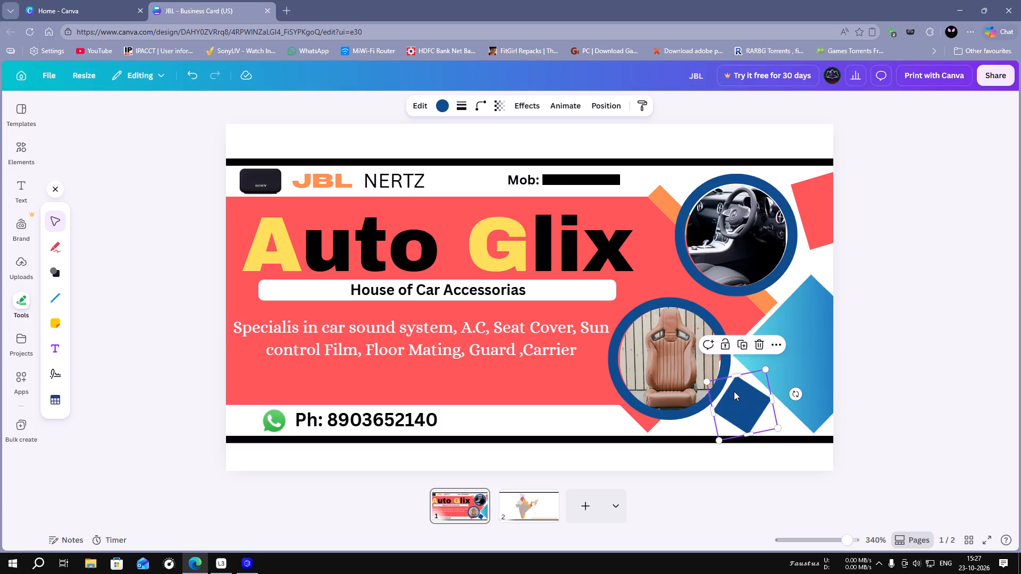
# Change the small tilted diamond's fill to the same orange as the strip behind the steering-wheel photo.
pyautogui.click(443, 108)
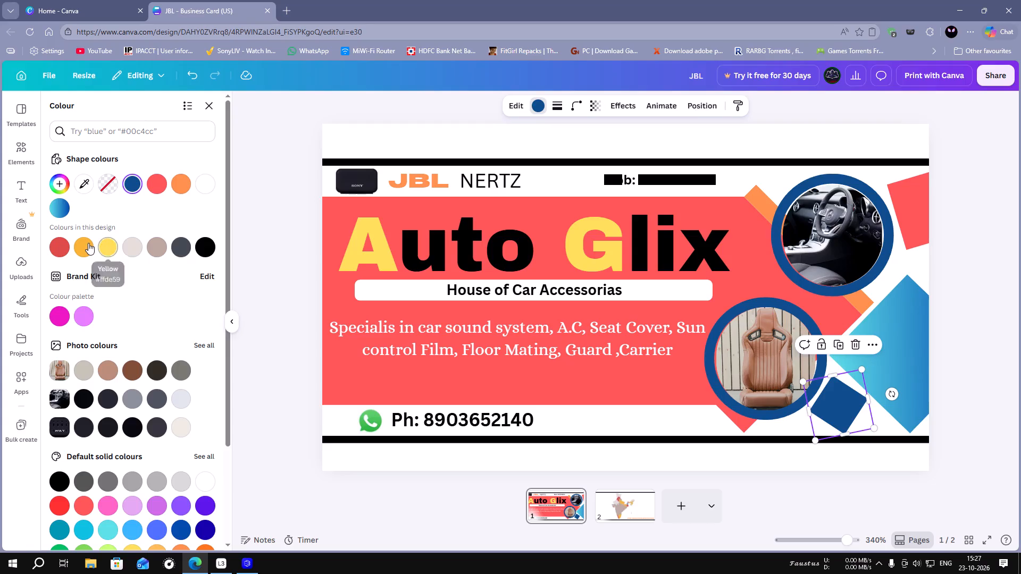
pyautogui.click(88, 243)
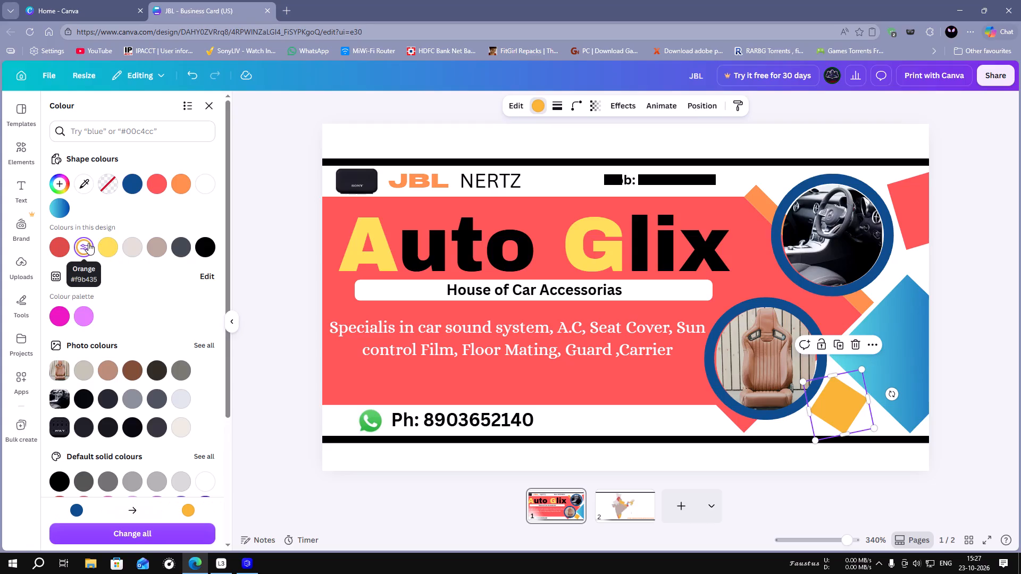
pyautogui.click(181, 182)
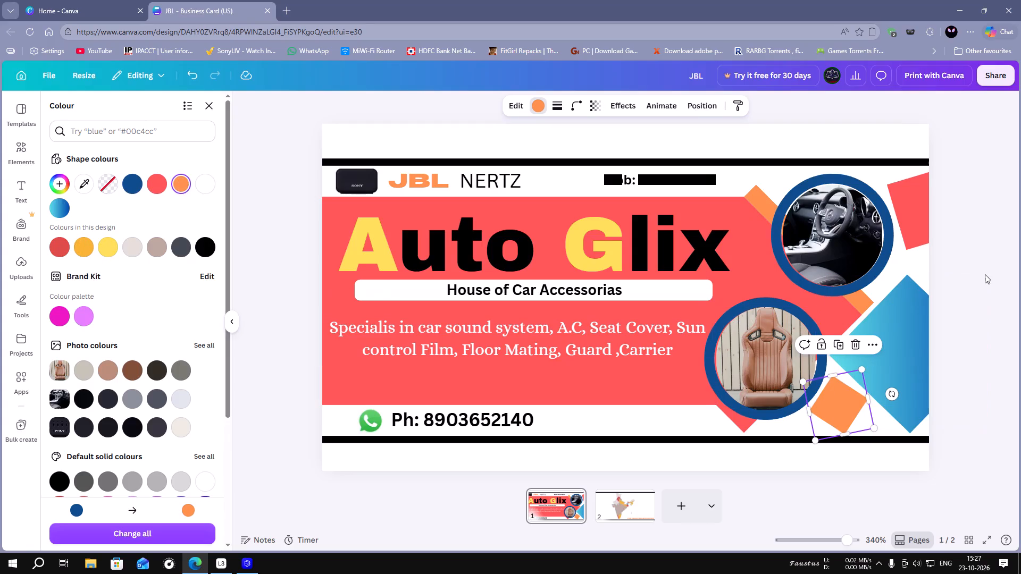
pyautogui.click(987, 271)
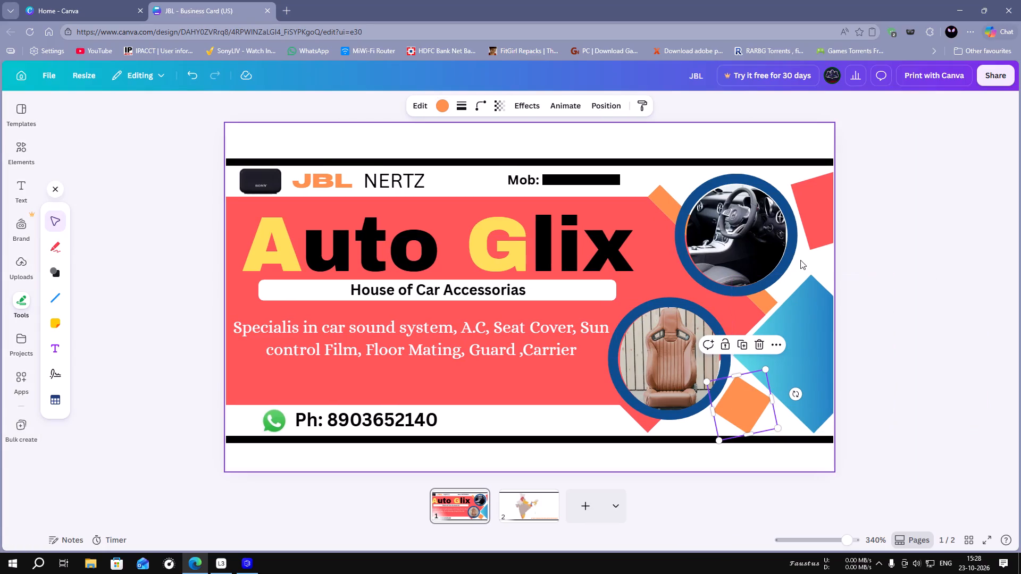
pyautogui.click(800, 260)
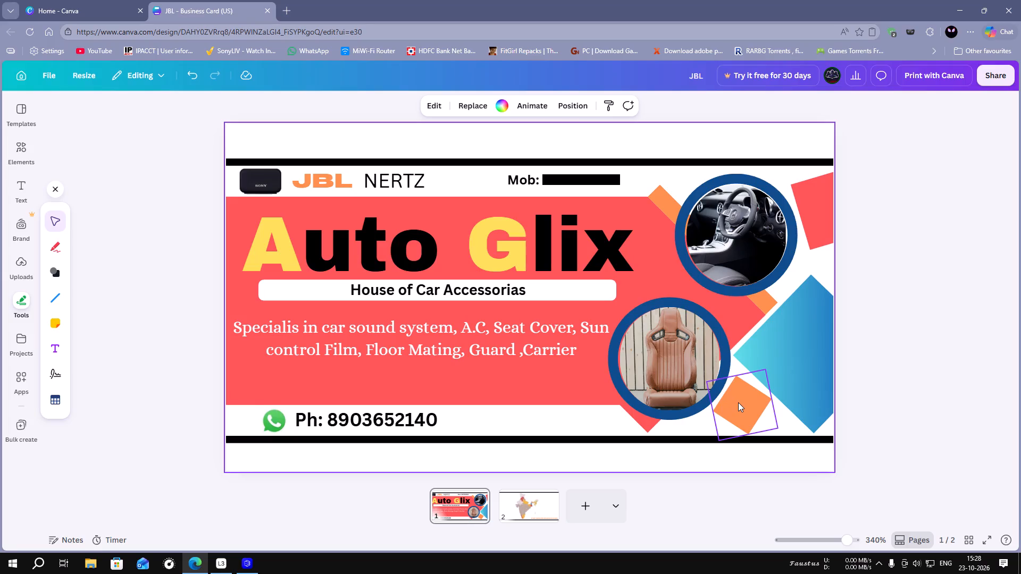
# Rotate the small orange diamond beside the seat photo slightly clockwise.
pyautogui.click(748, 412)
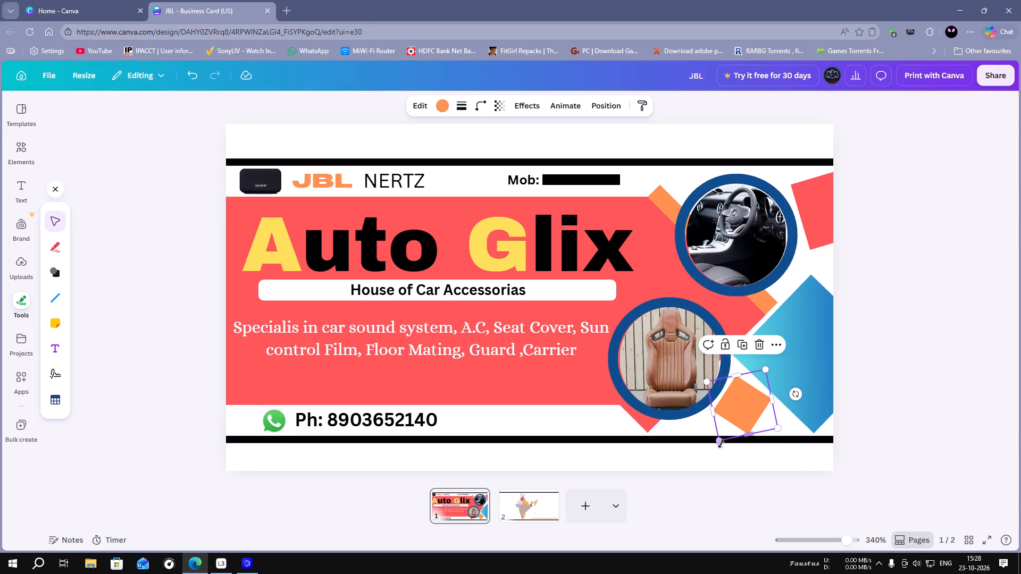
pyautogui.click(799, 393)
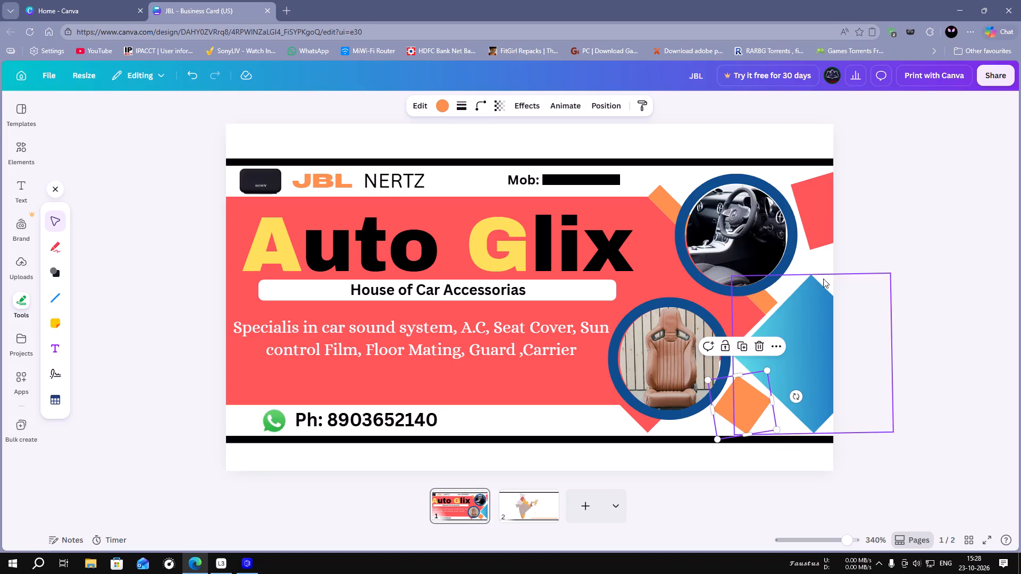
pyautogui.click(889, 258)
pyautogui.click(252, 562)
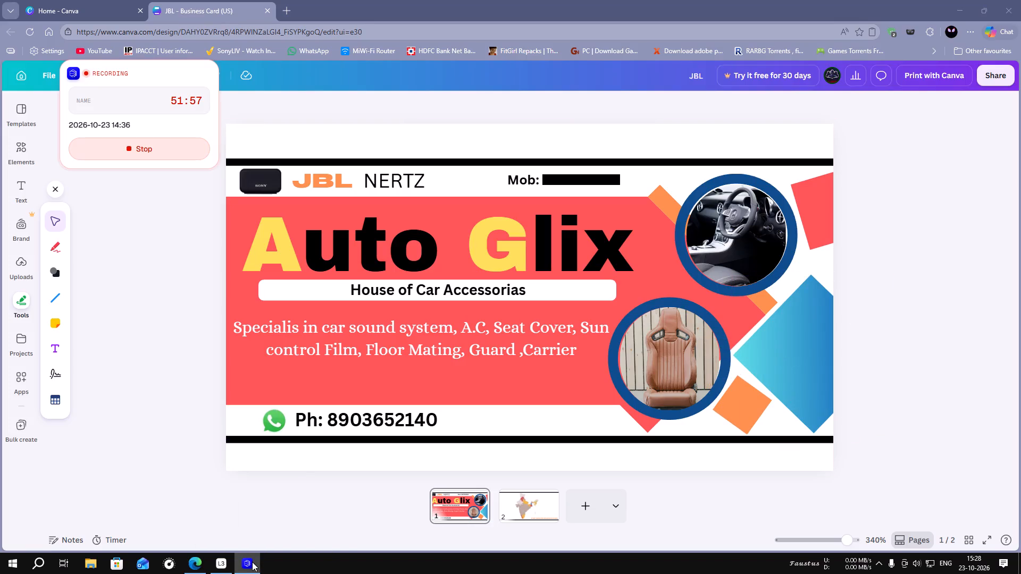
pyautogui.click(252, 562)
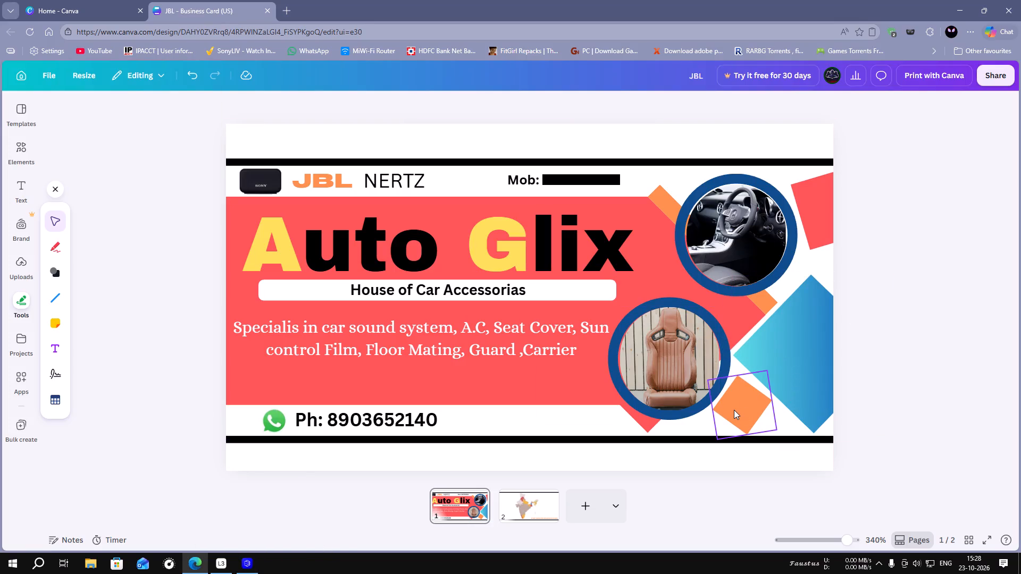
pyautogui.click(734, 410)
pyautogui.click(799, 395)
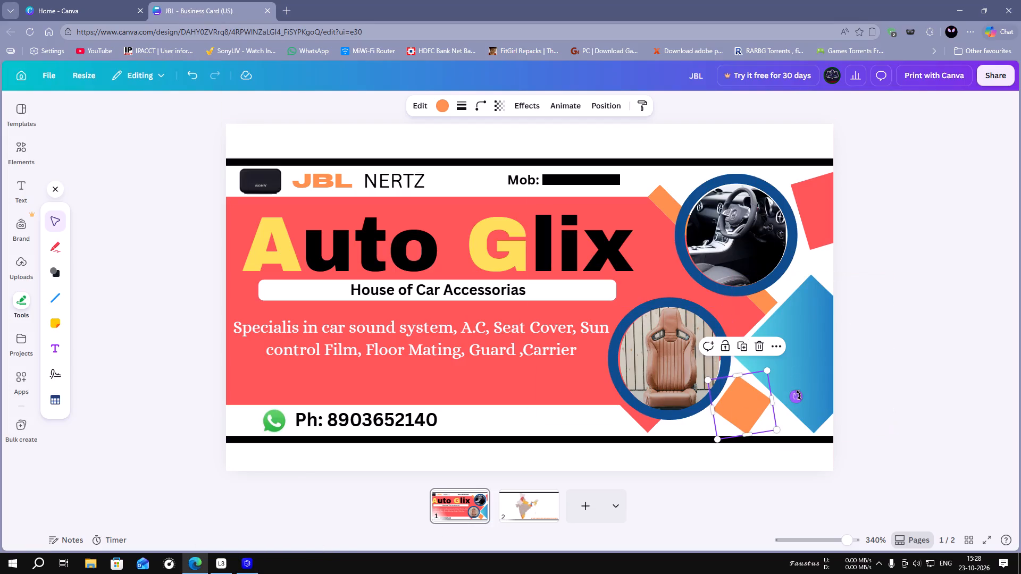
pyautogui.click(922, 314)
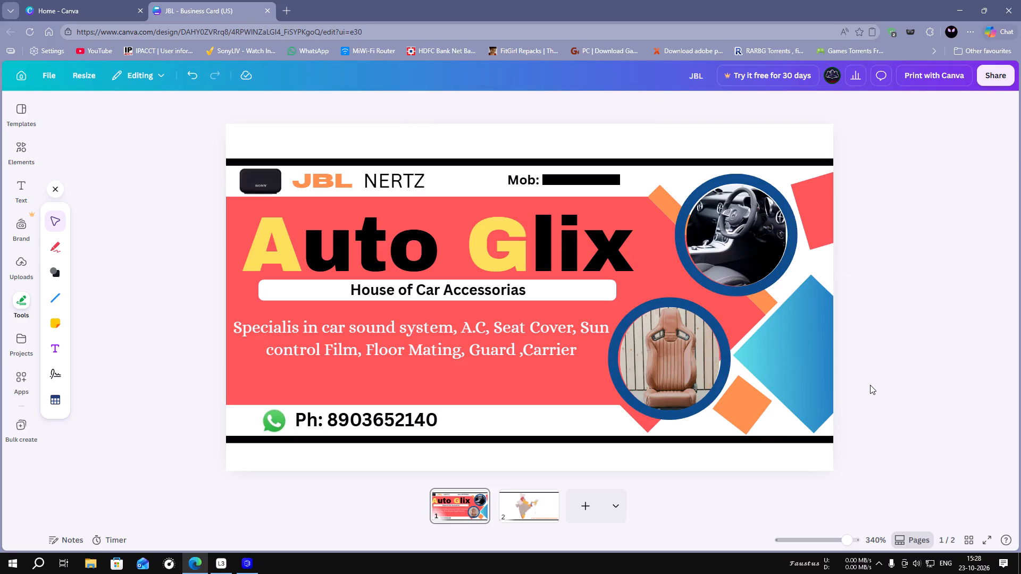
# Add a text box on page 2 reading "Auto Glix" in place of the placeholder text.
pyautogui.click(520, 512)
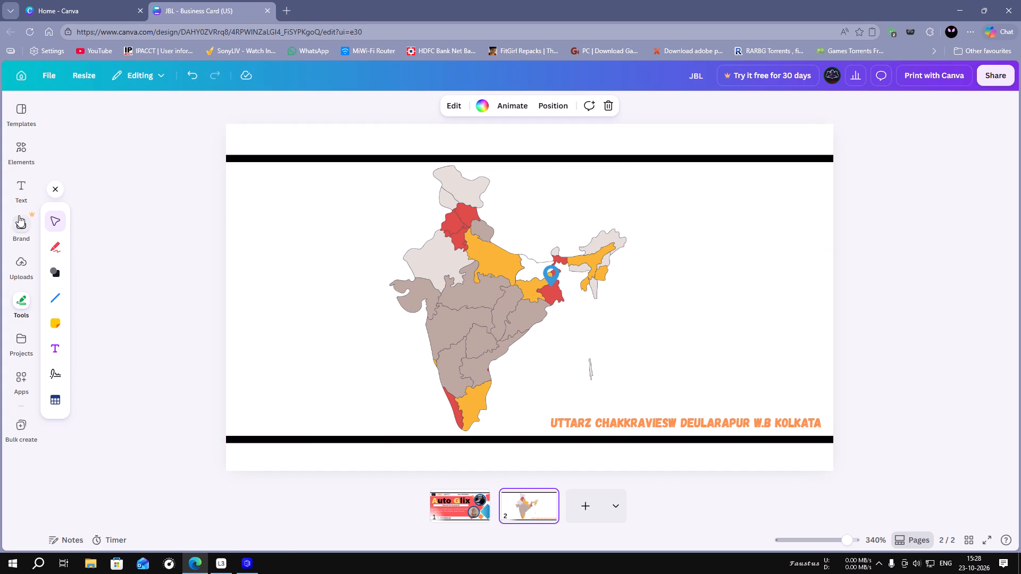
pyautogui.click(20, 193)
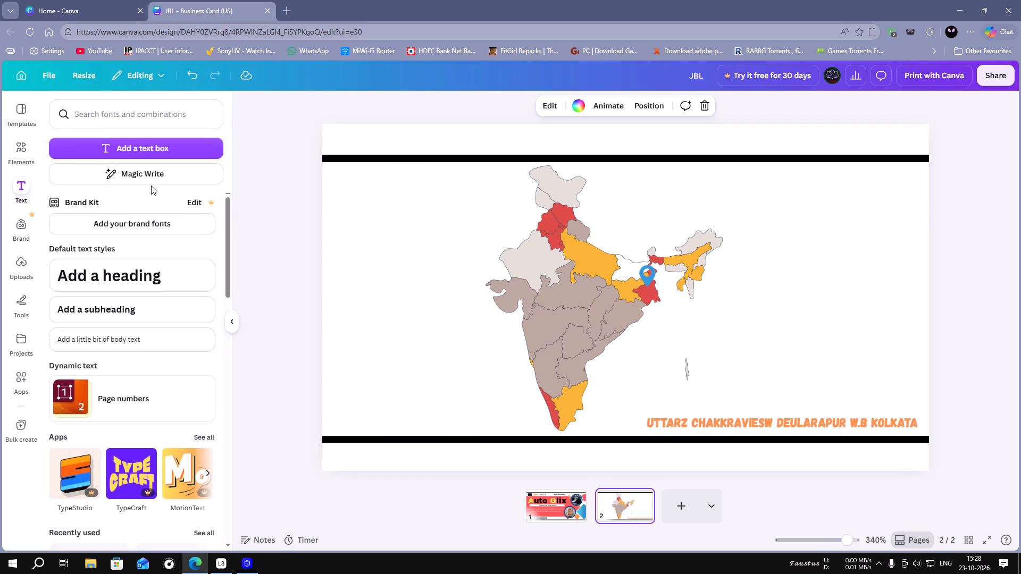
pyautogui.click(140, 156)
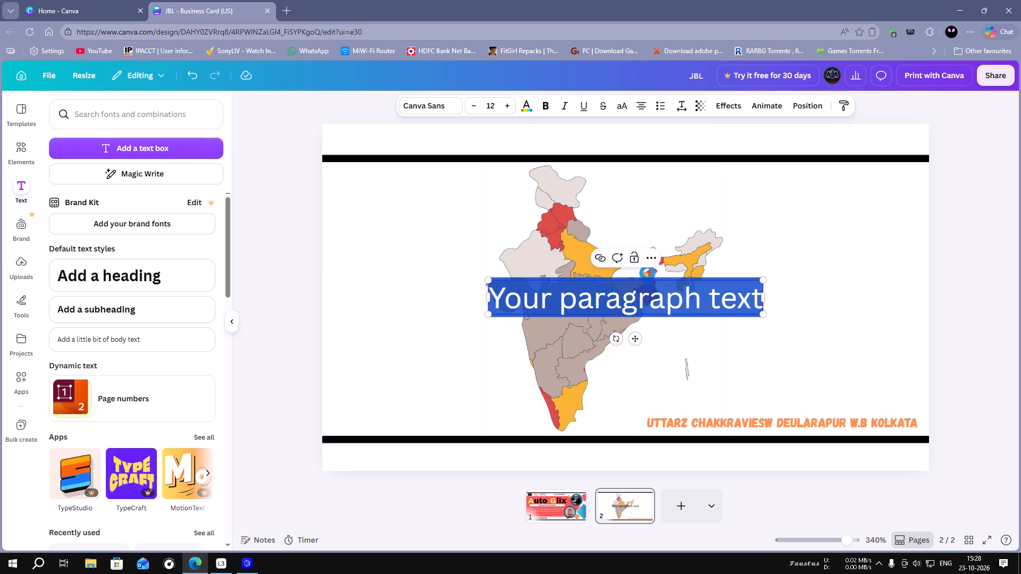
pyautogui.press('Right')
pyautogui.press('BackSpace')
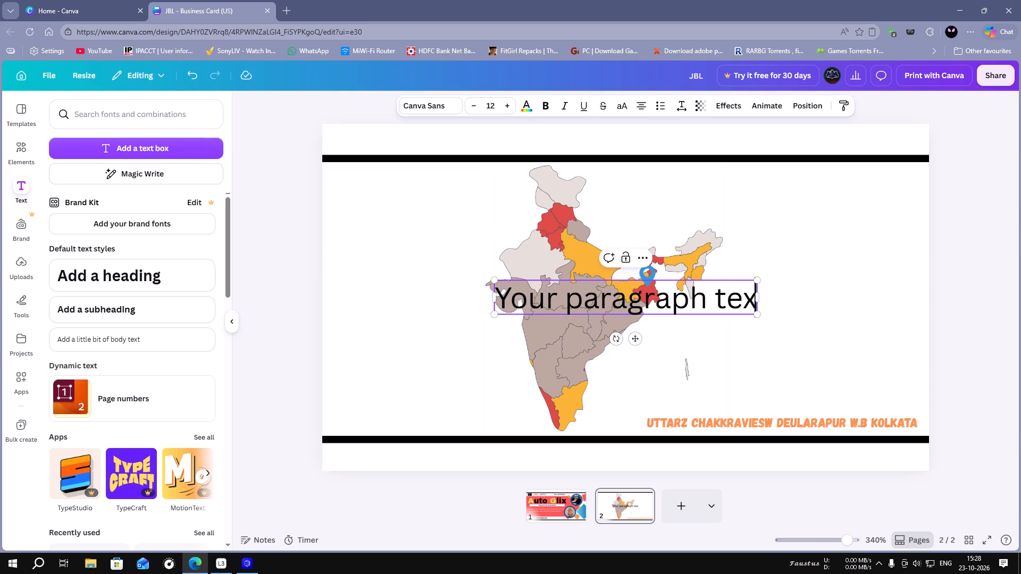
pyautogui.press('BackSpace')
pyautogui.press('BackSpace')
pyautogui.press('BackSpace')
pyautogui.press('BackSpace')
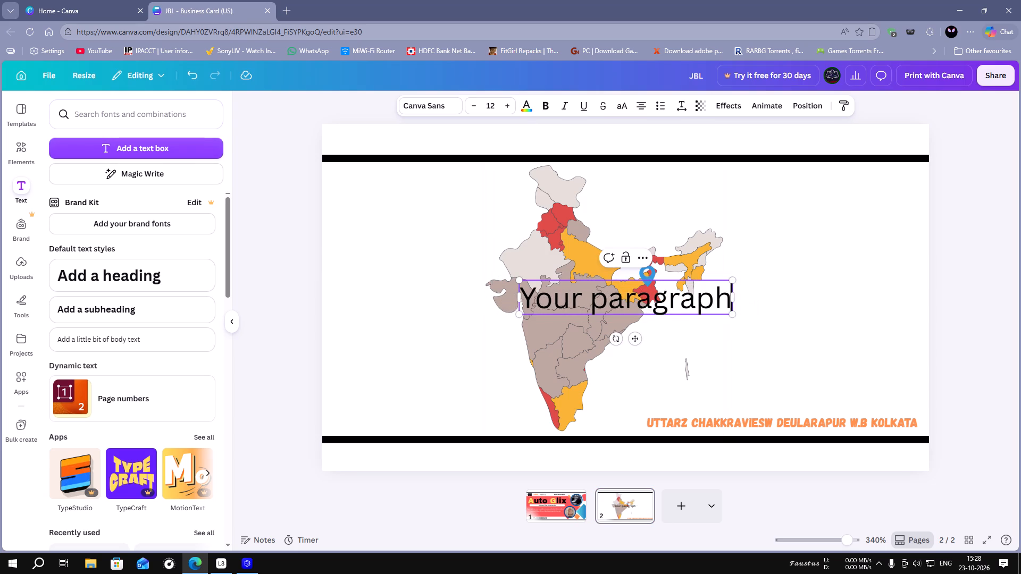
pyautogui.press('BackSpace')
pyautogui.press('BackSpace')
pyautogui.press('BackSpace')
pyautogui.press('BackSpace')
pyautogui.press('BackSpace')
pyautogui.press('BackSpace')
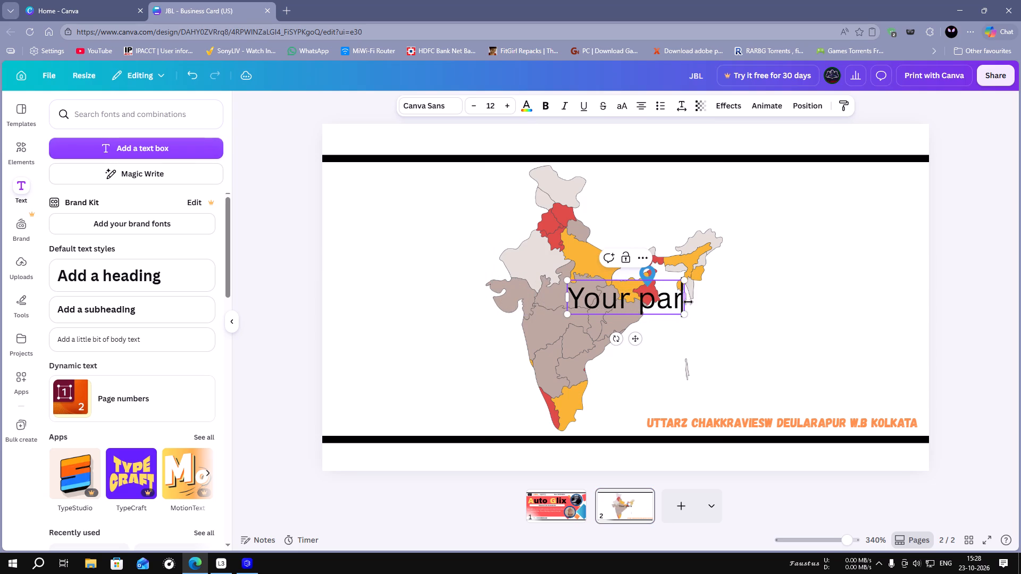
pyautogui.press('BackSpace')
pyautogui.press('BackSpace')
pyautogui.press('BackSpace')
pyautogui.press('BackSpace')
pyautogui.press('BackSpace')
pyautogui.press('BackSpace')
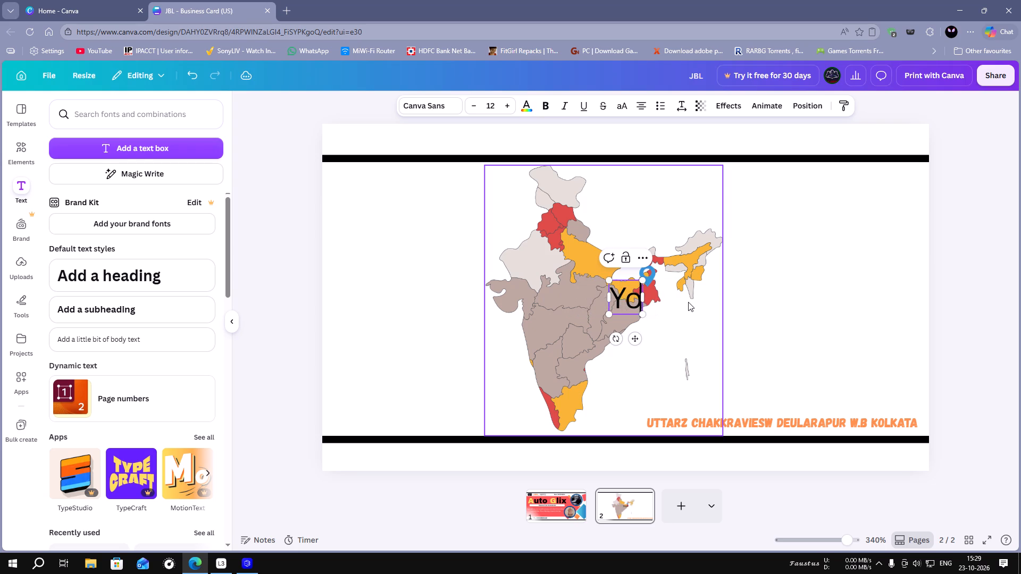
pyautogui.press('BackSpace')
pyautogui.press('BackSpace')
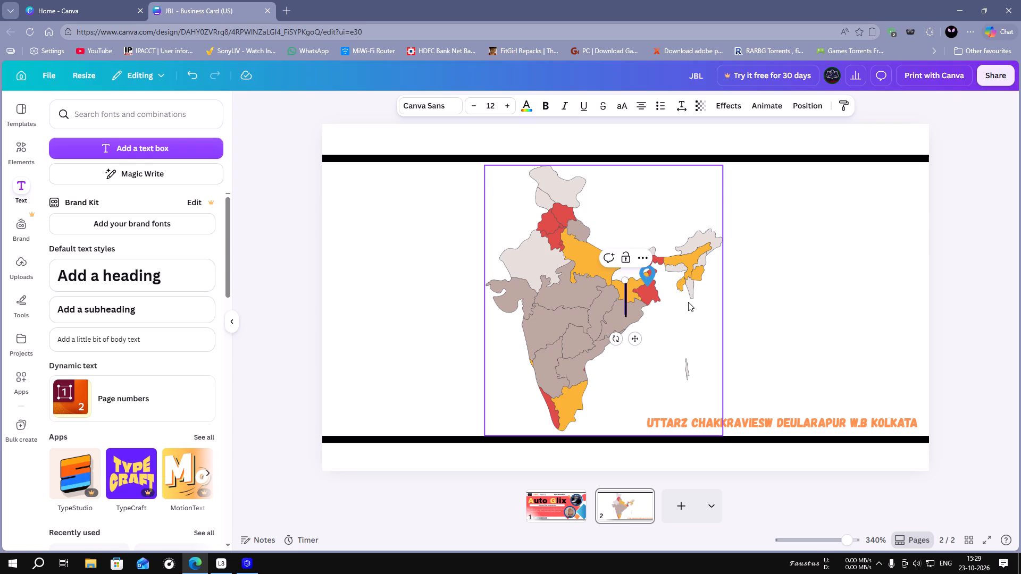
pyautogui.hotkey('shift', 'a')
pyautogui.write('ut')
pyautogui.press('o')
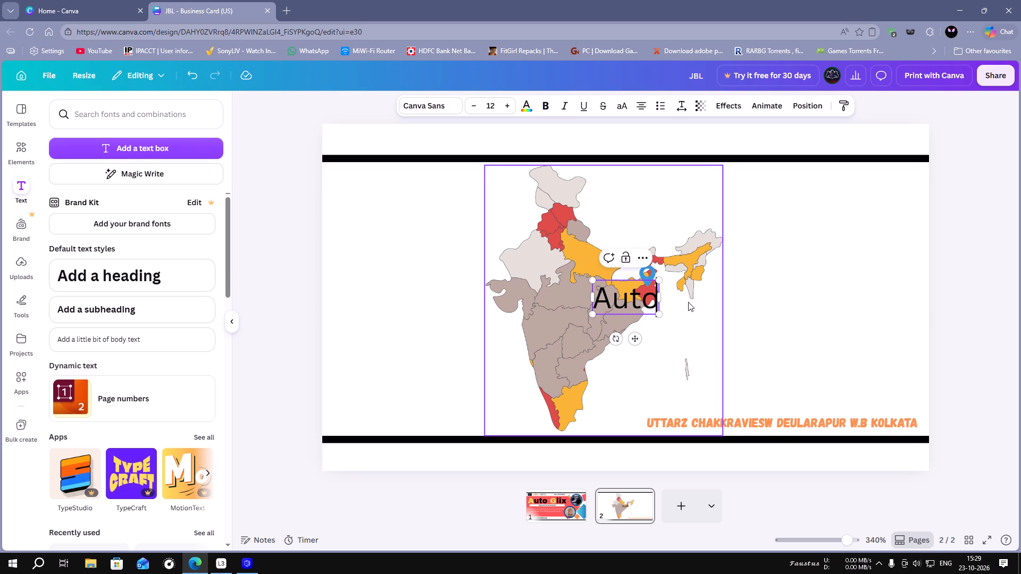
pyautogui.press('space')
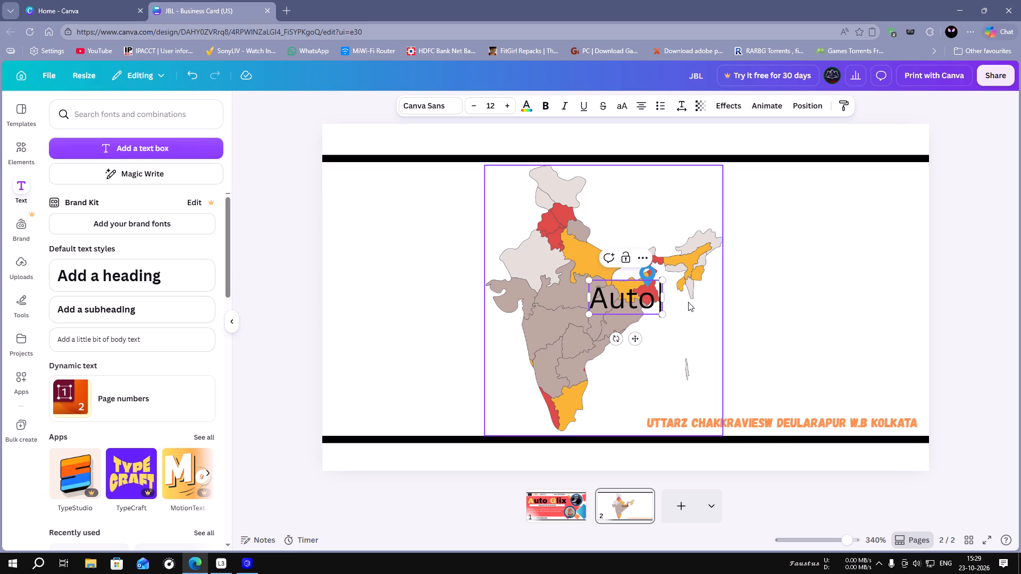
pyautogui.hotkey('shift', 'g')
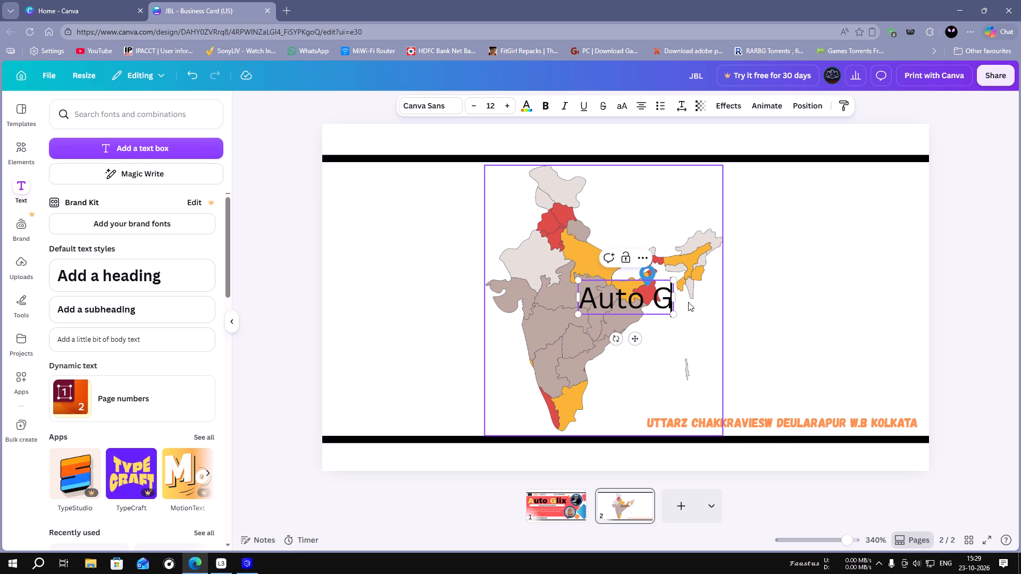
pyautogui.write('li')
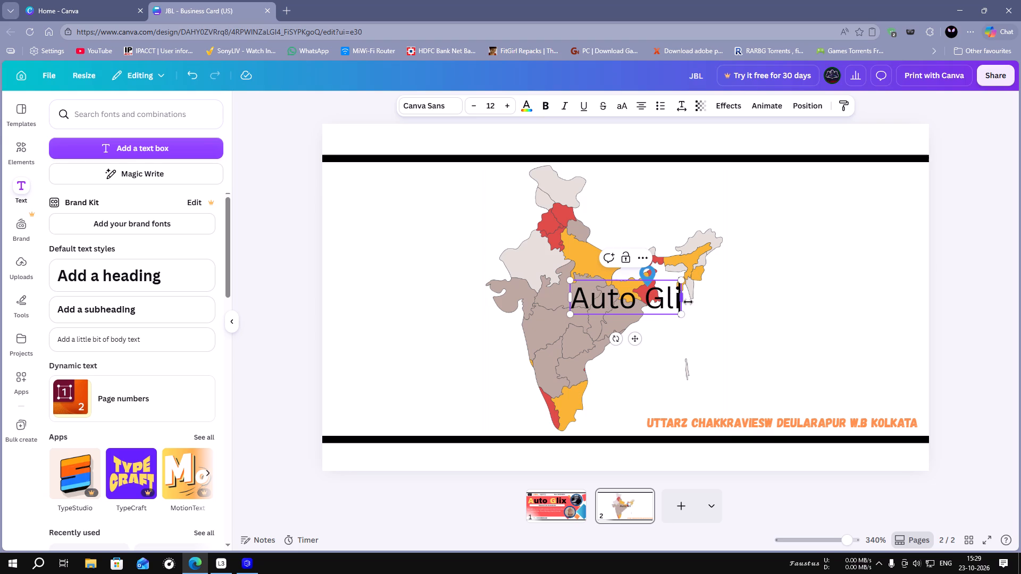
pyautogui.press('x')
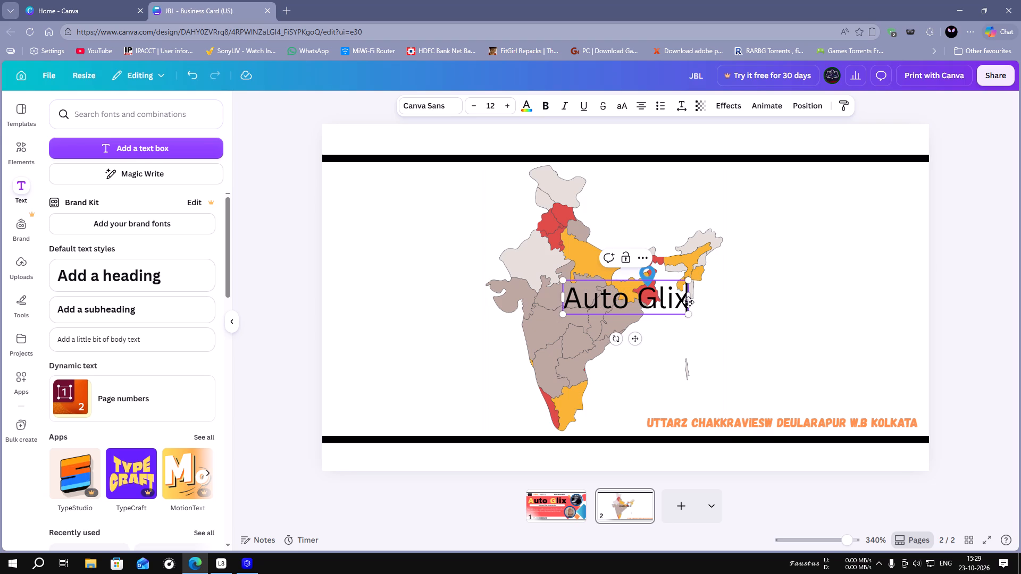
pyautogui.click(789, 324)
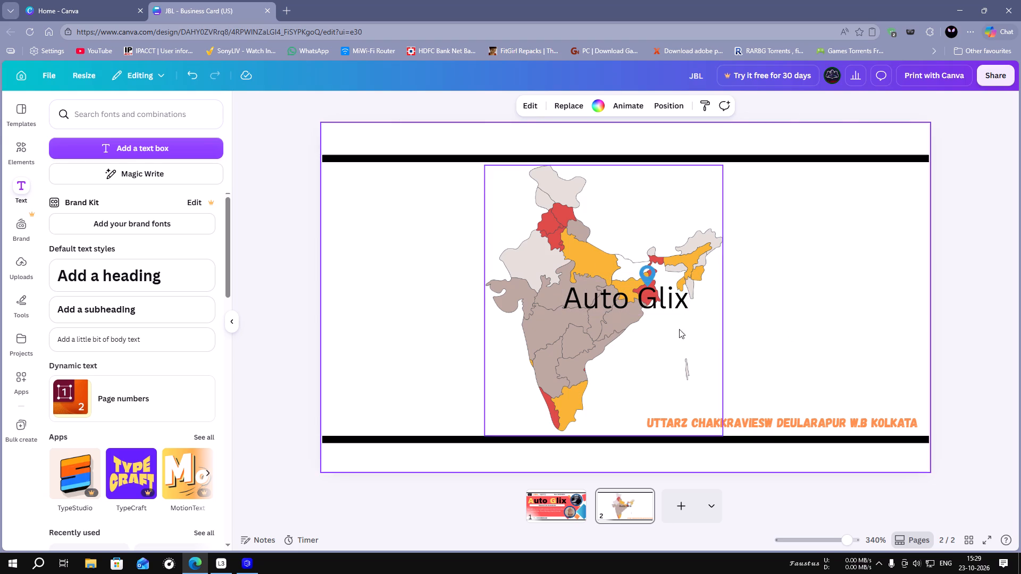
# Move the Auto Glix text to the card's upper-right corner below the black bar and enlarge it to about size 21.5.
pyautogui.moveTo(631, 300); pyautogui.dragTo(791, 206)
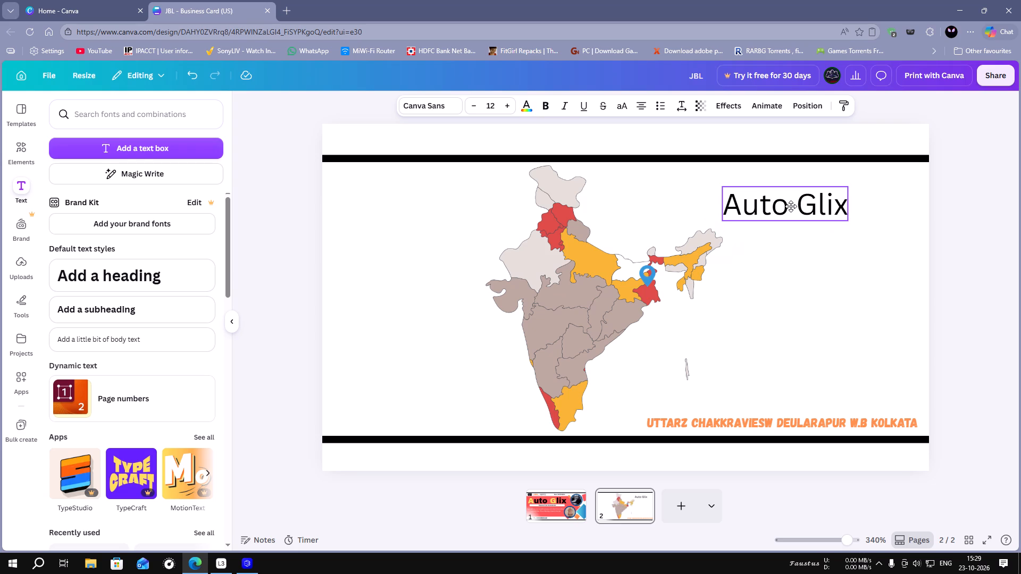
pyautogui.moveTo(791, 206); pyautogui.dragTo(849, 185)
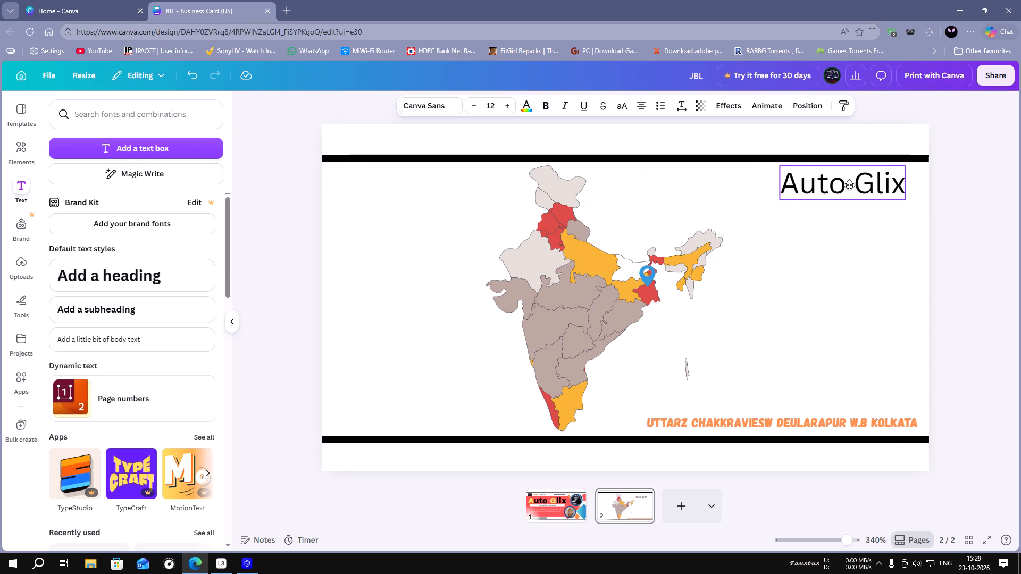
pyautogui.moveTo(849, 185); pyautogui.dragTo(862, 183)
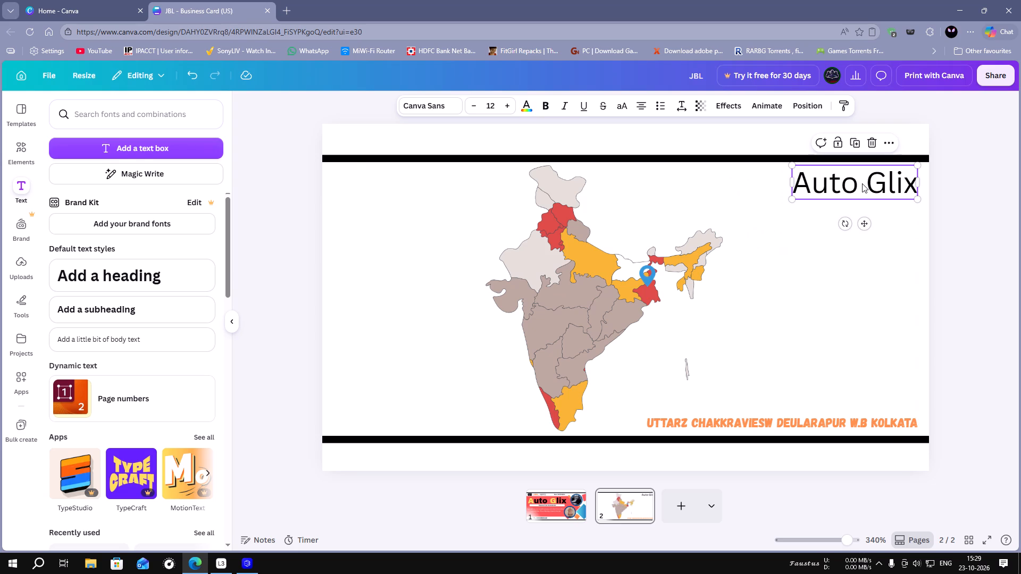
pyautogui.moveTo(792, 200); pyautogui.dragTo(716, 223)
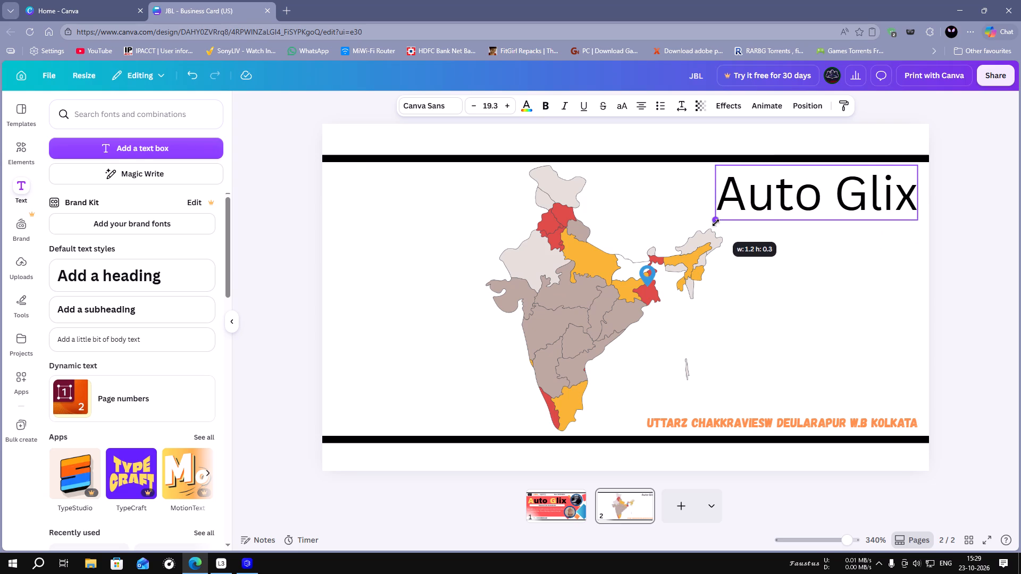
pyautogui.moveTo(716, 223); pyautogui.dragTo(693, 233)
pyautogui.click(859, 275)
# Colour the letter A of the page 2 Auto Glix text yellow (#ffde59).
pyautogui.click(819, 198)
pyautogui.click(819, 198)
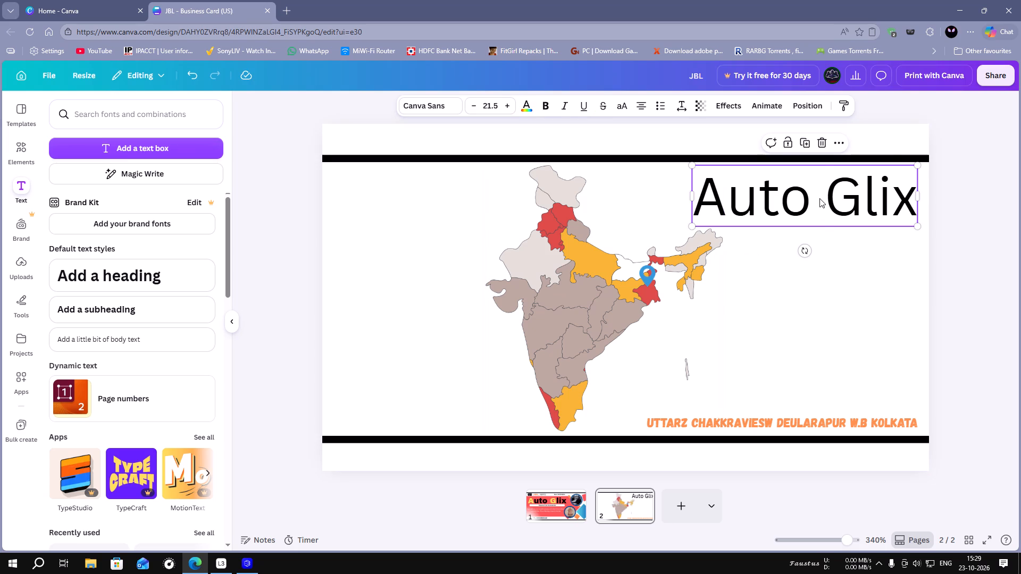
pyautogui.click(807, 198)
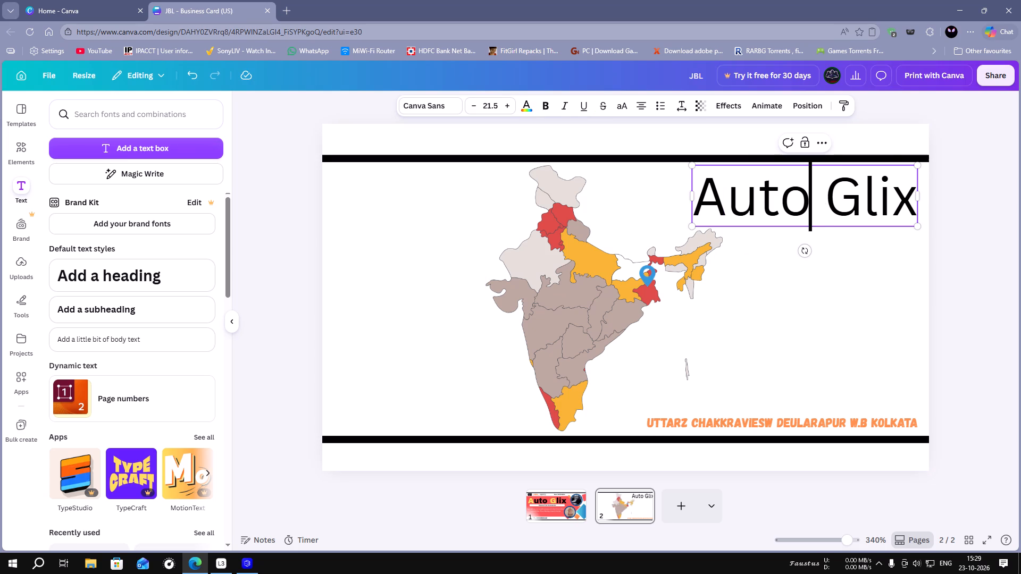
pyautogui.click(718, 201)
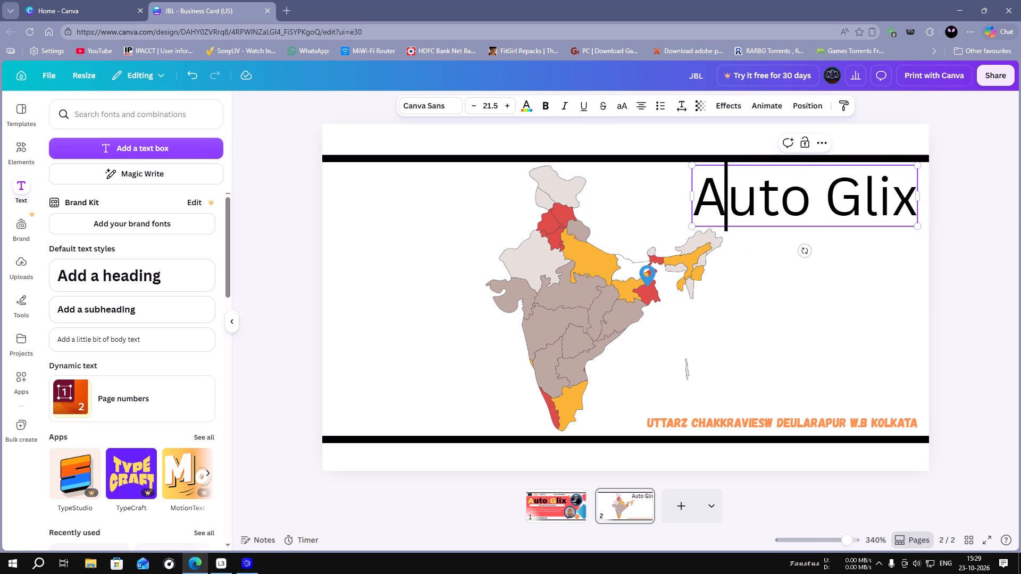
pyautogui.moveTo(718, 201); pyautogui.dragTo(704, 203)
pyautogui.click(760, 286)
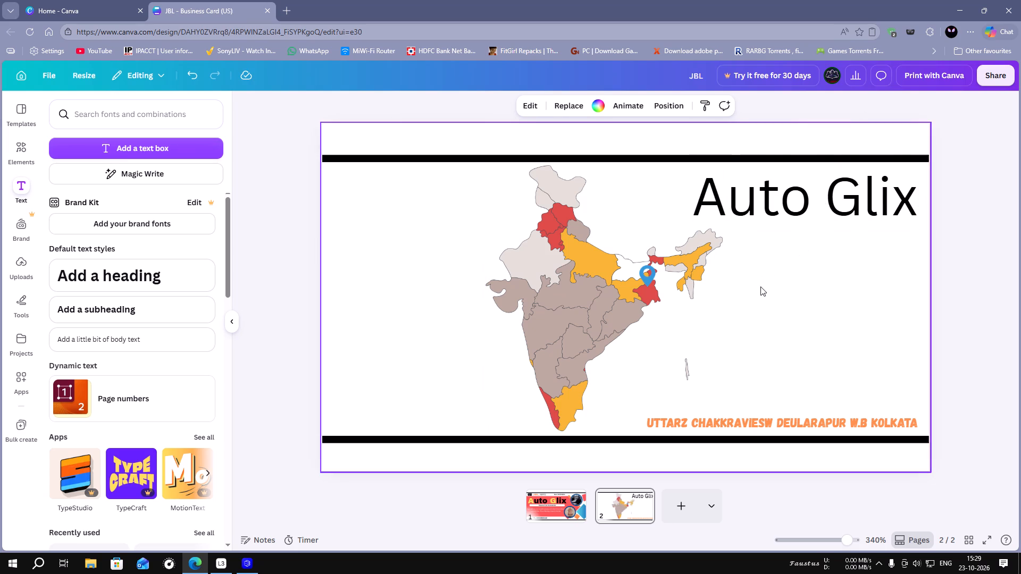
pyautogui.click(725, 211)
pyautogui.click(725, 205)
pyautogui.moveTo(725, 205); pyautogui.dragTo(720, 205)
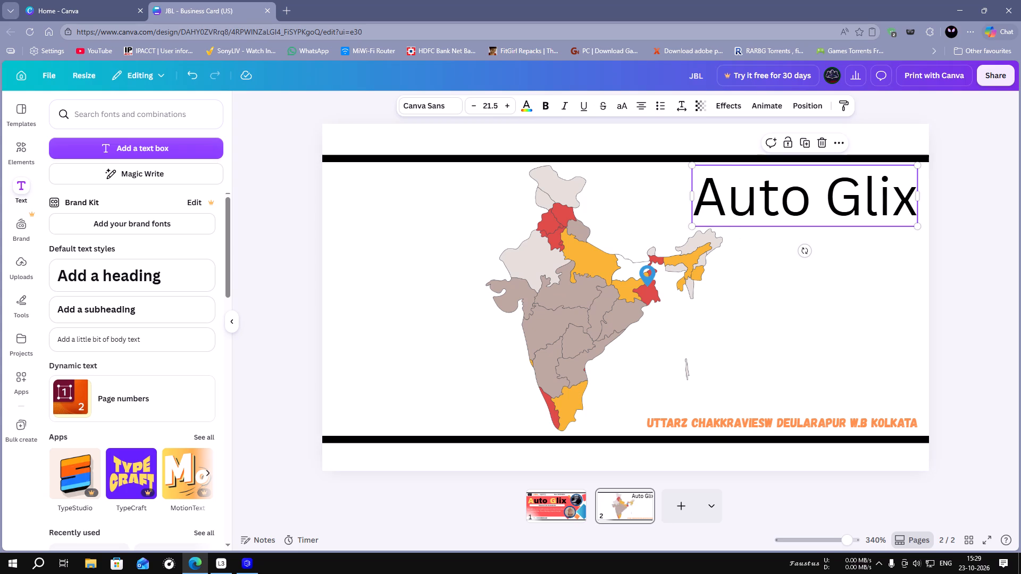
pyautogui.moveTo(720, 205); pyautogui.dragTo(700, 202)
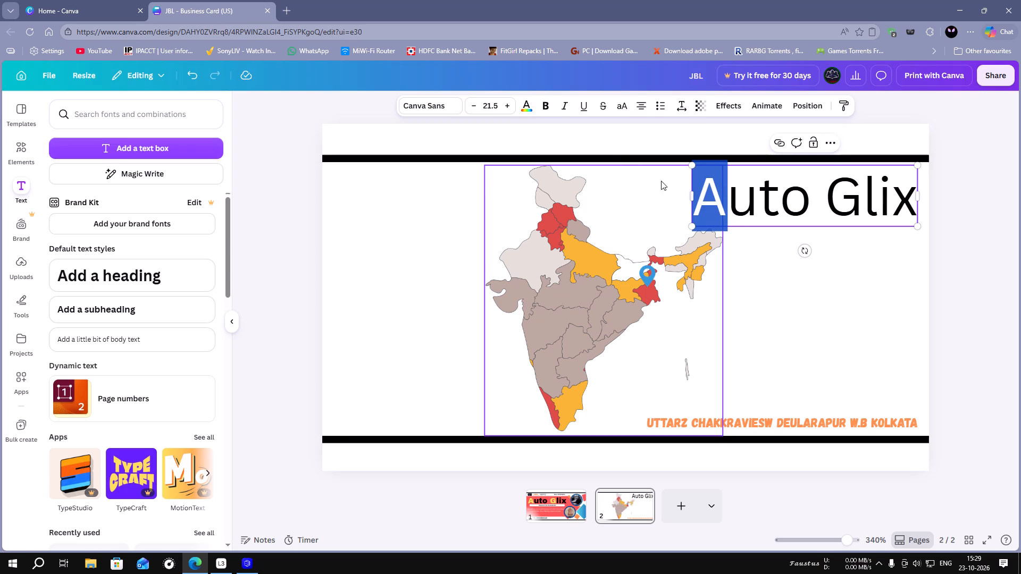
pyautogui.click(528, 98)
pyautogui.click(130, 182)
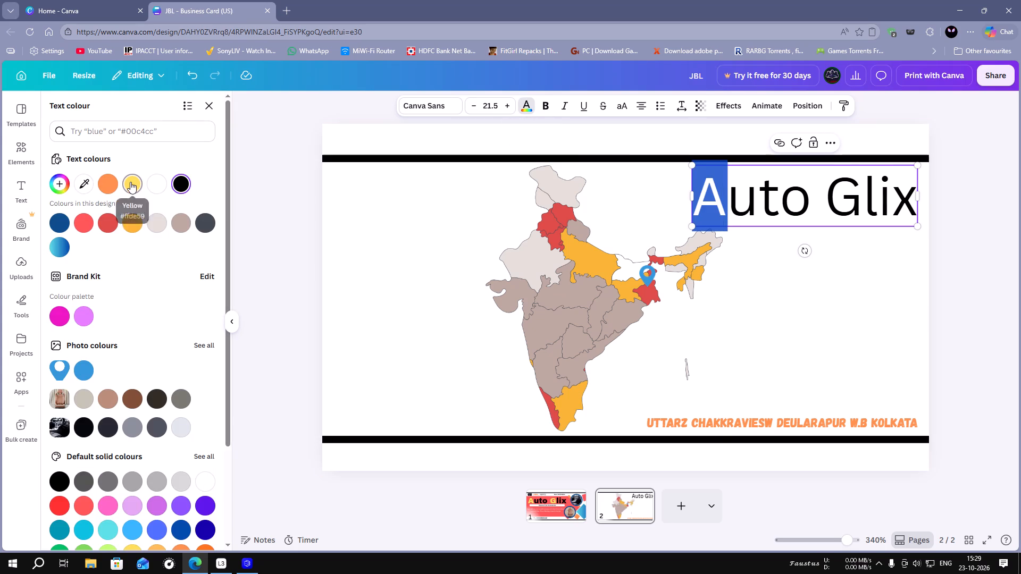
pyautogui.click(799, 307)
# Colour the letter G of the page 2 Auto Glix text the same yellow as the A.
pyautogui.click(838, 204)
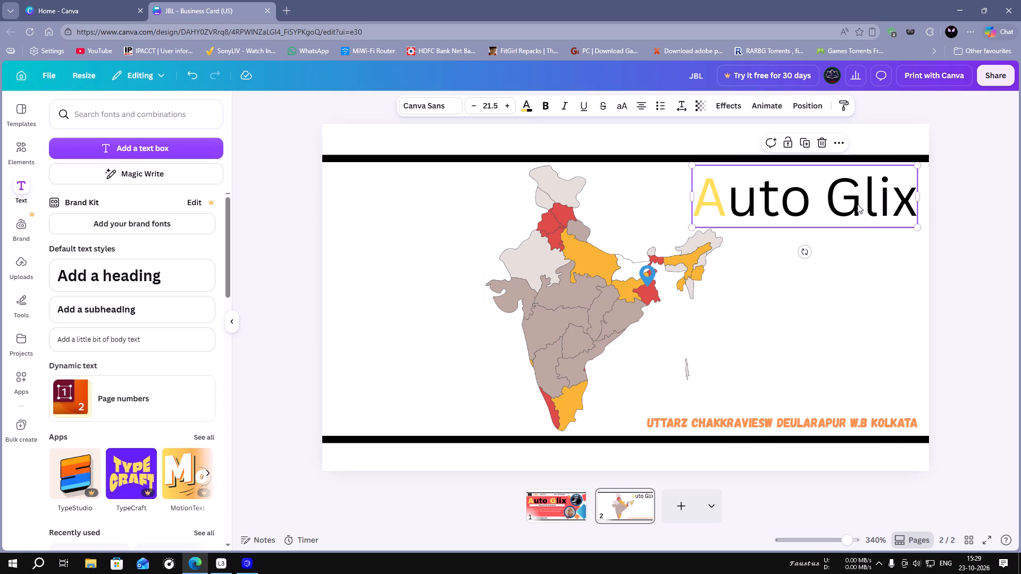
pyautogui.click(857, 204)
pyautogui.moveTo(860, 202); pyautogui.dragTo(835, 203)
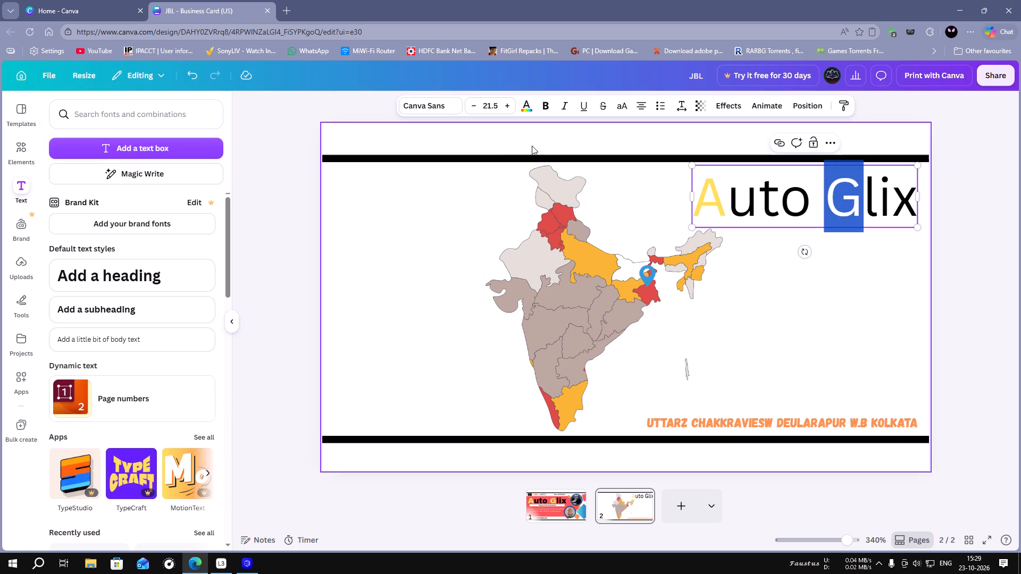
pyautogui.click(524, 103)
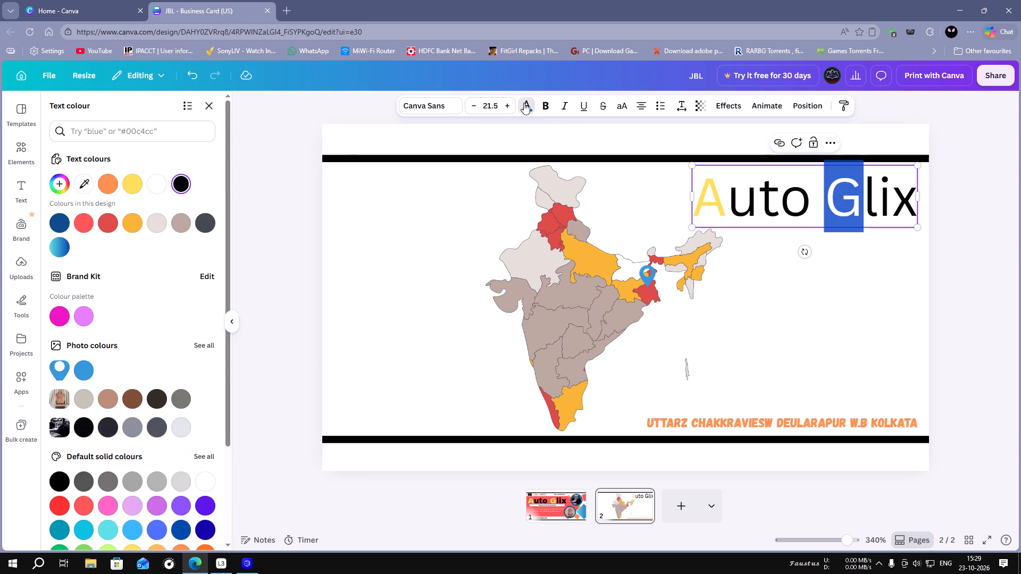
pyautogui.click(128, 183)
pyautogui.click(773, 318)
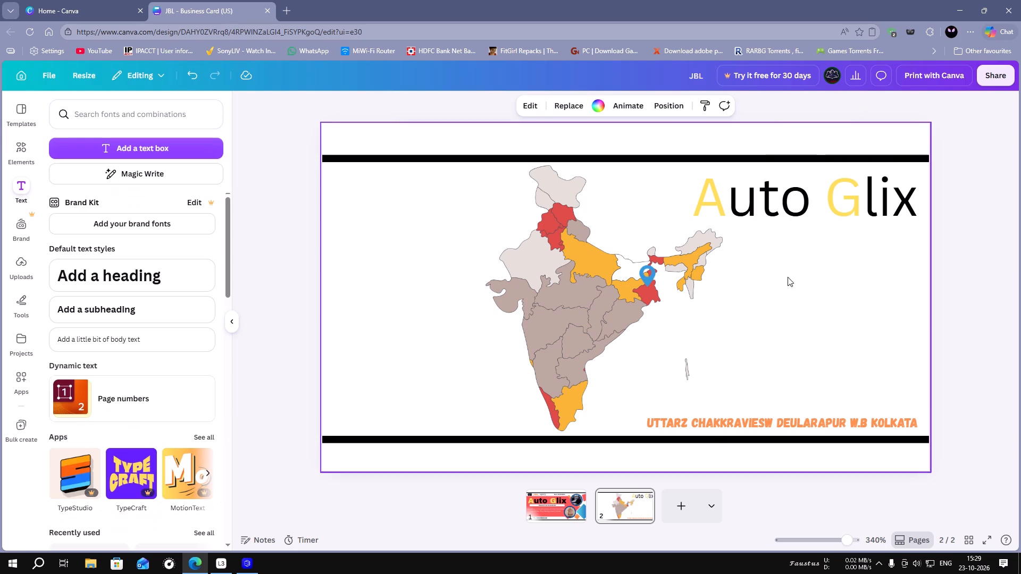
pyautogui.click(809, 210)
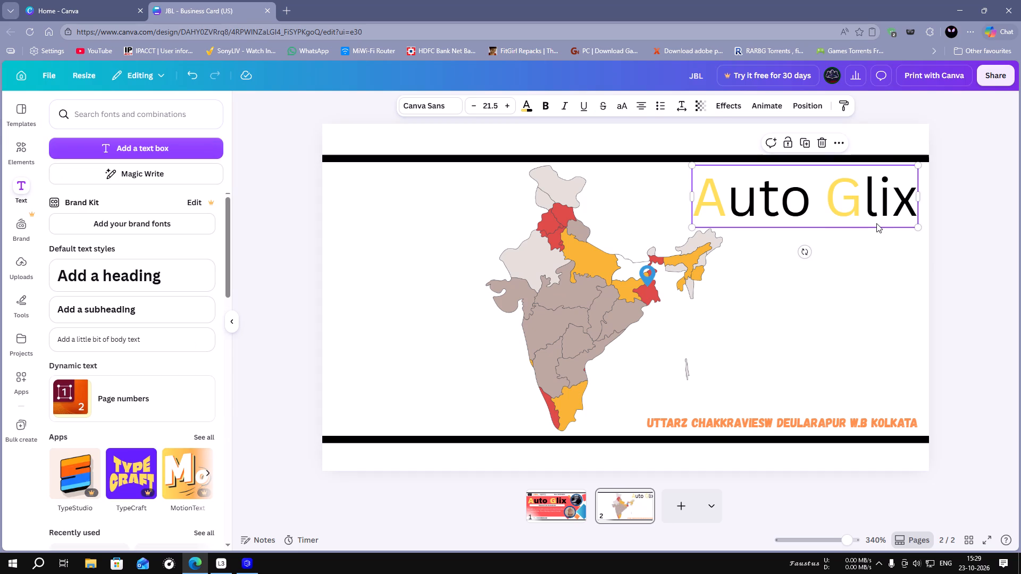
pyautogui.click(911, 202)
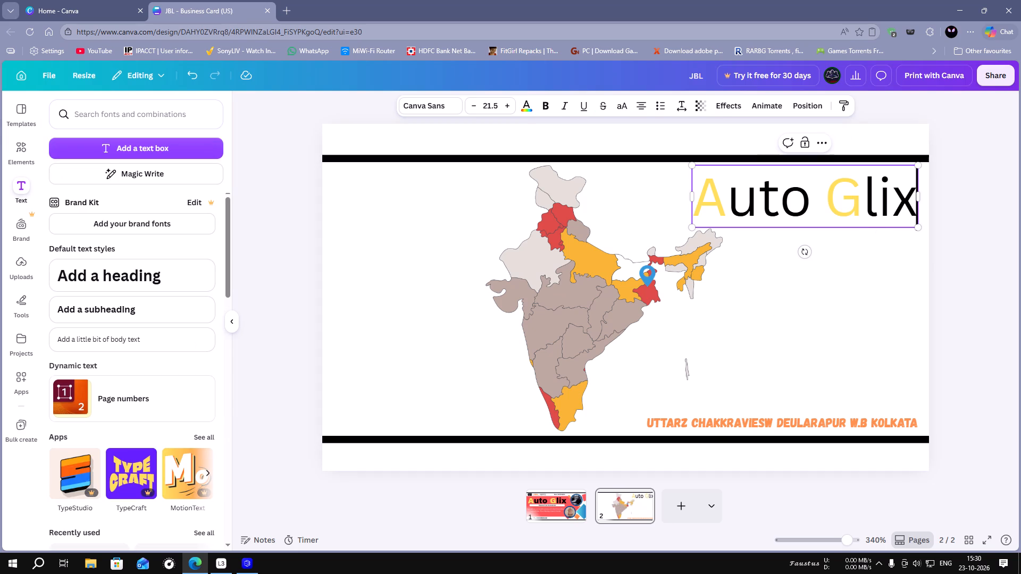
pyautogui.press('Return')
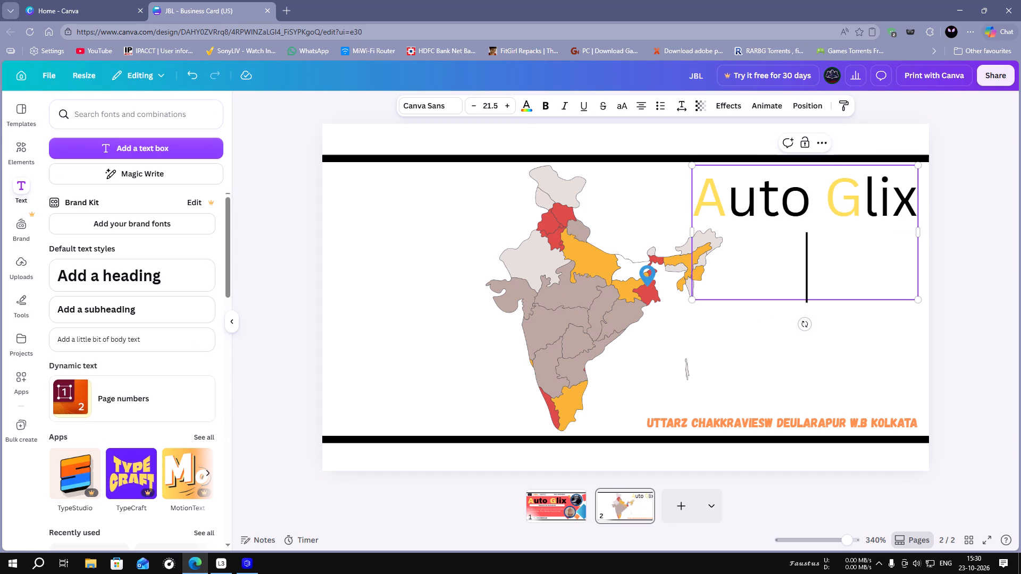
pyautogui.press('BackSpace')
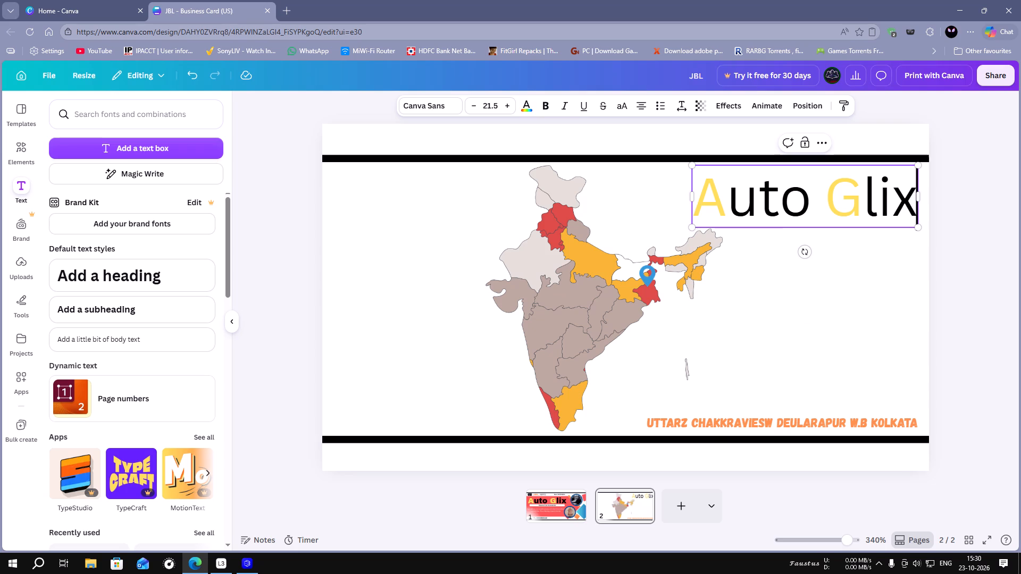
# Change the font of the whole Auto Glix title on page 2 to Archivo Black.
pyautogui.click(707, 212)
pyautogui.moveTo(701, 201); pyautogui.dragTo(919, 201)
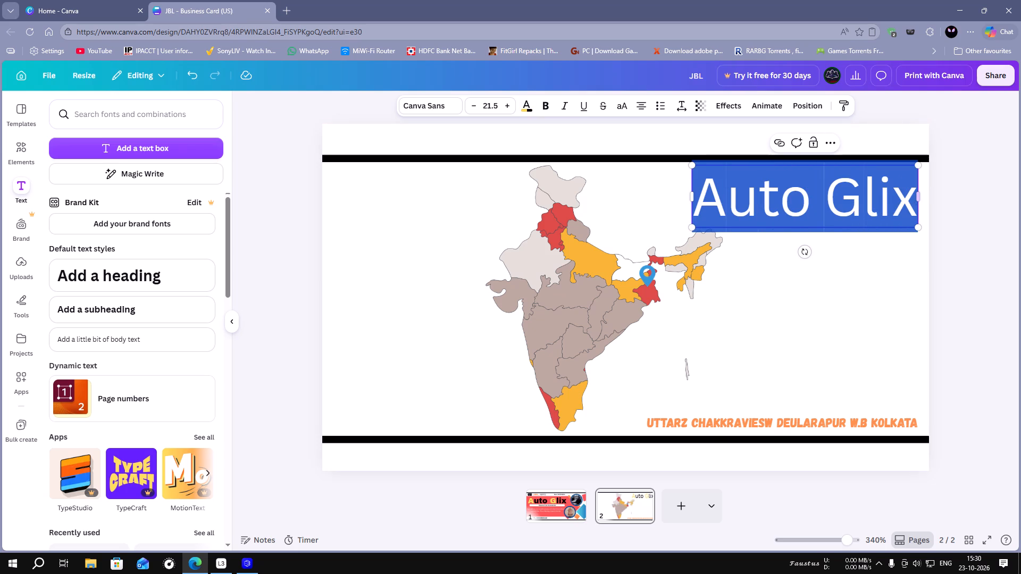
pyautogui.click(455, 99)
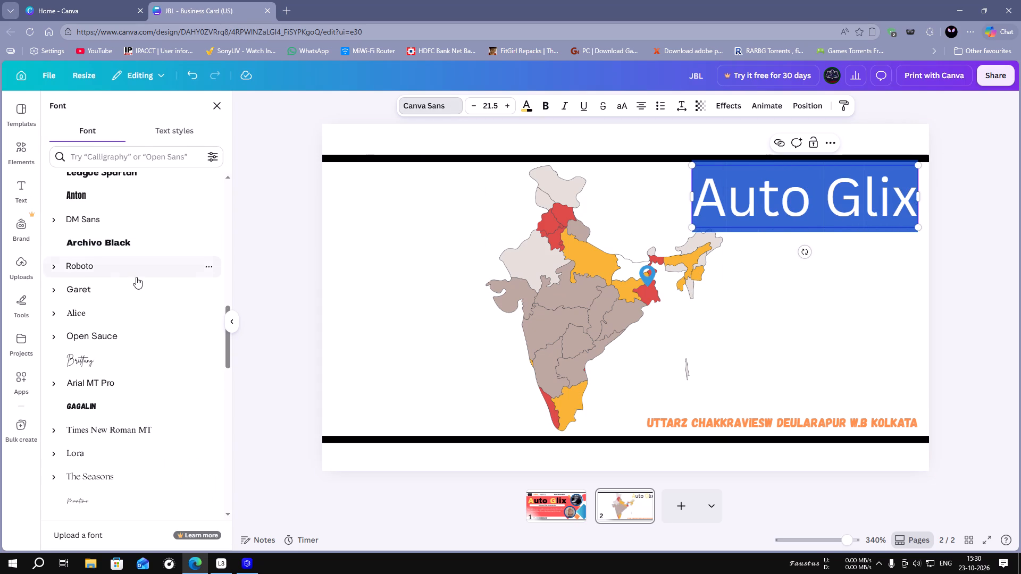
pyautogui.scroll(2, 114, 374)
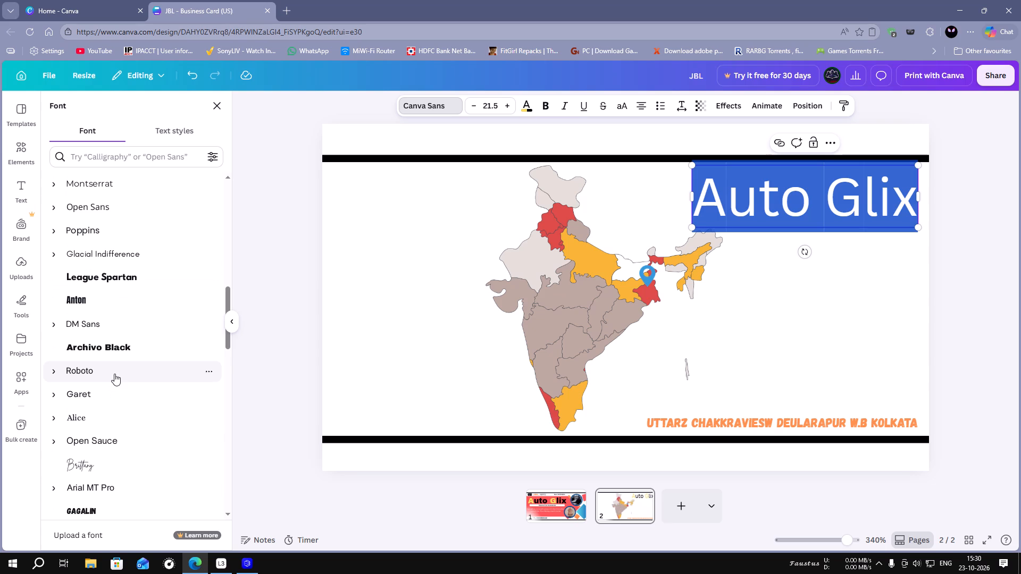
pyautogui.click(114, 348)
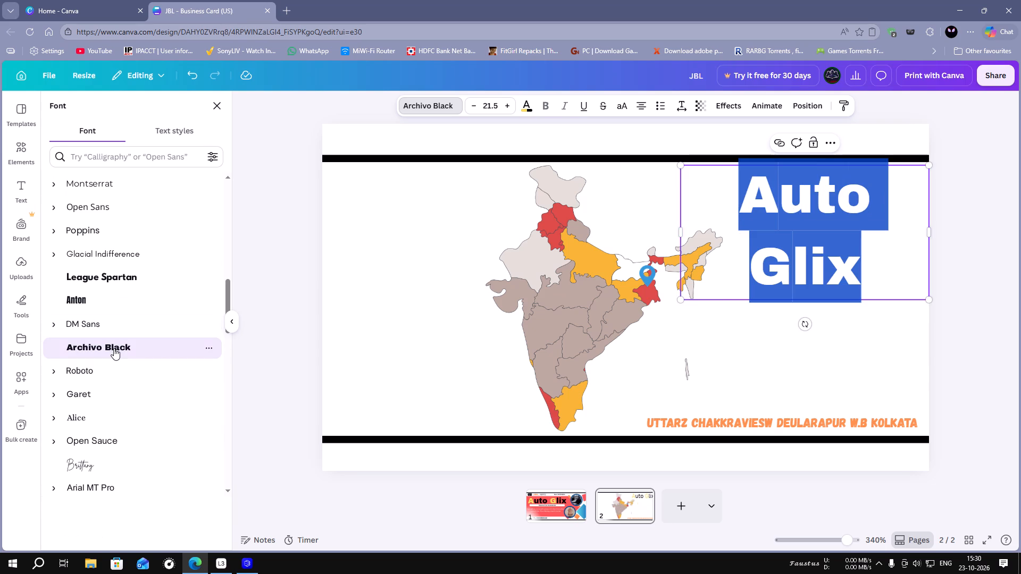
# Widen the page 2 title's text box toward the map so that Auto Glix fits on one line.
pyautogui.click(683, 229)
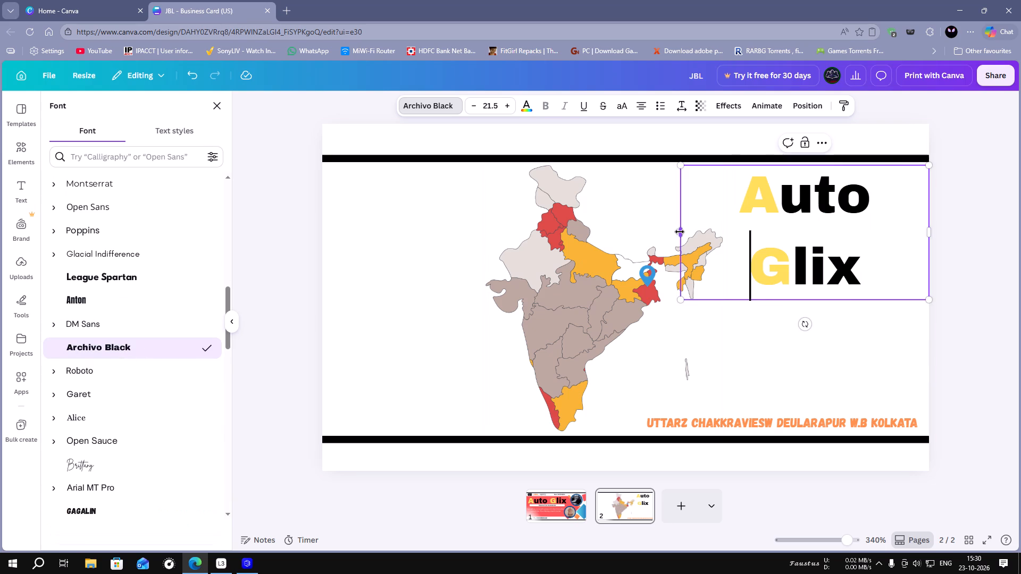
pyautogui.moveTo(680, 232); pyautogui.dragTo(627, 232)
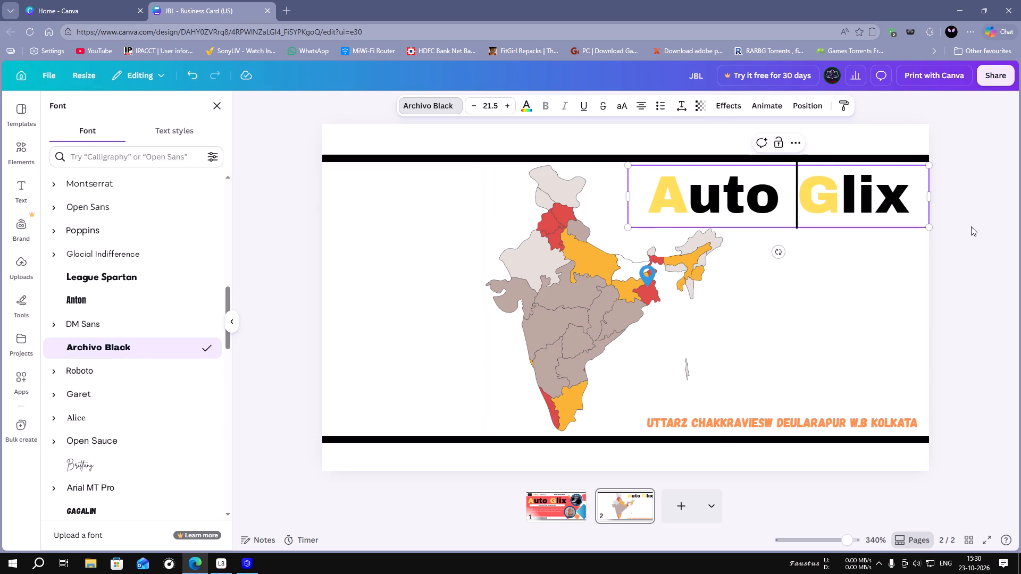
pyautogui.click(969, 221)
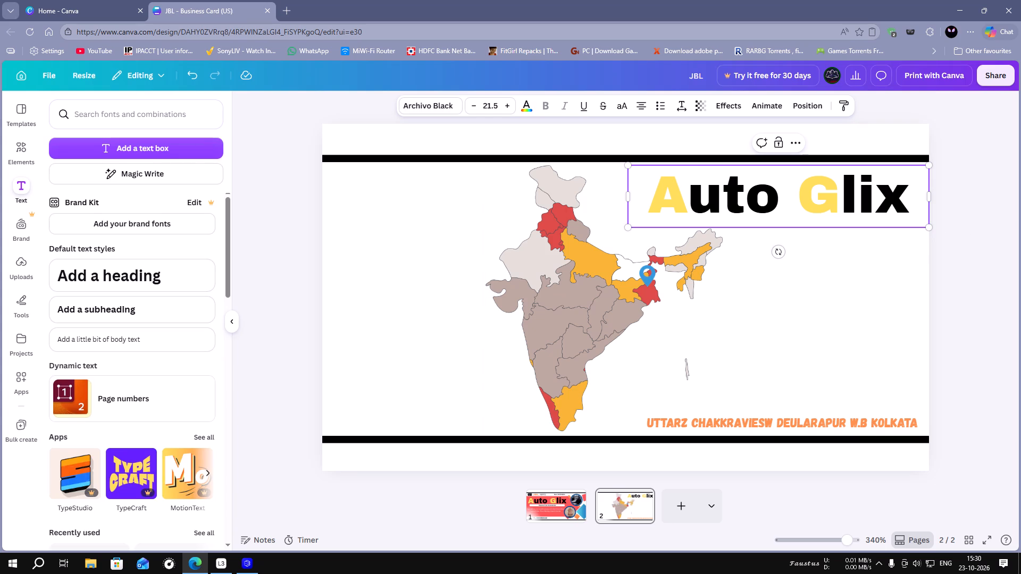
# Recolour the letter A of the page 2 Auto Glix title with the darker red used in the map.
pyautogui.click(687, 195)
pyautogui.moveTo(687, 199); pyautogui.dragTo(657, 196)
pyautogui.click(528, 109)
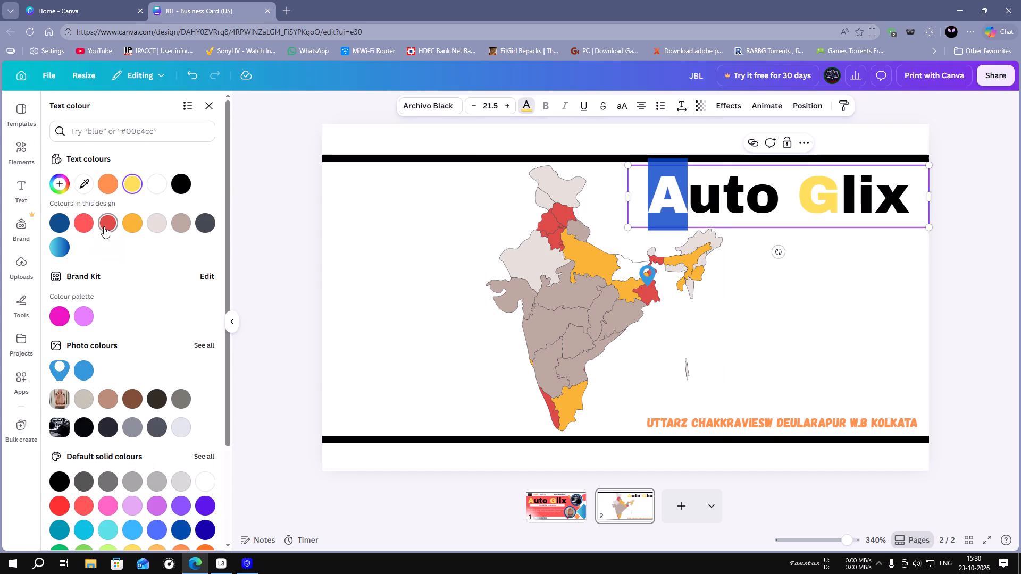
pyautogui.click(103, 227)
pyautogui.click(806, 265)
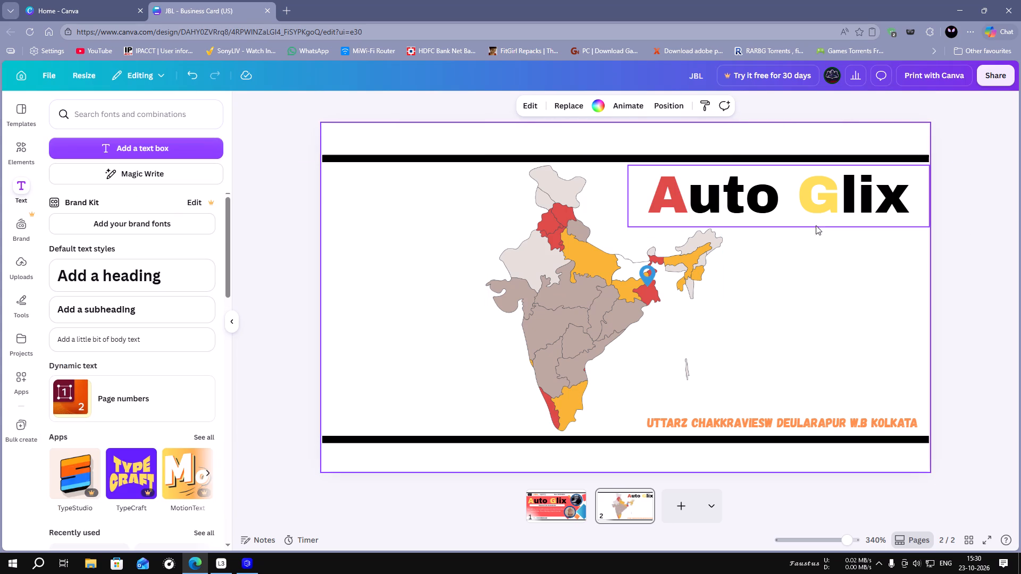
# Recolour the letter G of the page 2 Auto Glix title the same red as the A.
pyautogui.click(821, 197)
pyautogui.click(835, 196)
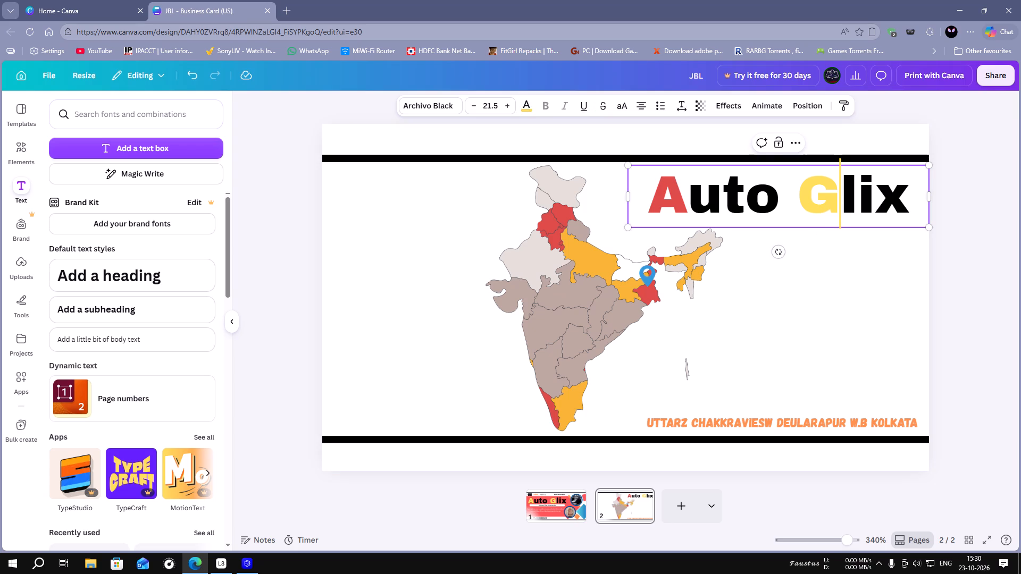
pyautogui.moveTo(838, 196); pyautogui.dragTo(806, 196)
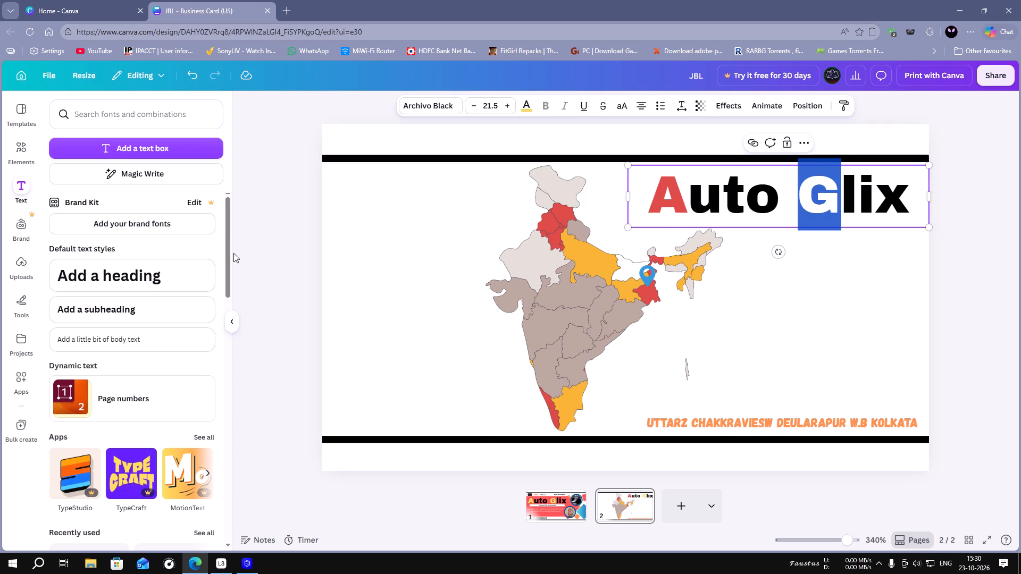
pyautogui.click(526, 104)
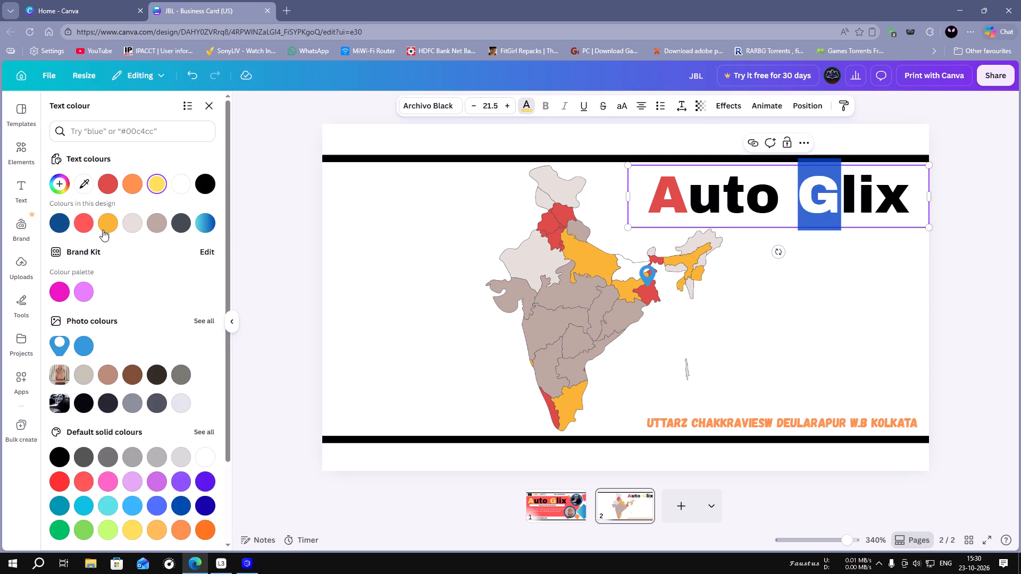
pyautogui.click(111, 184)
pyautogui.click(392, 234)
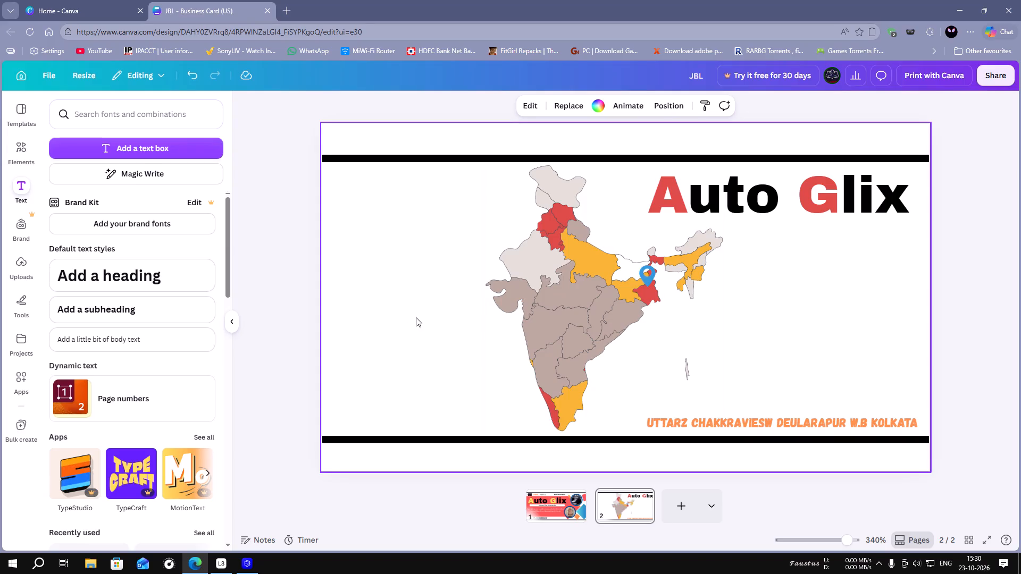
# On page 1, shift the blue gradient diamond right and slightly up so about half of it extends past the card's right edge.
pyautogui.click(558, 503)
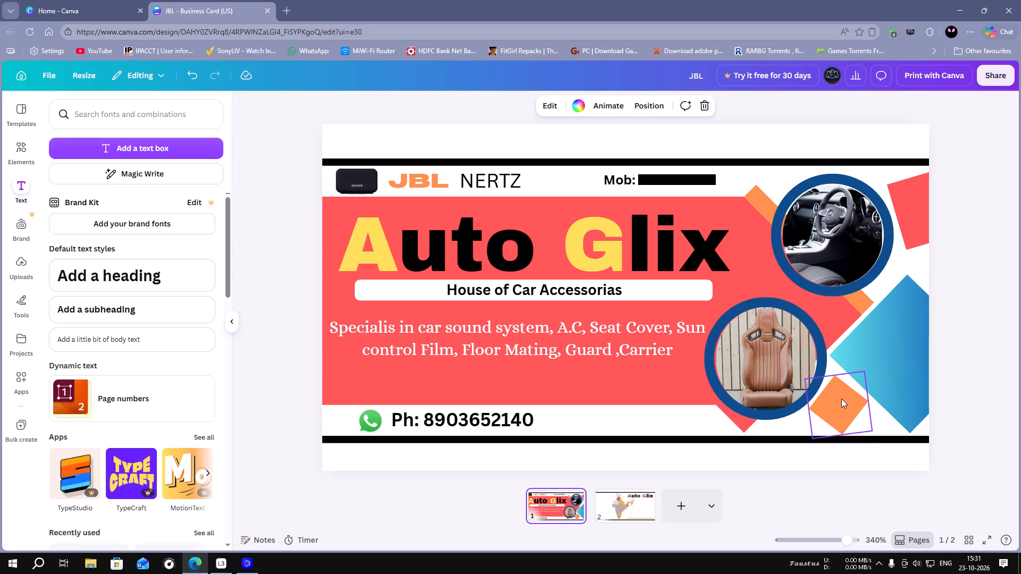
pyautogui.moveTo(907, 340); pyautogui.dragTo(918, 330)
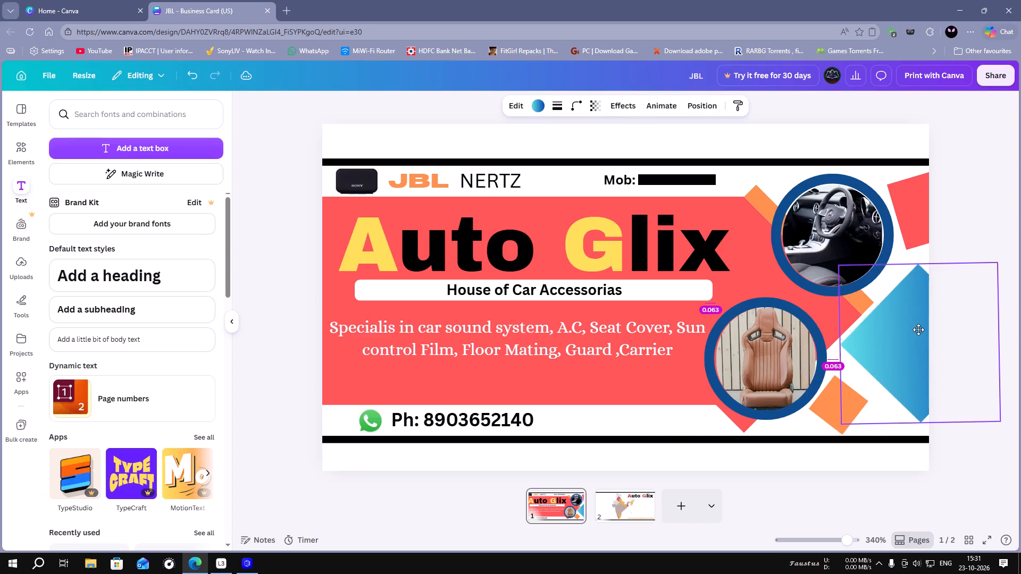
pyautogui.moveTo(918, 330); pyautogui.dragTo(923, 326)
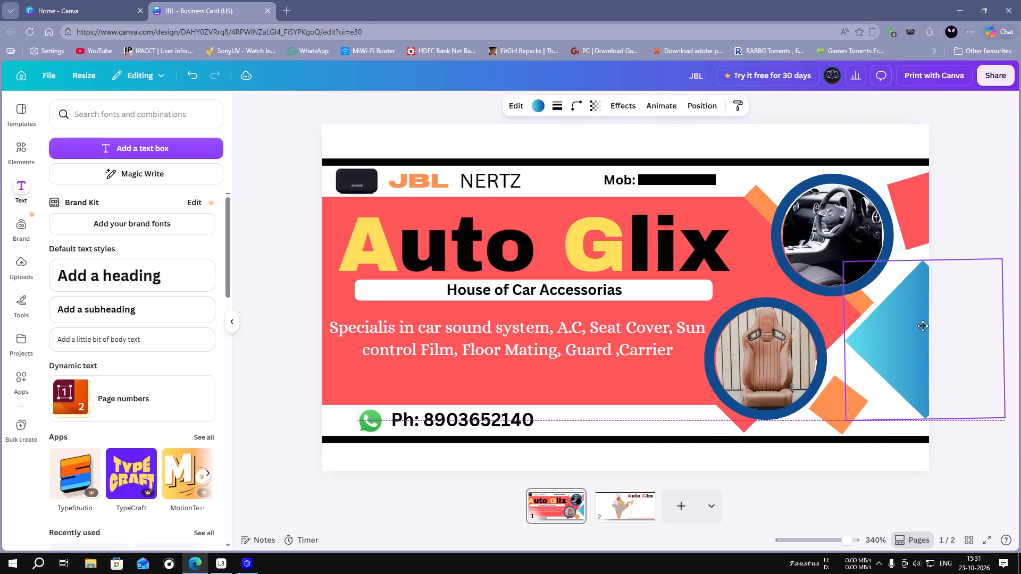
pyautogui.moveTo(923, 326); pyautogui.dragTo(928, 326)
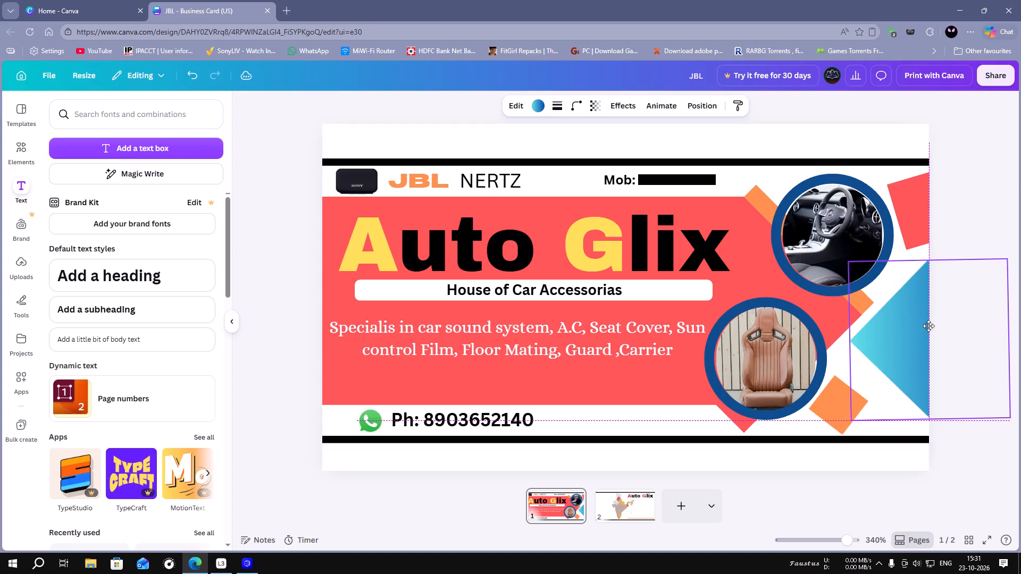
pyautogui.moveTo(928, 326); pyautogui.dragTo(932, 326)
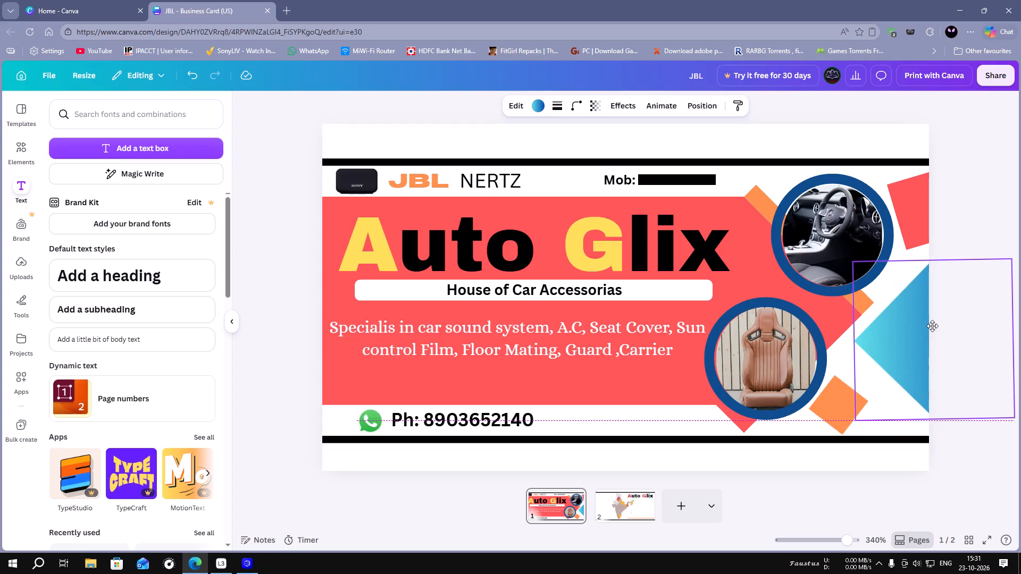
pyautogui.moveTo(932, 326); pyautogui.dragTo(928, 326)
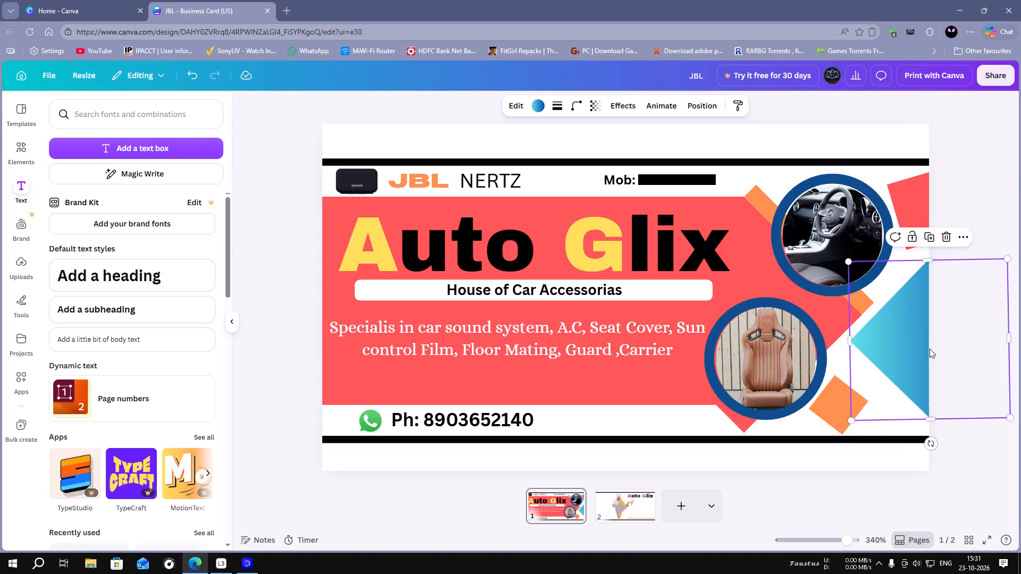
pyautogui.click(976, 448)
# Enlarge the small orange diamond beside the car seat photo slightly and move it right, away from the photo.
pyautogui.click(829, 403)
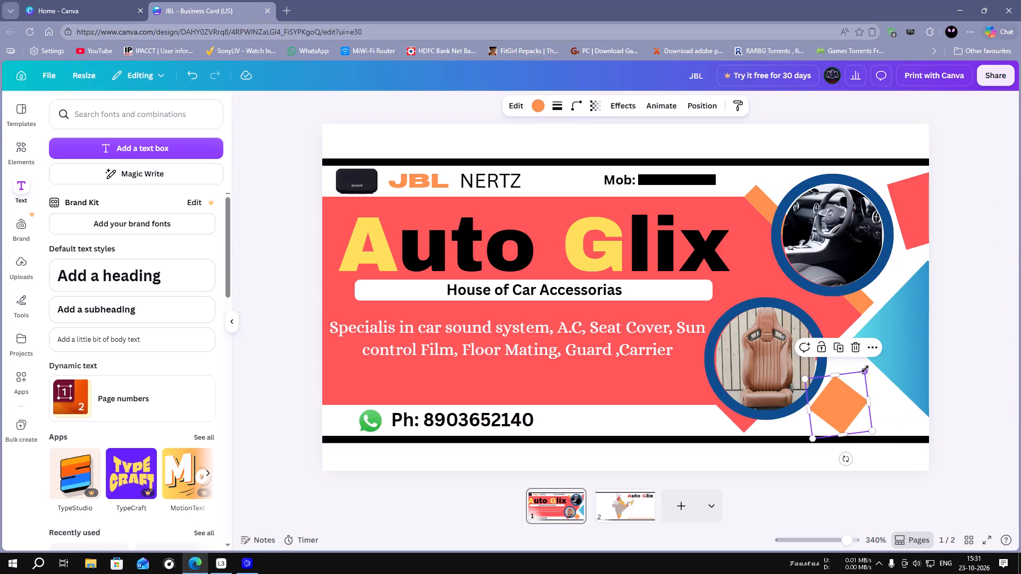
pyautogui.moveTo(865, 369); pyautogui.dragTo(880, 359)
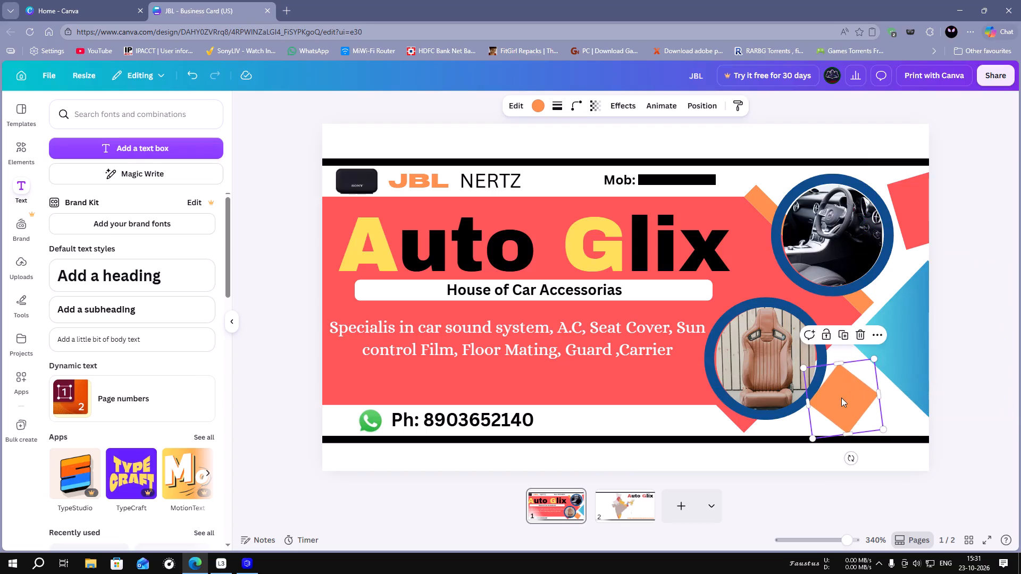
pyautogui.moveTo(841, 398); pyautogui.dragTo(860, 398)
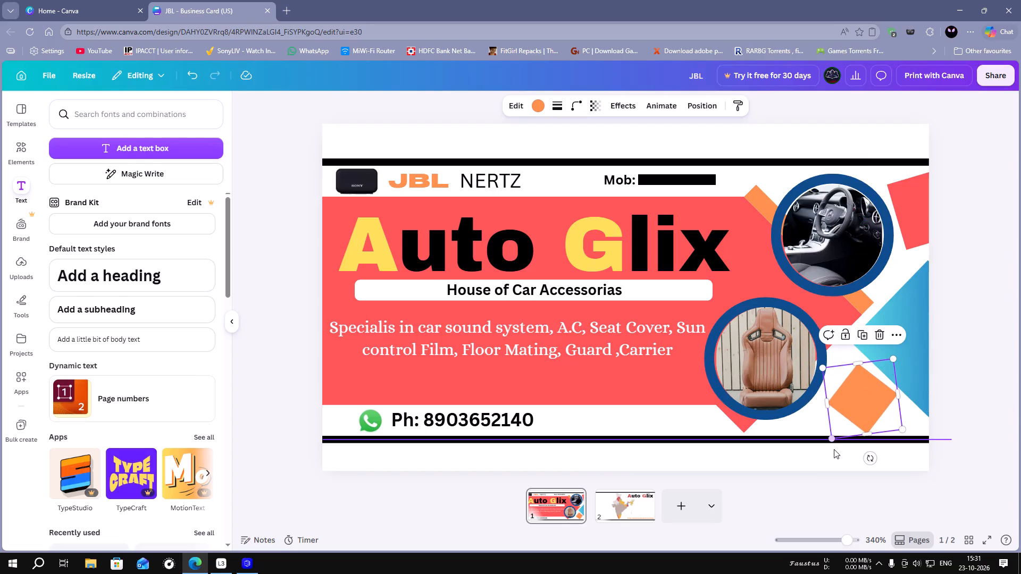
# Rotate the small orange diamond beside the car seat photo to about -2°.
pyautogui.moveTo(872, 457); pyautogui.dragTo(867, 461)
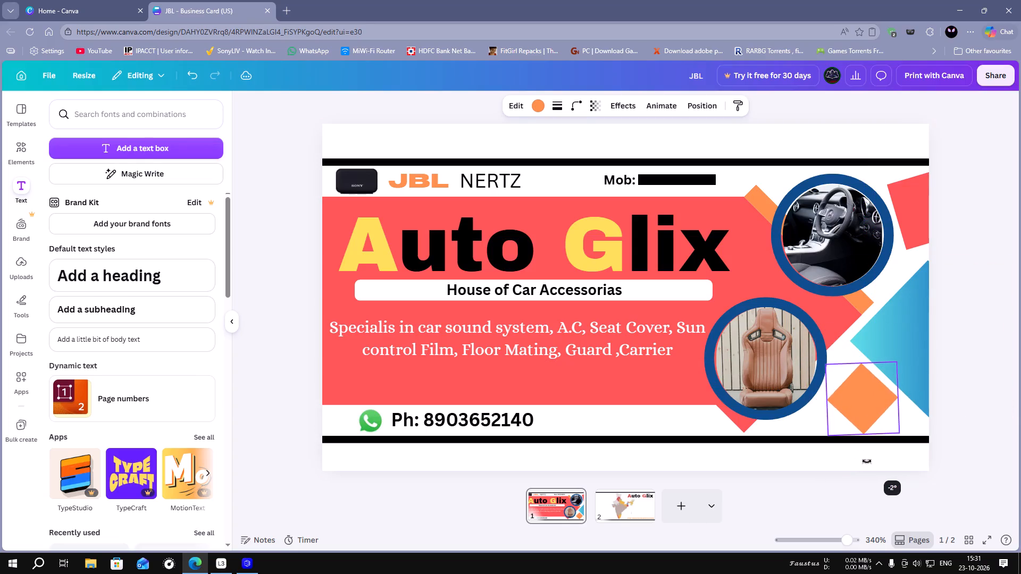
pyautogui.moveTo(867, 461); pyautogui.dragTo(866, 461)
pyautogui.click(828, 434)
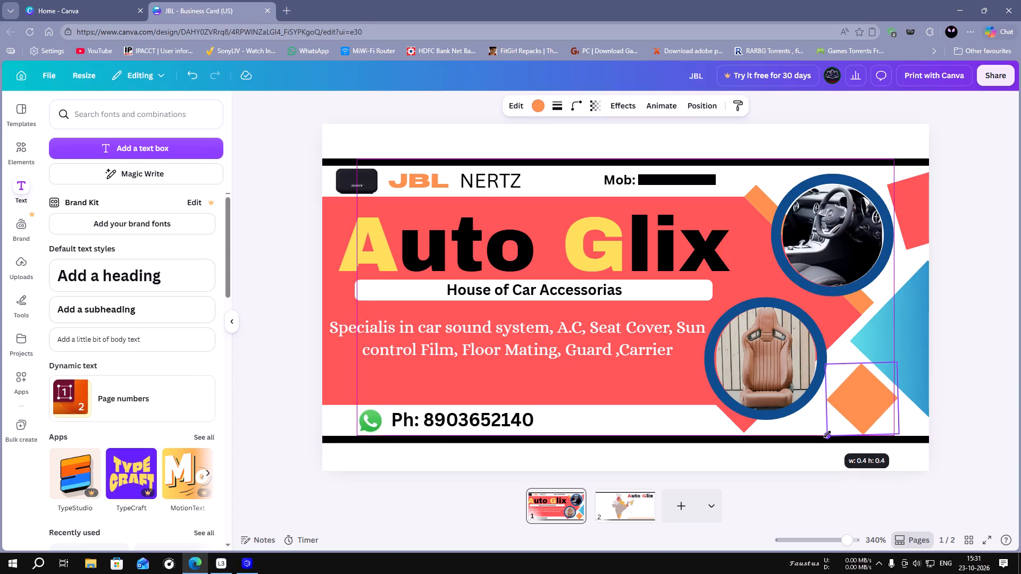
pyautogui.click(959, 370)
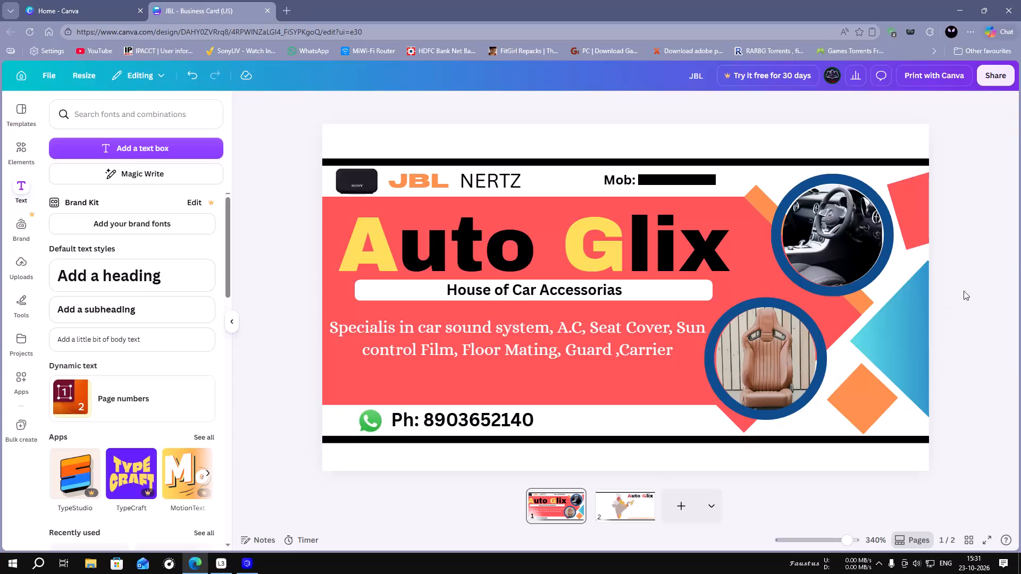
# Colour the letters "uto" of the page 1 Auto Glix title white.
pyautogui.click(463, 250)
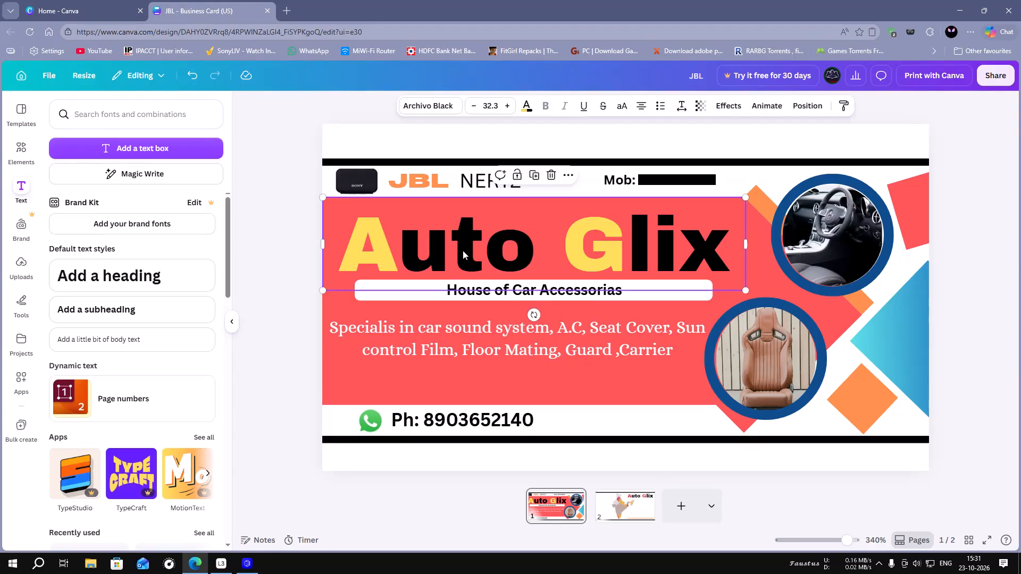
pyautogui.click(450, 257)
pyautogui.moveTo(405, 249); pyautogui.dragTo(472, 249)
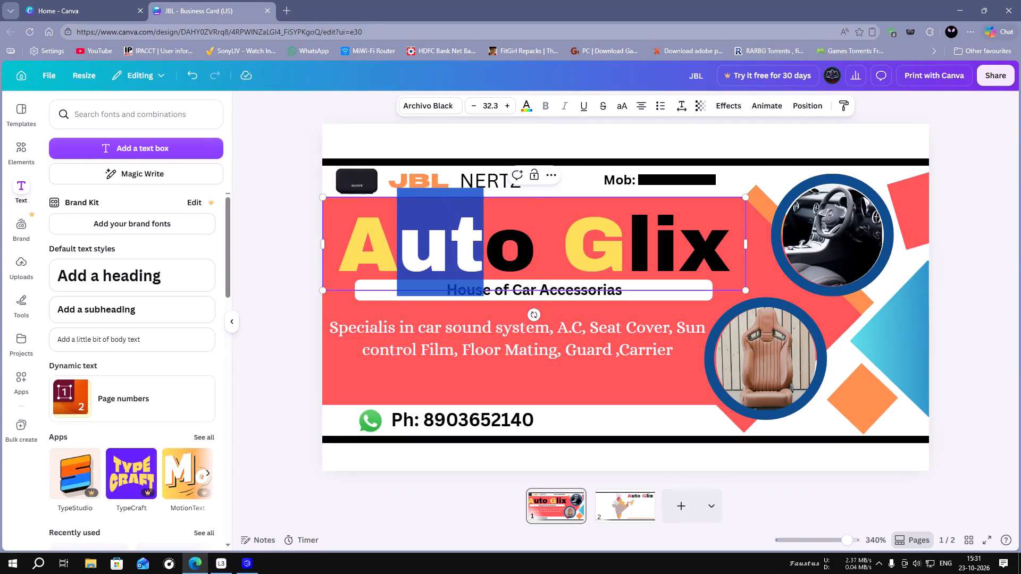
pyautogui.moveTo(472, 249); pyautogui.dragTo(537, 250)
pyautogui.click(527, 105)
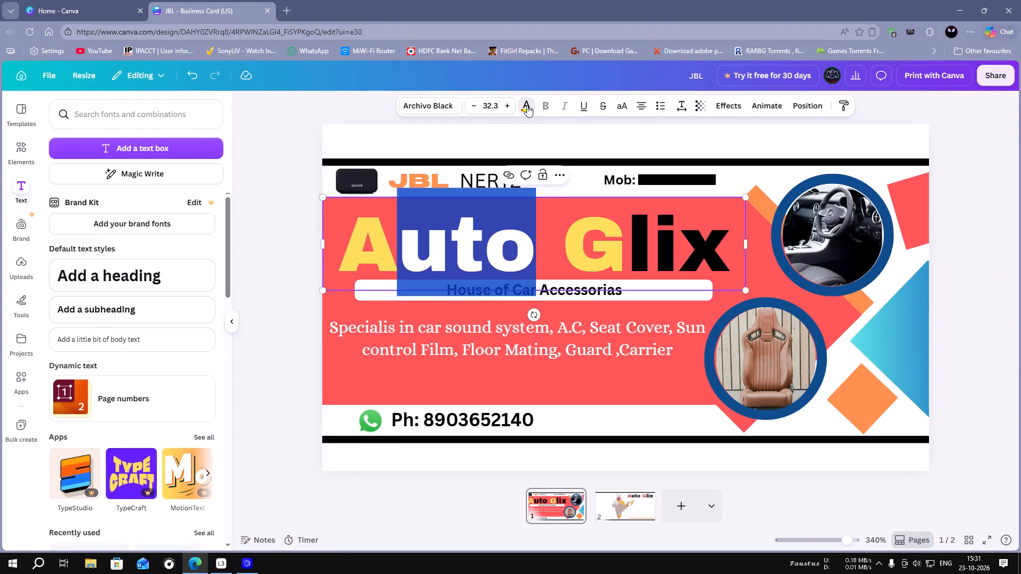
pyautogui.click(187, 181)
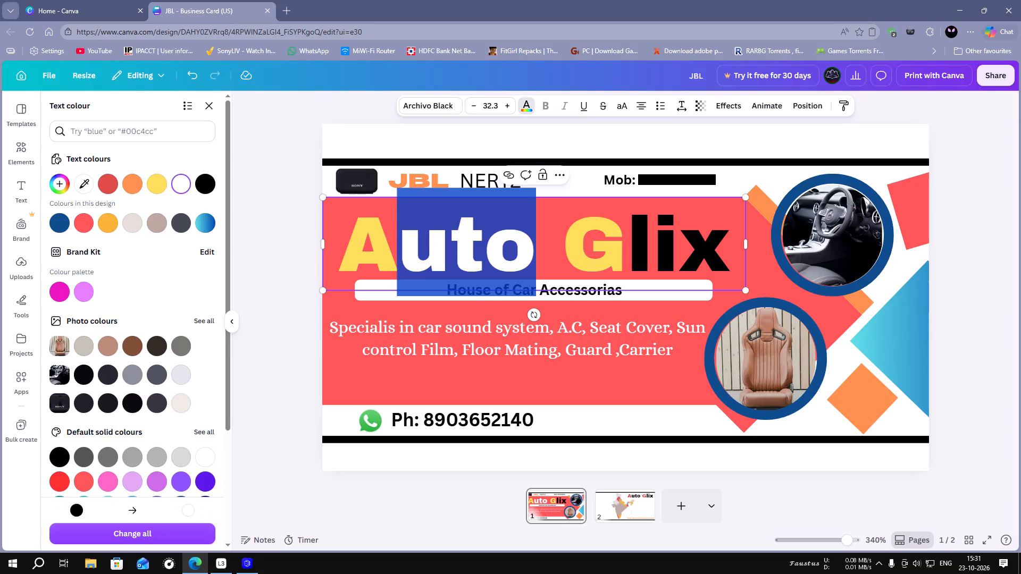
# Colour the letters "lix" of the page 1 Auto Glix title white.
pyautogui.click(638, 244)
pyautogui.moveTo(635, 246); pyautogui.dragTo(706, 249)
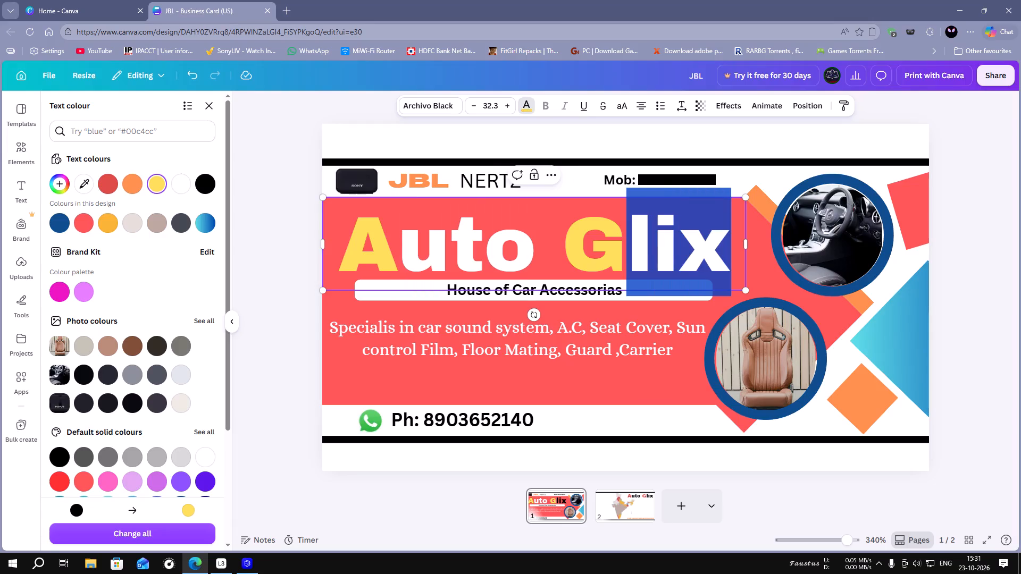
pyautogui.moveTo(706, 249); pyautogui.dragTo(718, 249)
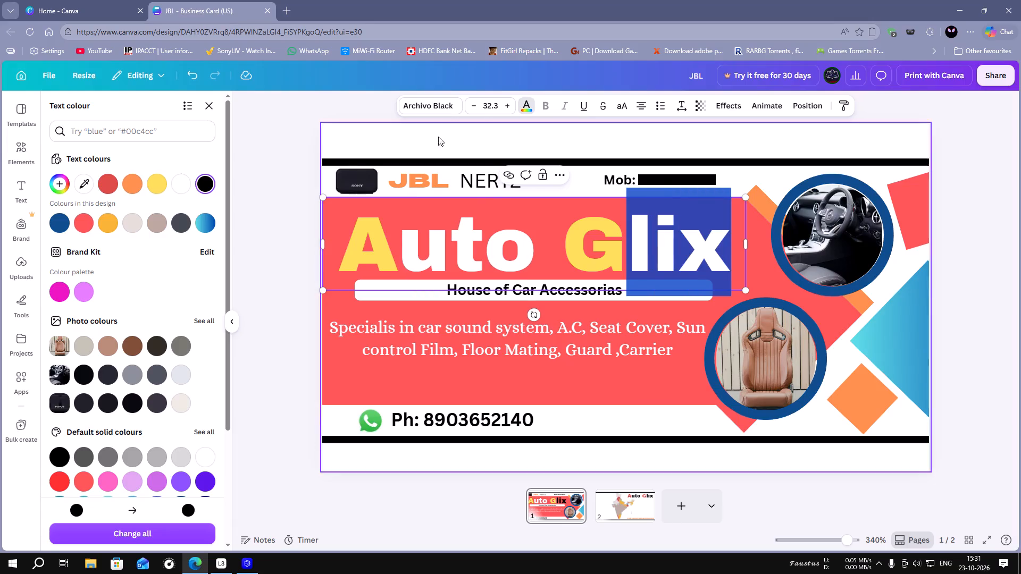
pyautogui.click(187, 182)
pyautogui.click(291, 146)
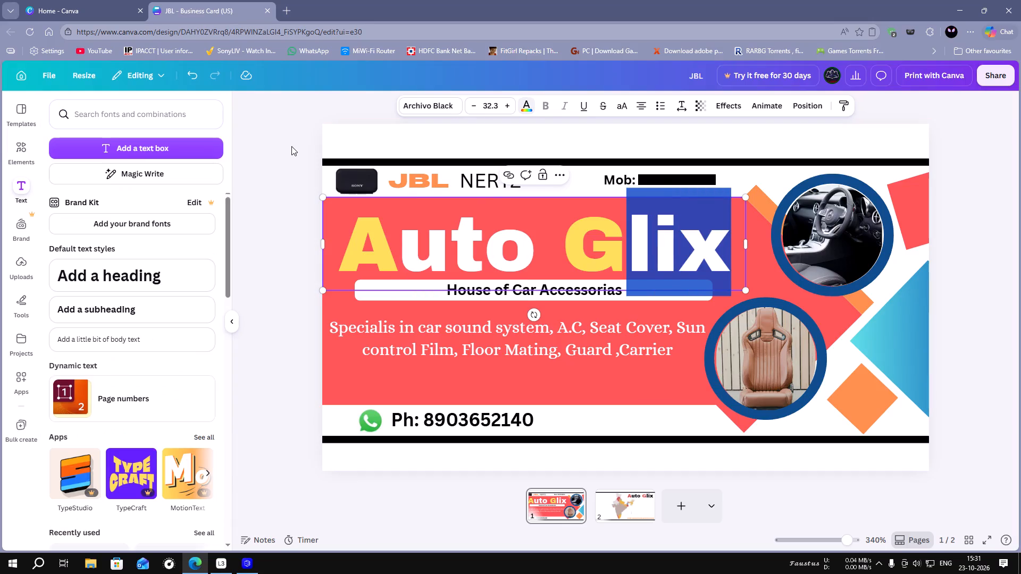
pyautogui.click(352, 370)
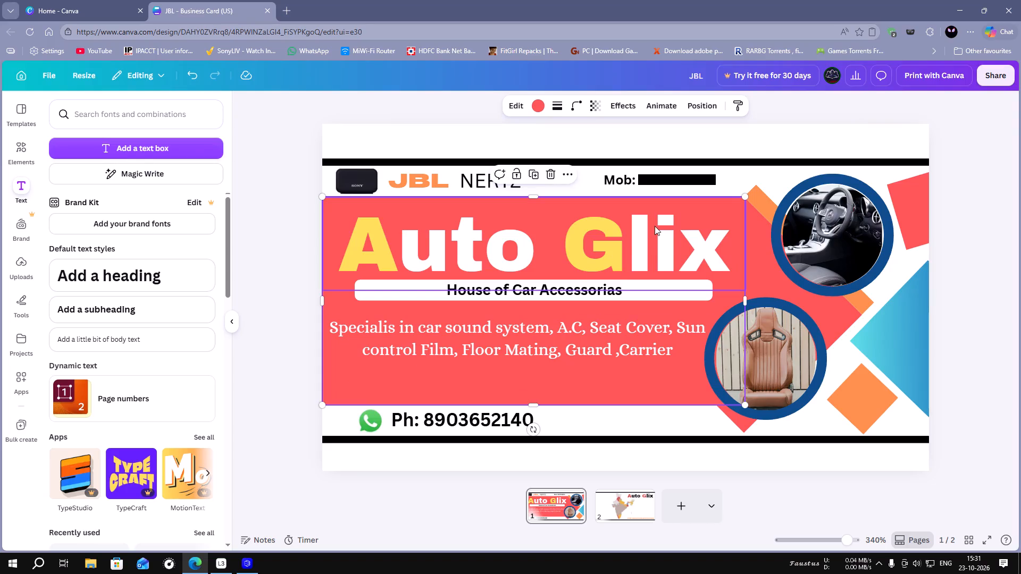
# On page 2, move the Auto Glix title slightly left so its text box ends in line with the orange address line.
pyautogui.click(615, 502)
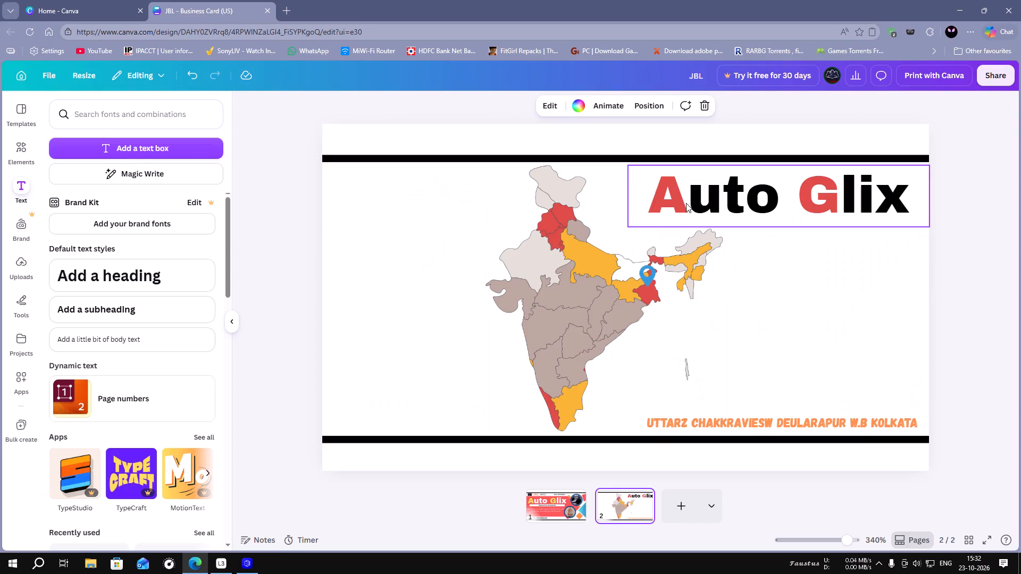
pyautogui.moveTo(741, 200); pyautogui.dragTo(731, 198)
pyautogui.click(768, 286)
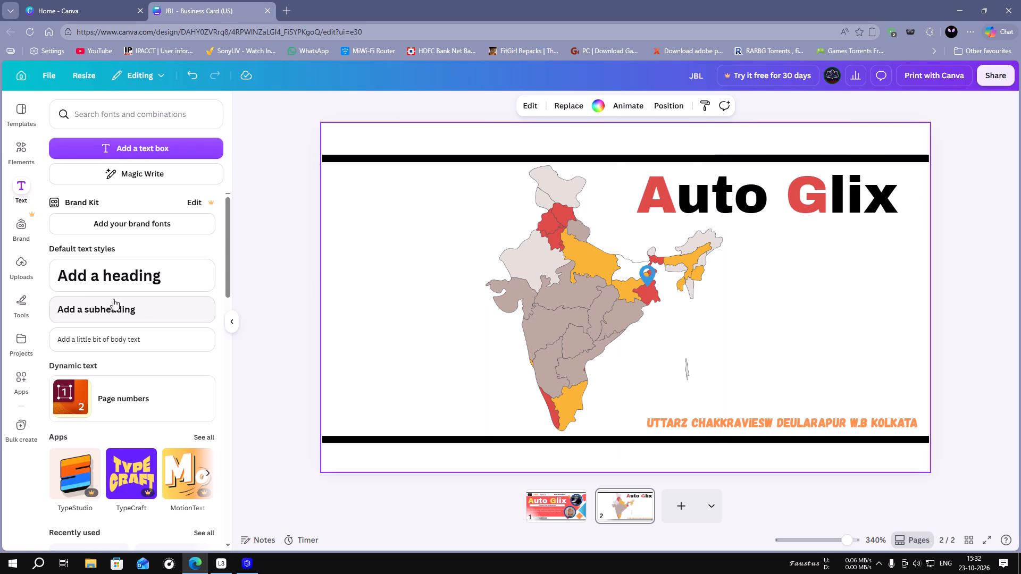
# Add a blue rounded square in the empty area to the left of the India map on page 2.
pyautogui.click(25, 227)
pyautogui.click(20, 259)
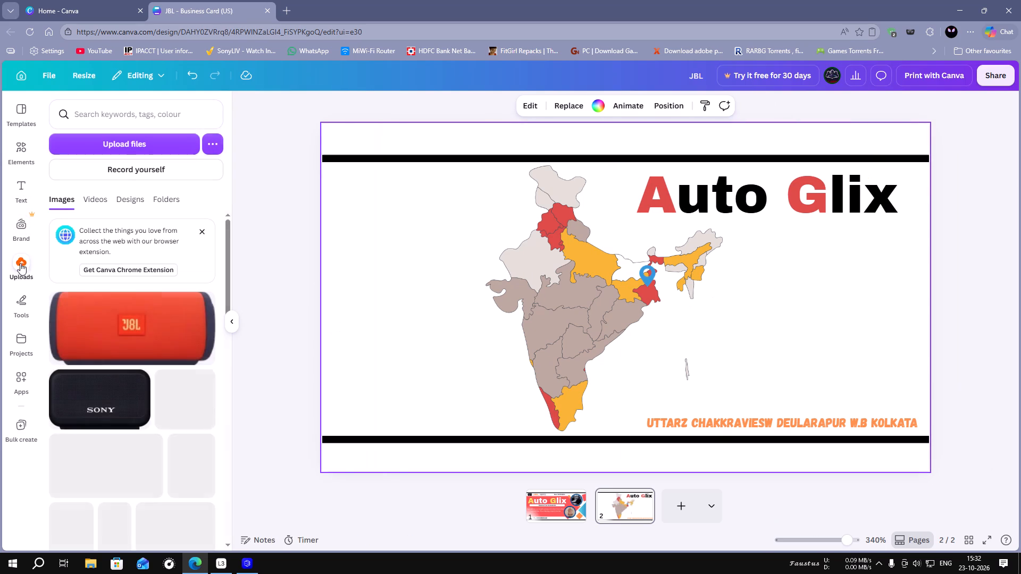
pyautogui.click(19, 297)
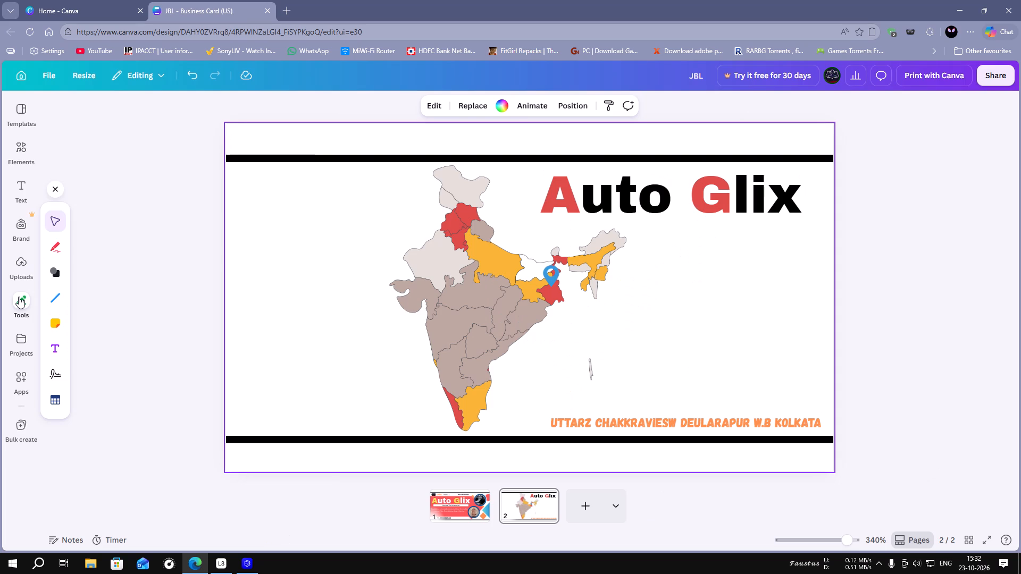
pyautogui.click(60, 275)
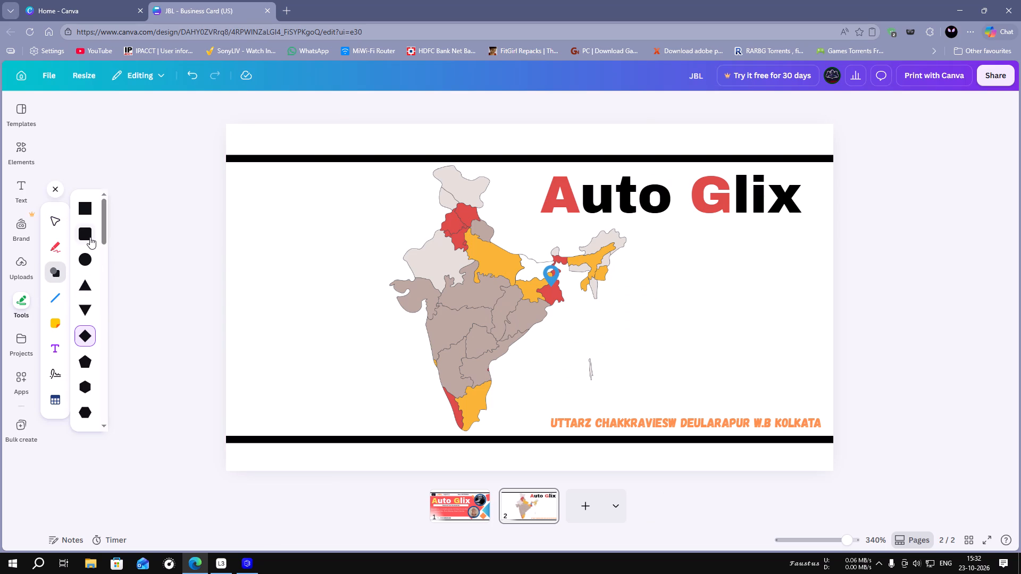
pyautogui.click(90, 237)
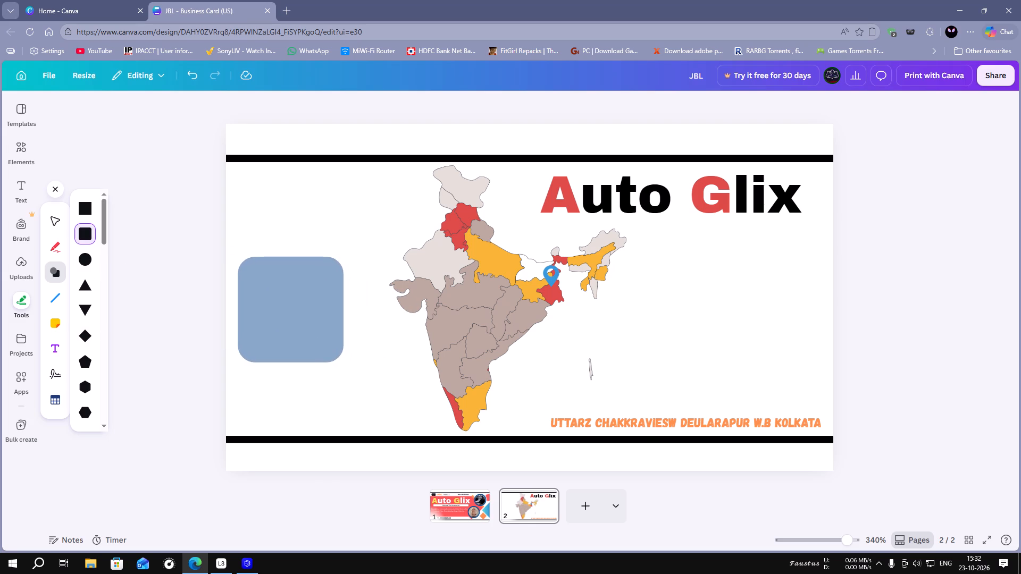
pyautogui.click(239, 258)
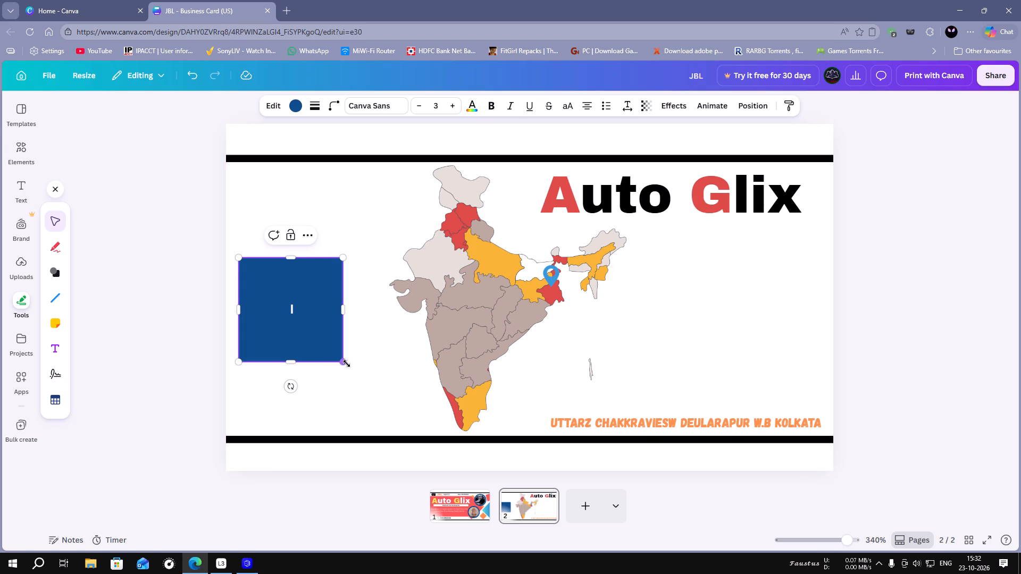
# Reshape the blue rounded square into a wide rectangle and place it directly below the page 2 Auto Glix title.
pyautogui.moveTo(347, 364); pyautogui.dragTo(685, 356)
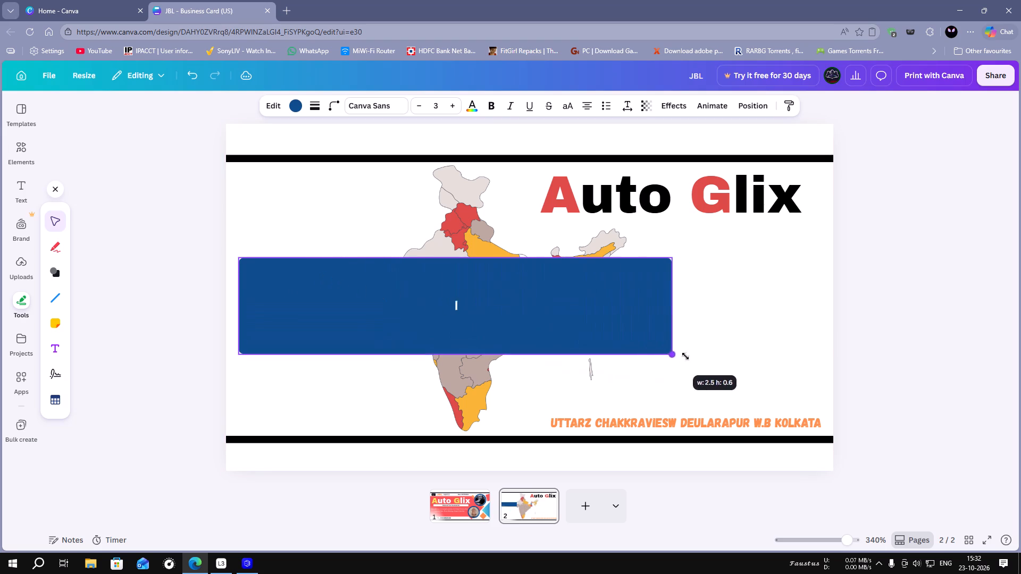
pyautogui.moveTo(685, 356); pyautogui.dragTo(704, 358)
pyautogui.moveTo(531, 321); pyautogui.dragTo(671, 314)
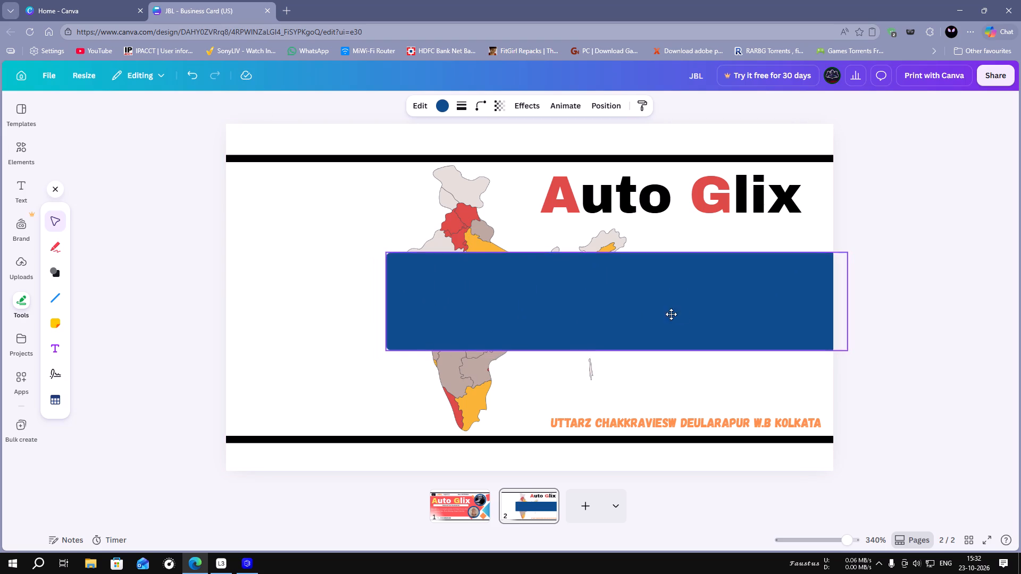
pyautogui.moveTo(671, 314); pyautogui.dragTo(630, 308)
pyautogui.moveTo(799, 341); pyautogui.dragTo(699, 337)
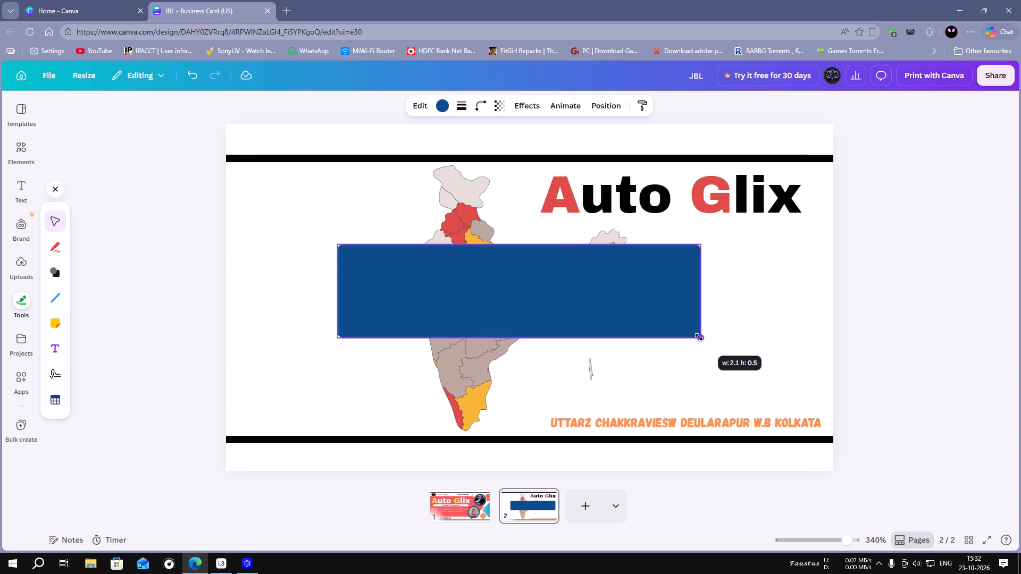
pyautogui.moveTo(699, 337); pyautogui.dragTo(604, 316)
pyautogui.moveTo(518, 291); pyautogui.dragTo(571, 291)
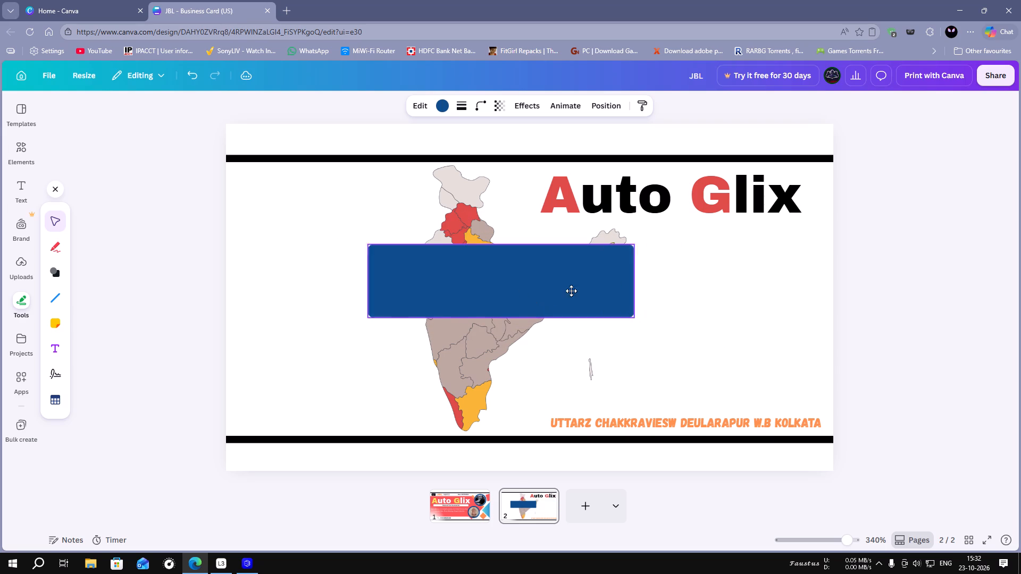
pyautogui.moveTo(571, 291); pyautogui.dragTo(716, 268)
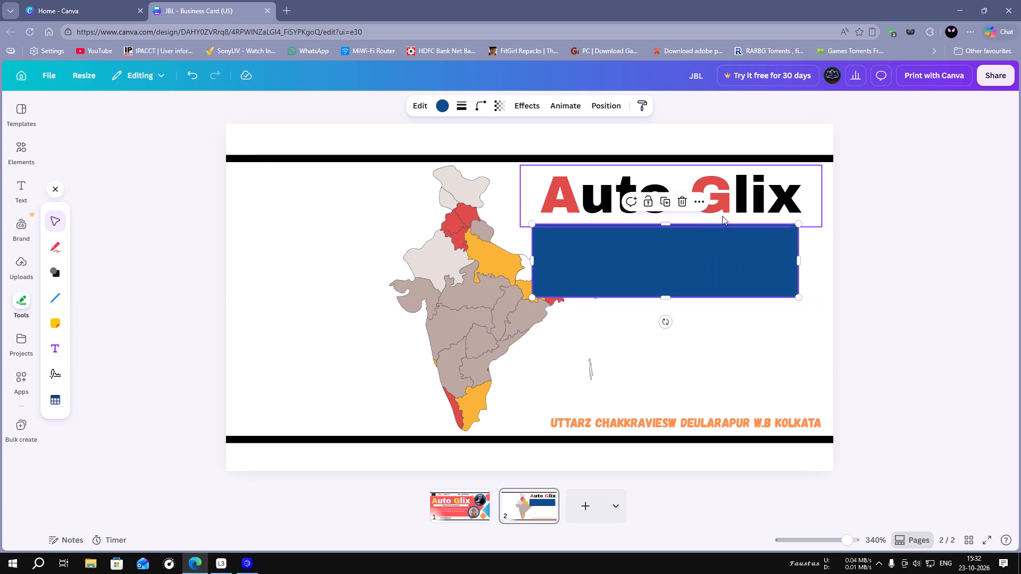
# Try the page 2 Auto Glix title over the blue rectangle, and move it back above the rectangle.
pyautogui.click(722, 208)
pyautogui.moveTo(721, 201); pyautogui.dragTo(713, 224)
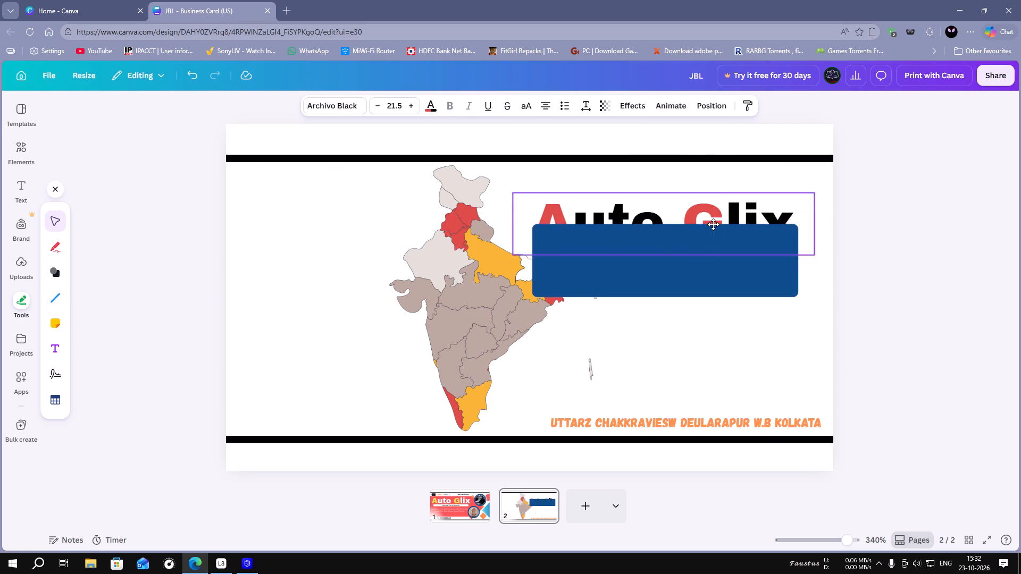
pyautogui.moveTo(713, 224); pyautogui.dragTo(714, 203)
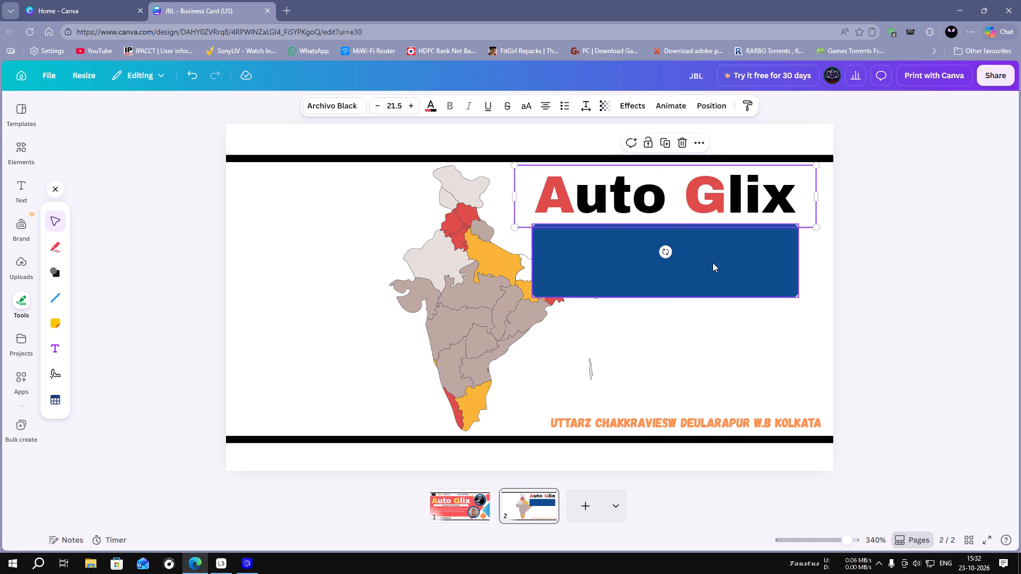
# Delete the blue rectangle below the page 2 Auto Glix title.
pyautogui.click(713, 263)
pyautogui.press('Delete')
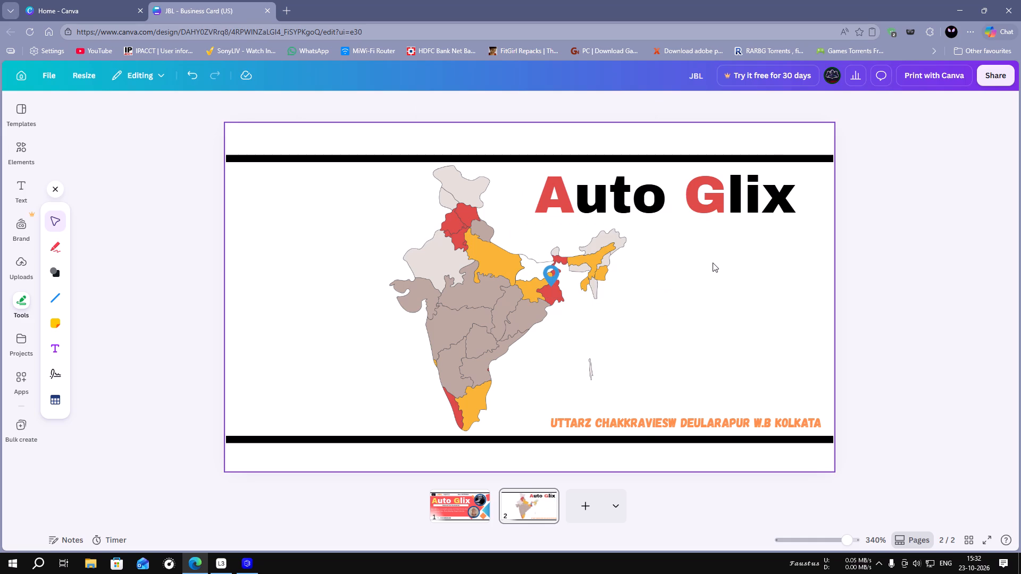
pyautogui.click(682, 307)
# Align the page 2 Auto Glix title's top with the map's top and its right edge with the orange address line.
pyautogui.moveTo(675, 198); pyautogui.dragTo(683, 196)
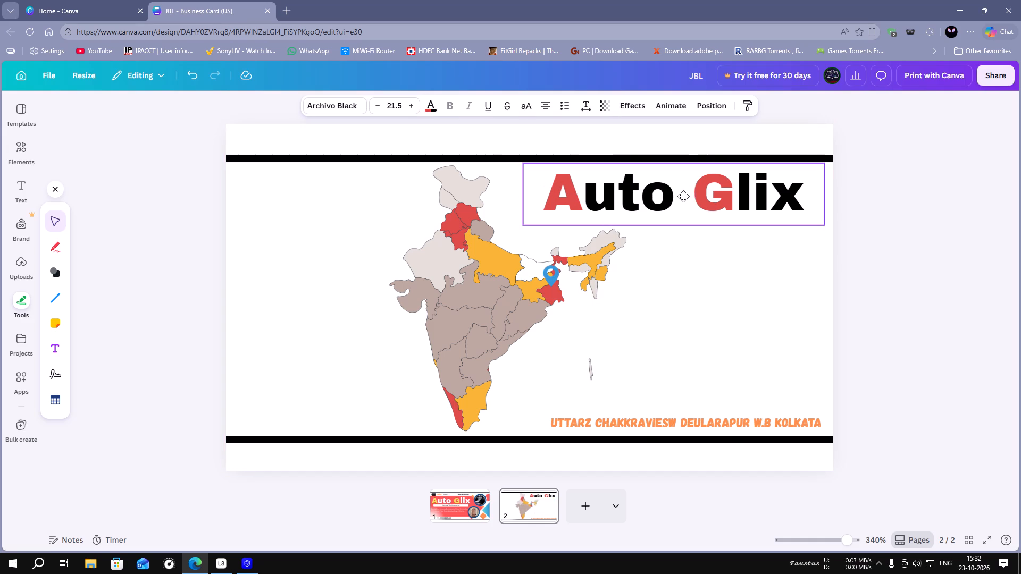
pyautogui.moveTo(683, 196); pyautogui.dragTo(679, 201)
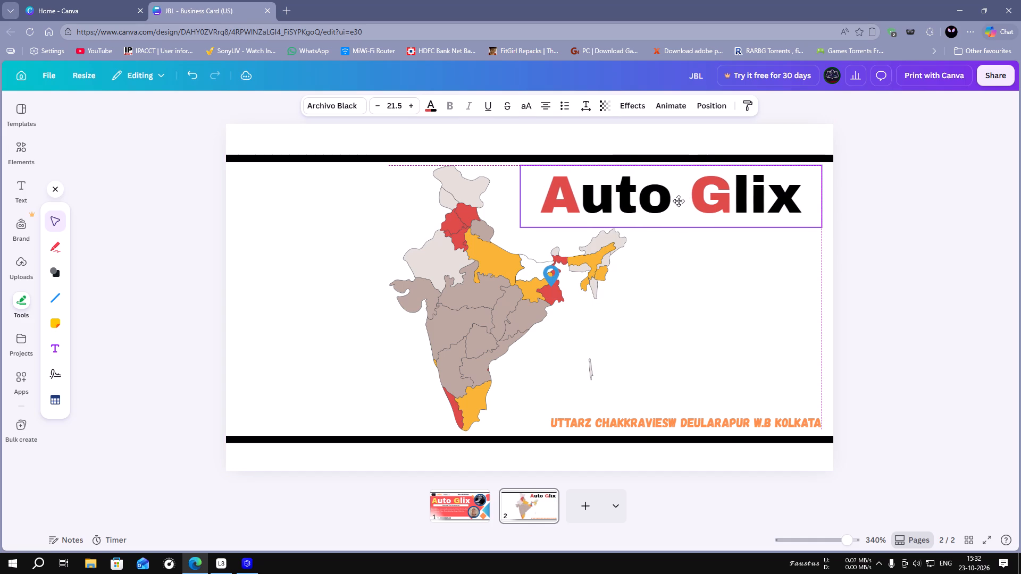
pyautogui.moveTo(679, 201); pyautogui.dragTo(677, 207)
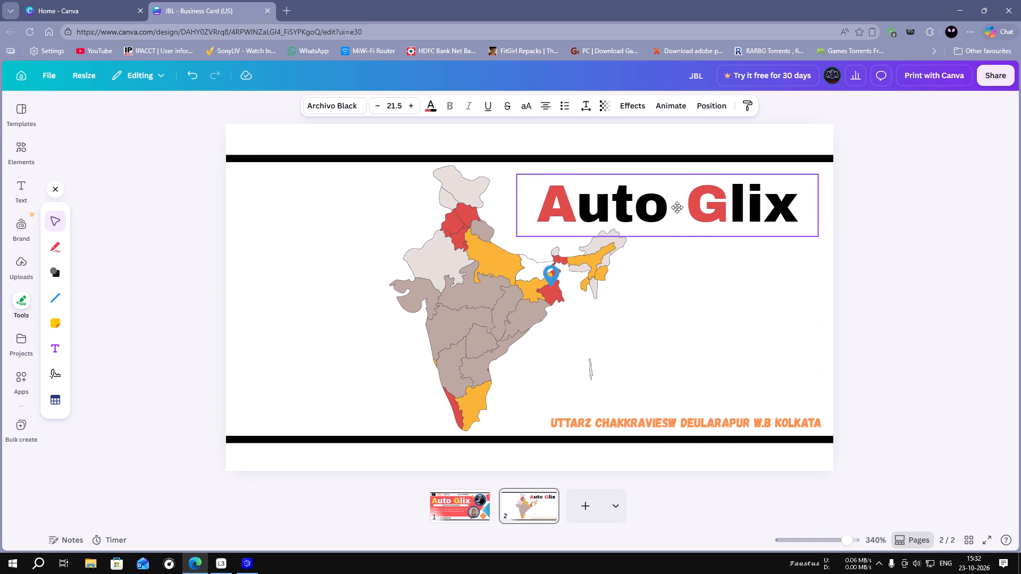
pyautogui.moveTo(677, 207); pyautogui.dragTo(669, 200)
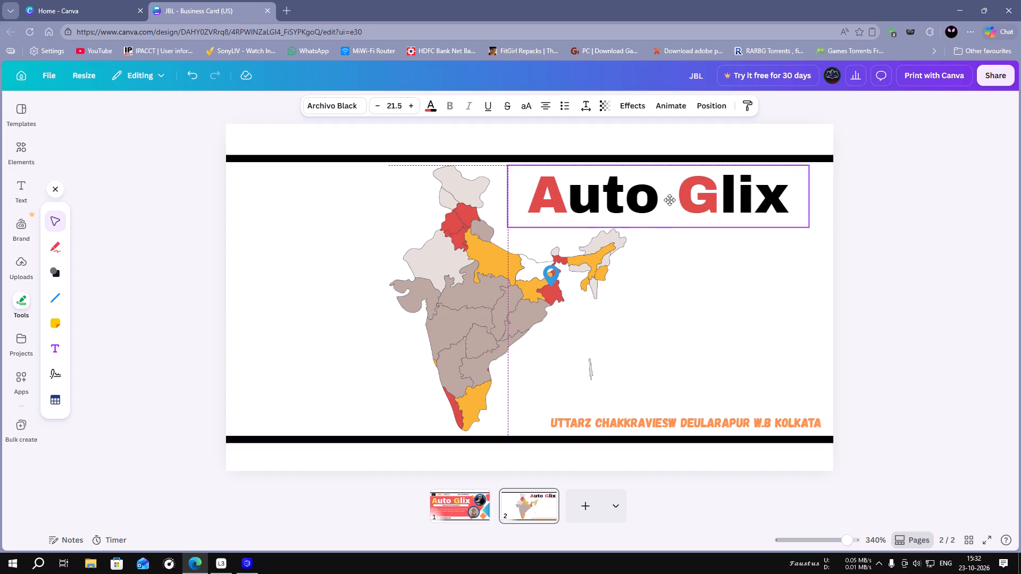
pyautogui.moveTo(669, 200); pyautogui.dragTo(677, 201)
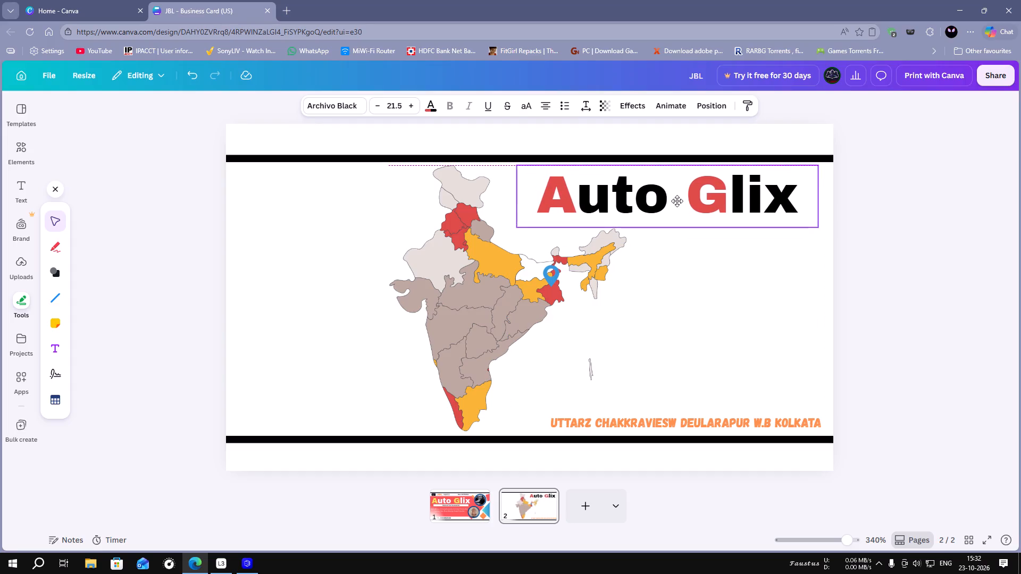
pyautogui.moveTo(677, 201); pyautogui.dragTo(680, 201)
pyautogui.click(693, 325)
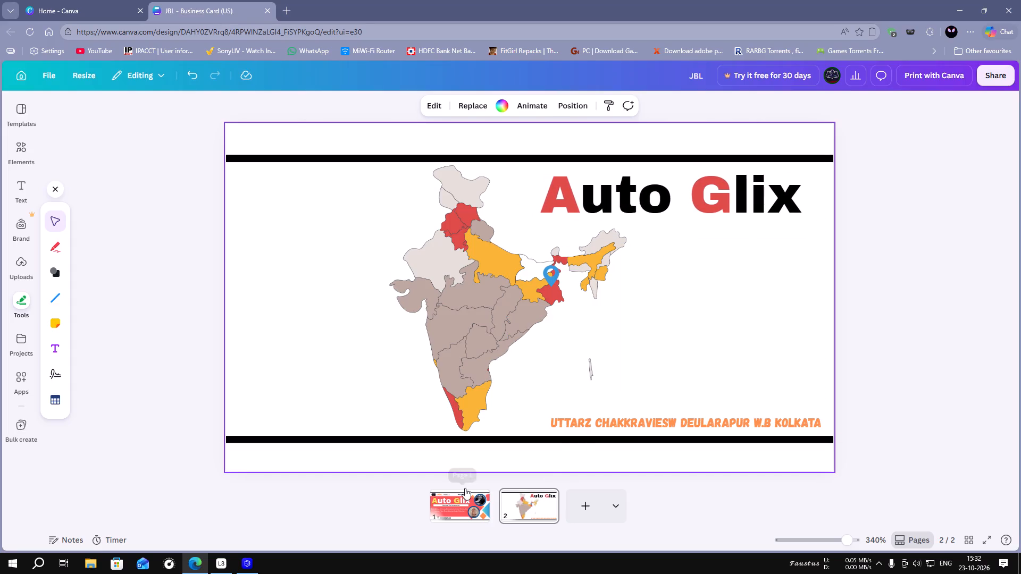
# Return to page 1 and look over the card's front layout.
pyautogui.click(448, 510)
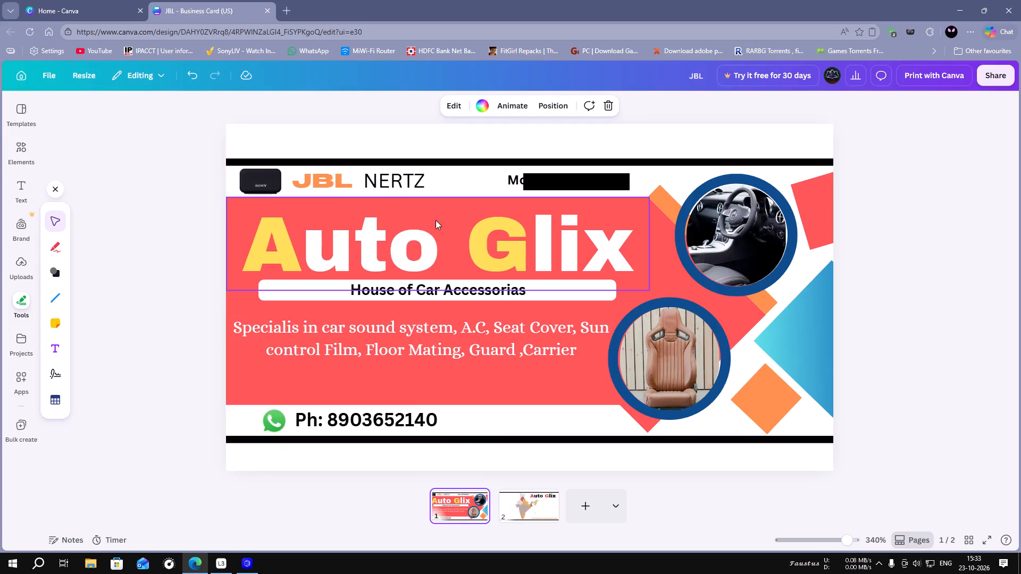
pyautogui.click(492, 181)
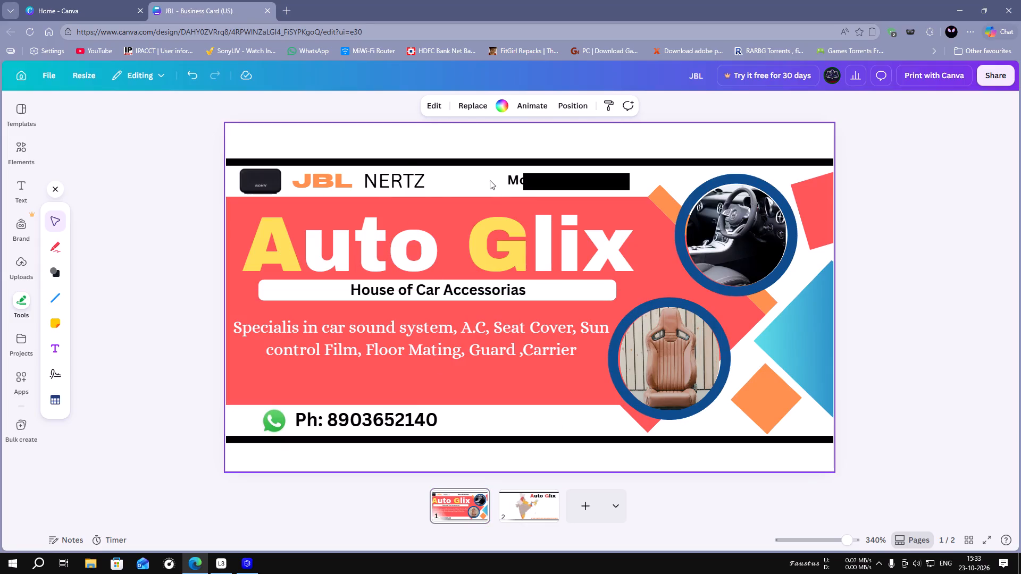
pyautogui.click(302, 146)
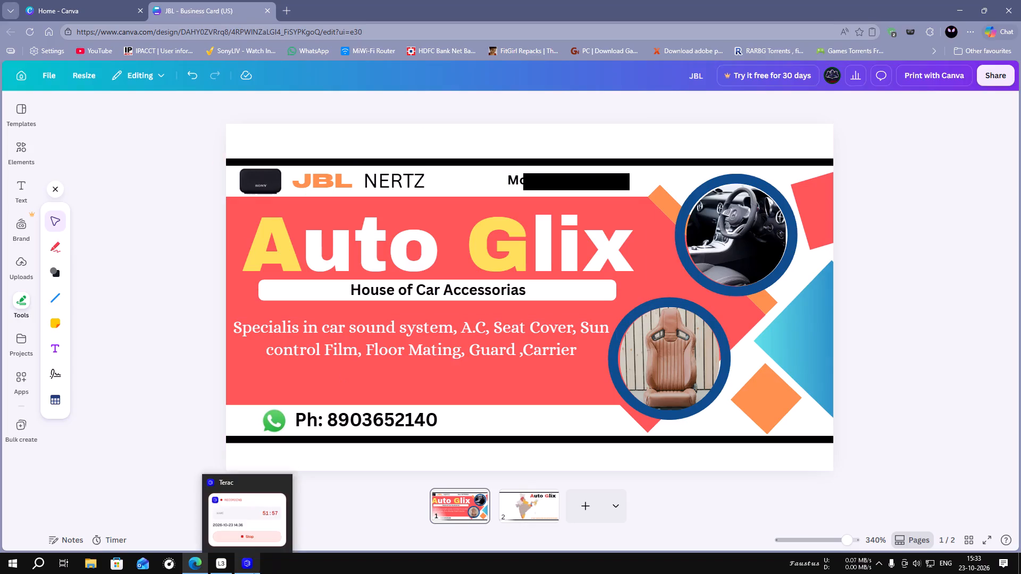
pyautogui.click(252, 573)
pyautogui.click(252, 573)
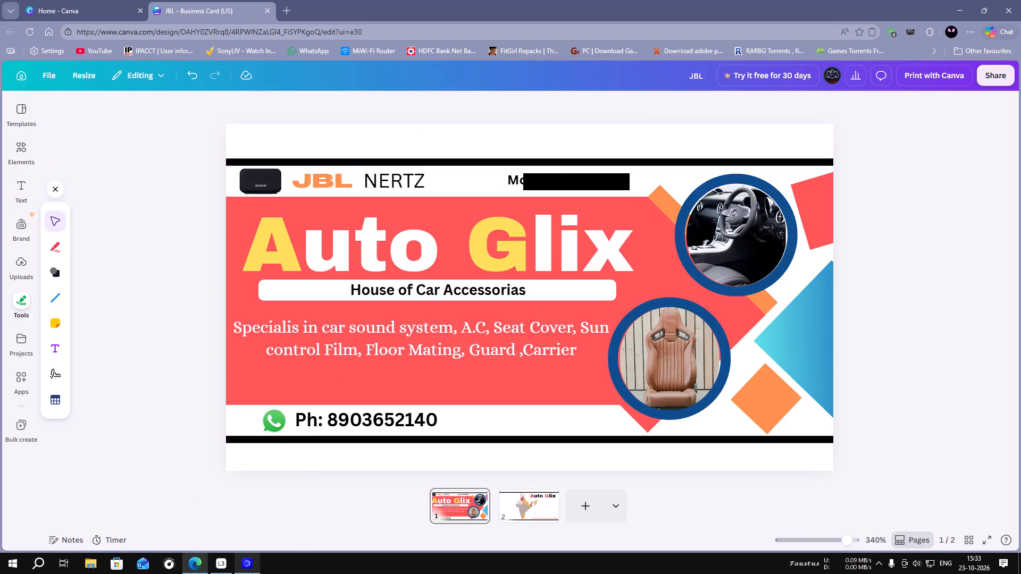
pyautogui.click(476, 420)
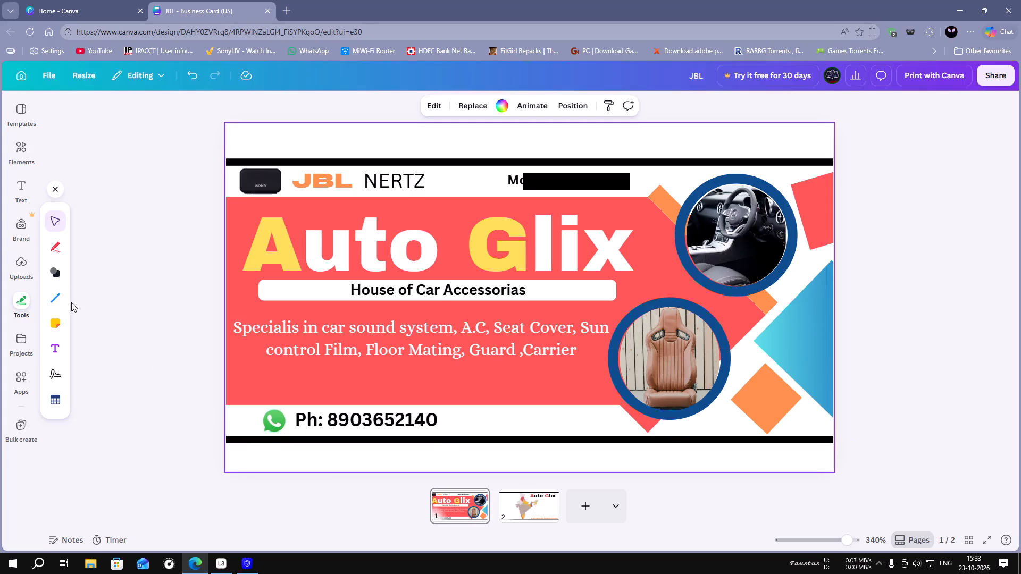
# Search the graphics elements for "car".
pyautogui.click(18, 148)
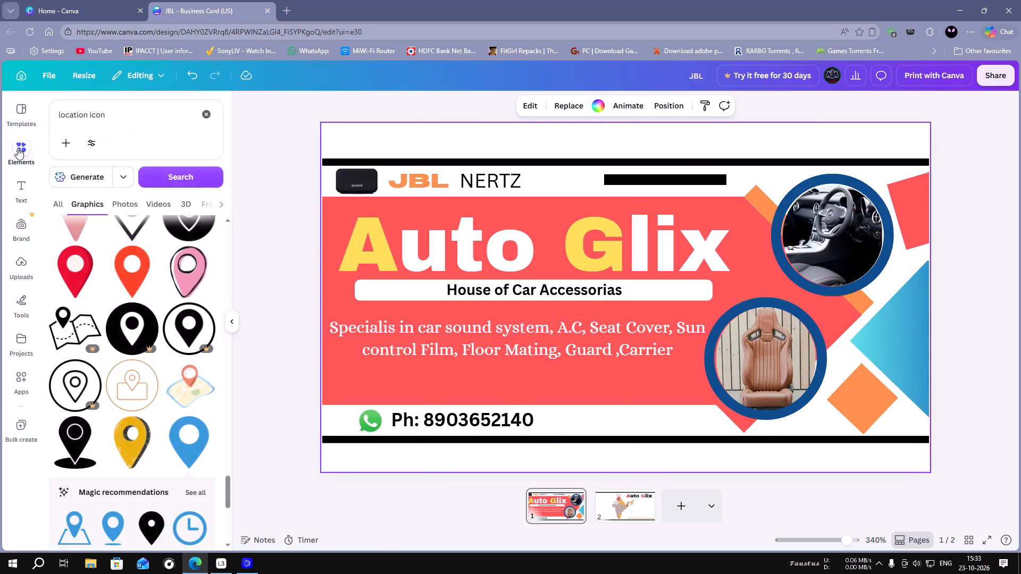
pyautogui.moveTo(119, 118); pyautogui.dragTo(61, 113)
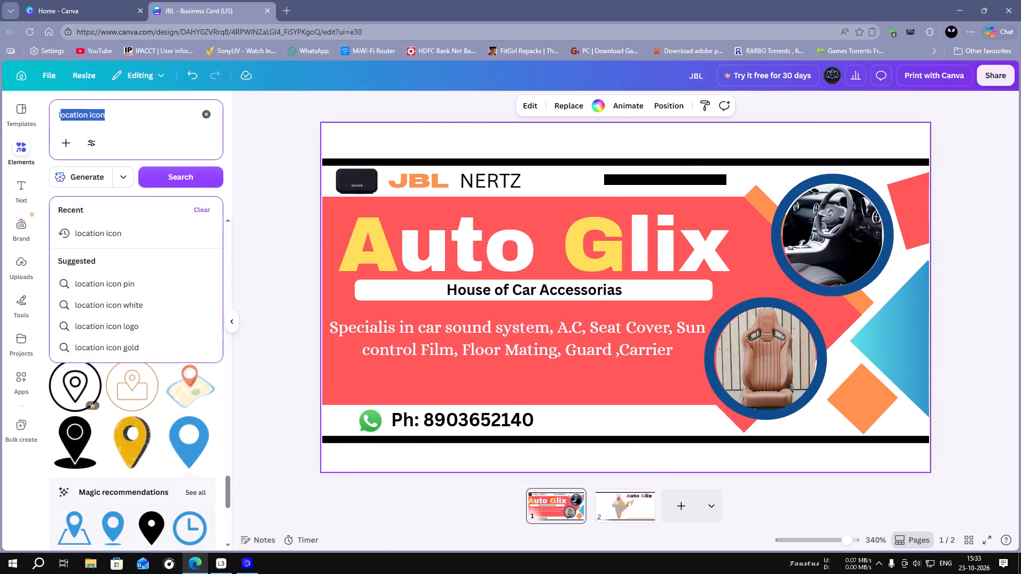
pyautogui.moveTo(61, 113); pyautogui.dragTo(57, 114)
pyautogui.write('car')
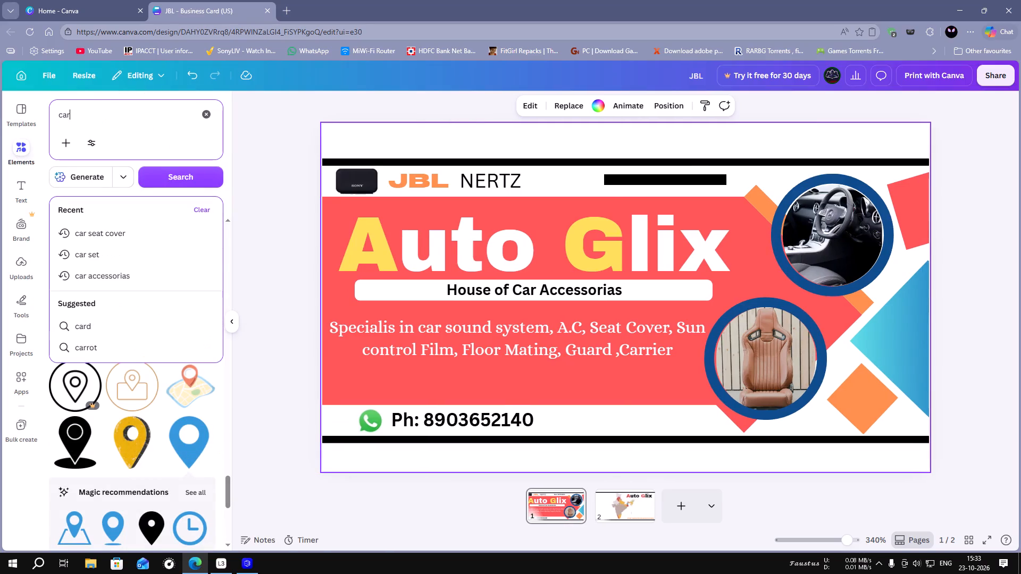
pyautogui.press('space')
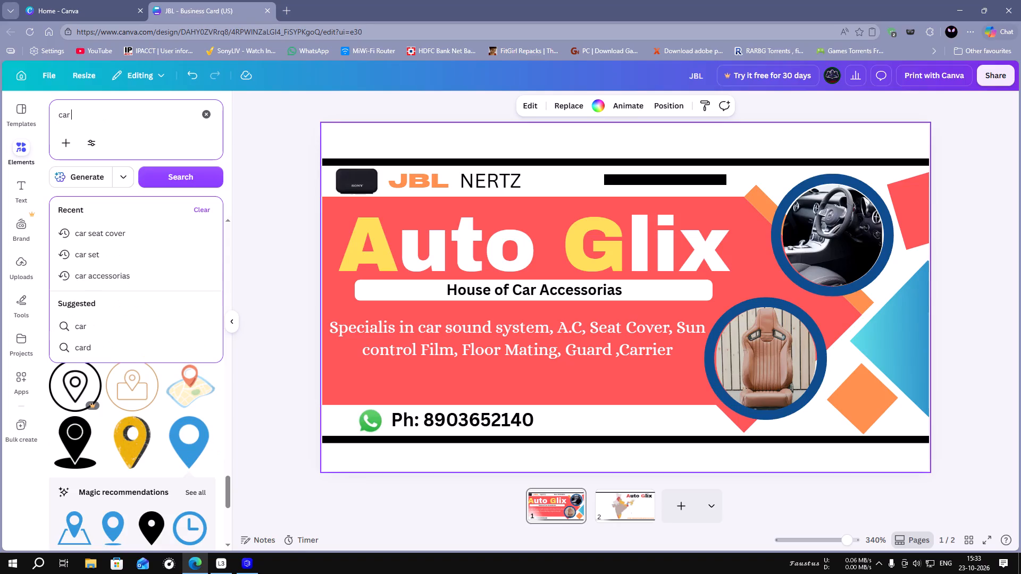
pyautogui.press('BackSpace')
pyautogui.press('Return')
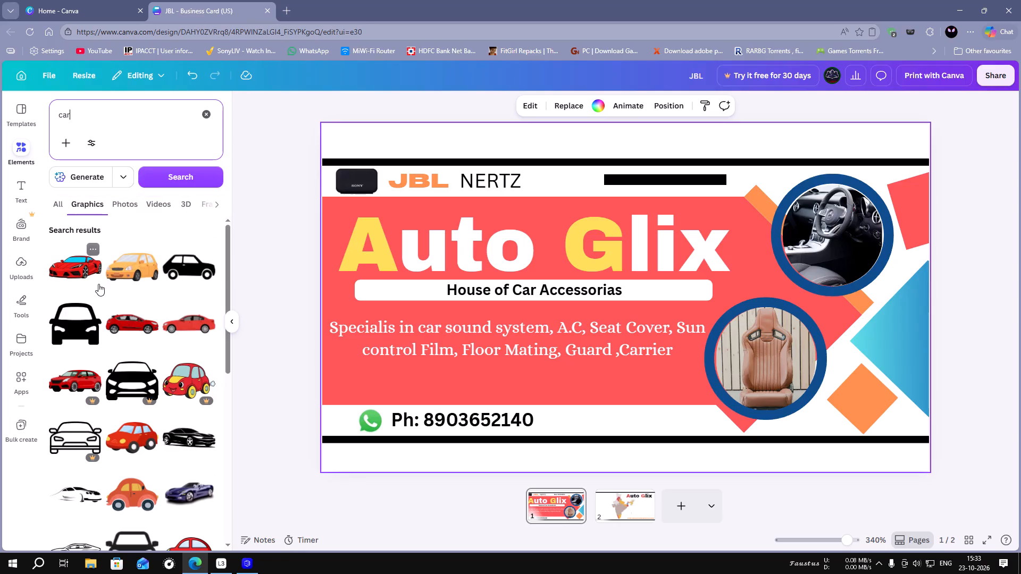
# Look through the car graphics for one that suits the card front.
pyautogui.scroll(-3, 139, 426)
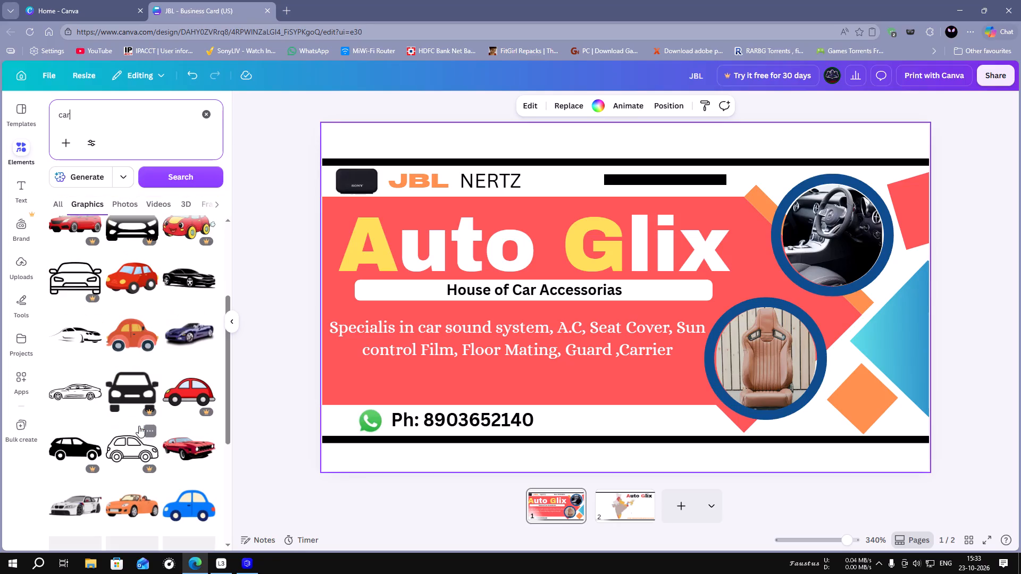
pyautogui.scroll(-1, 139, 426)
pyautogui.scroll(4, 139, 426)
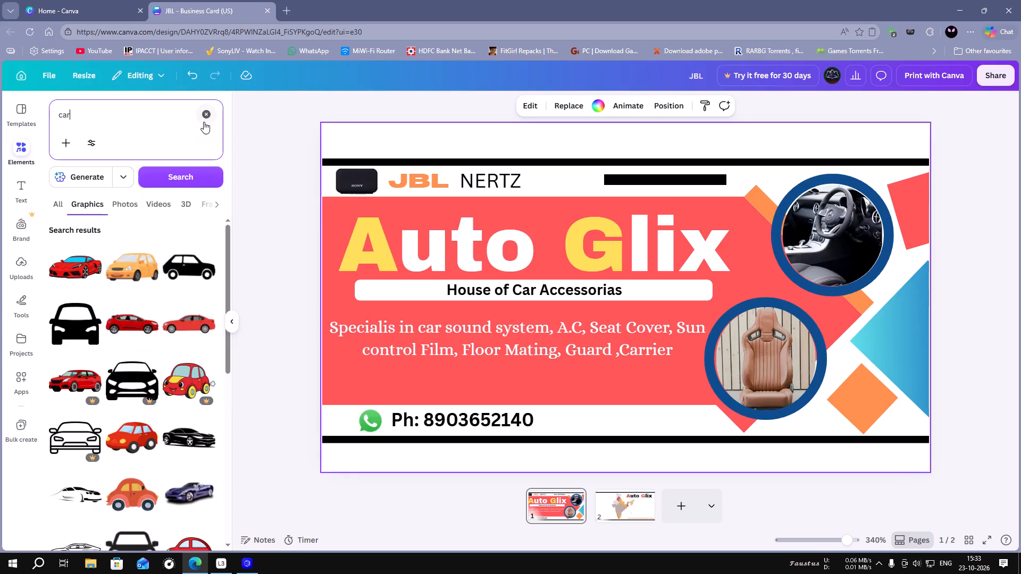
# Search the elements for "car accessorias" and show all of the photo results.
pyautogui.click(204, 117)
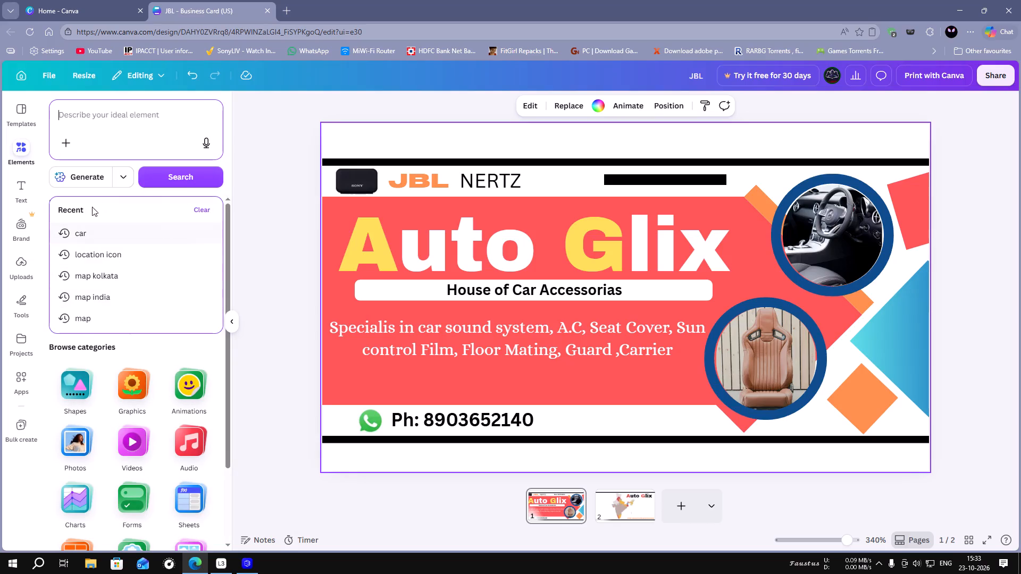
pyautogui.write('car')
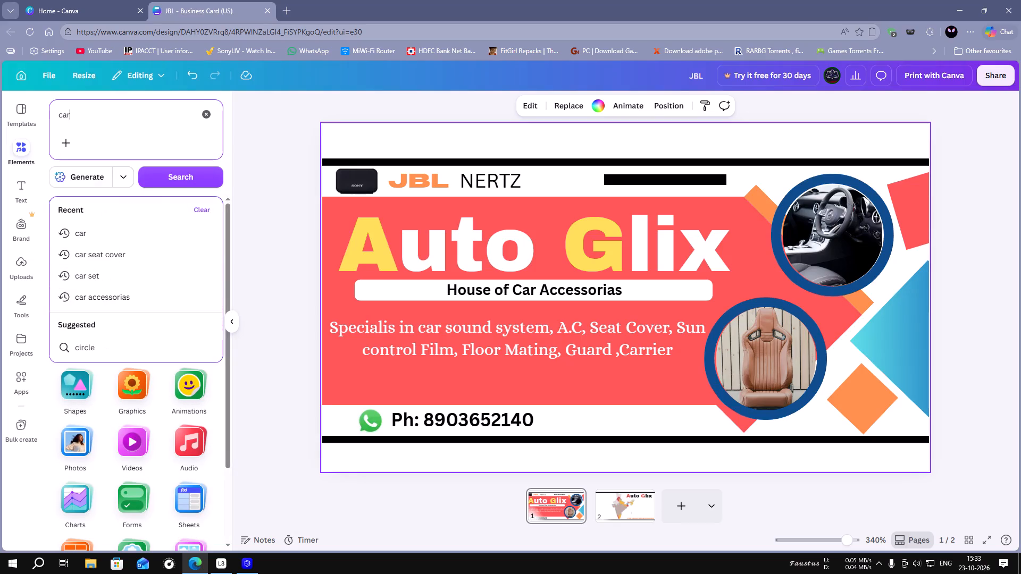
pyautogui.click(116, 296)
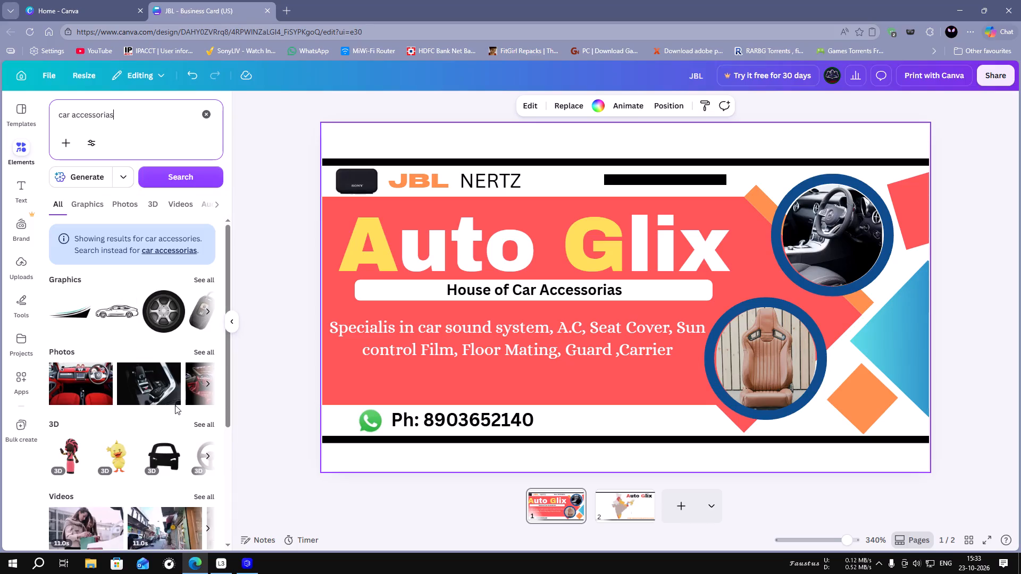
pyautogui.click(203, 351)
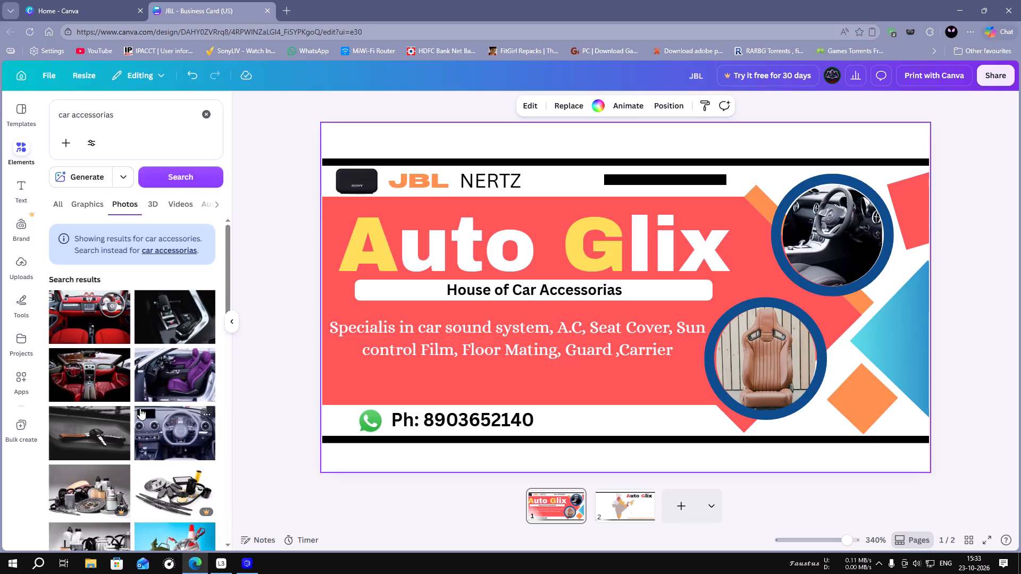
# Look through the car accessories photos for an image that suits the card front.
pyautogui.scroll(-3, 140, 408)
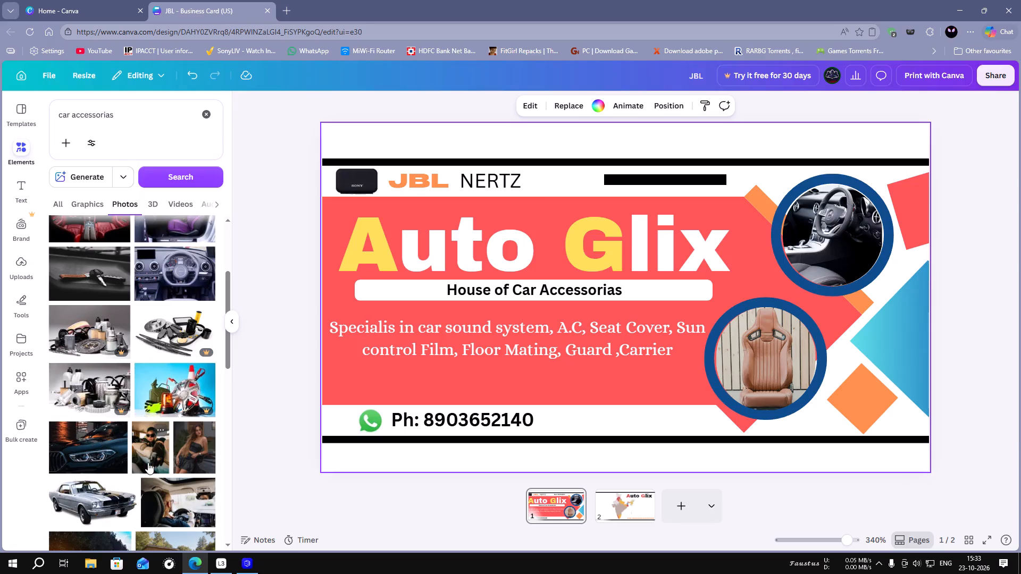
pyautogui.scroll(-1, 148, 462)
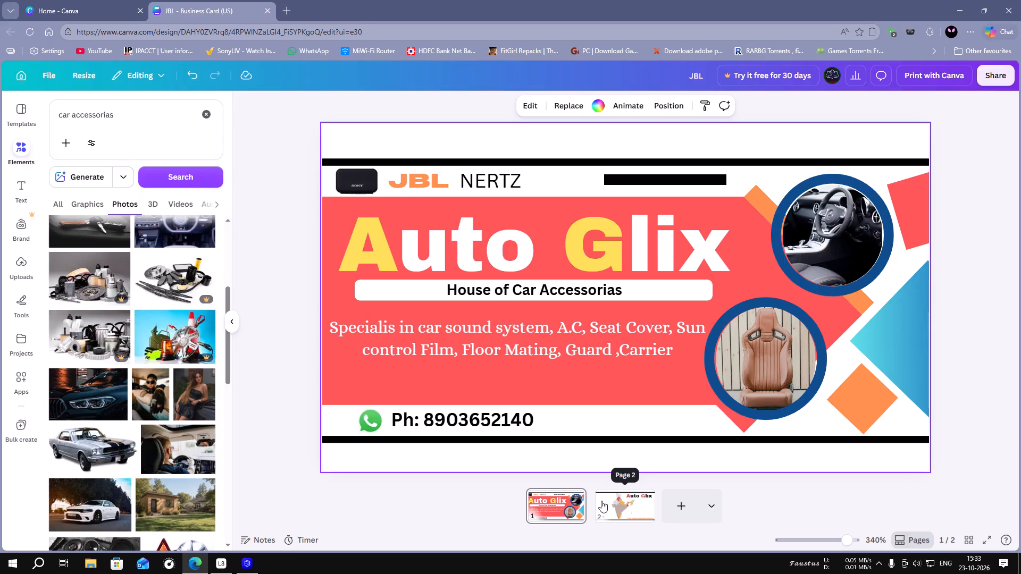
pyautogui.scroll(-4, 178, 424)
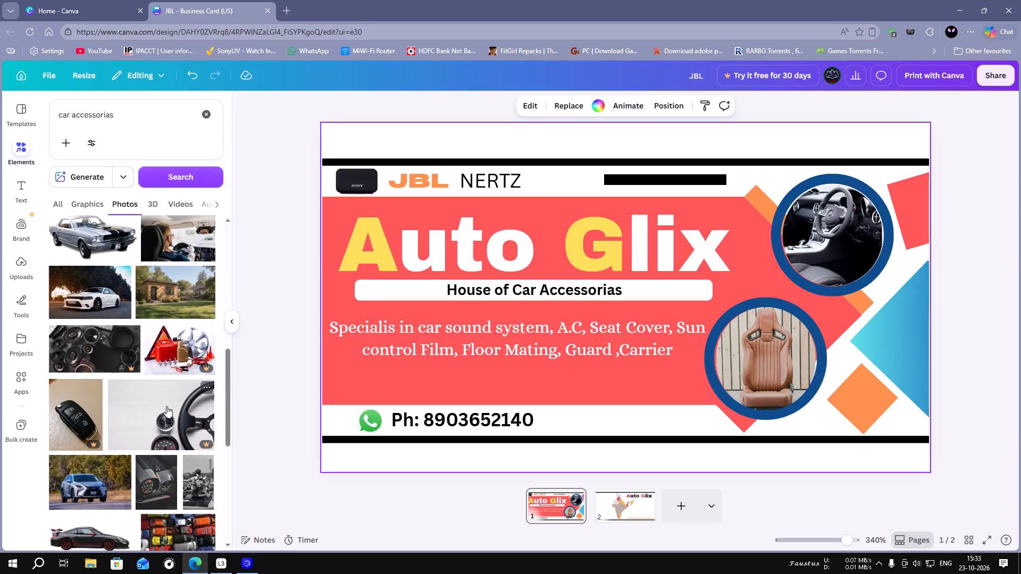
pyautogui.scroll(-2, 154, 418)
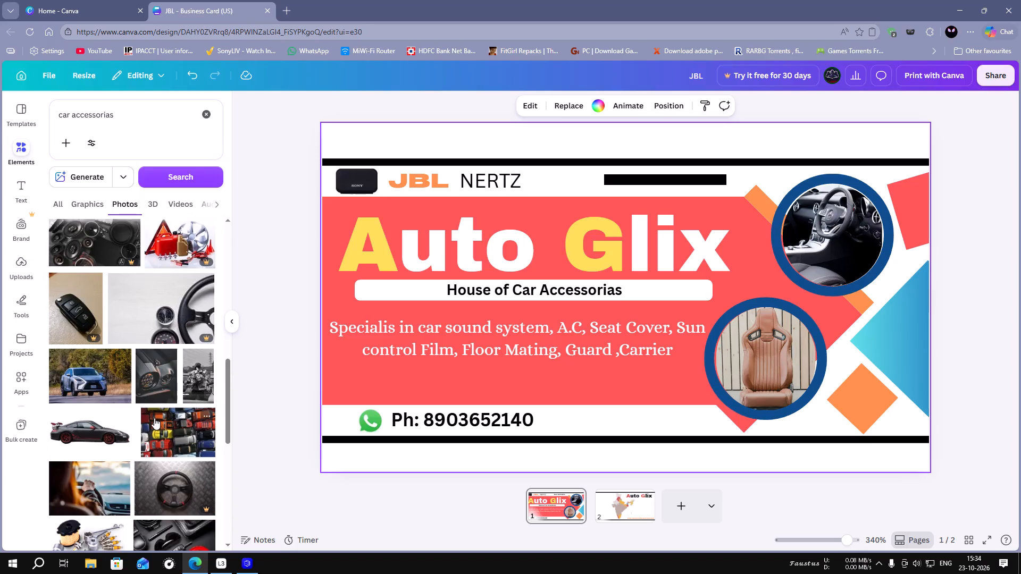
pyautogui.scroll(-6, 154, 418)
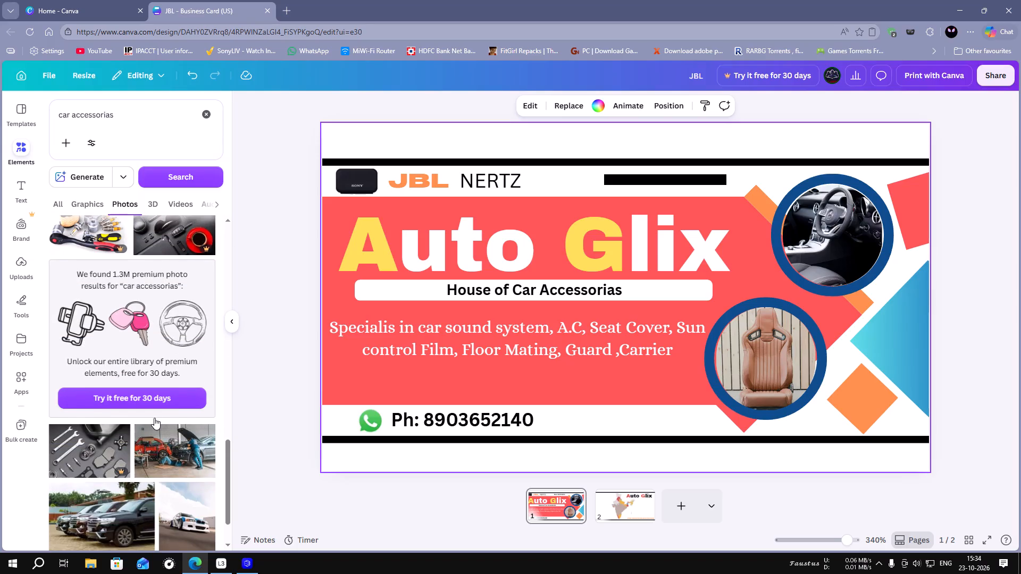
pyautogui.scroll(-4, 154, 418)
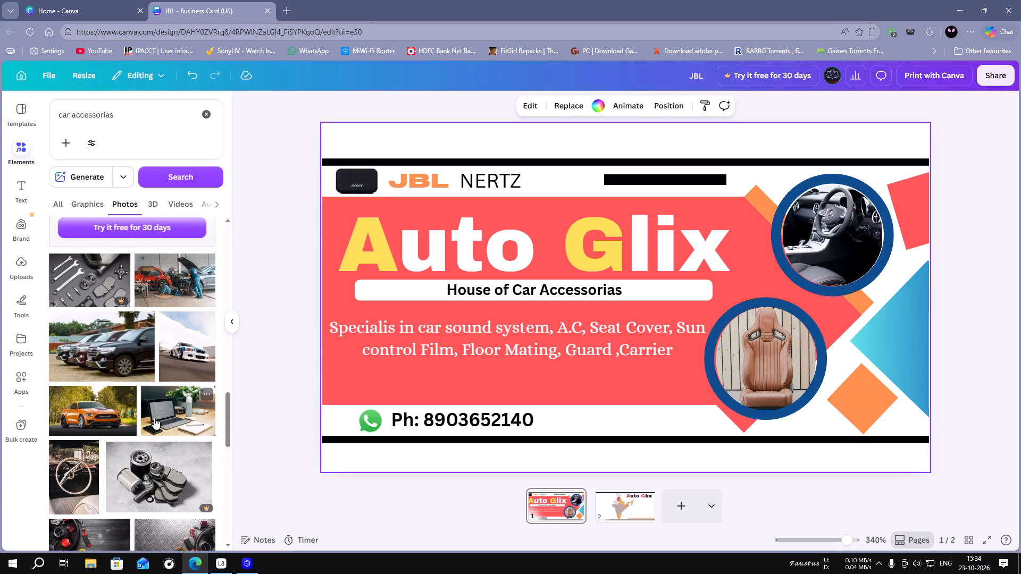
pyautogui.scroll(-14, 154, 418)
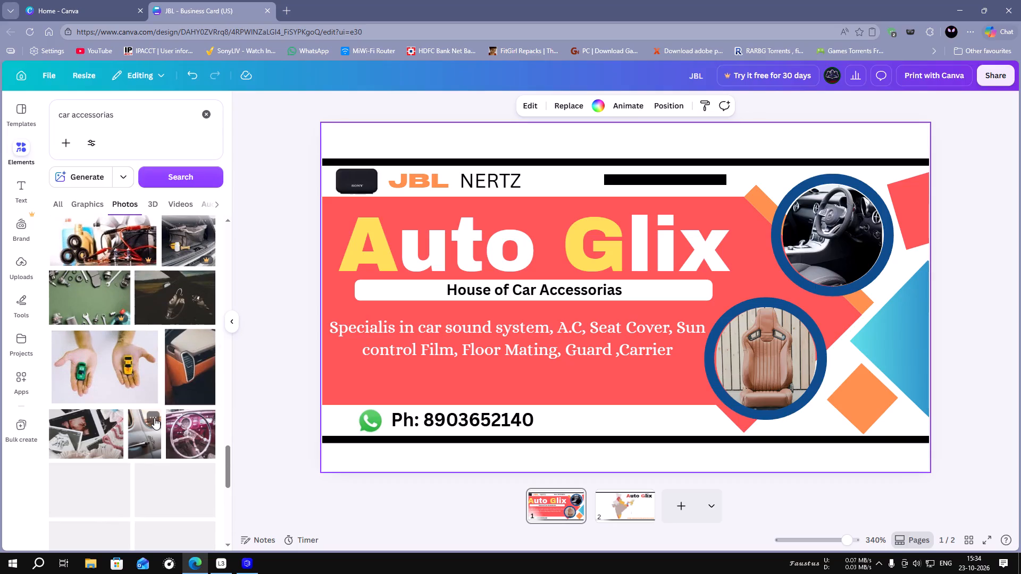
pyautogui.scroll(-2, 154, 418)
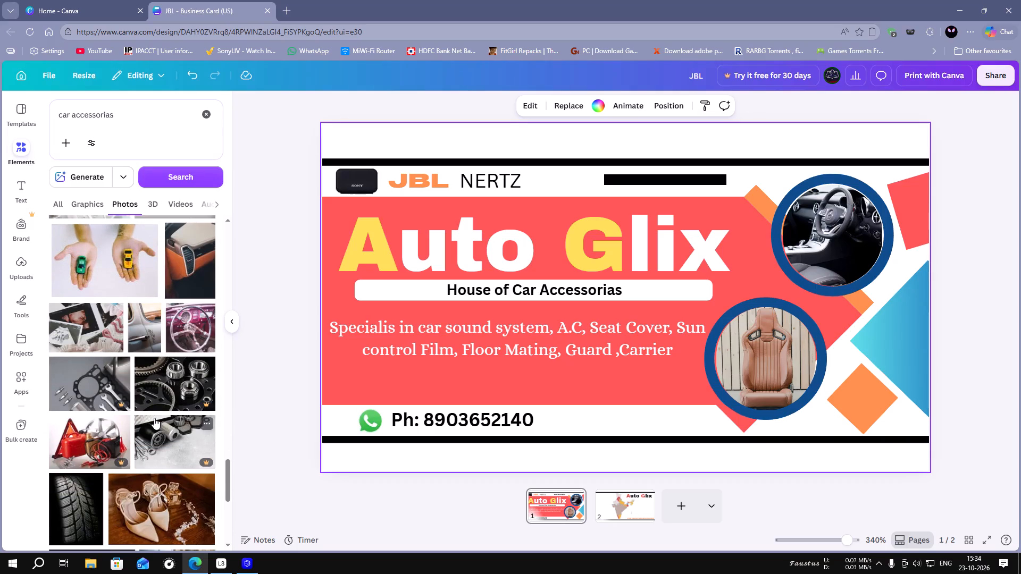
pyautogui.scroll(-5, 154, 418)
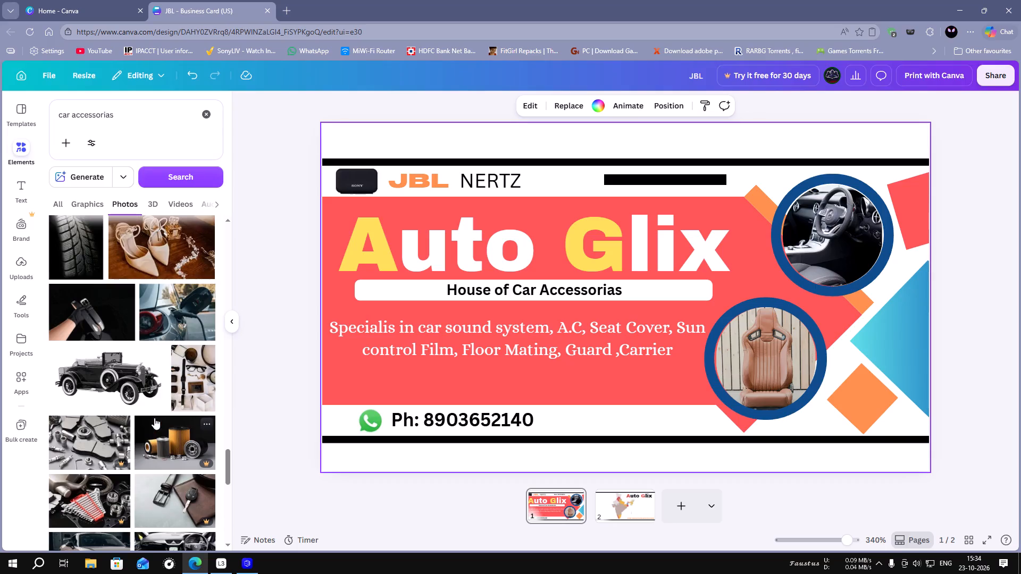
pyautogui.scroll(-7, 154, 418)
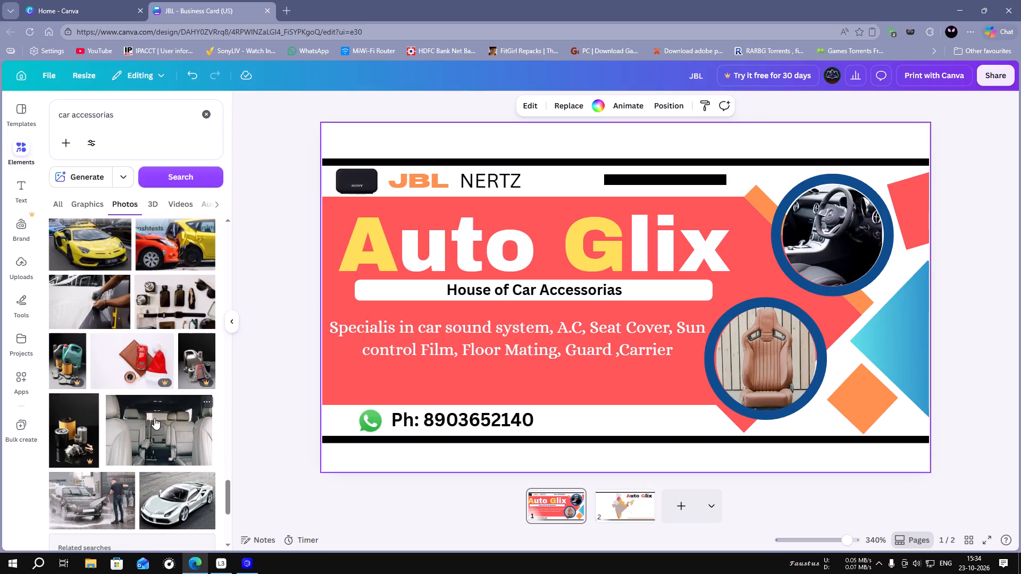
pyautogui.scroll(-7, 154, 418)
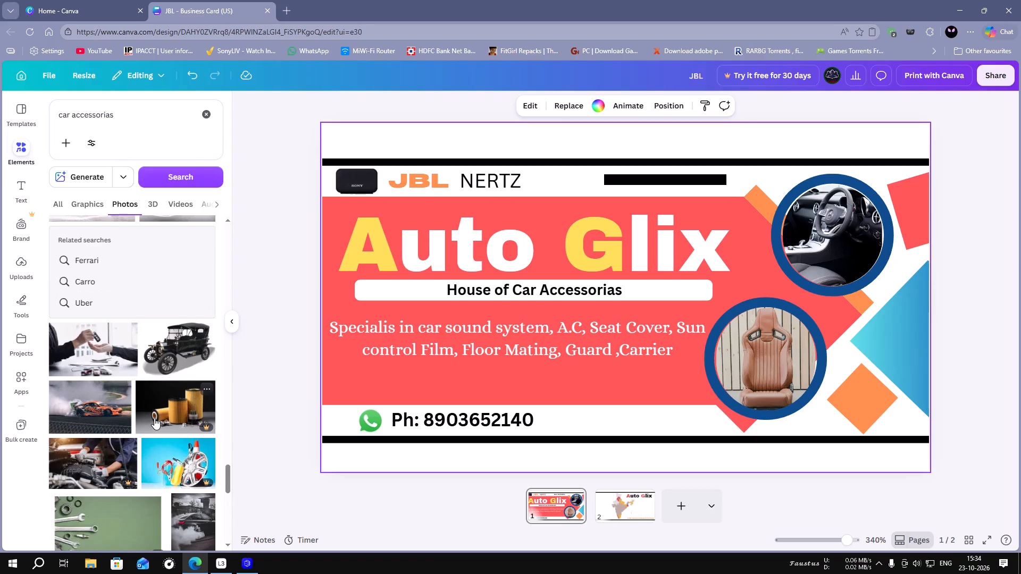
pyautogui.scroll(-6, 154, 418)
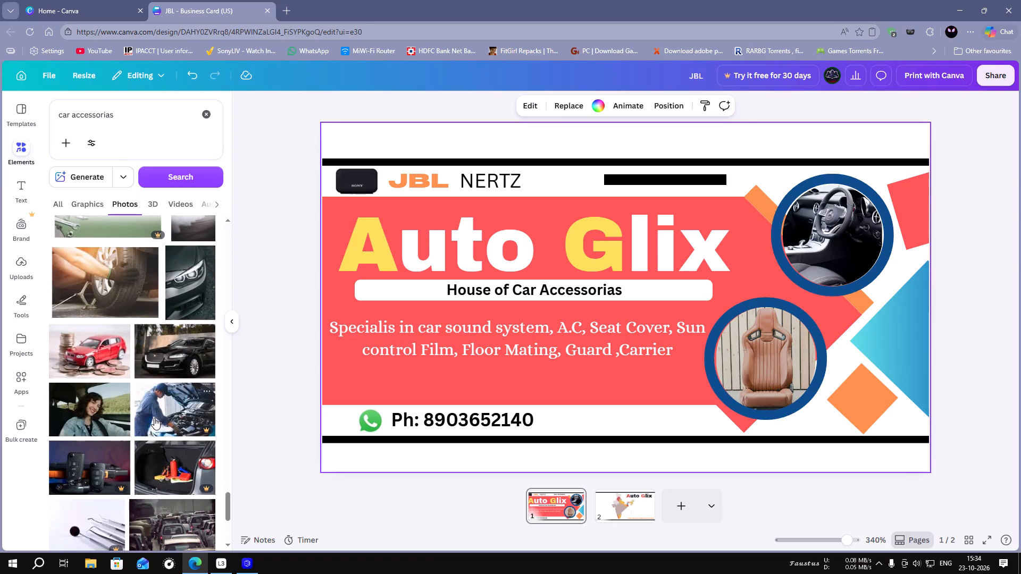
pyautogui.scroll(-2, 154, 418)
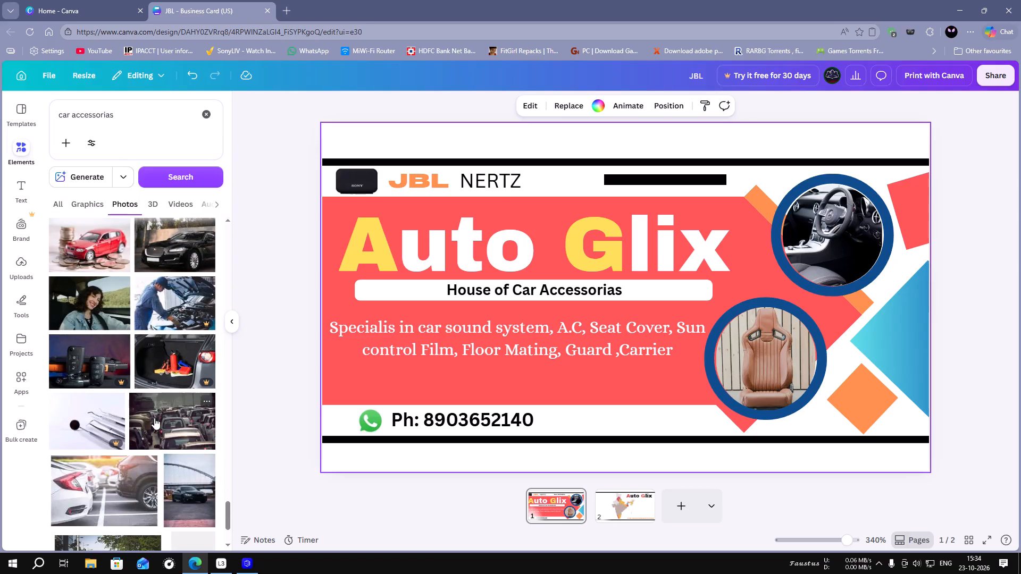
pyautogui.scroll(-3, 154, 418)
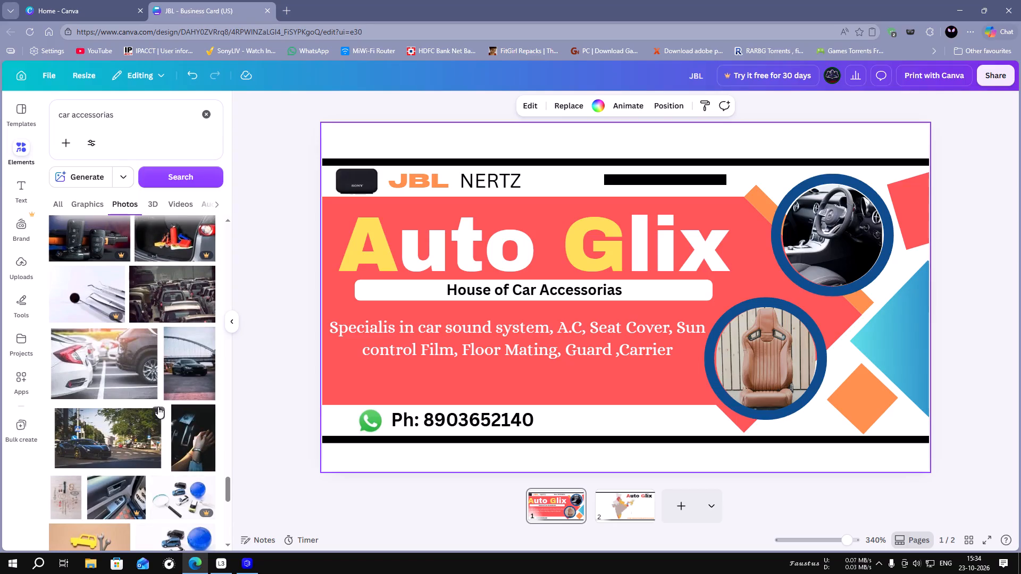
pyautogui.scroll(-3, 158, 407)
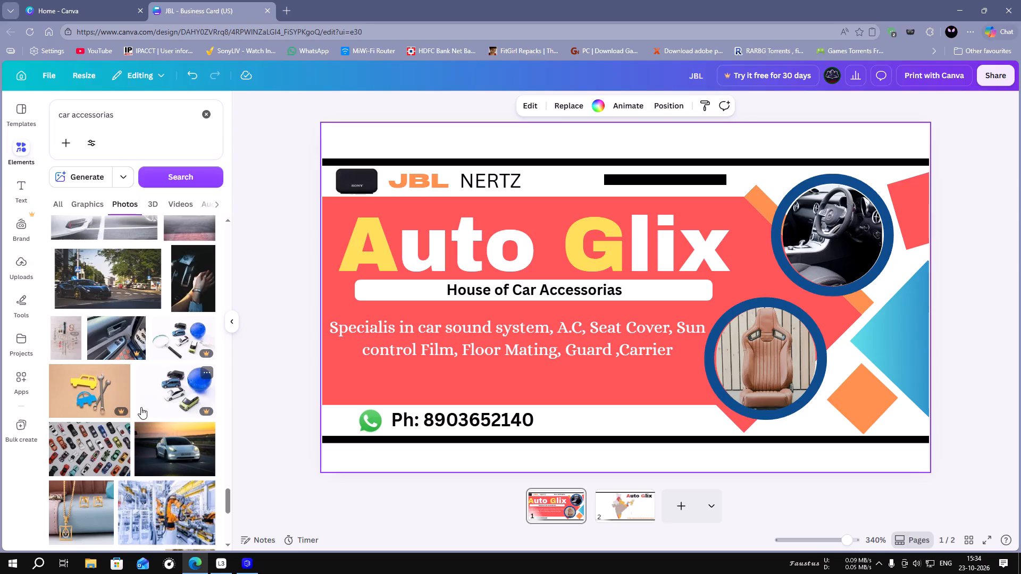
pyautogui.scroll(-3, 141, 406)
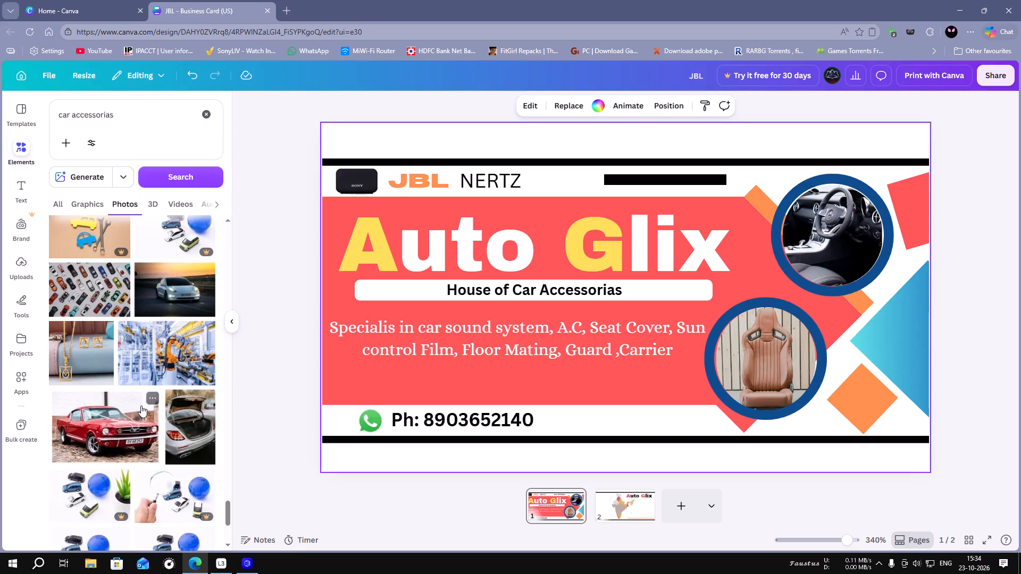
pyautogui.scroll(-8, 141, 406)
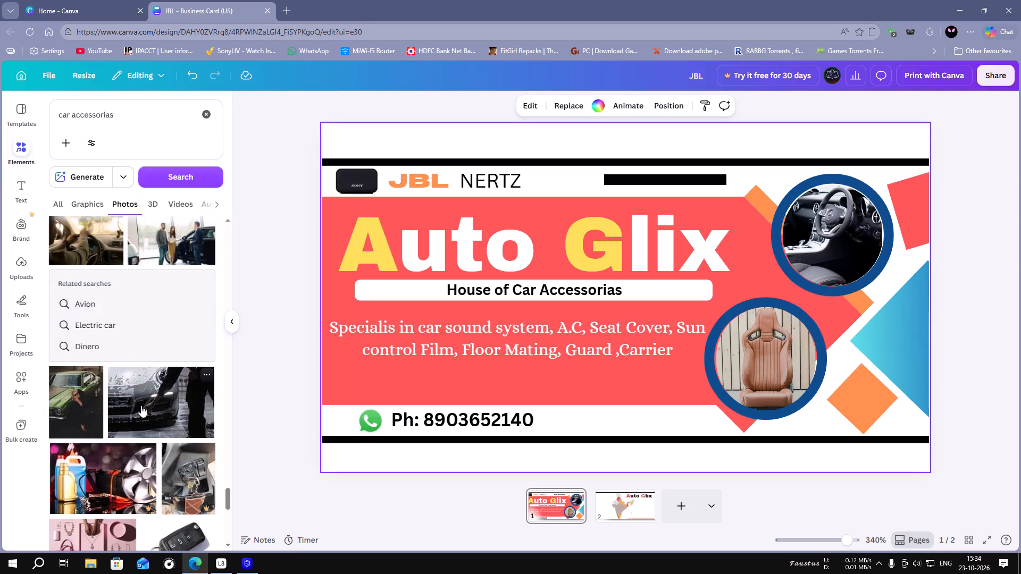
pyautogui.scroll(-3, 141, 406)
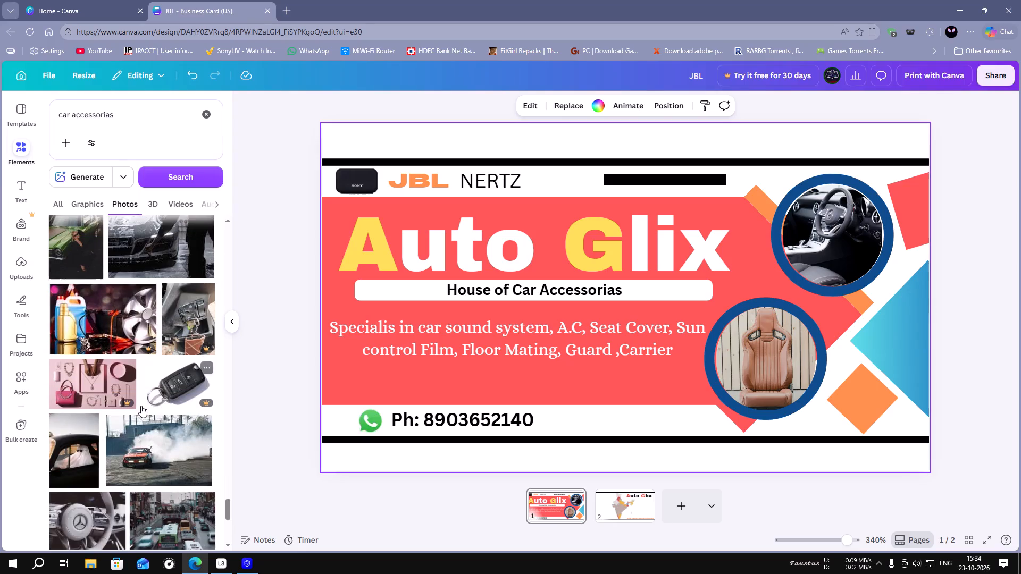
pyautogui.scroll(-4, 141, 406)
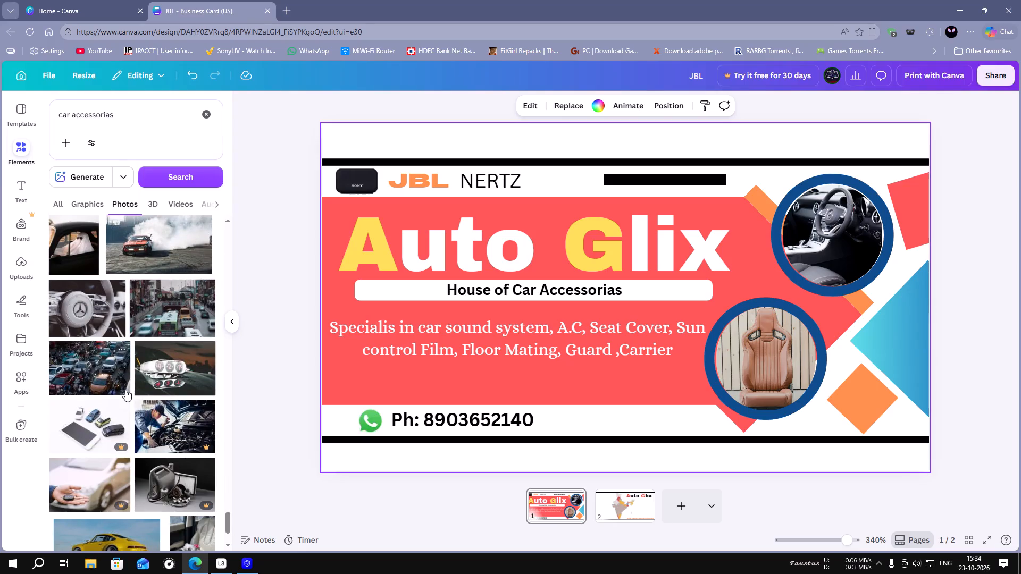
pyautogui.scroll(-2, 125, 399)
pyautogui.scroll(-3, 157, 460)
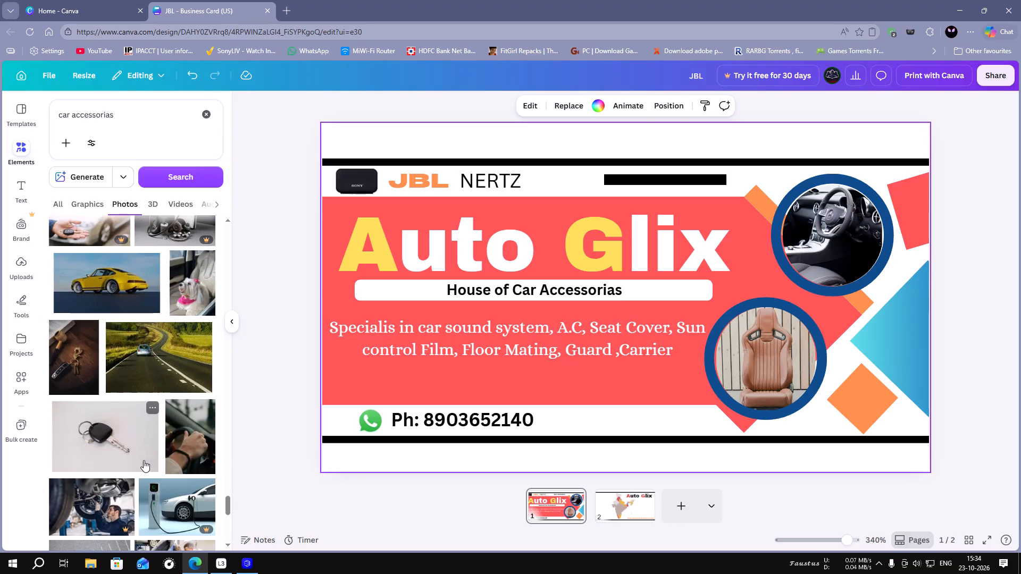
pyautogui.scroll(-2, 163, 479)
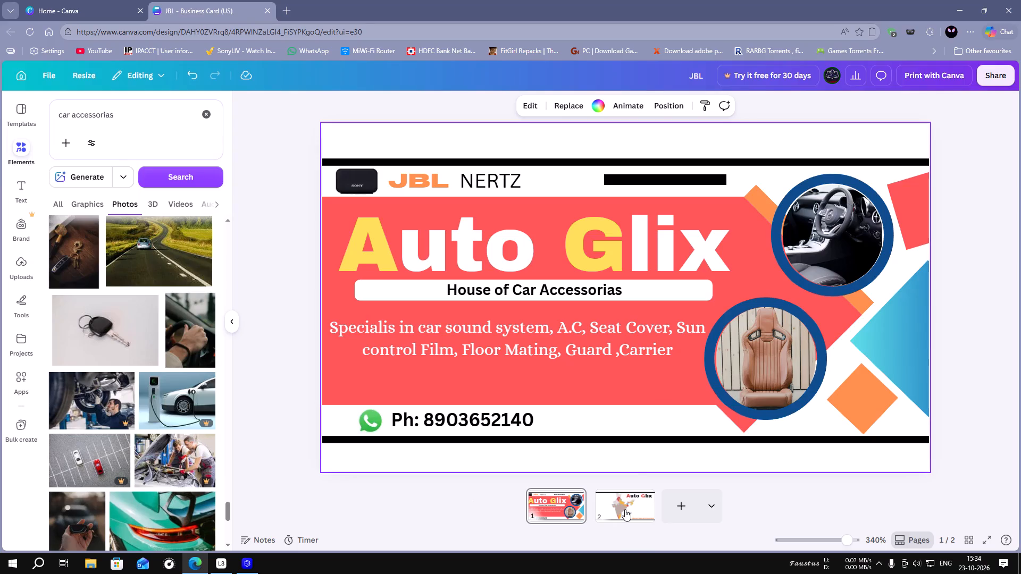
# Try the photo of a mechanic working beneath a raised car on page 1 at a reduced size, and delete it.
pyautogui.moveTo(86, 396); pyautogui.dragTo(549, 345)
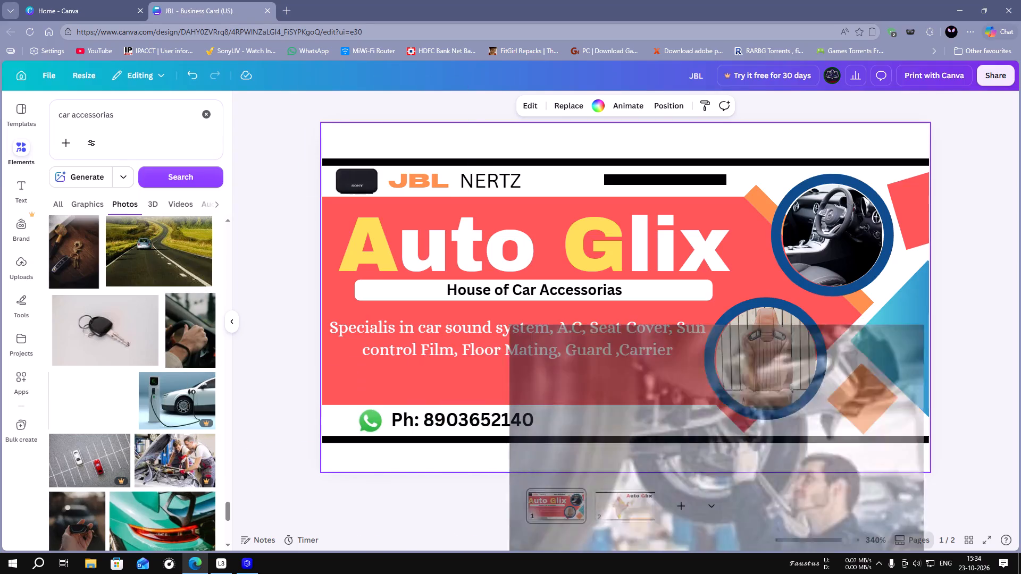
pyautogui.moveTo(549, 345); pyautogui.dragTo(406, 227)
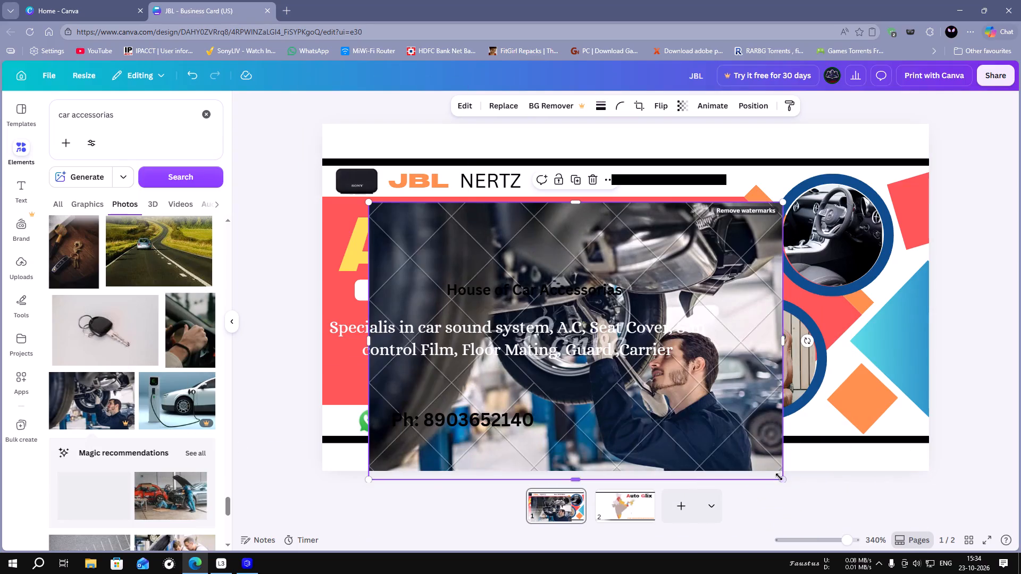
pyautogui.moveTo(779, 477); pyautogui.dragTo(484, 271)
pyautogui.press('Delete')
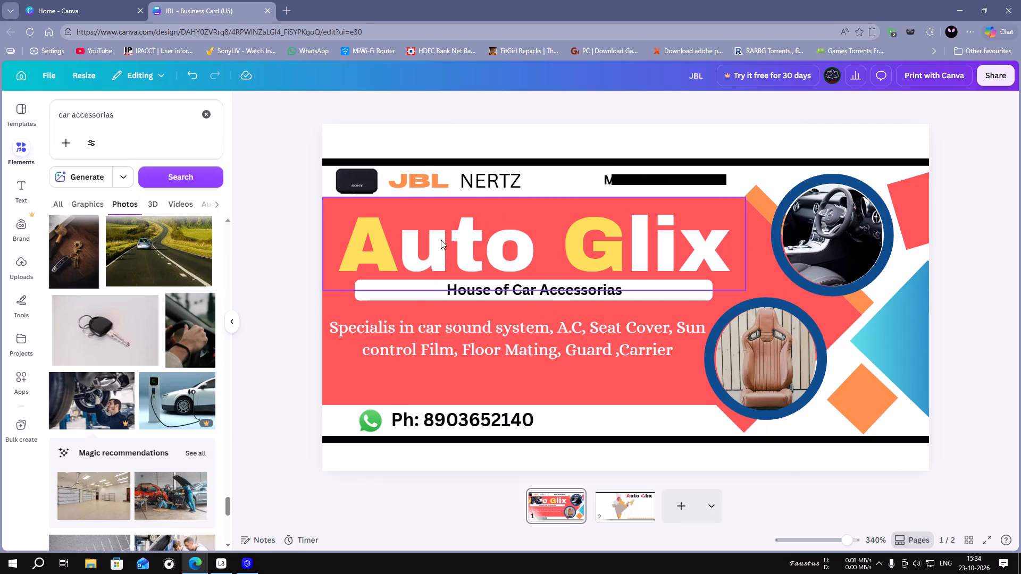
# Examine more of the car accessories photos for another candidate, ending back at the first results.
pyautogui.scroll(-2, 123, 454)
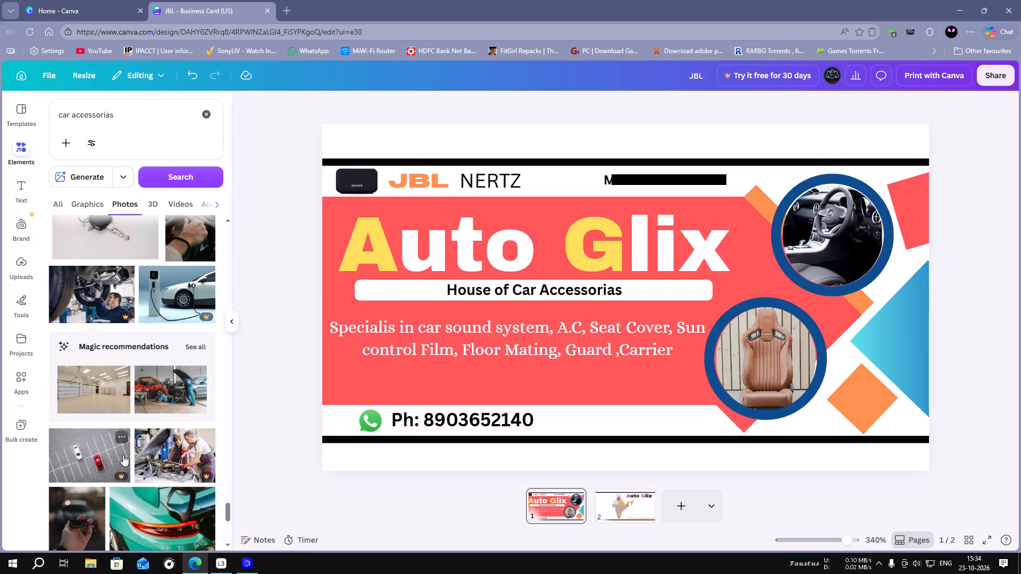
pyautogui.scroll(-3, 123, 454)
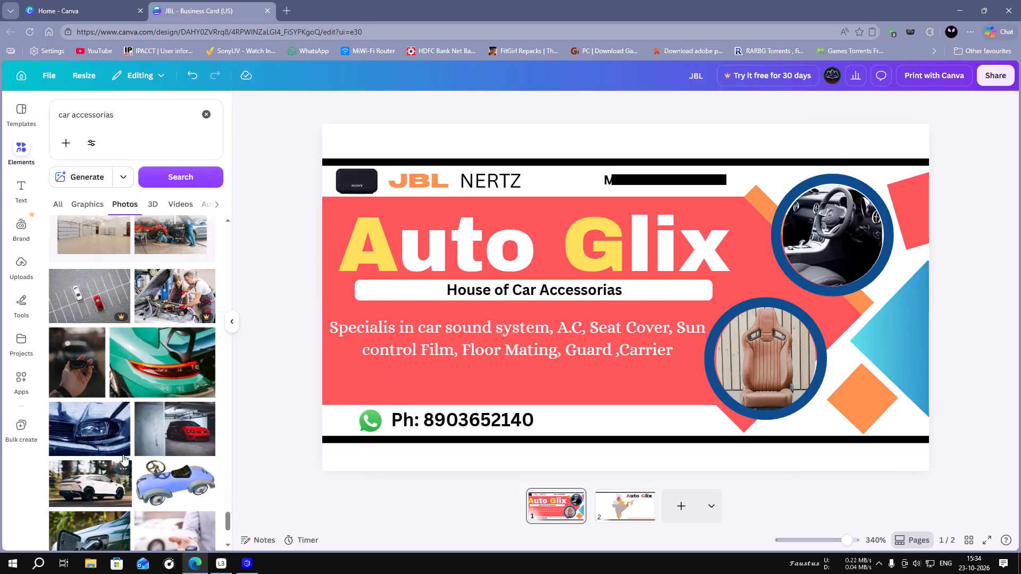
pyautogui.scroll(-3, 123, 454)
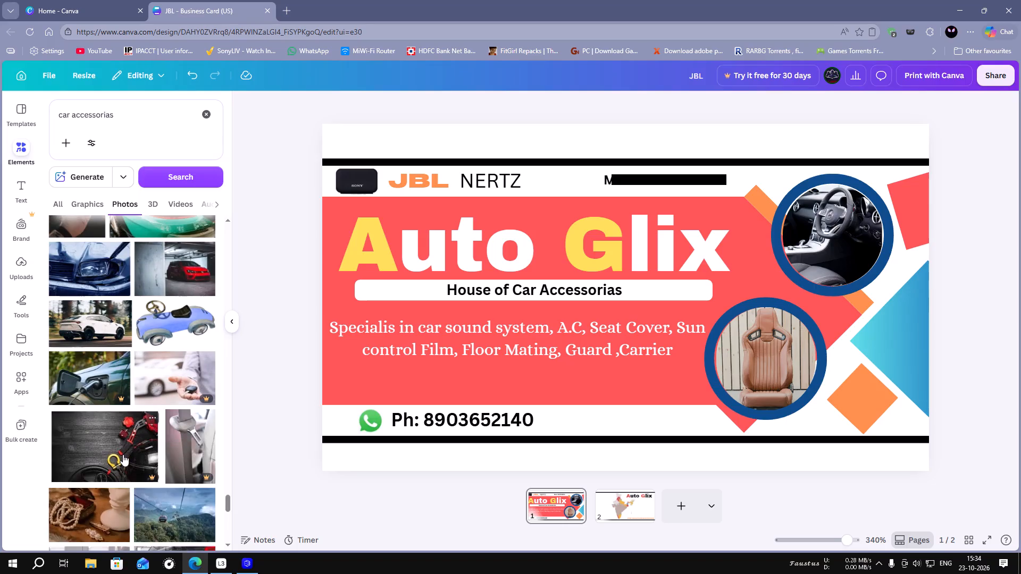
pyautogui.scroll(-2, 123, 454)
pyautogui.moveTo(225, 507); pyautogui.dragTo(238, 308)
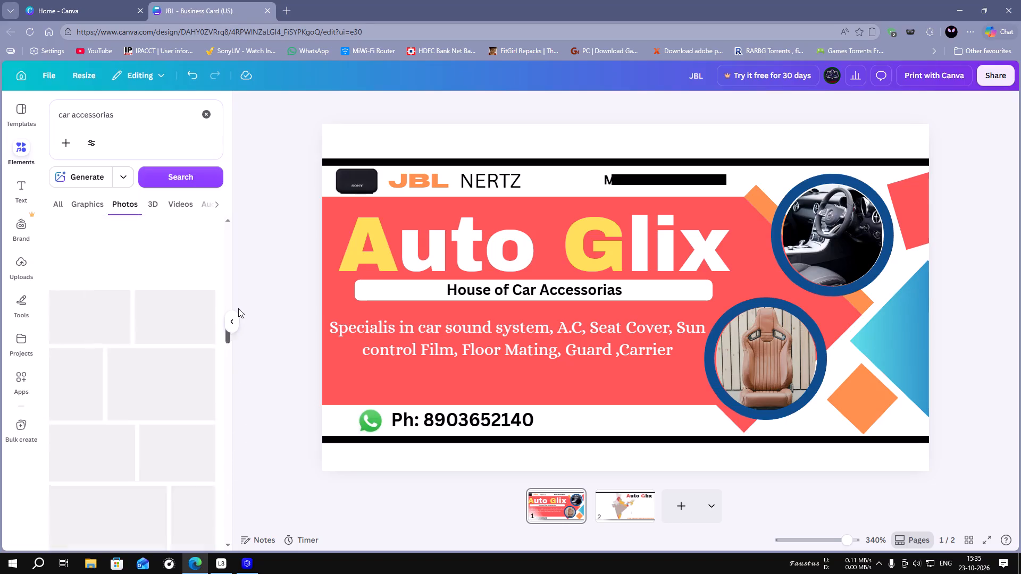
pyautogui.moveTo(238, 308); pyautogui.dragTo(240, 226)
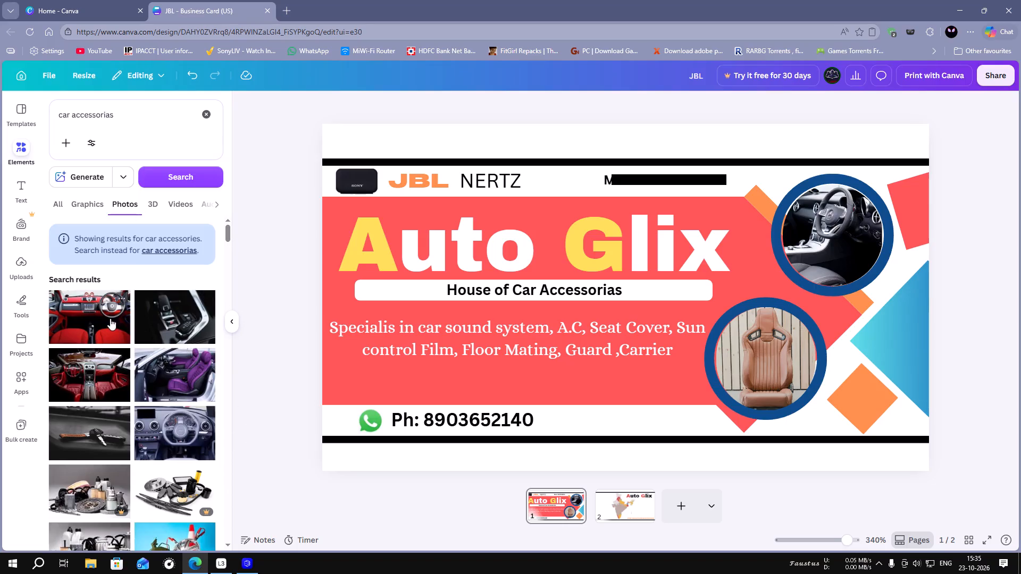
# Add the red car dashboard photo to page 1, shrink it, and widen it into a small horizontal strip.
pyautogui.click(90, 320)
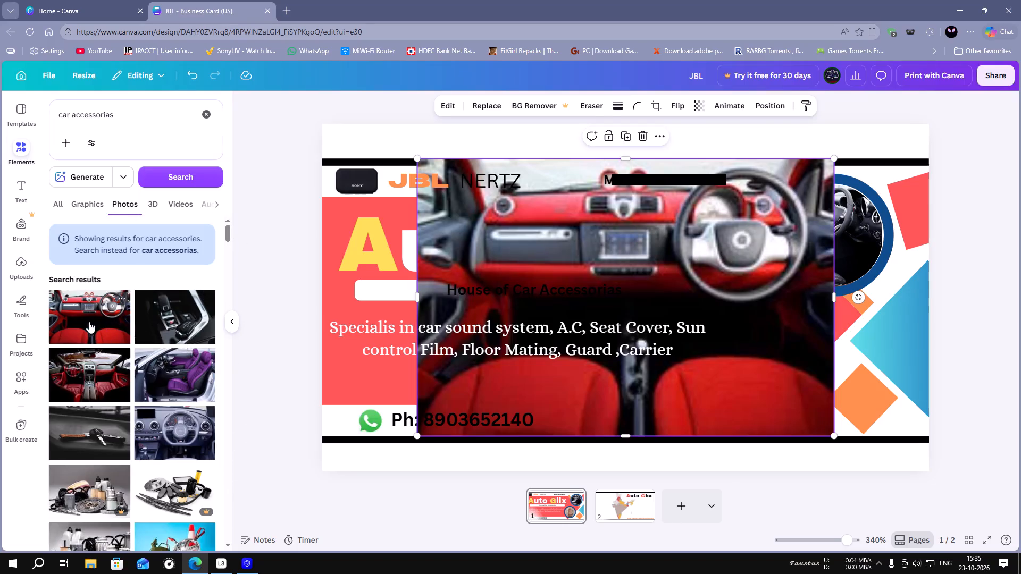
pyautogui.moveTo(833, 160); pyautogui.dragTo(581, 406)
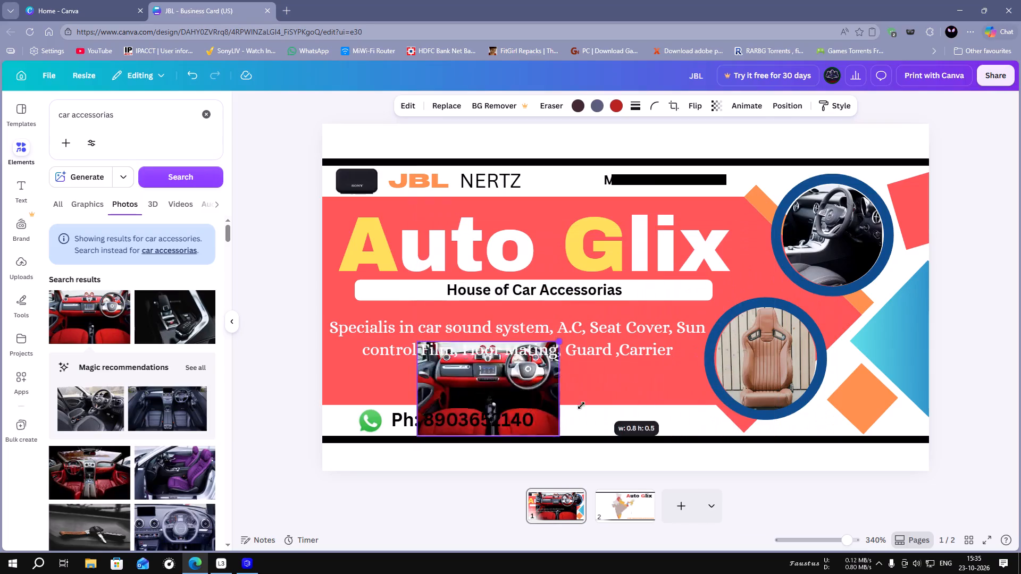
pyautogui.moveTo(581, 406); pyautogui.dragTo(551, 395)
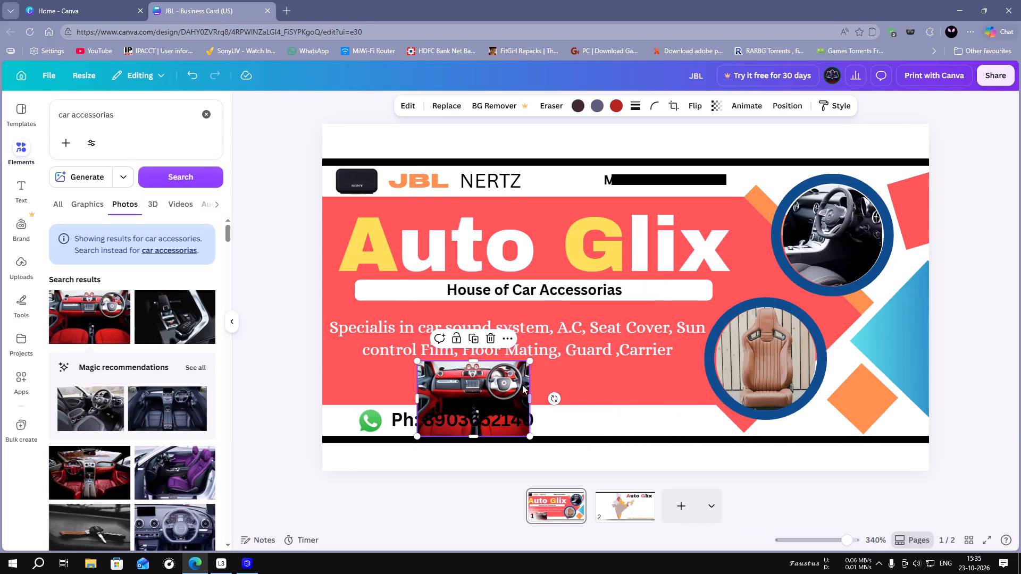
pyautogui.moveTo(530, 397); pyautogui.dragTo(622, 392)
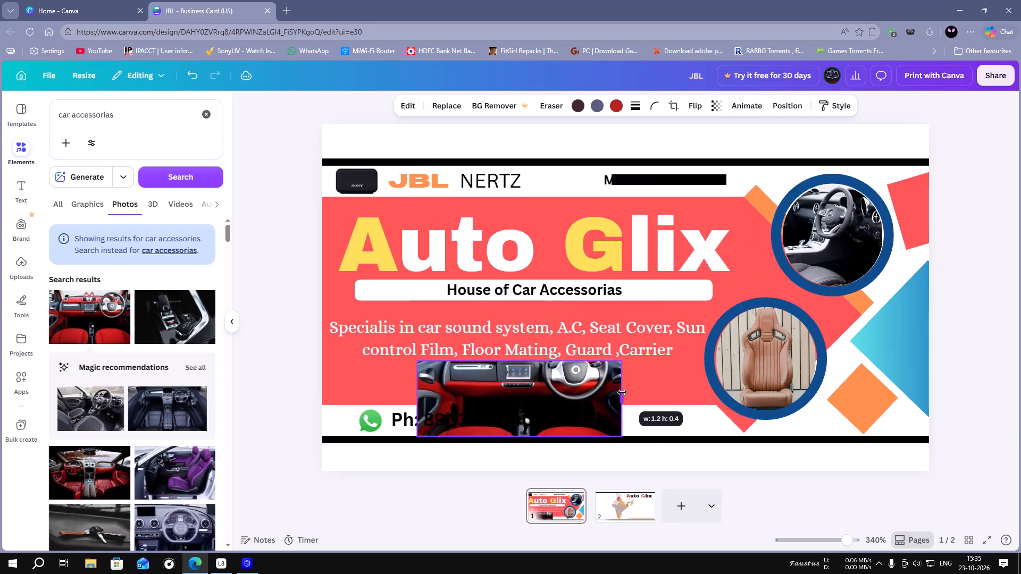
pyautogui.moveTo(622, 392); pyautogui.dragTo(660, 393)
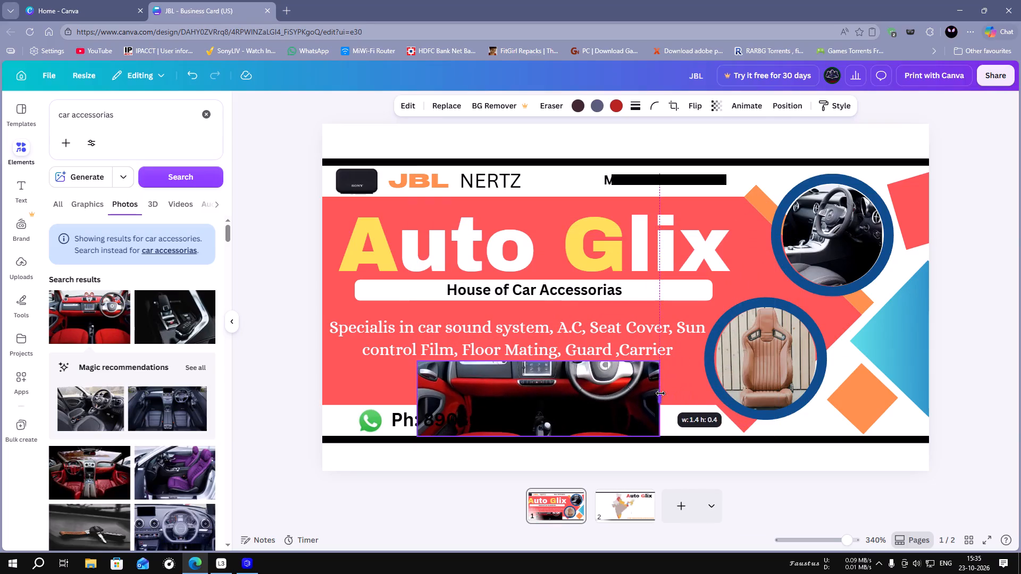
pyautogui.moveTo(660, 393); pyautogui.dragTo(641, 394)
# Place the red dashboard strip in the blank band below the lower black line, flush with the card's left edge, slightly reduced to fit.
pyautogui.moveTo(545, 385); pyautogui.dragTo(545, 412)
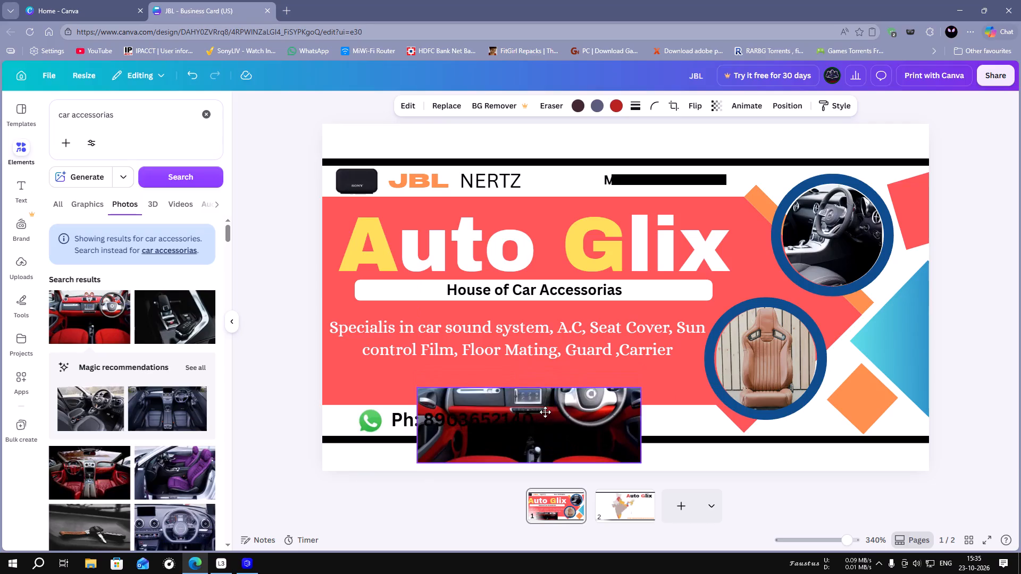
pyautogui.moveTo(545, 412); pyautogui.dragTo(452, 464)
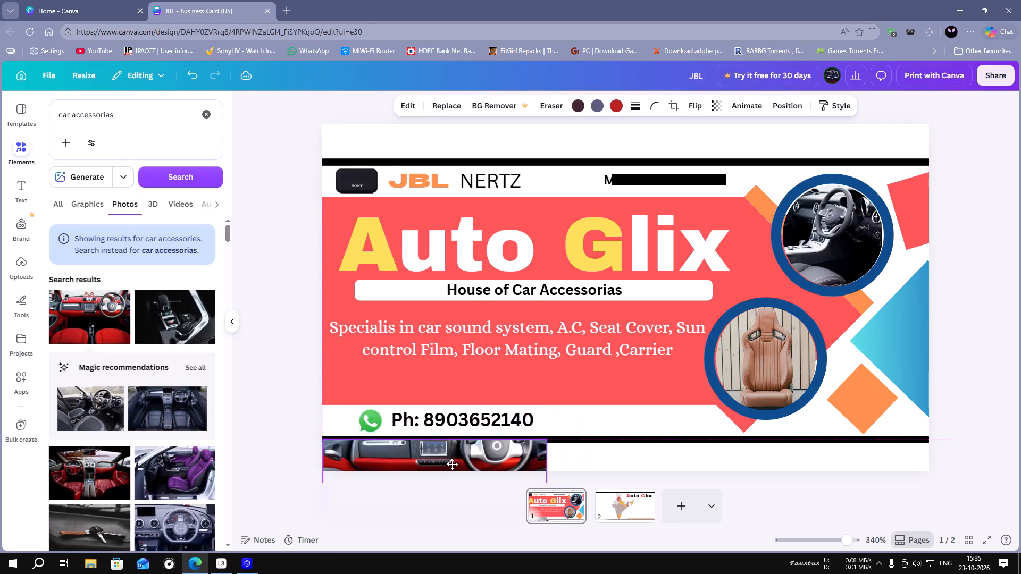
pyautogui.moveTo(452, 464); pyautogui.dragTo(453, 466)
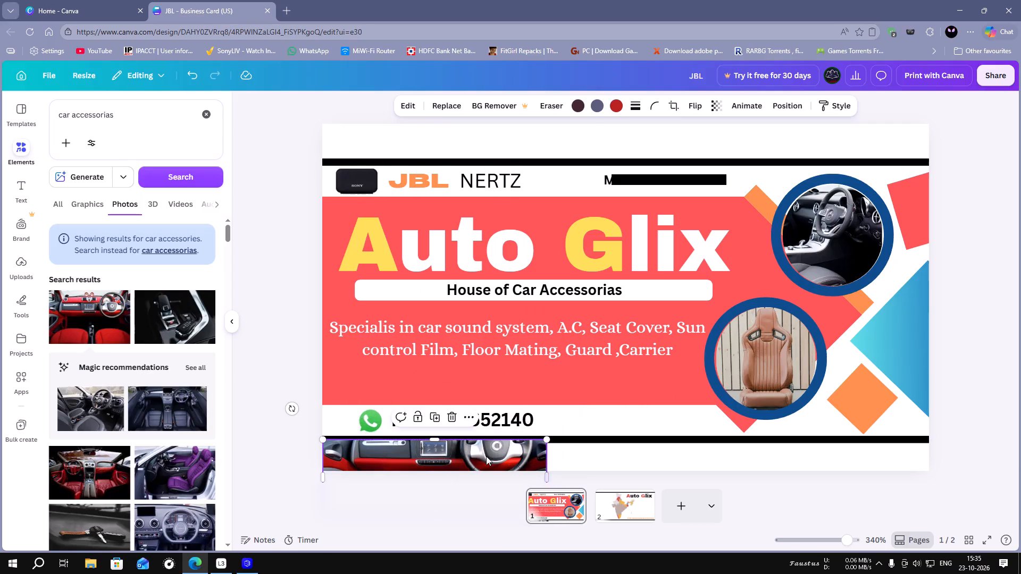
pyautogui.moveTo(547, 439); pyautogui.dragTo(523, 448)
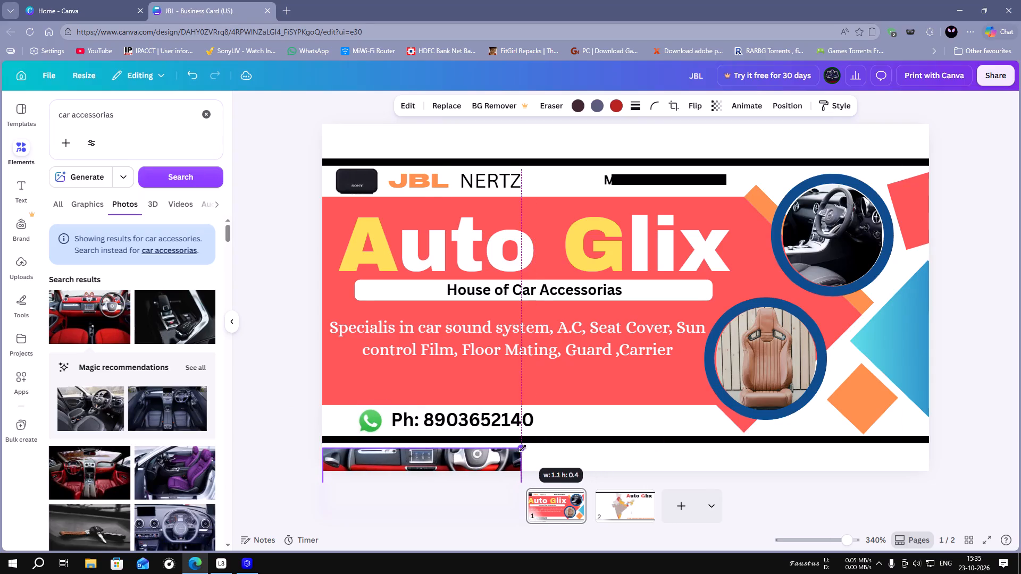
pyautogui.moveTo(523, 448); pyautogui.dragTo(527, 442)
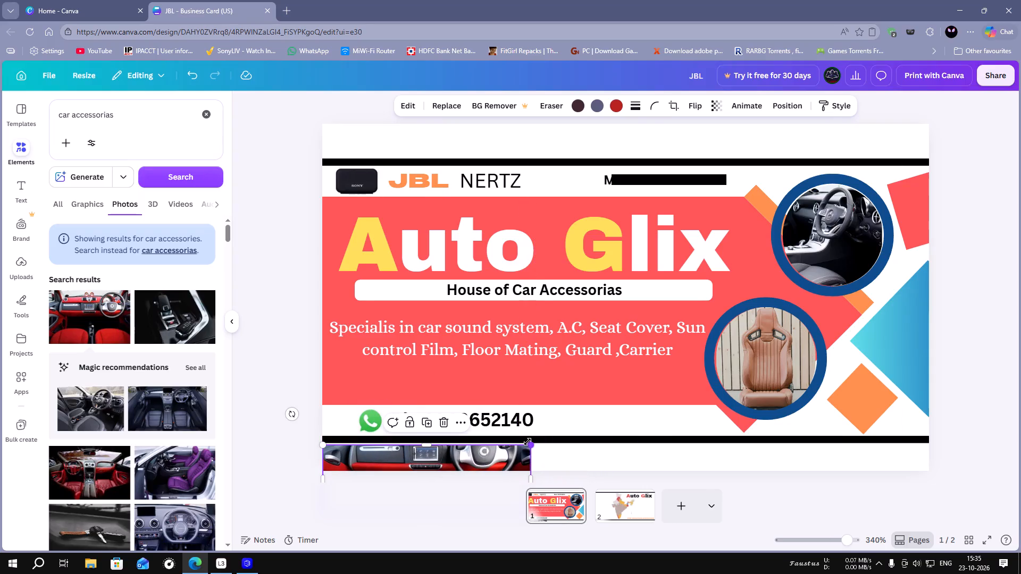
pyautogui.click(561, 465)
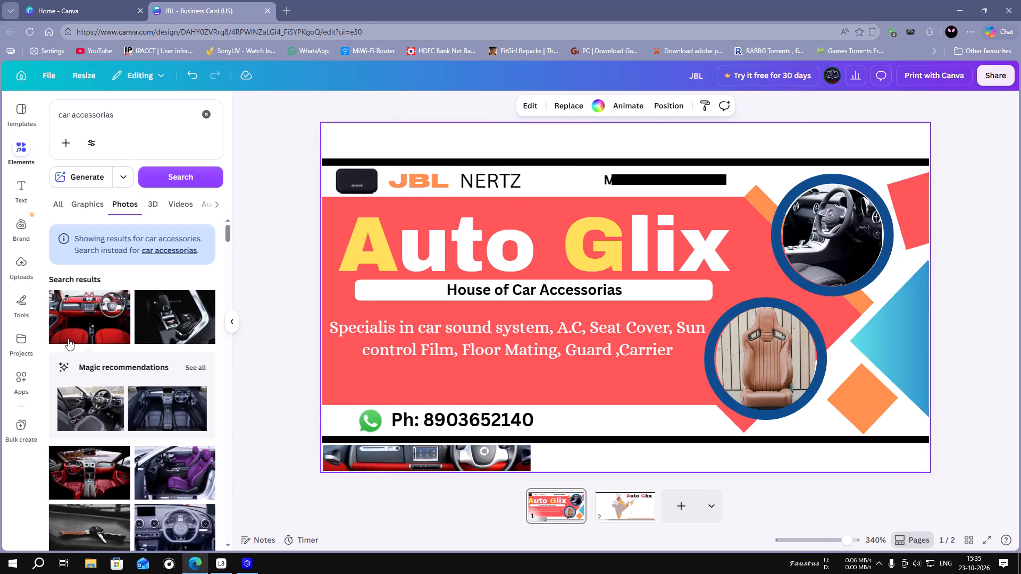
# Add the recommended dark two-seat car interior photo as a wide strip in the bottom band, beside the red dashboard photo.
pyautogui.click(162, 400)
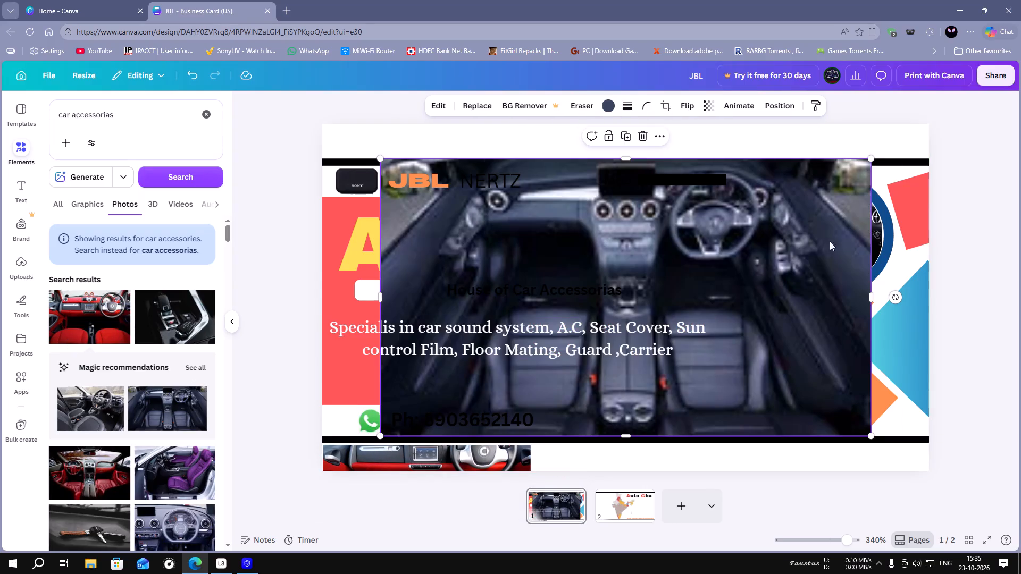
pyautogui.moveTo(870, 159); pyautogui.dragTo(565, 423)
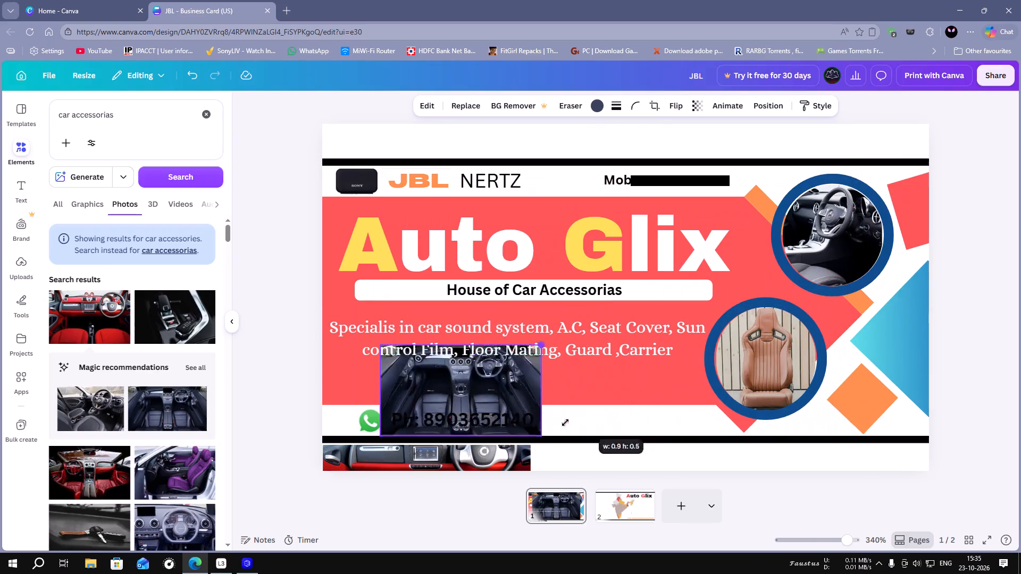
pyautogui.moveTo(565, 423); pyautogui.dragTo(517, 408)
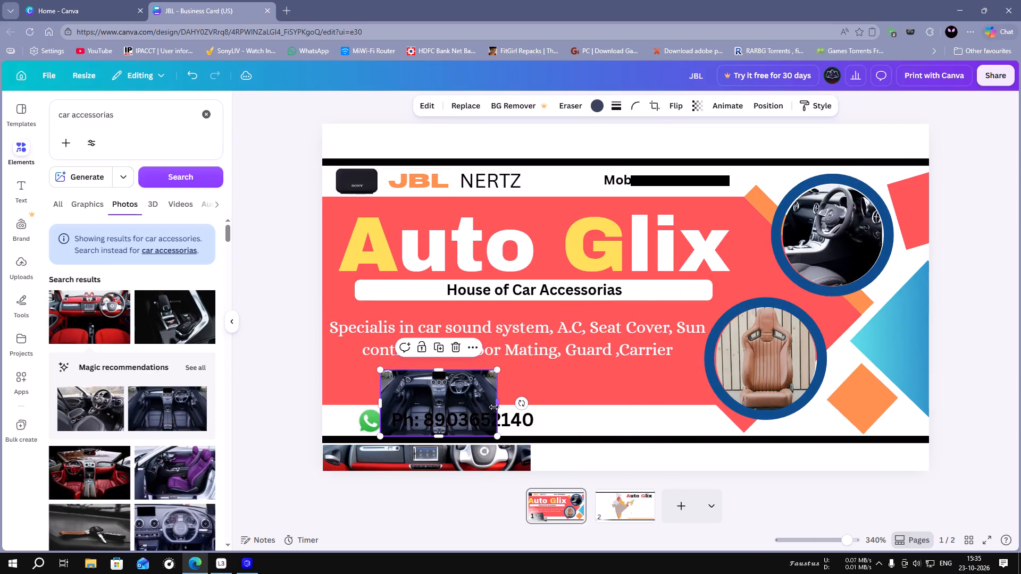
pyautogui.moveTo(497, 404); pyautogui.dragTo(764, 413)
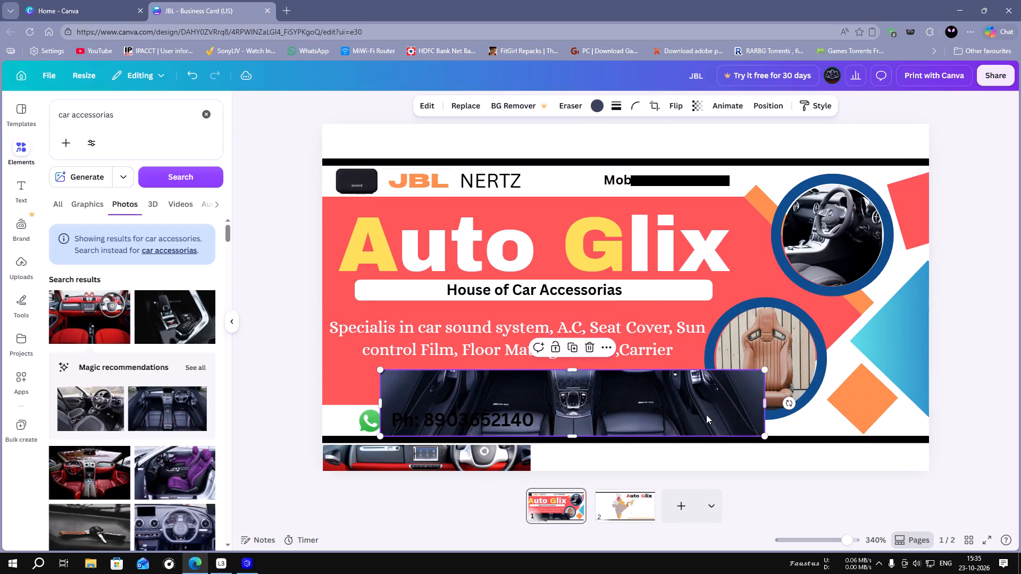
pyautogui.moveTo(620, 395); pyautogui.dragTo(789, 431)
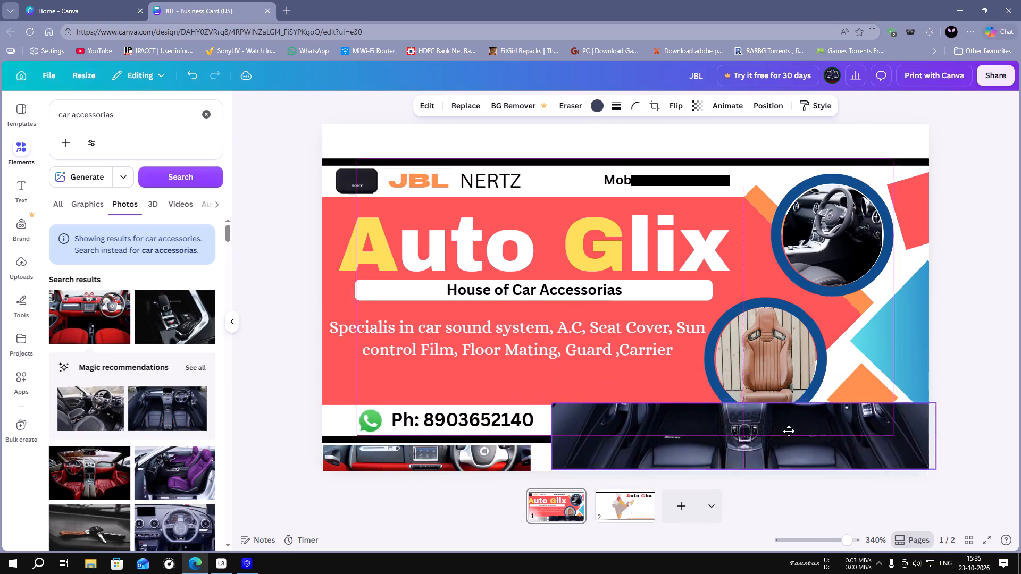
pyautogui.moveTo(789, 431); pyautogui.dragTo(775, 469)
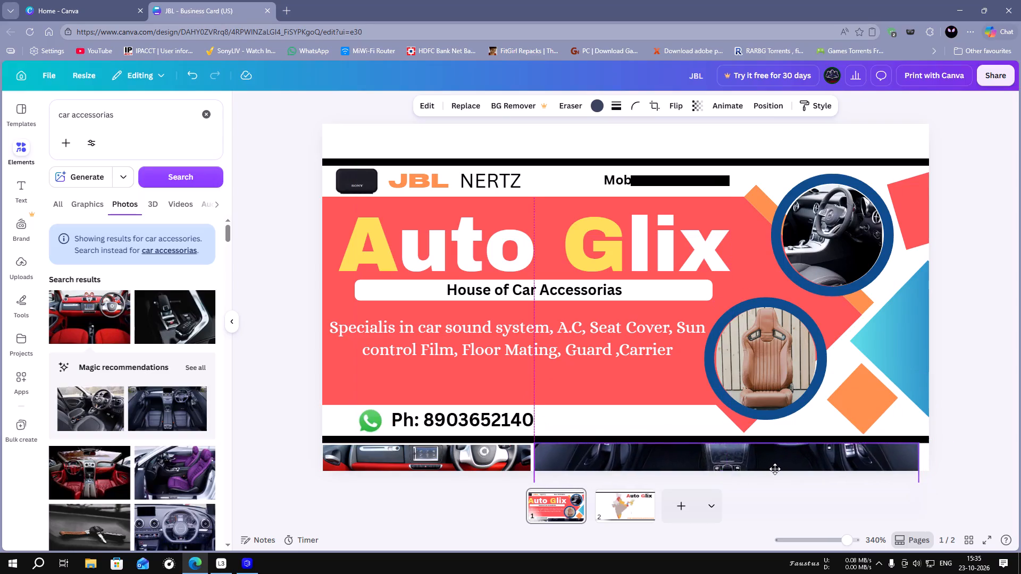
pyautogui.moveTo(775, 469); pyautogui.dragTo(780, 472)
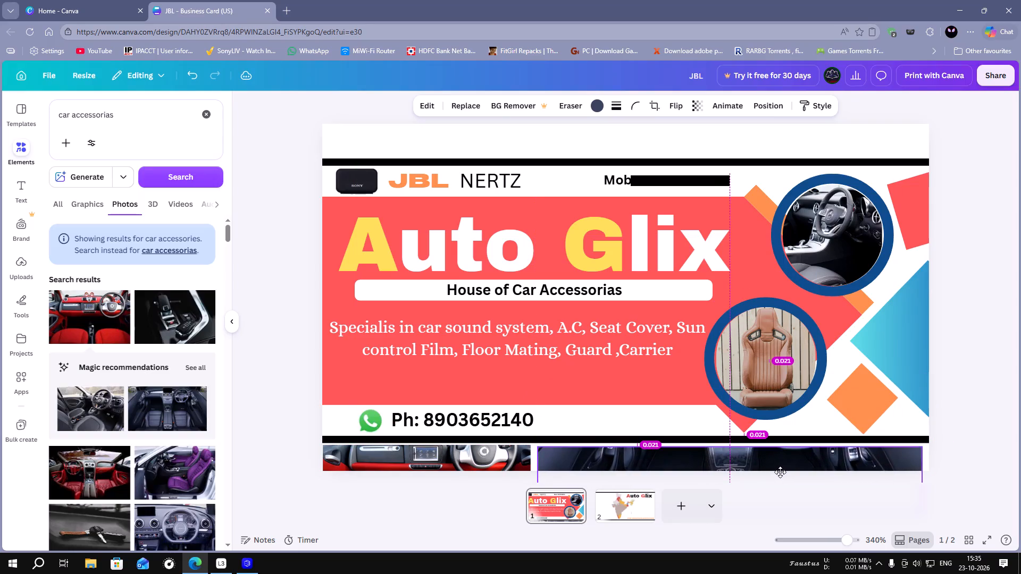
pyautogui.moveTo(780, 472); pyautogui.dragTo(781, 471)
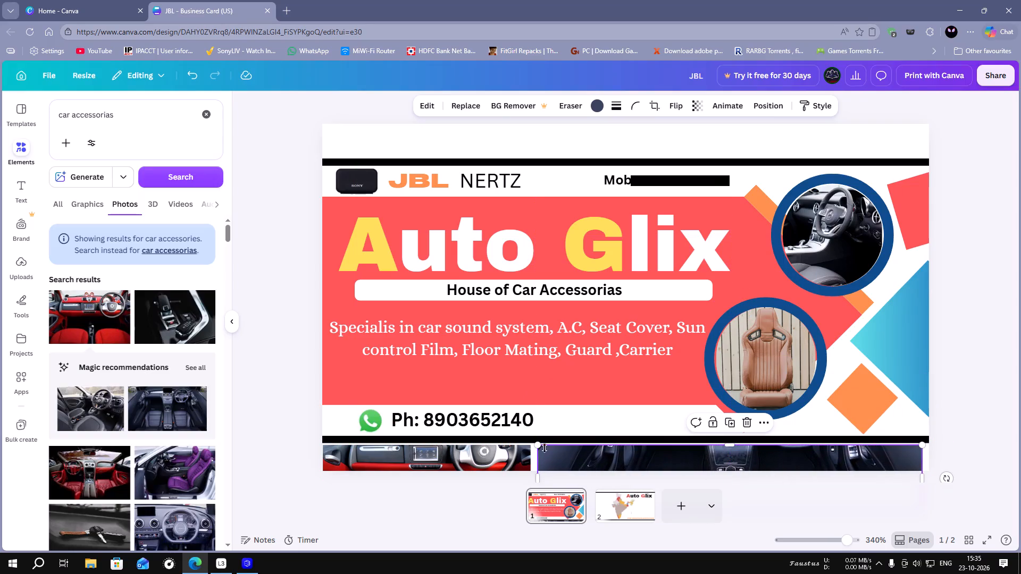
# Enlarge the dark interior strip past the card's right edge and align it flush against the red dashboard photo, below the black line.
pyautogui.click(535, 445)
pyautogui.moveTo(925, 448); pyautogui.dragTo(956, 446)
pyautogui.moveTo(537, 436); pyautogui.dragTo(501, 440)
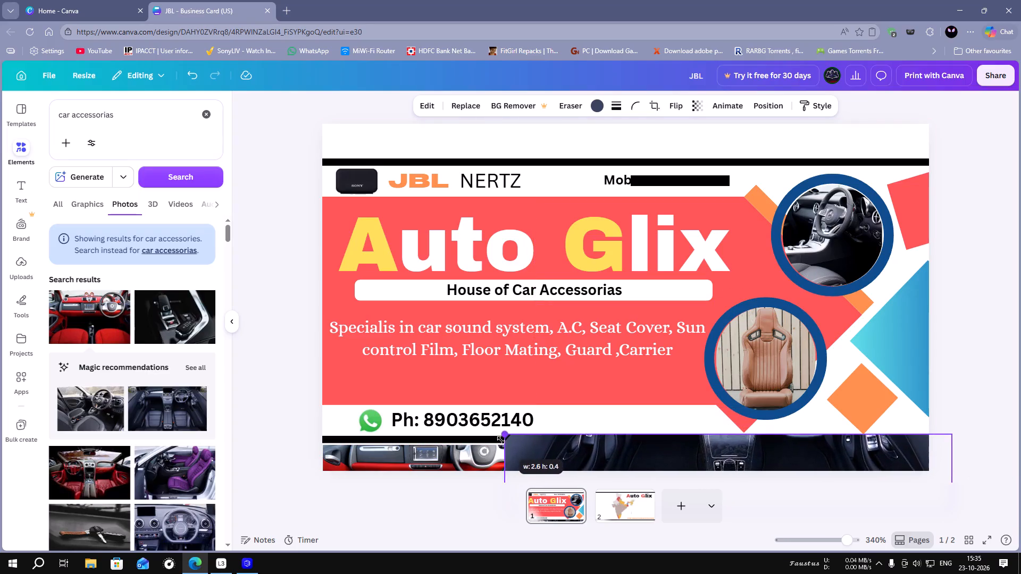
pyautogui.moveTo(501, 440); pyautogui.dragTo(512, 441)
pyautogui.moveTo(675, 451); pyautogui.dragTo(685, 461)
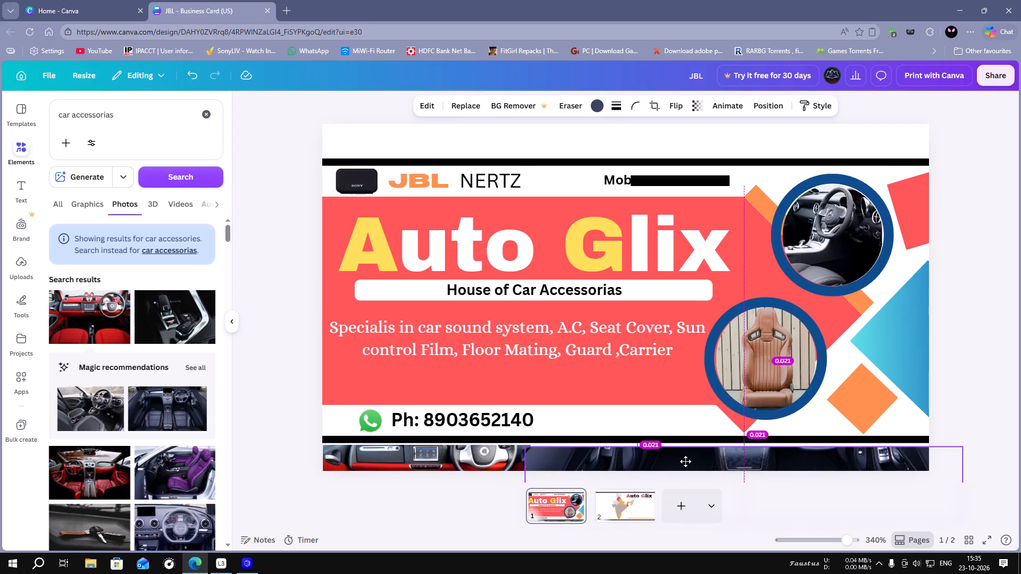
pyautogui.moveTo(685, 461); pyautogui.dragTo(694, 459)
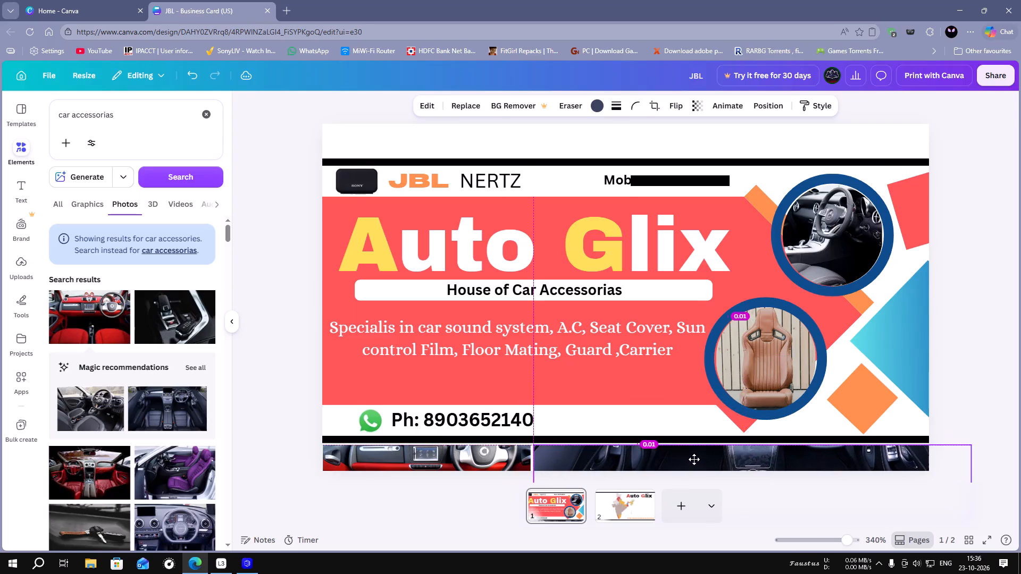
pyautogui.moveTo(694, 459); pyautogui.dragTo(697, 461)
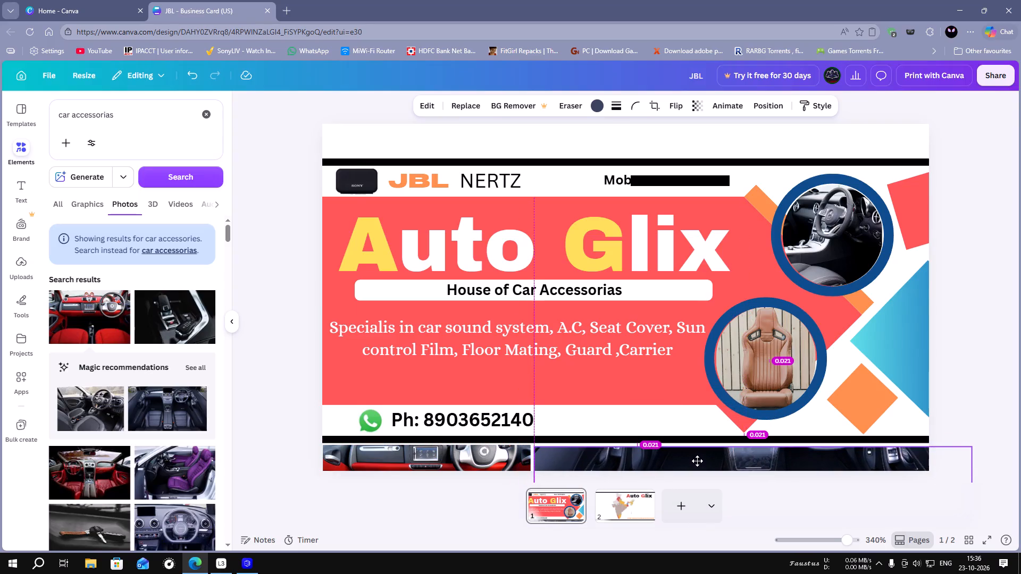
pyautogui.moveTo(697, 461); pyautogui.dragTo(692, 459)
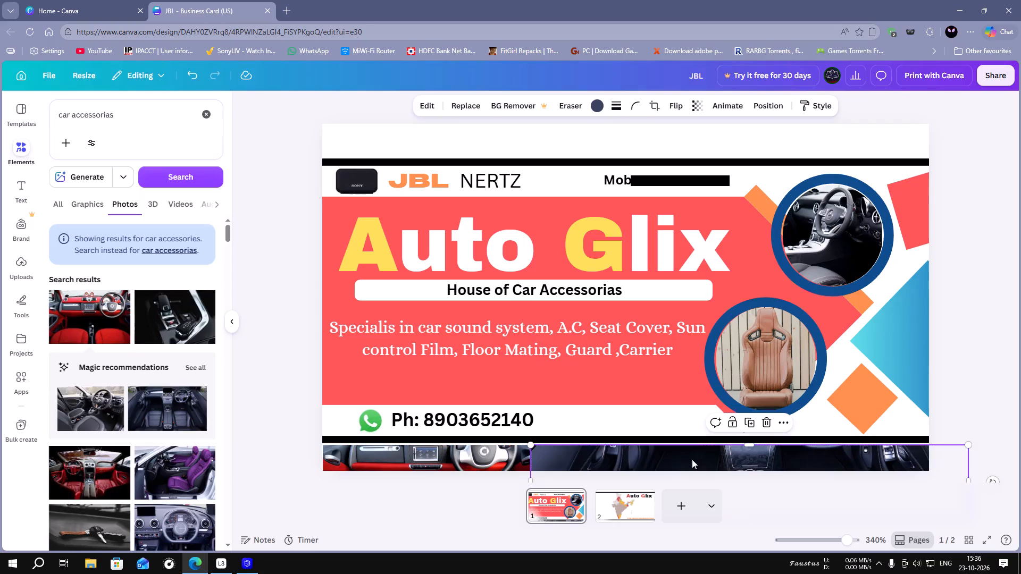
pyautogui.click(979, 358)
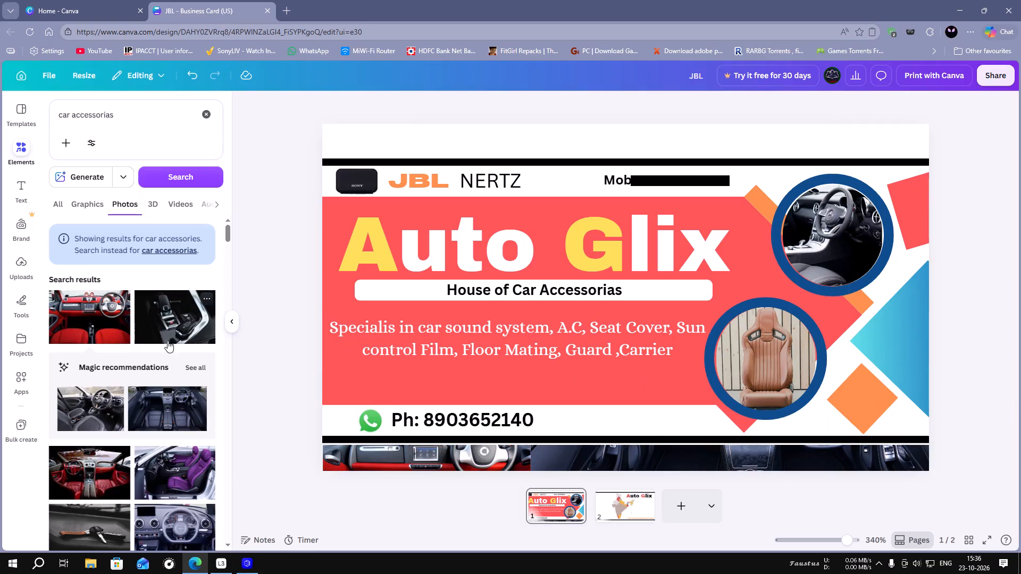
# Add the Audi steering wheel dashboard photo, stretch it beyond both side edges of the card, and crop its height from the bottom.
pyautogui.scroll(-1, 137, 452)
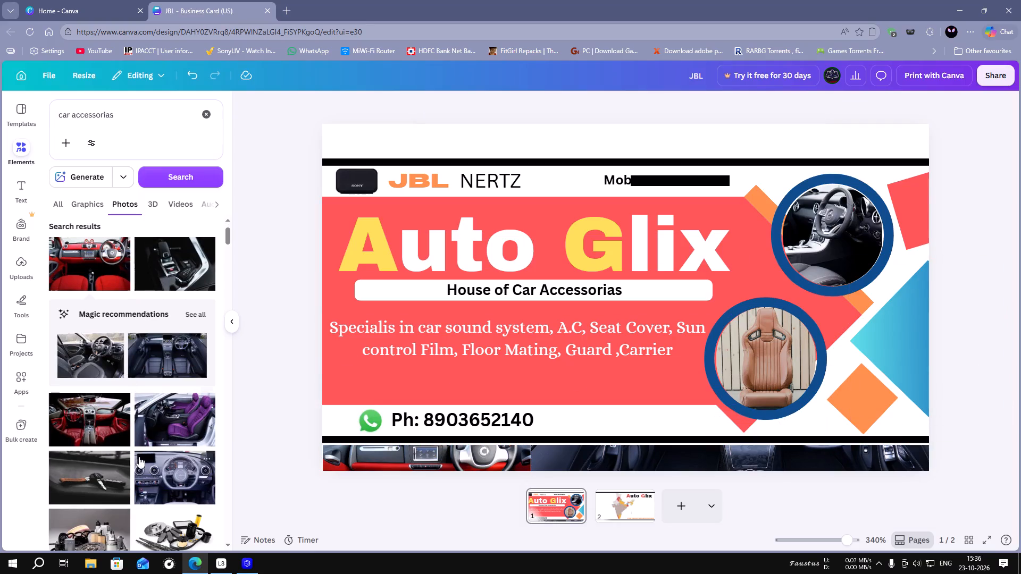
pyautogui.click(175, 473)
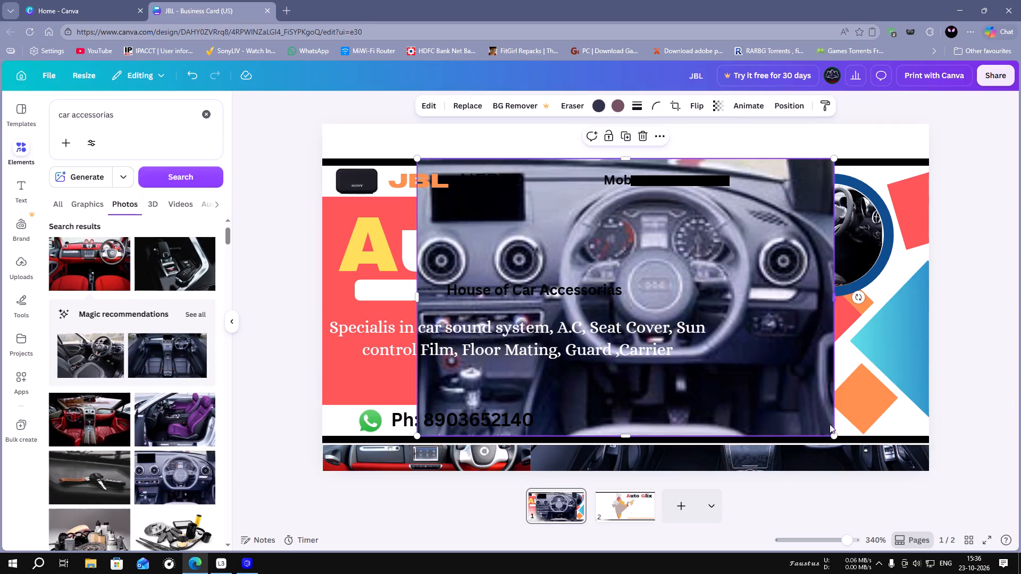
pyautogui.moveTo(838, 435); pyautogui.dragTo(743, 315)
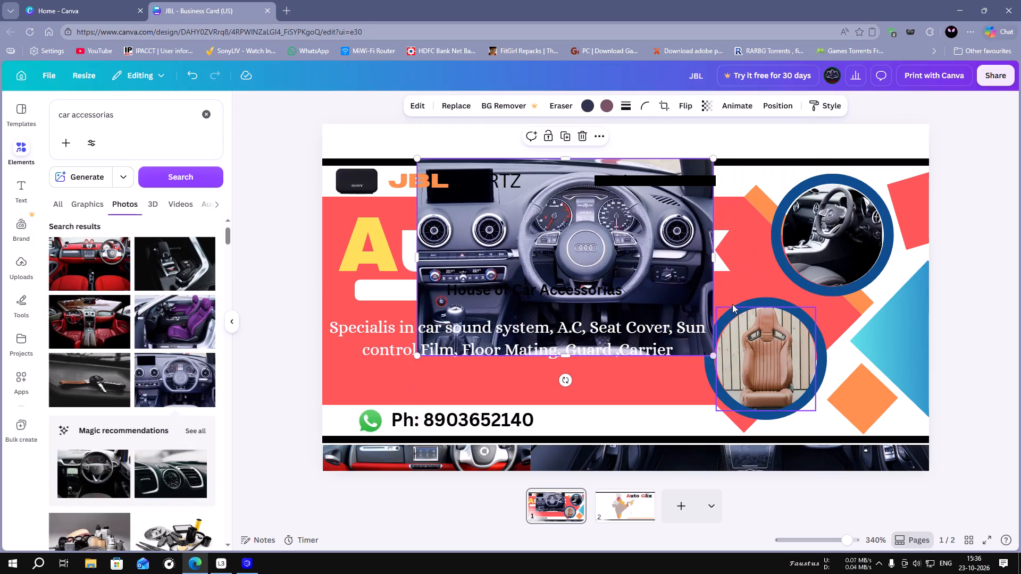
pyautogui.moveTo(717, 258); pyautogui.dragTo(859, 256)
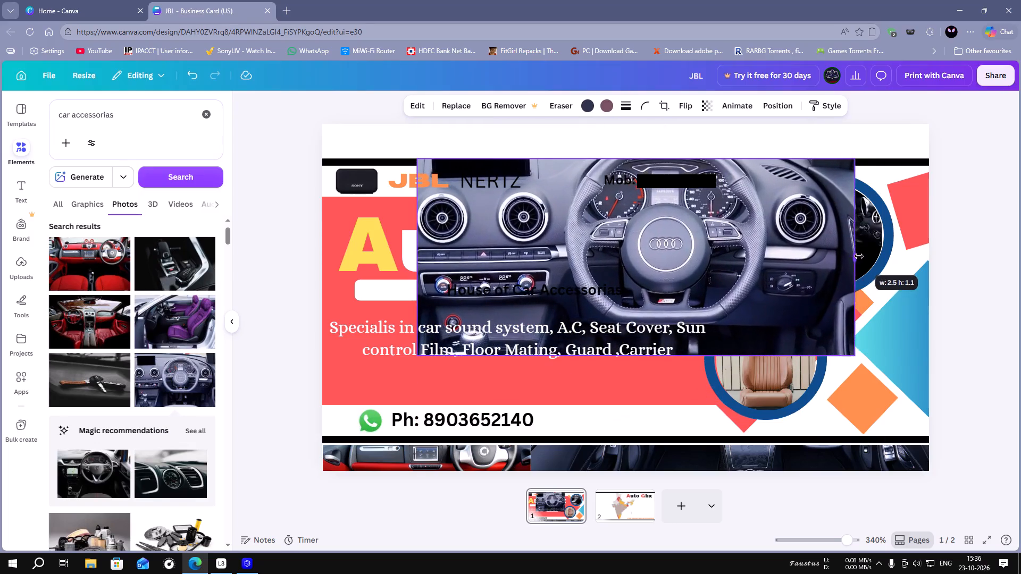
pyautogui.moveTo(859, 256); pyautogui.dragTo(935, 250)
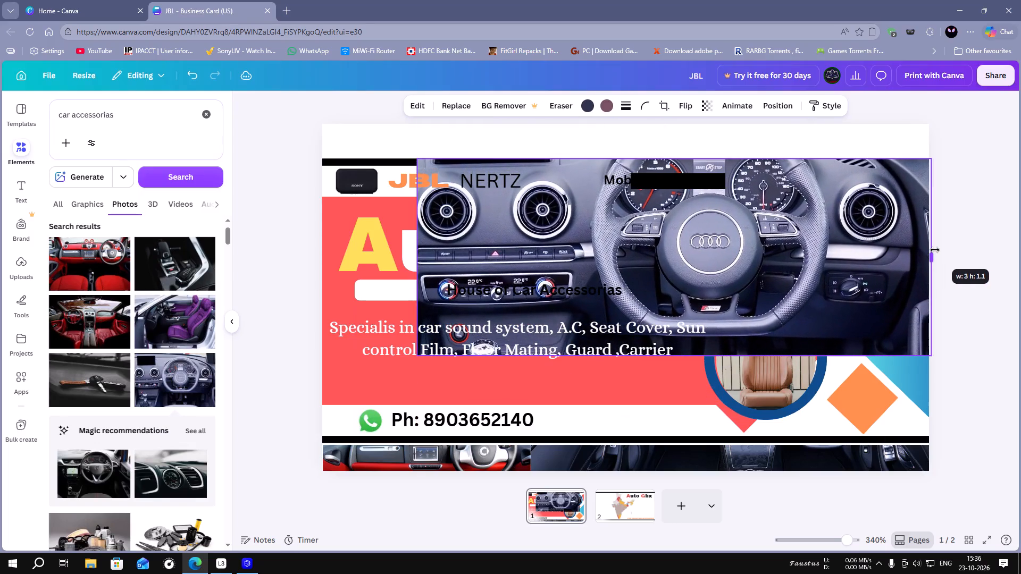
pyautogui.moveTo(935, 250); pyautogui.dragTo(1020, 247)
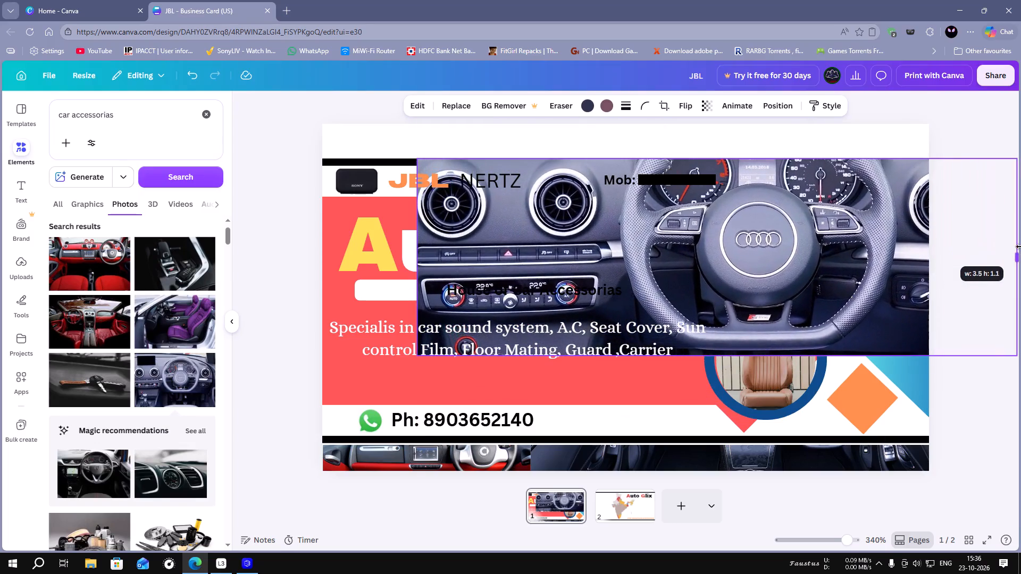
pyautogui.moveTo(1020, 247); pyautogui.dragTo(1020, 245)
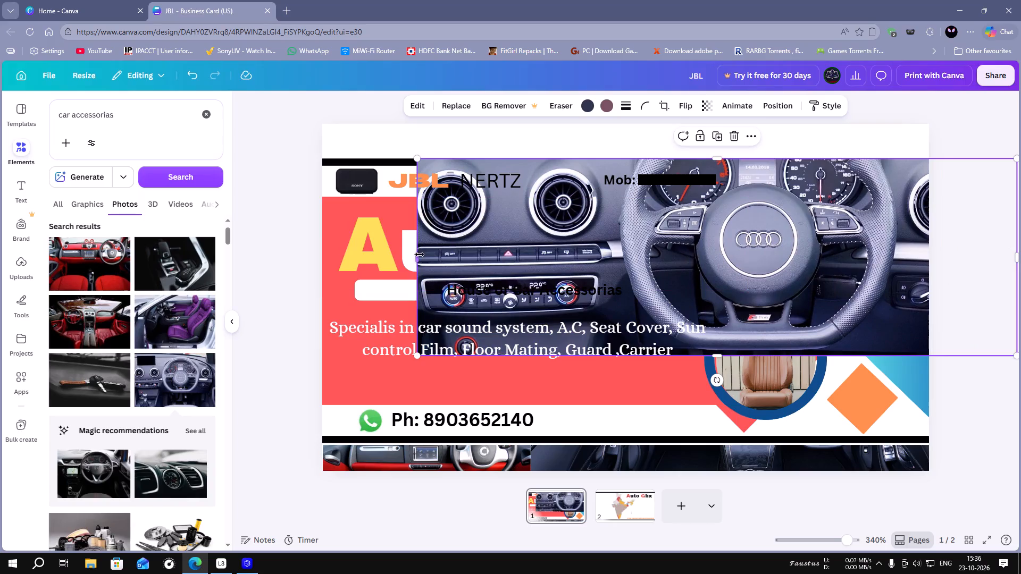
pyautogui.moveTo(420, 255); pyautogui.dragTo(282, 248)
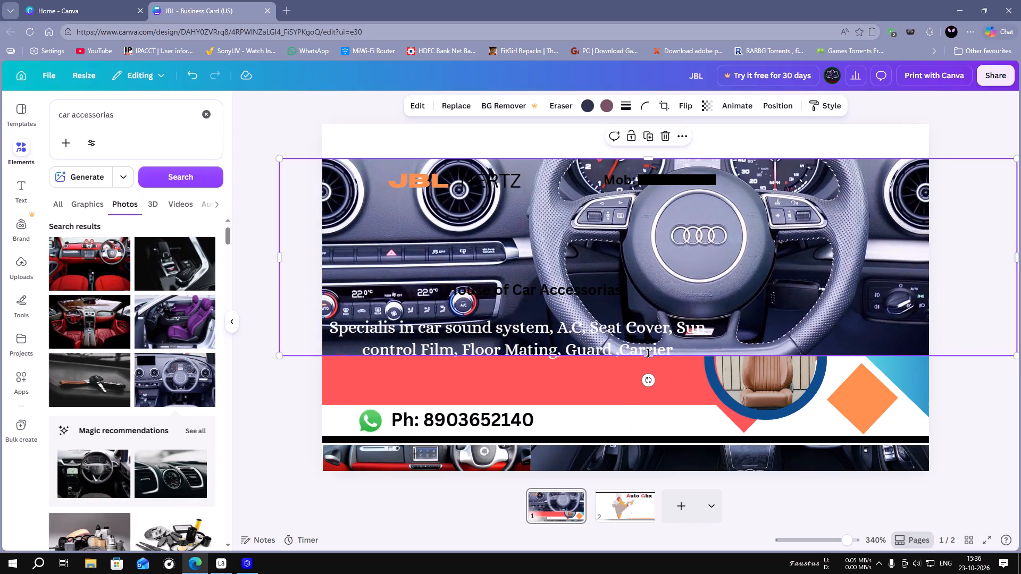
pyautogui.moveTo(648, 353); pyautogui.dragTo(651, 254)
# Move the Audi steering wheel dashboard photo up into the card's top band, with its lower edge just above the upper black line.
pyautogui.moveTo(659, 218); pyautogui.dragTo(650, 149)
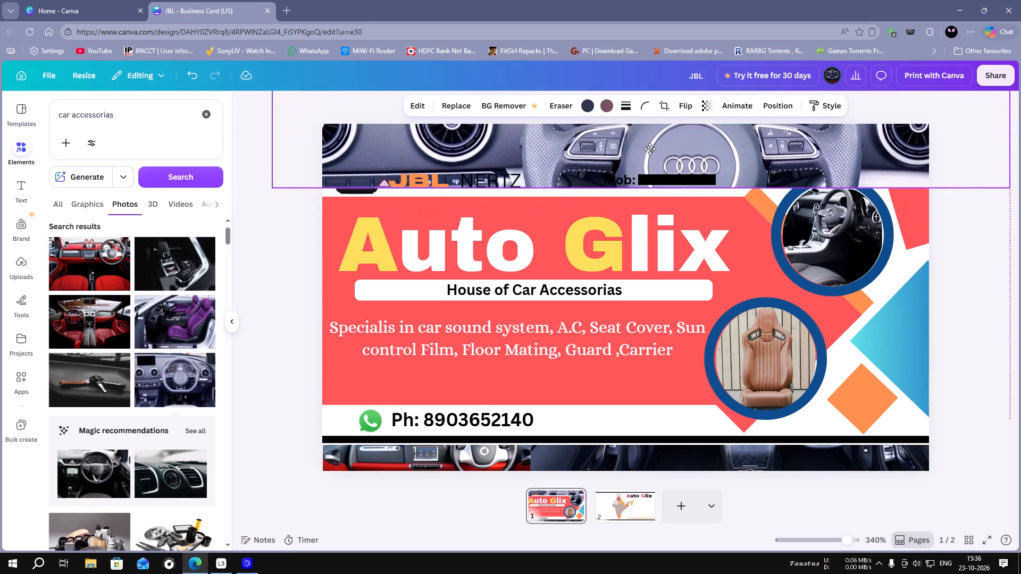
pyautogui.moveTo(650, 149); pyautogui.dragTo(647, 121)
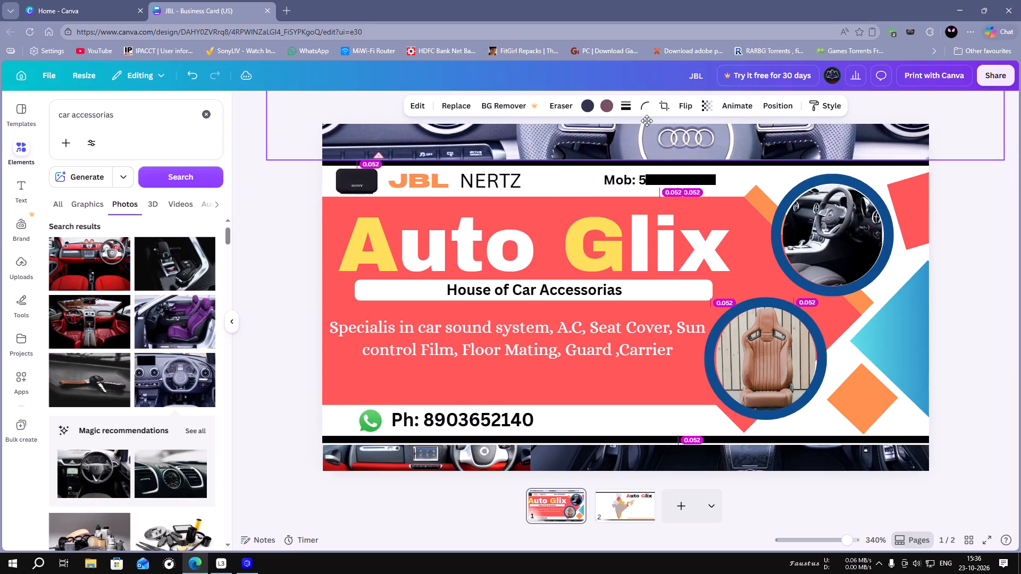
pyautogui.moveTo(647, 121); pyautogui.dragTo(646, 119)
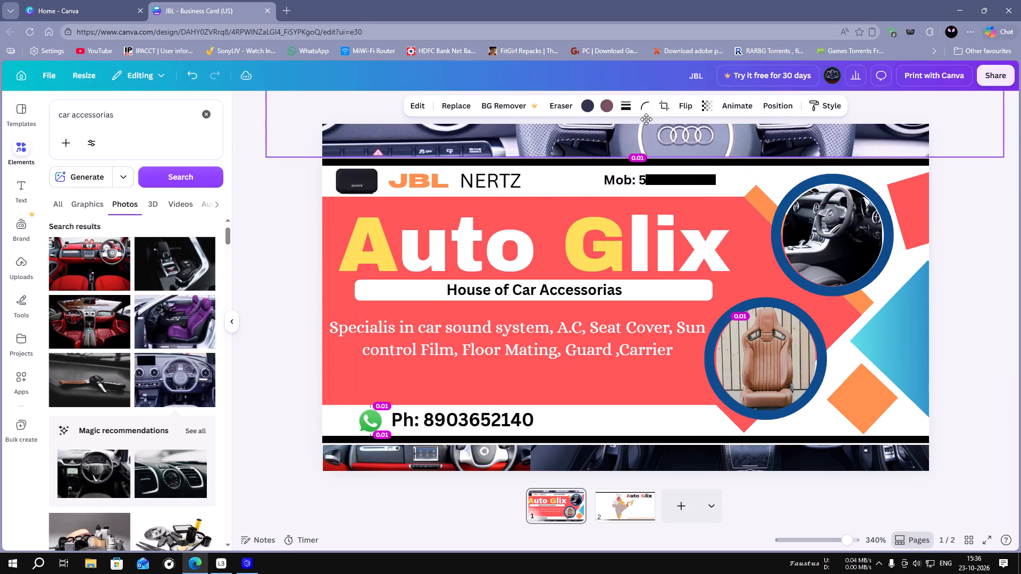
pyautogui.moveTo(646, 119); pyautogui.dragTo(644, 117)
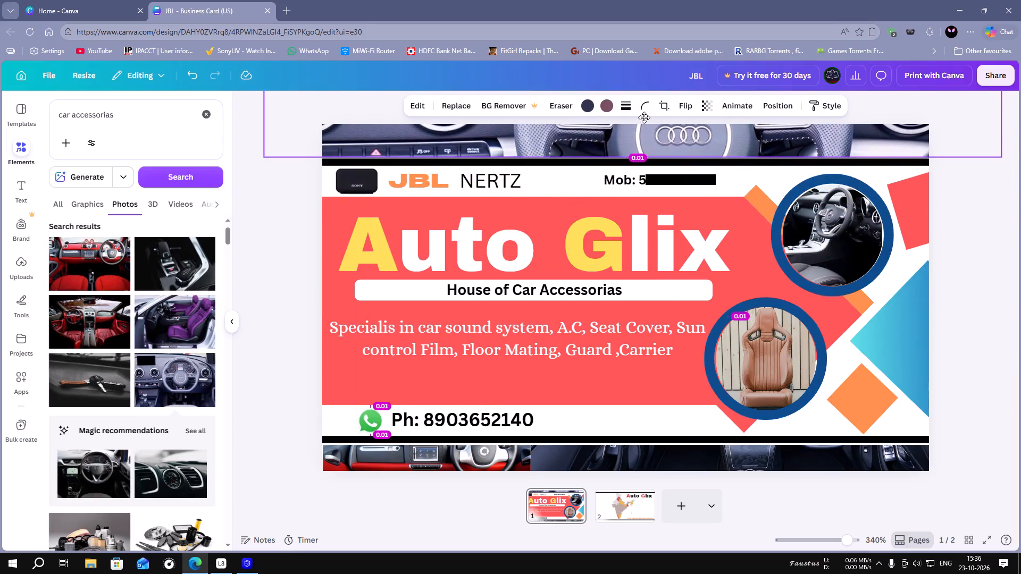
pyautogui.moveTo(644, 117); pyautogui.dragTo(643, 116)
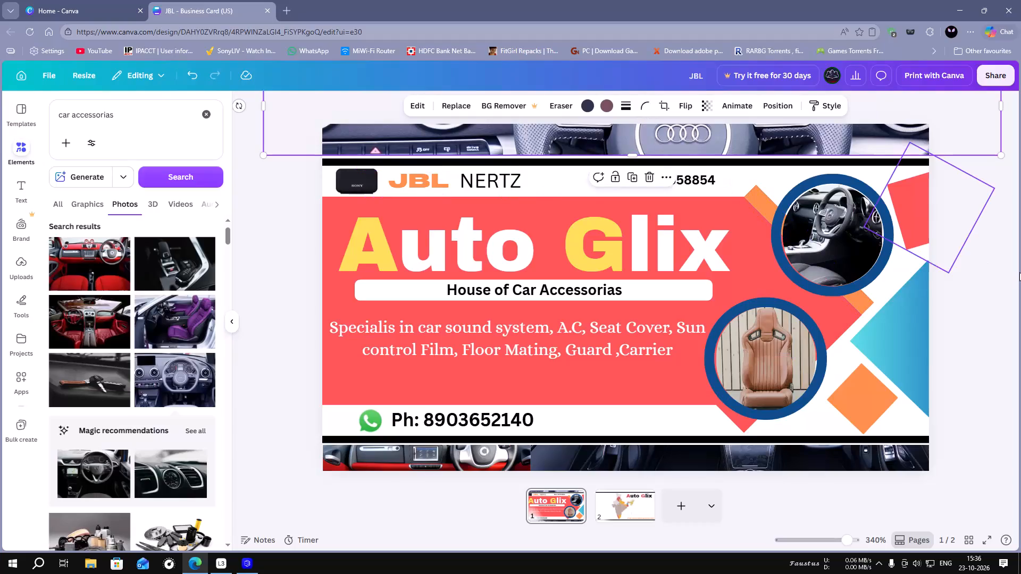
pyautogui.click(990, 239)
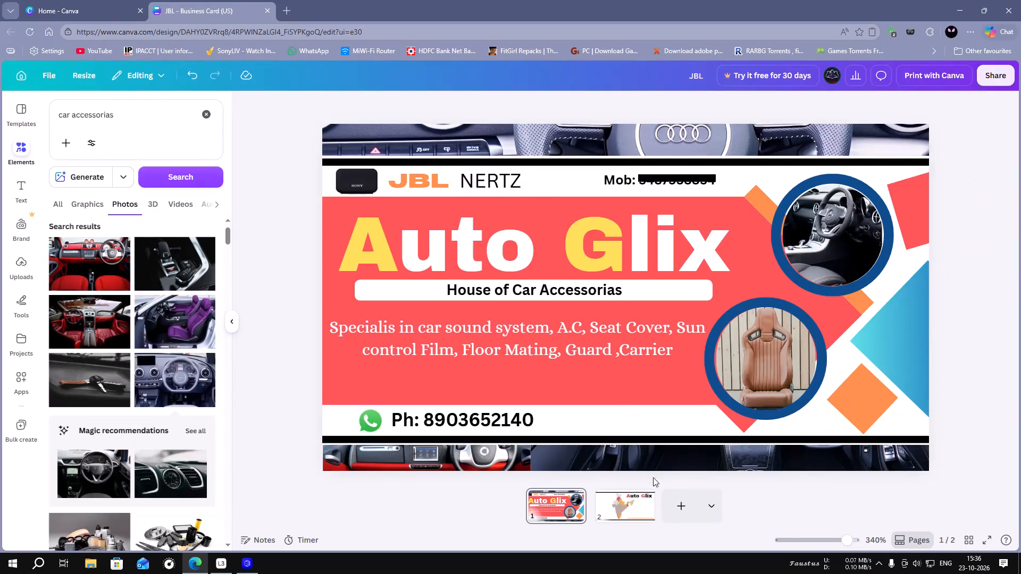
# On page 2, add the recommended black steering wheel photo with the navigation screen and enlarge it past both side edges of the card.
pyautogui.click(635, 499)
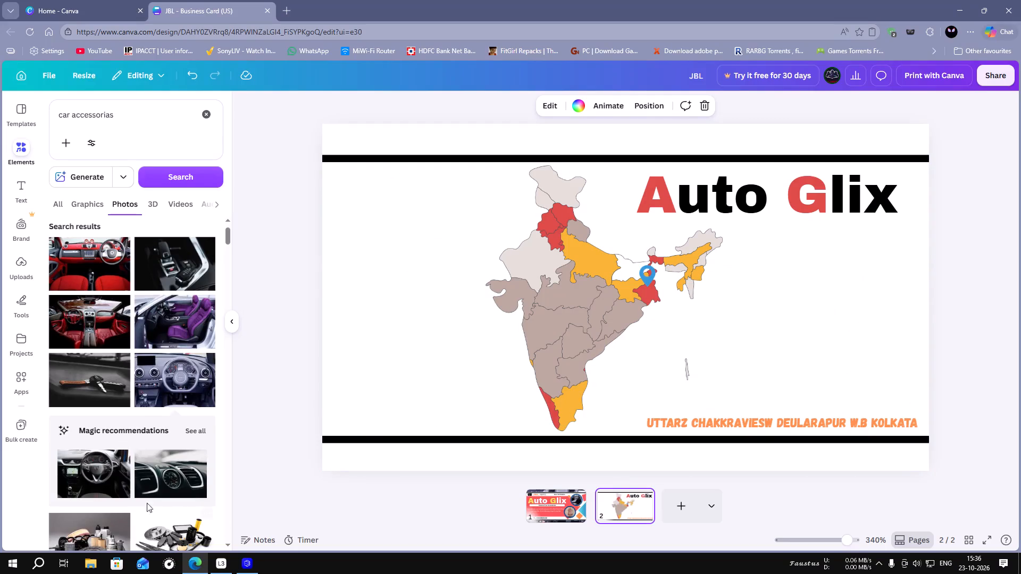
pyautogui.click(90, 478)
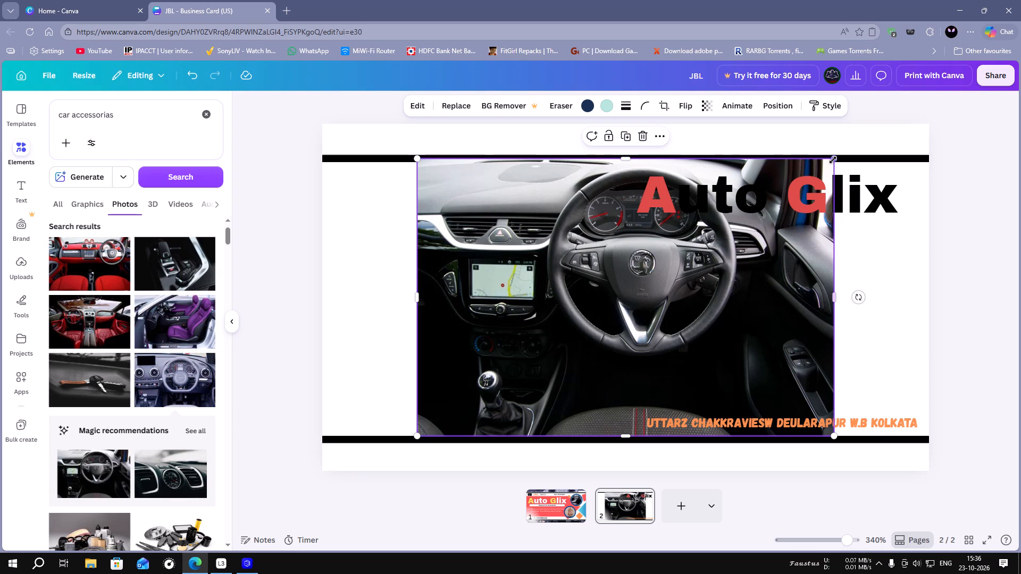
pyautogui.moveTo(835, 159); pyautogui.dragTo(1020, 0)
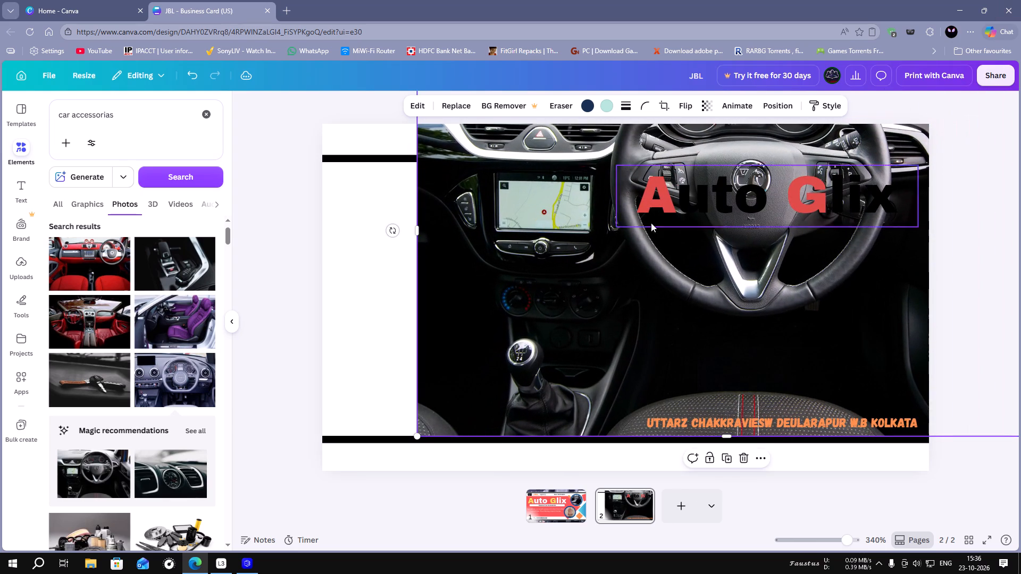
pyautogui.moveTo(420, 436); pyautogui.dragTo(319, 471)
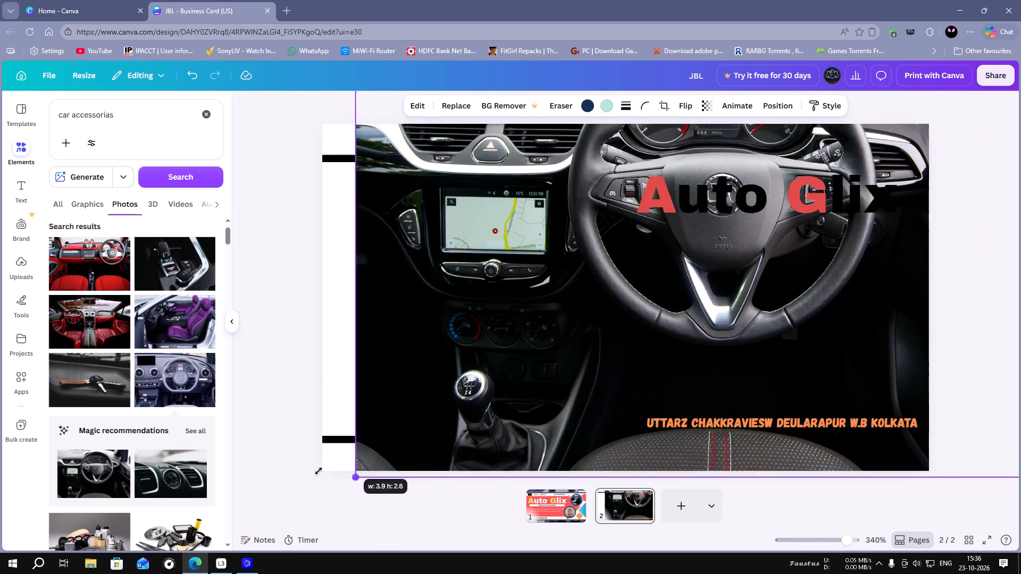
pyautogui.moveTo(319, 471); pyautogui.dragTo(280, 410)
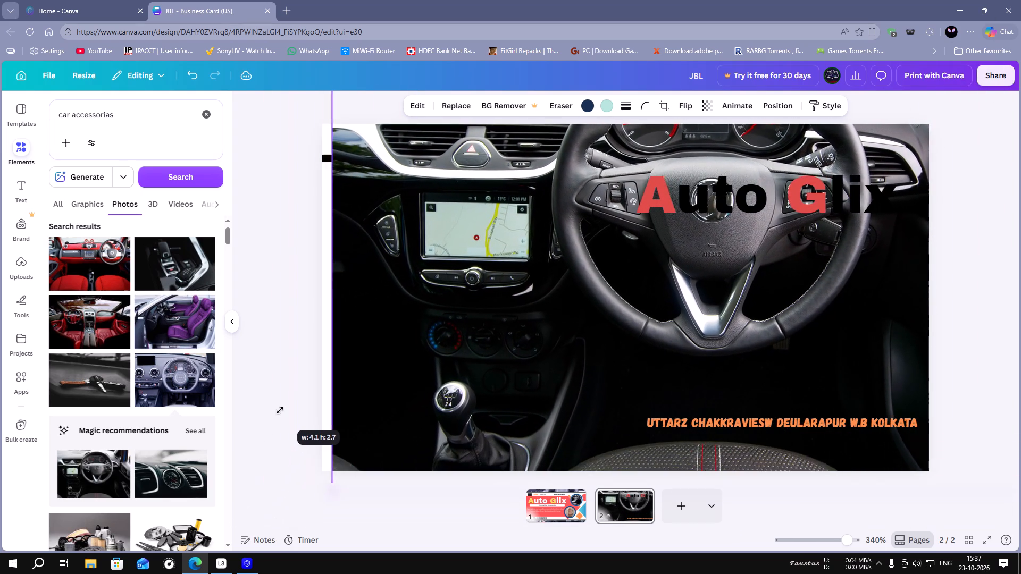
pyautogui.moveTo(280, 410); pyautogui.dragTo(215, 420)
# Crop the black steering wheel photo from its top and bottom edges, repositioning it as needed, leaving a wide strip across the wheel hub.
pyautogui.moveTo(570, 348); pyautogui.dragTo(549, 180)
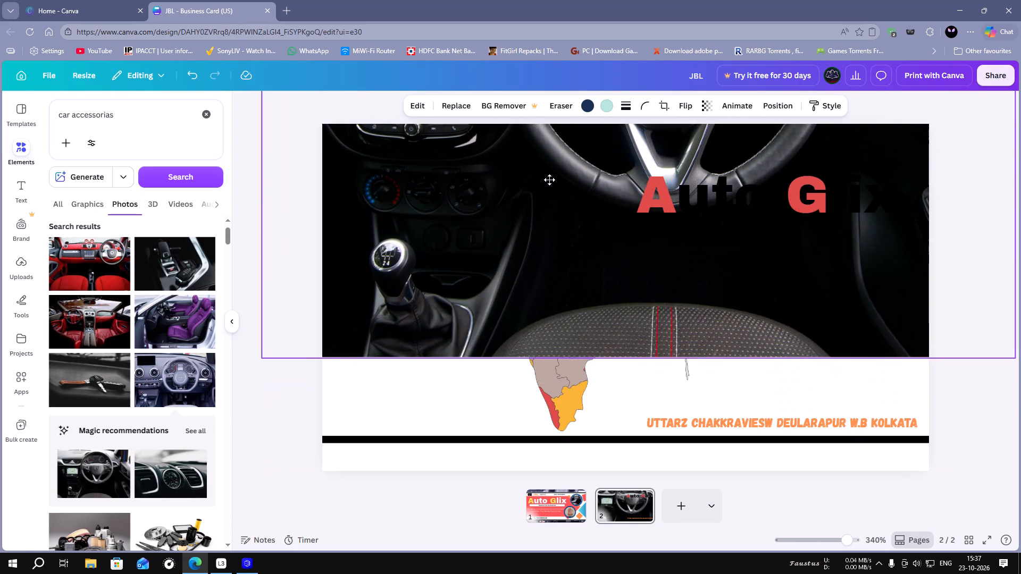
pyautogui.moveTo(549, 180); pyautogui.dragTo(555, 229)
pyautogui.moveTo(642, 405); pyautogui.dragTo(647, 351)
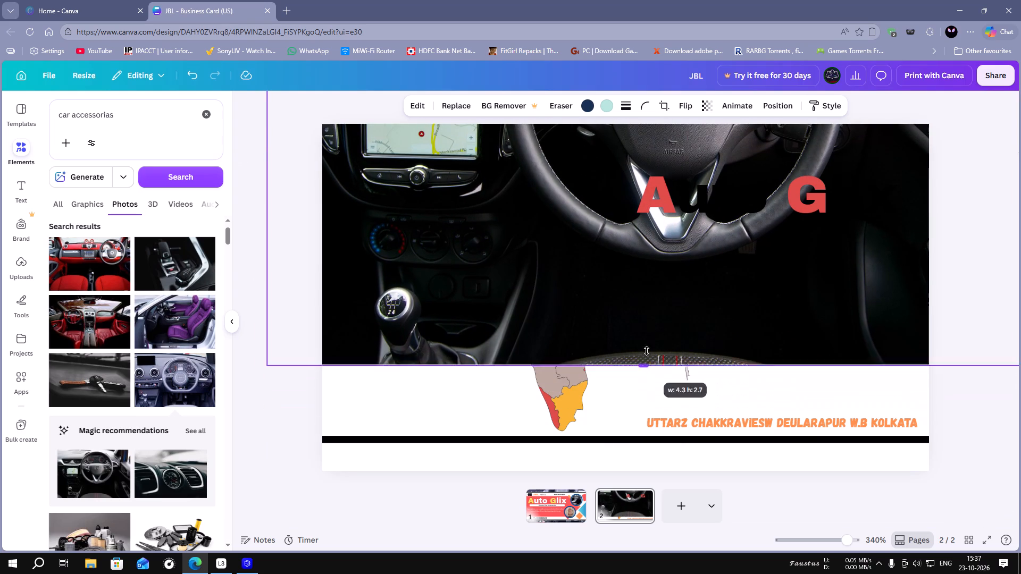
pyautogui.moveTo(647, 351); pyautogui.dragTo(645, 267)
pyautogui.moveTo(557, 194); pyautogui.dragTo(535, 315)
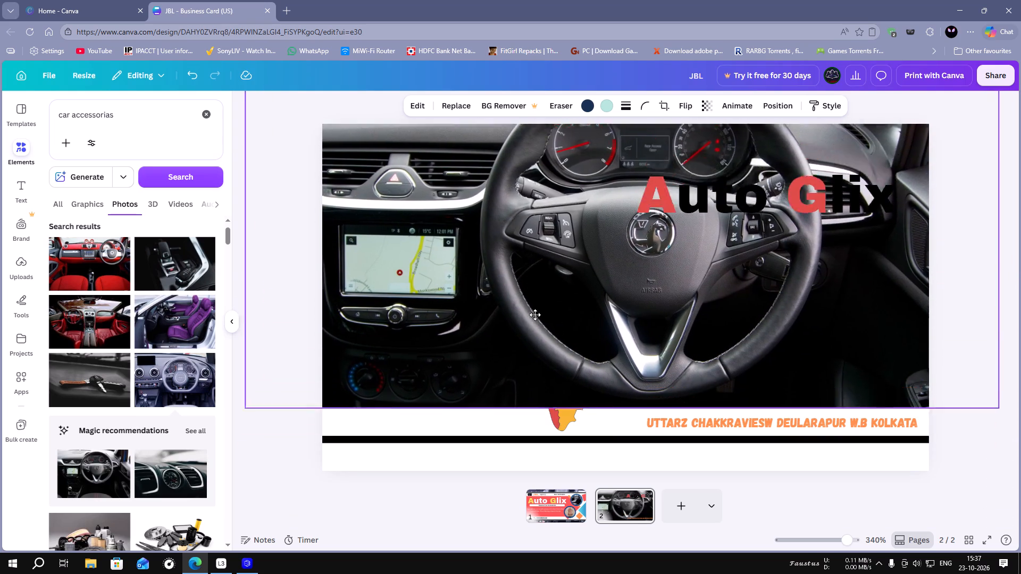
pyautogui.moveTo(535, 315); pyautogui.dragTo(513, 352)
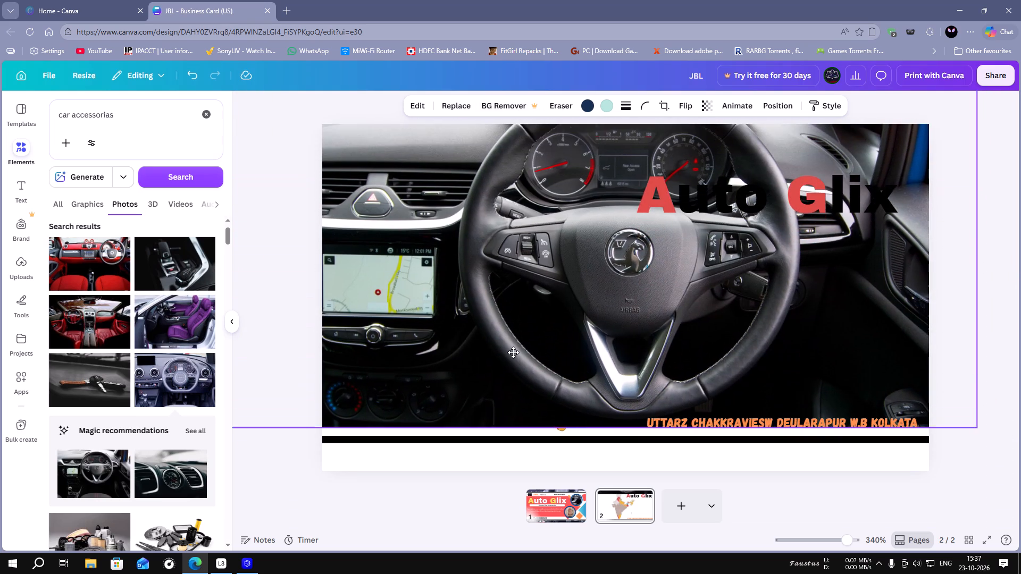
pyautogui.moveTo(513, 352); pyautogui.dragTo(508, 434)
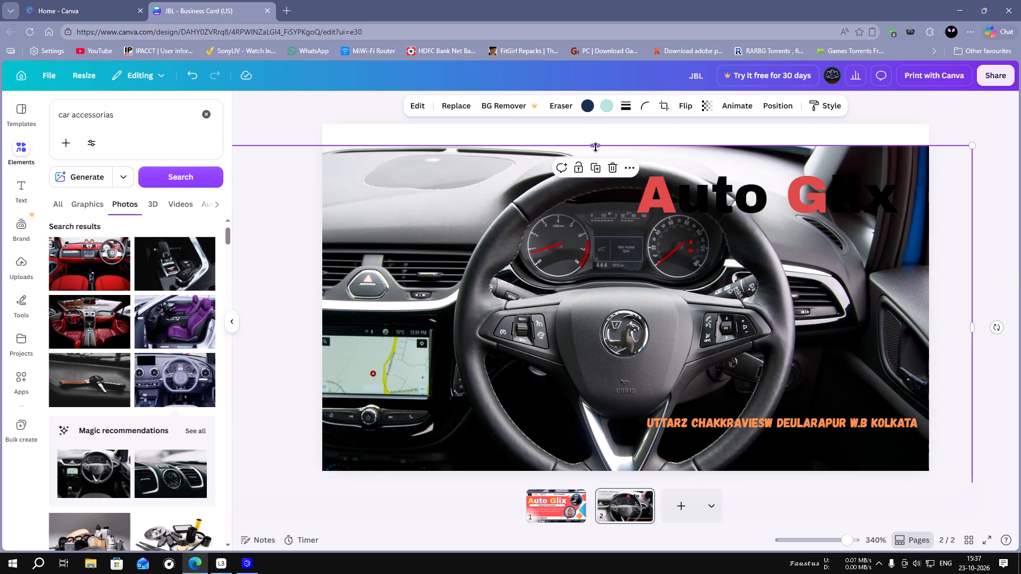
pyautogui.moveTo(596, 146); pyautogui.dragTo(613, 281)
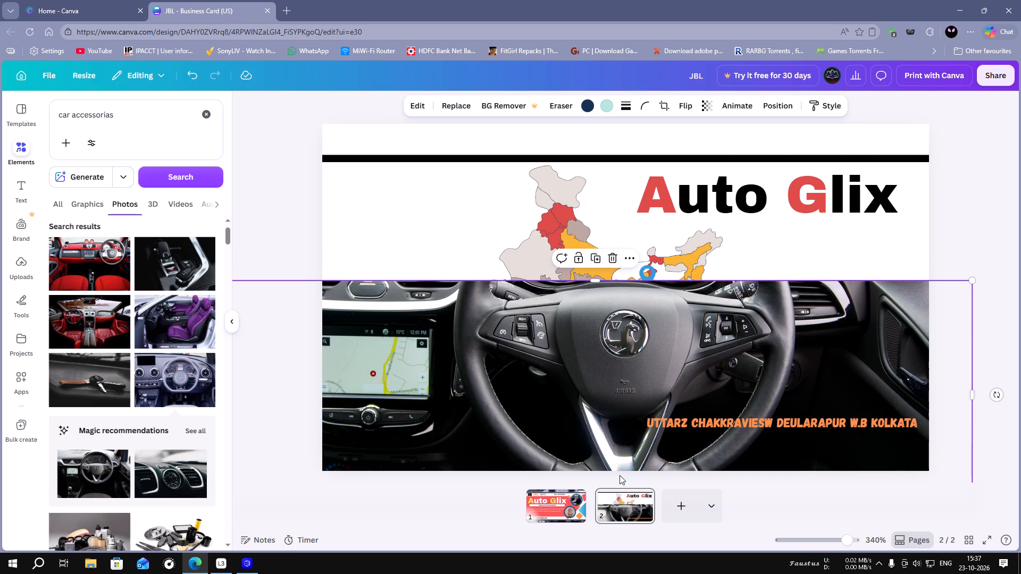
pyautogui.moveTo(598, 438); pyautogui.dragTo(591, 299)
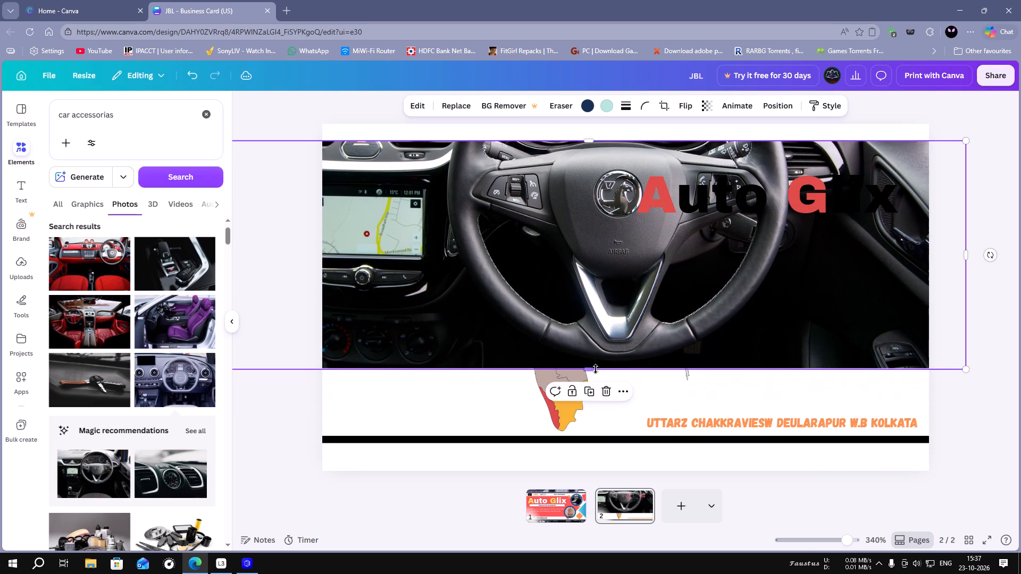
pyautogui.moveTo(591, 370); pyautogui.dragTo(599, 218)
# Place the cropped steering wheel photo in page 2's top band, its lower edge just above the upper black line.
pyautogui.moveTo(583, 194); pyautogui.dragTo(588, 133)
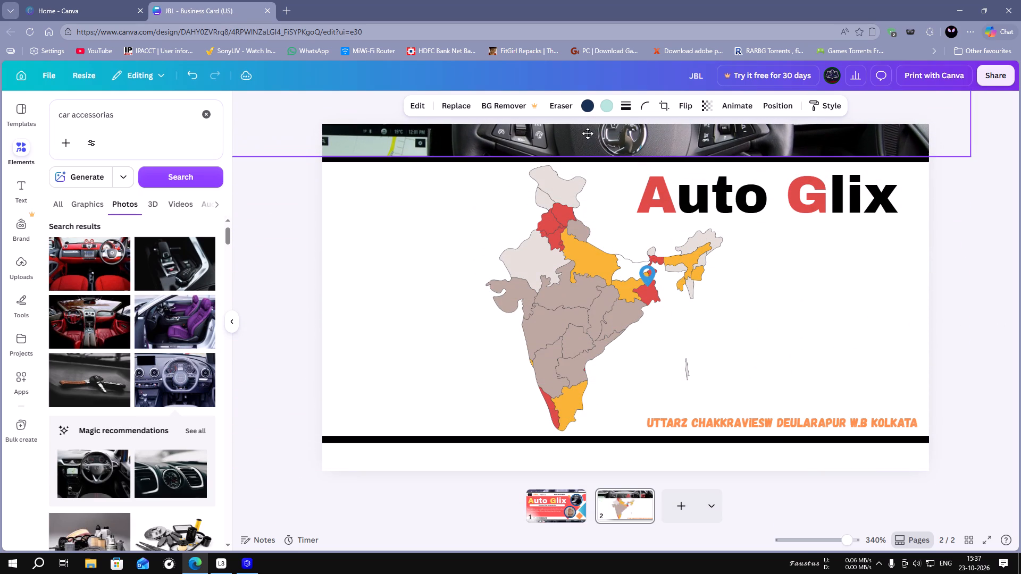
pyautogui.moveTo(588, 133); pyautogui.dragTo(588, 130)
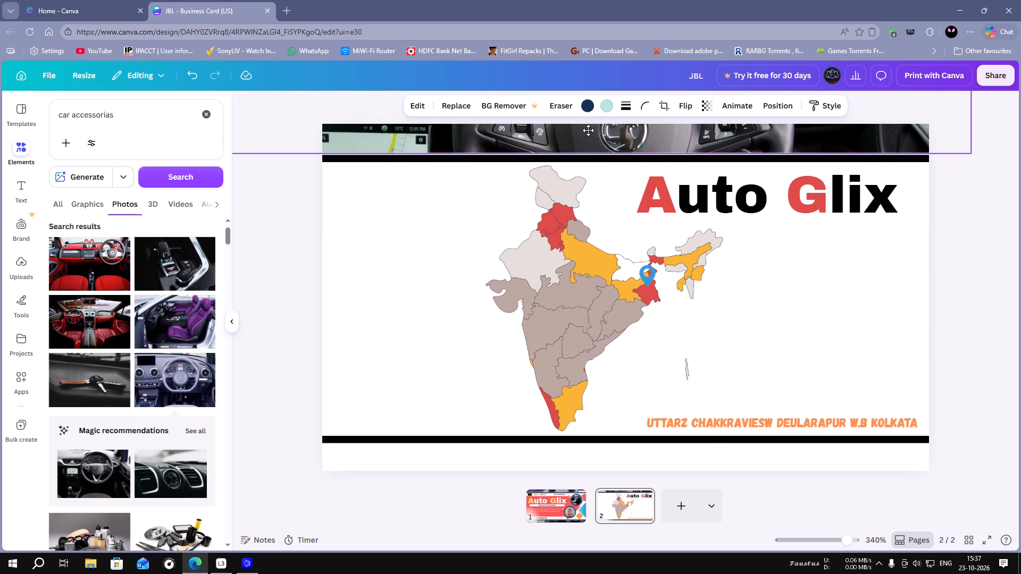
pyautogui.moveTo(588, 130); pyautogui.dragTo(589, 128)
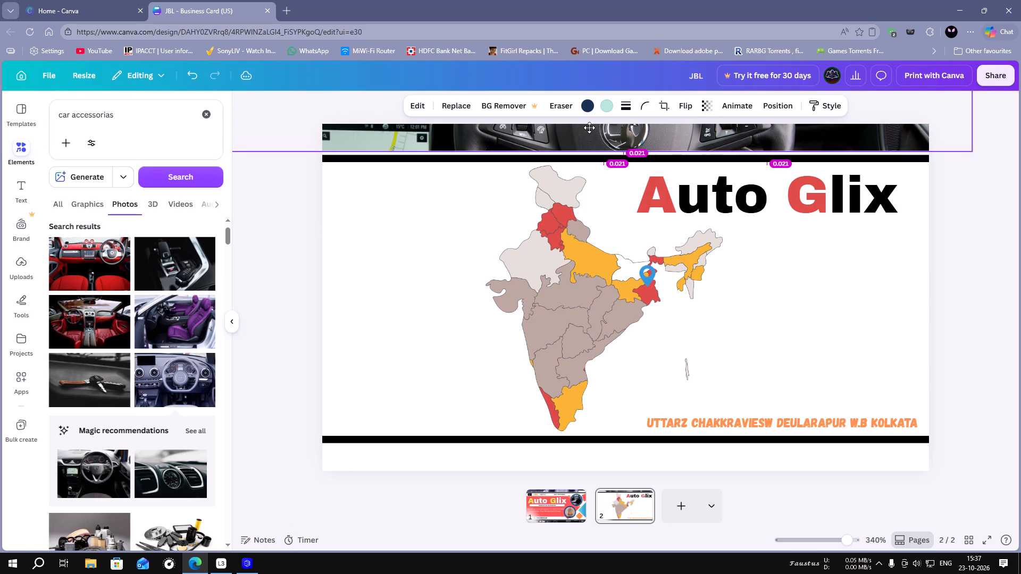
pyautogui.moveTo(589, 128); pyautogui.dragTo(589, 132)
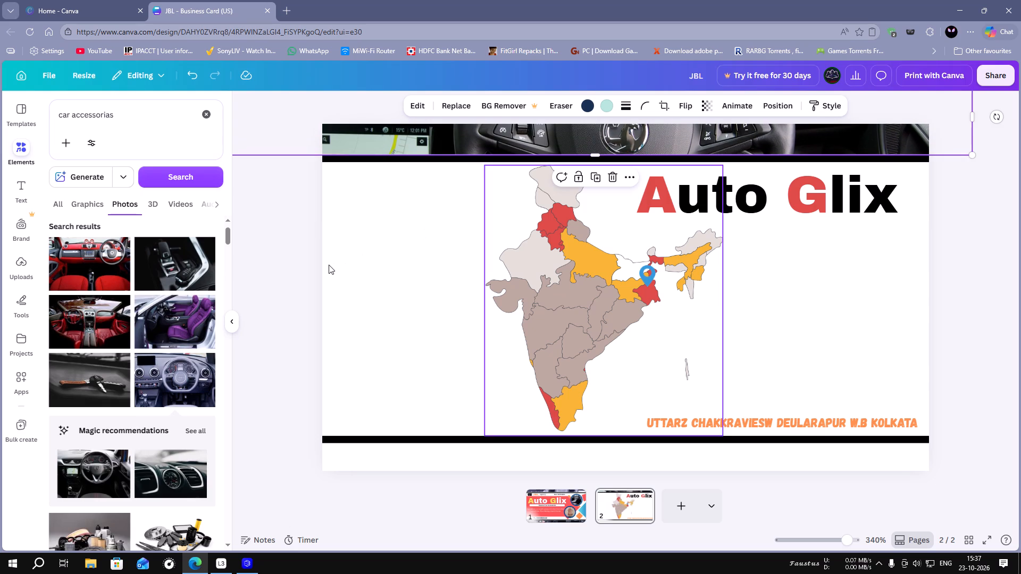
pyautogui.click(282, 268)
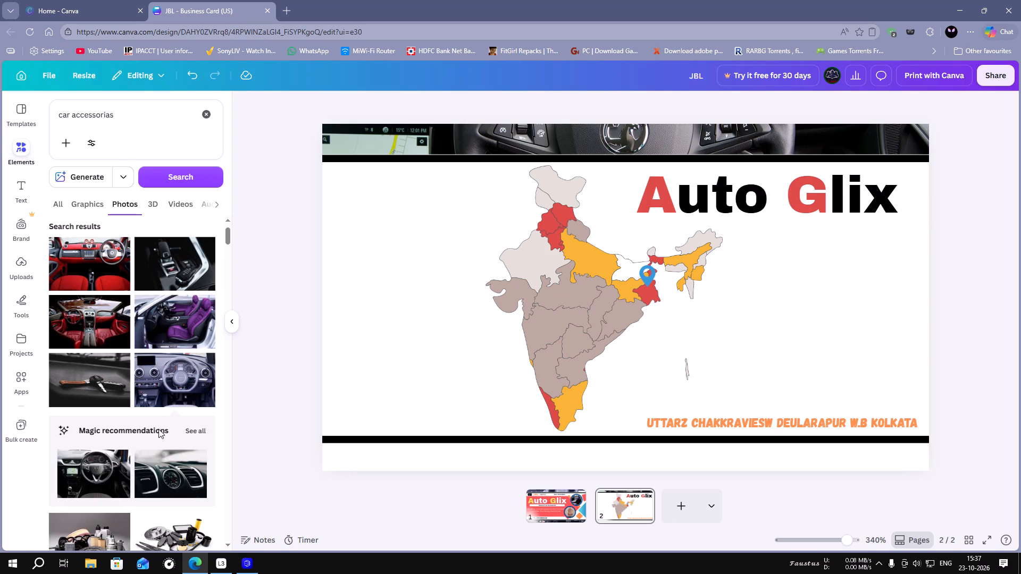
# Add the recommended air vent and dashboard clock photo to page 2, extend it past both side edges, and crop its height from the top.
pyautogui.scroll(-1, 158, 429)
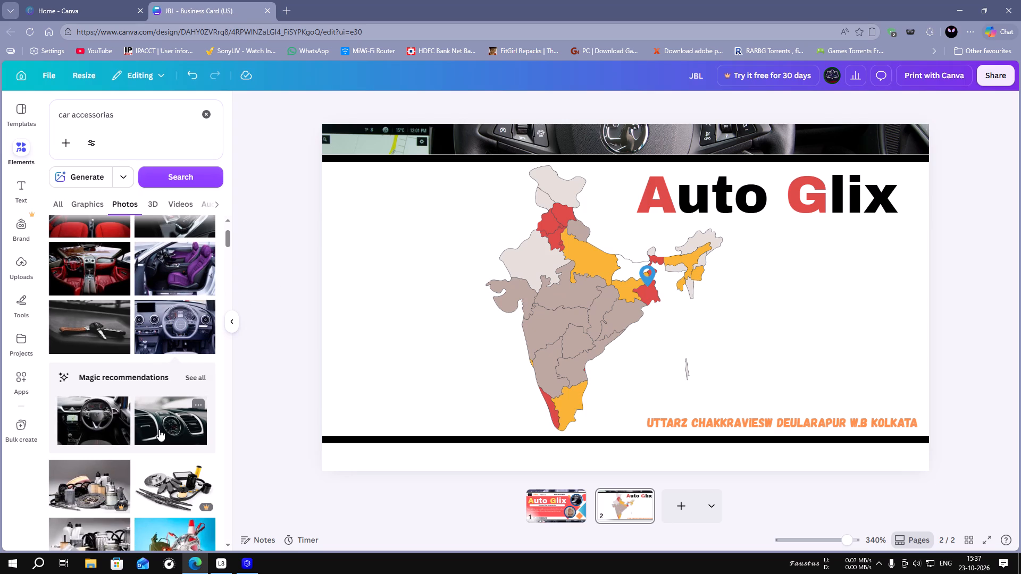
pyautogui.click(159, 429)
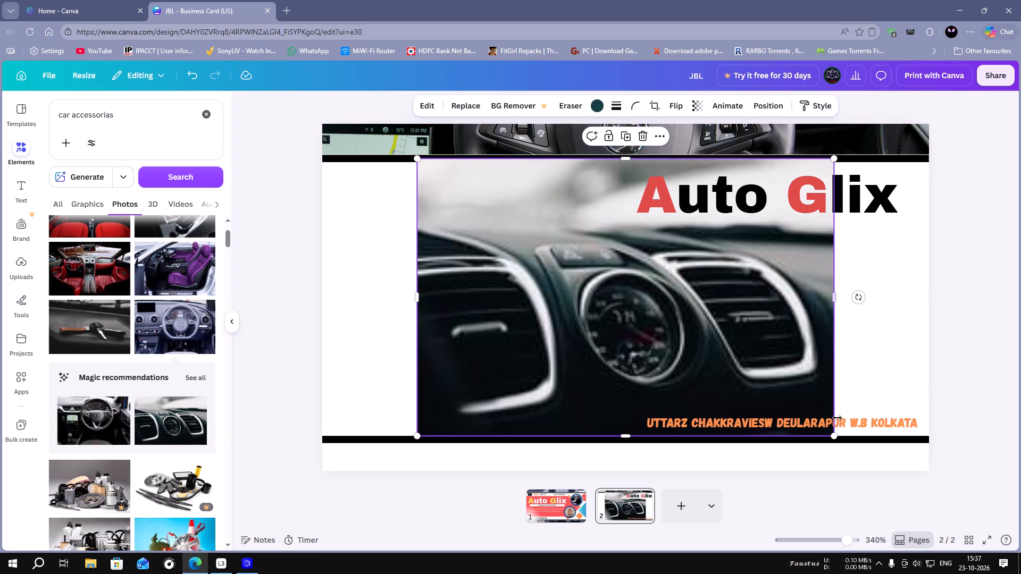
pyautogui.moveTo(832, 436); pyautogui.dragTo(1020, 558)
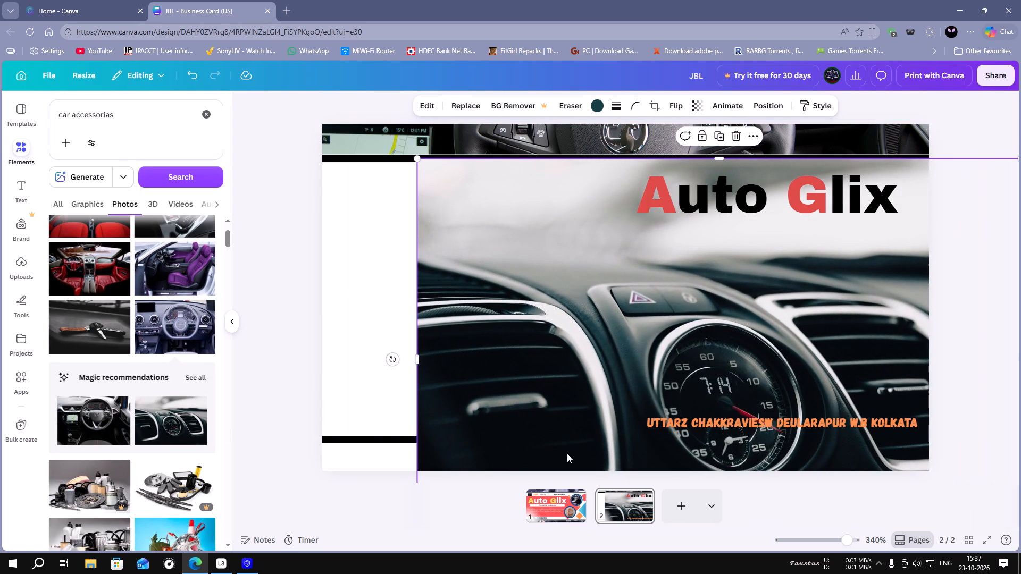
pyautogui.moveTo(418, 364); pyautogui.dragTo(253, 366)
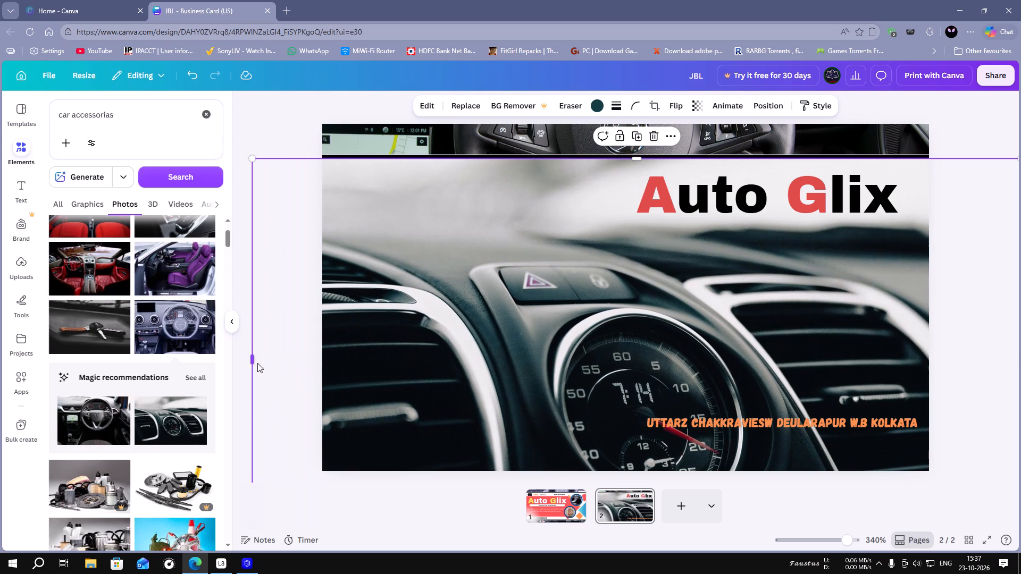
pyautogui.moveTo(639, 159); pyautogui.dragTo(679, 390)
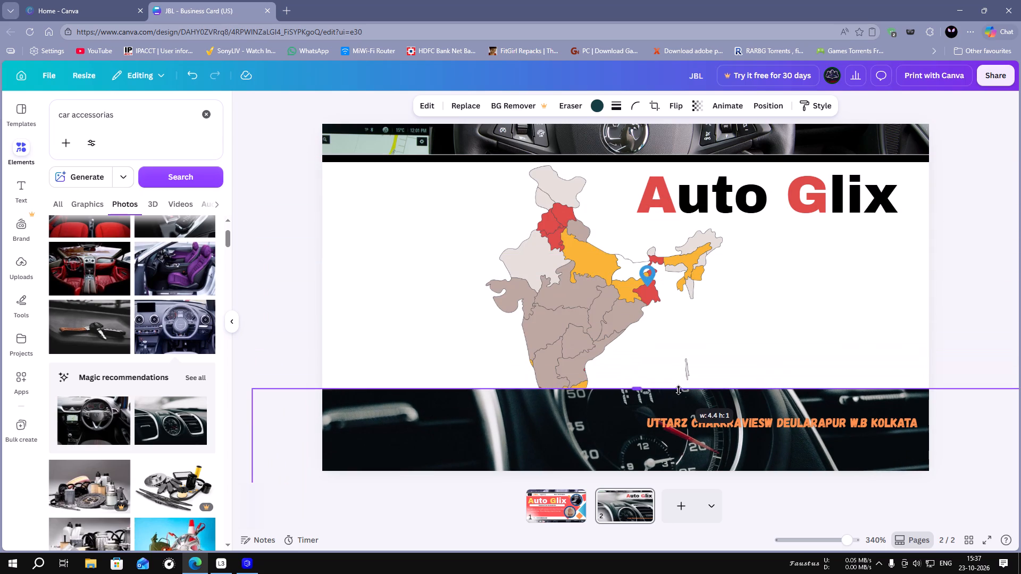
pyautogui.moveTo(679, 390); pyautogui.dragTo(679, 403)
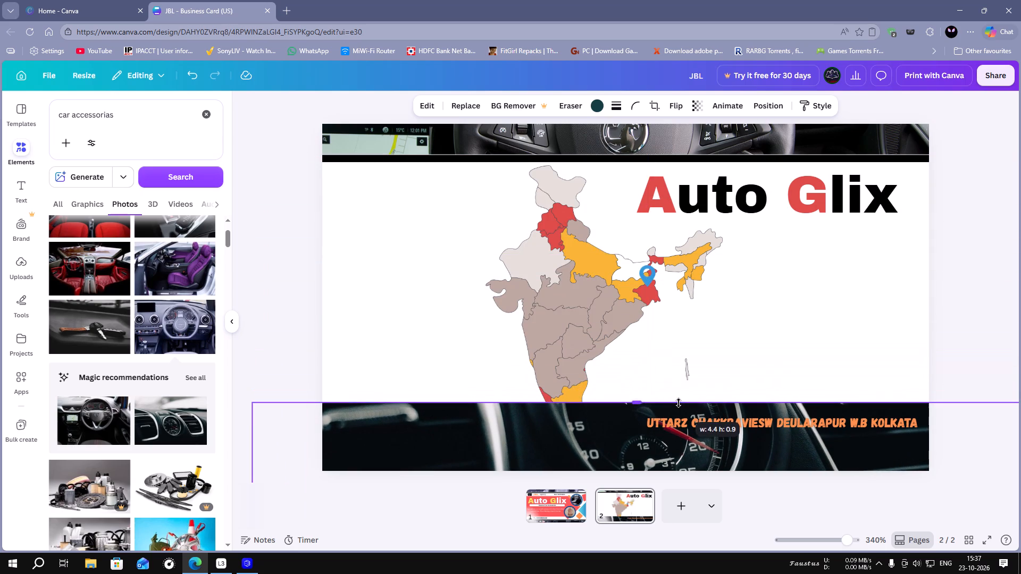
pyautogui.moveTo(679, 403); pyautogui.dragTo(679, 432)
# Position the dashboard clock photo in page 2's bottom band, with its upper edge against the lower black line.
pyautogui.moveTo(585, 452); pyautogui.dragTo(588, 461)
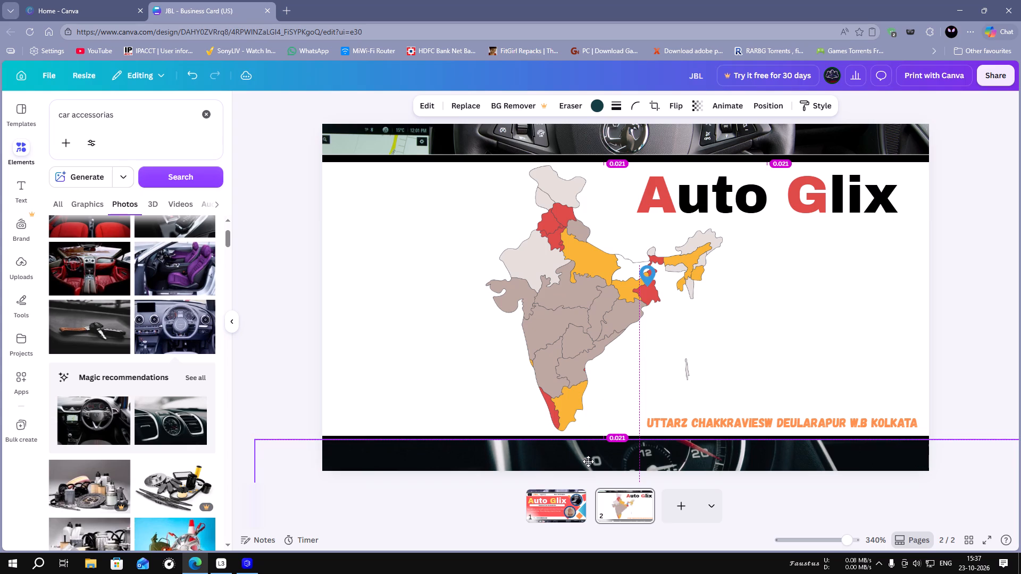
pyautogui.moveTo(588, 461); pyautogui.dragTo(588, 463)
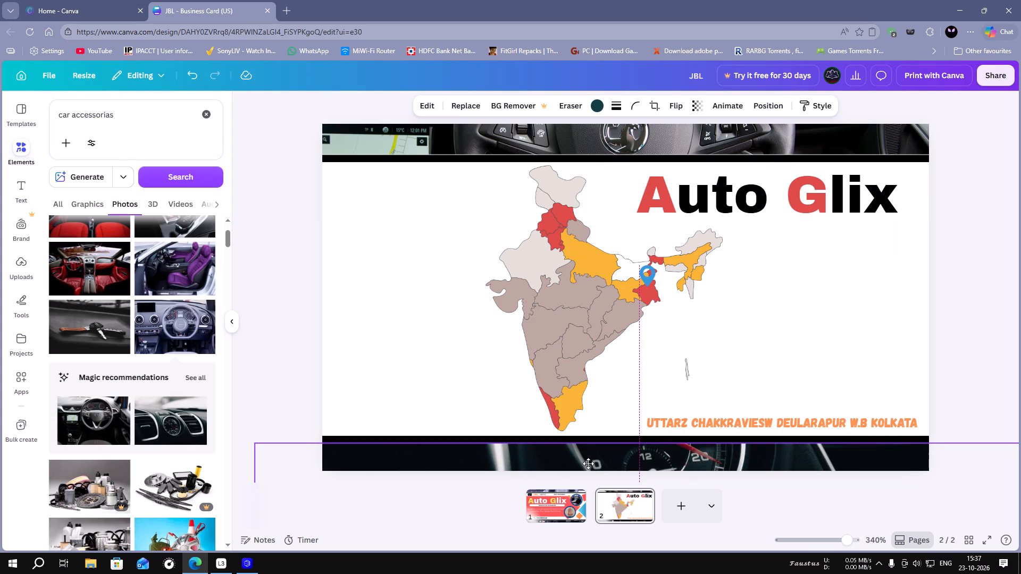
pyautogui.moveTo(588, 463); pyautogui.dragTo(588, 464)
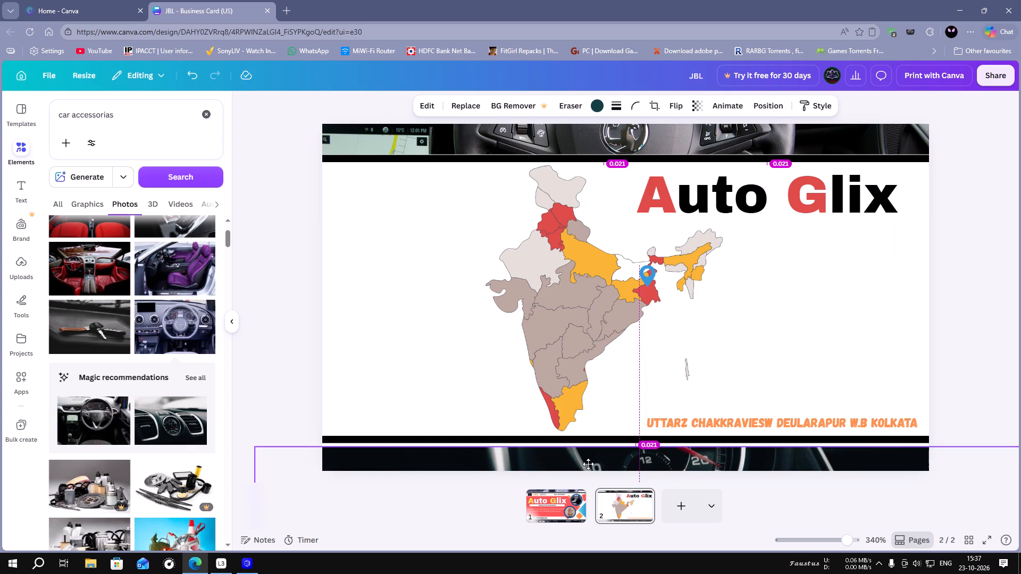
pyautogui.moveTo(588, 464); pyautogui.dragTo(588, 463)
pyautogui.click(284, 367)
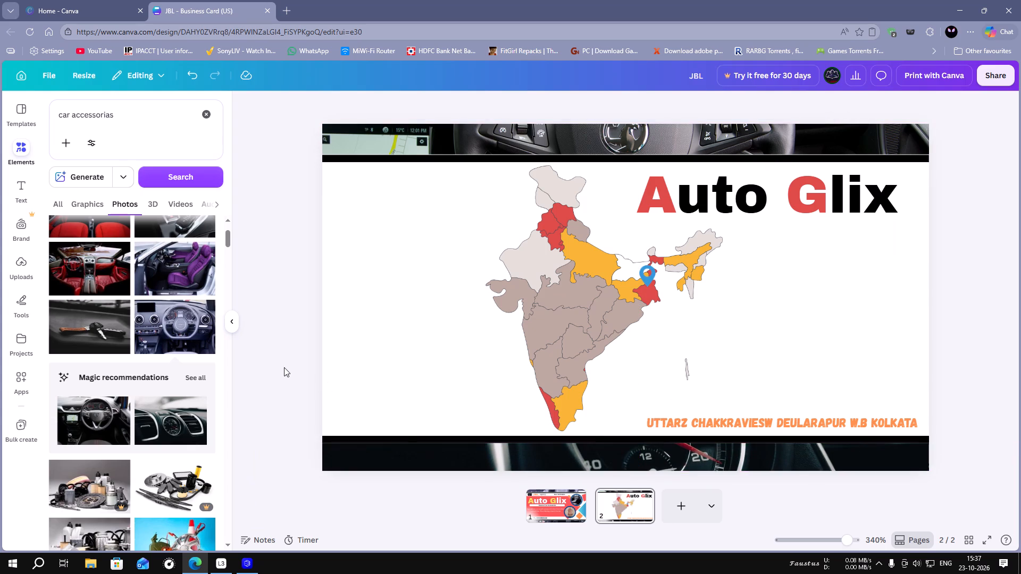
# Nudge the steering wheel strip in page 2's top band slightly down onto the upper black line.
pyautogui.click(539, 137)
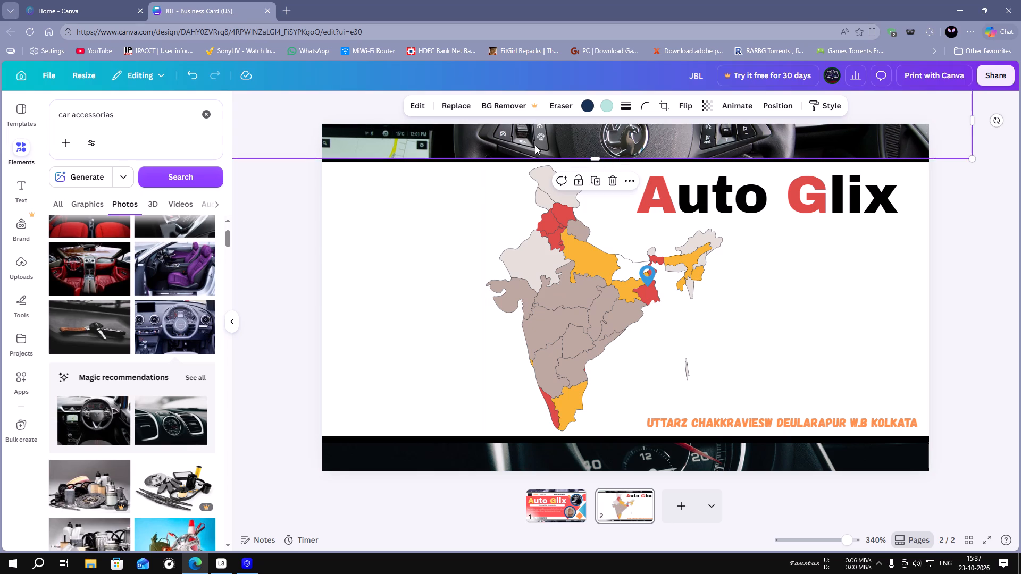
pyautogui.click(277, 254)
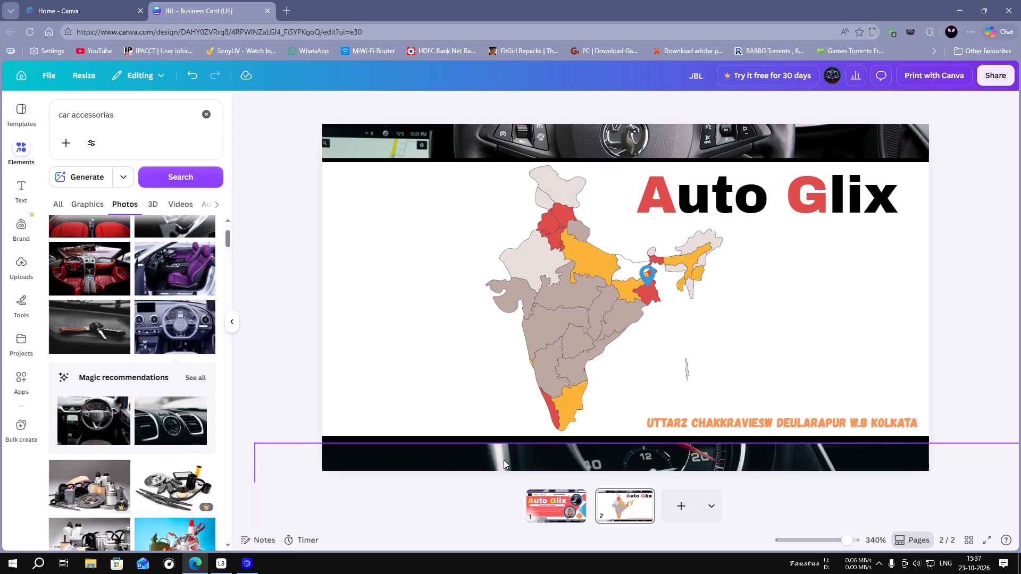
# Nudge the dashboard clock photo in page 2's bottom band slightly up against the lower black line.
pyautogui.click(504, 460)
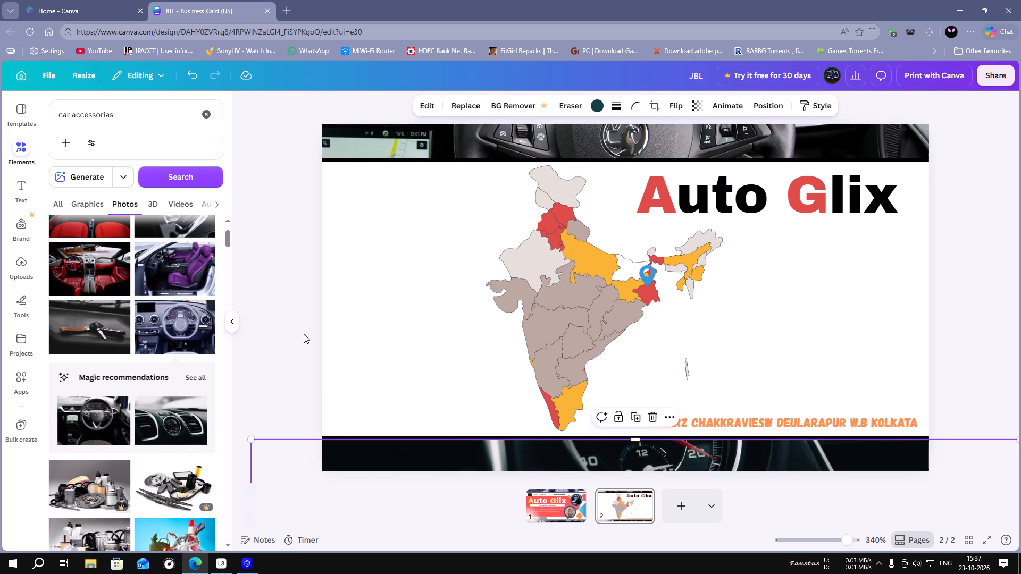
pyautogui.click(278, 316)
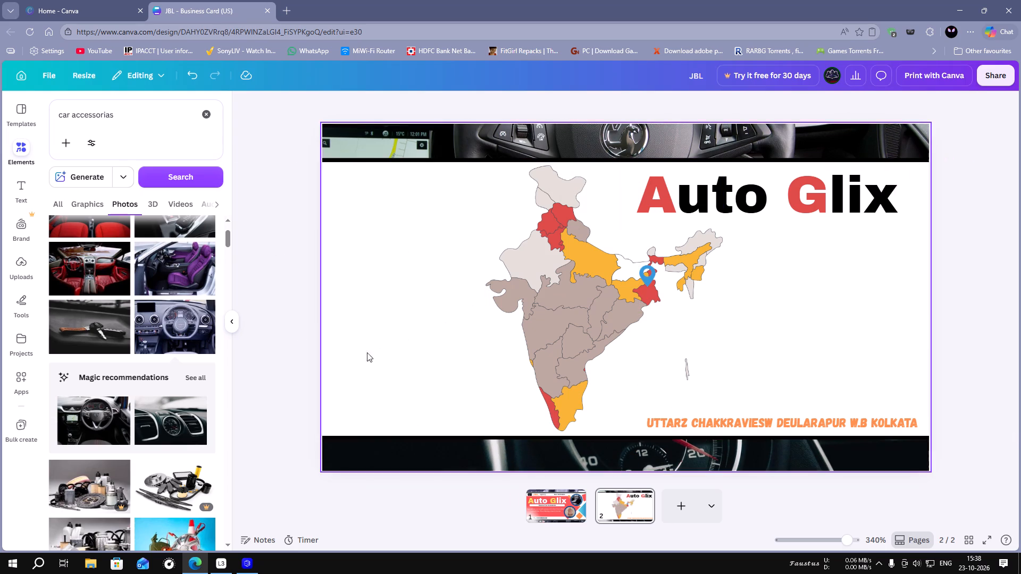
pyautogui.click(289, 351)
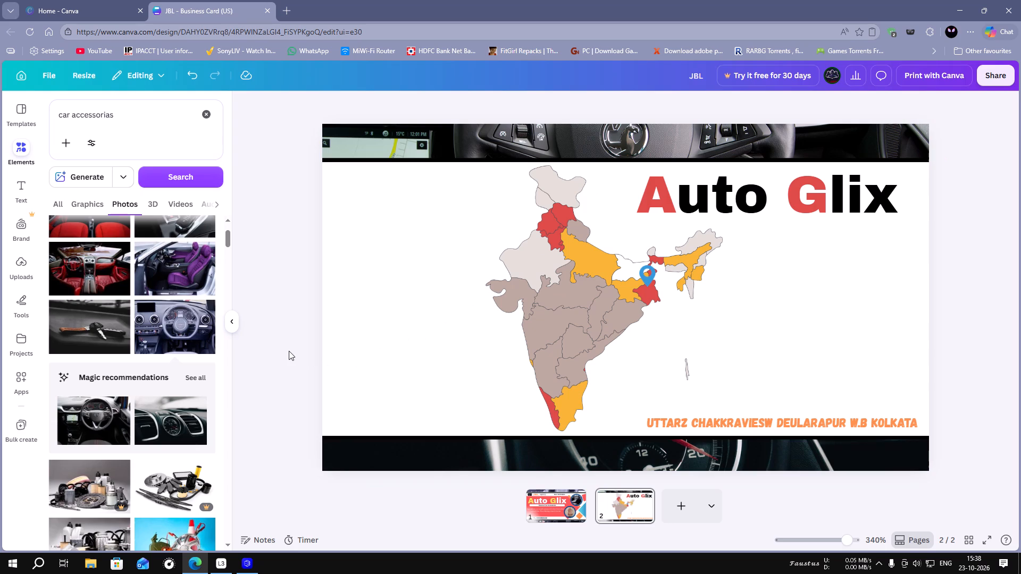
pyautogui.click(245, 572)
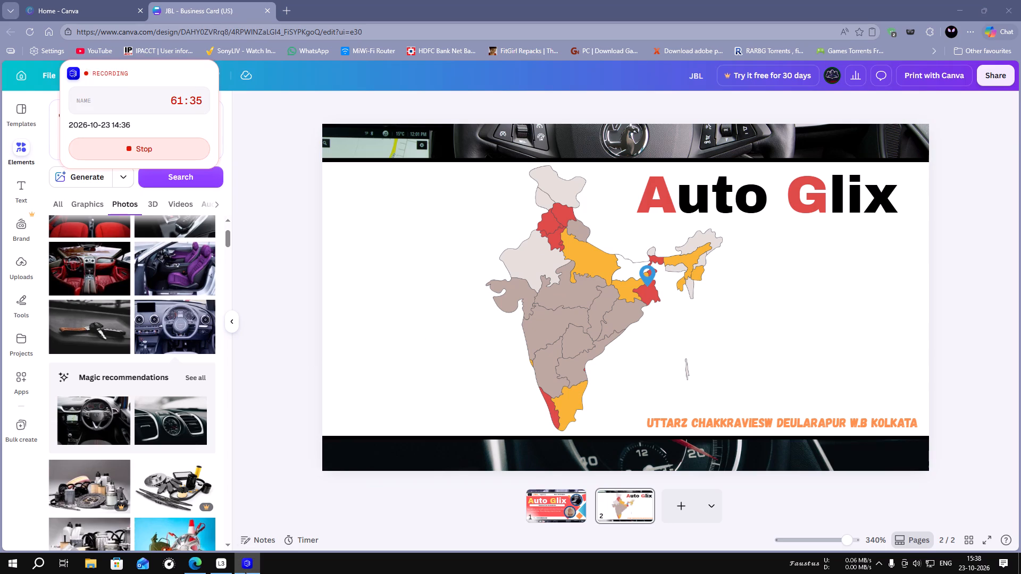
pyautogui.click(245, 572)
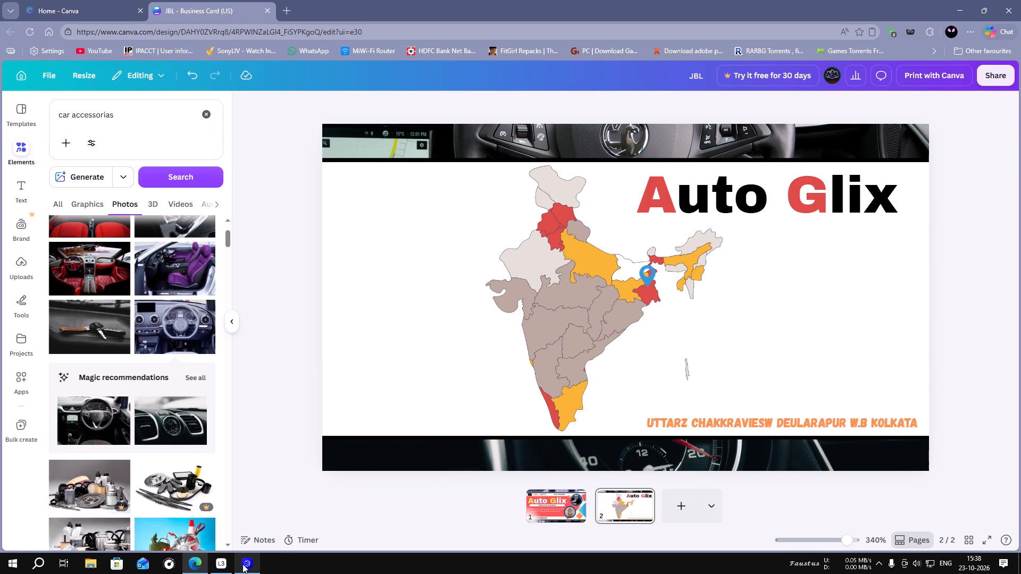
# Download both pages of the business card design as a PDF.
pyautogui.click(232, 319)
pyautogui.click(55, 70)
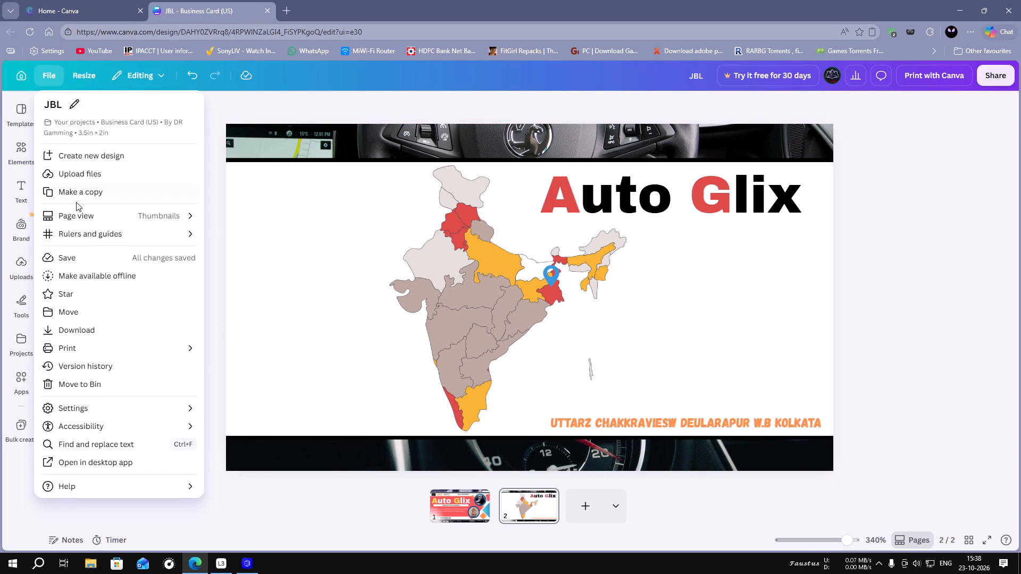
pyautogui.click(76, 327)
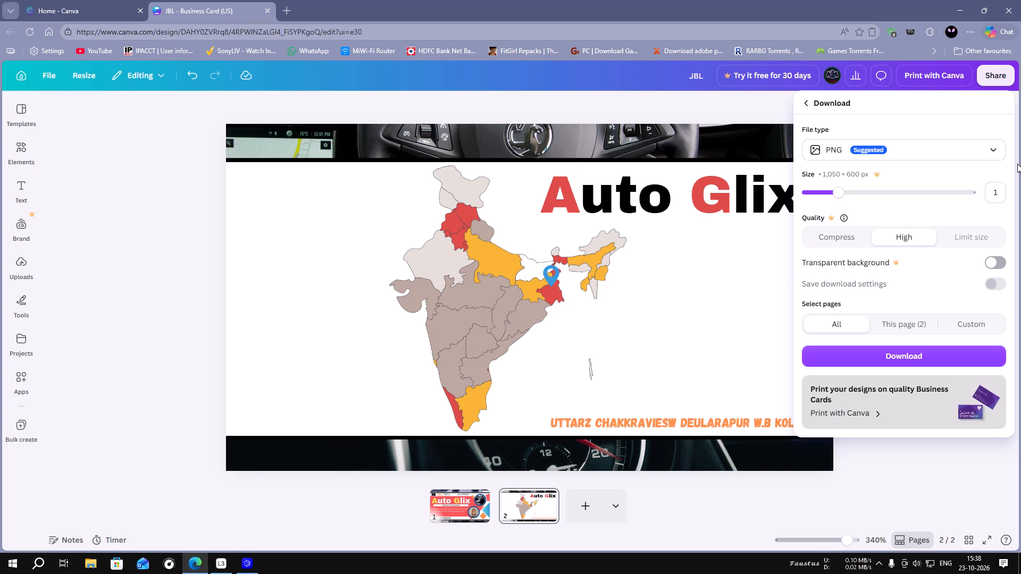
pyautogui.click(992, 151)
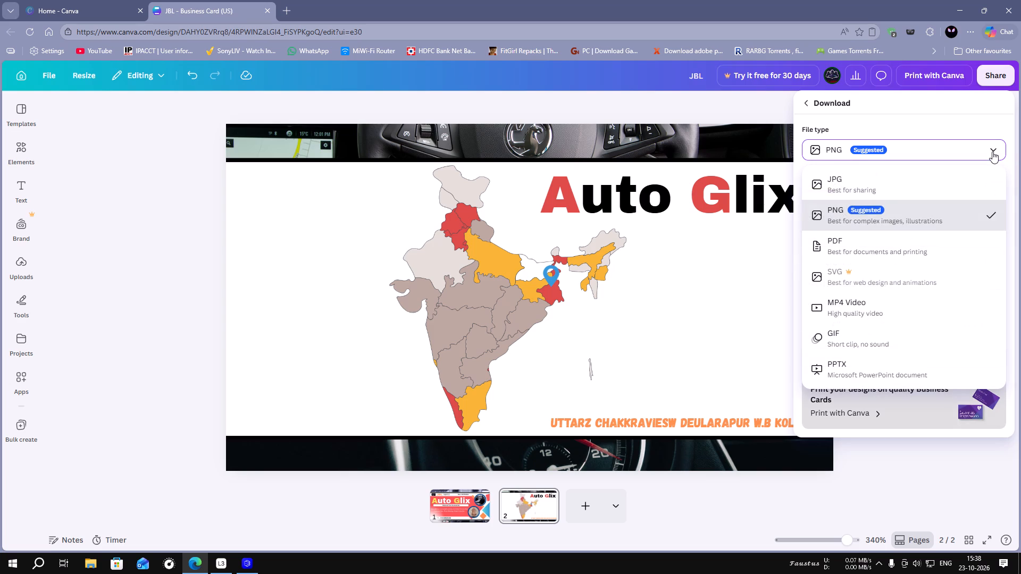
pyautogui.click(918, 251)
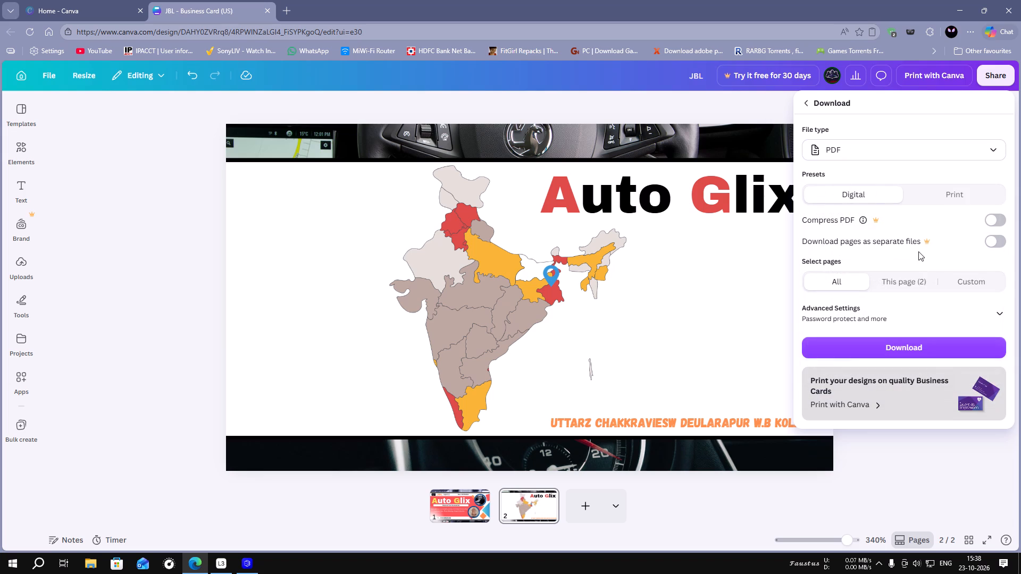
pyautogui.click(875, 351)
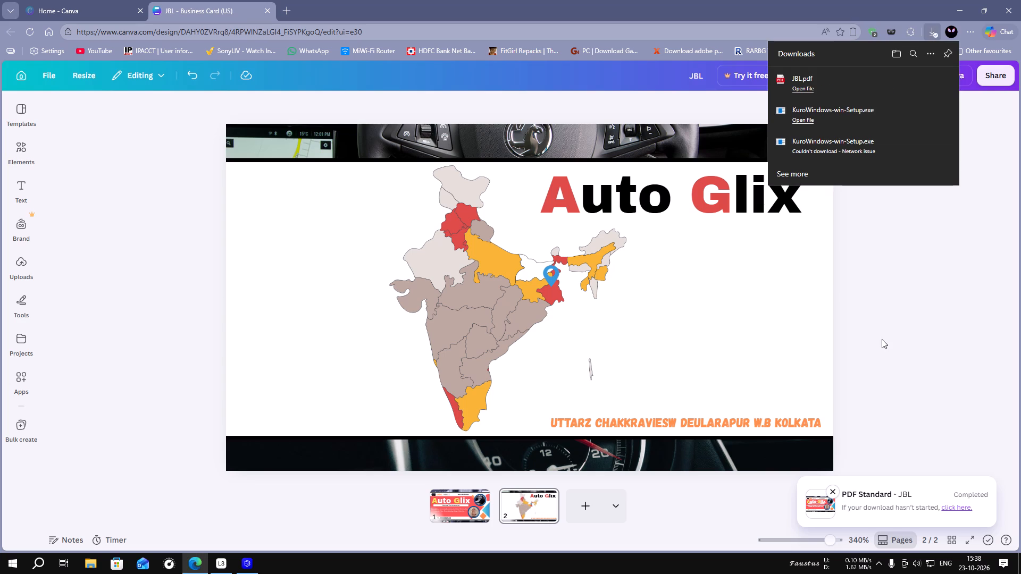
pyautogui.click(882, 339)
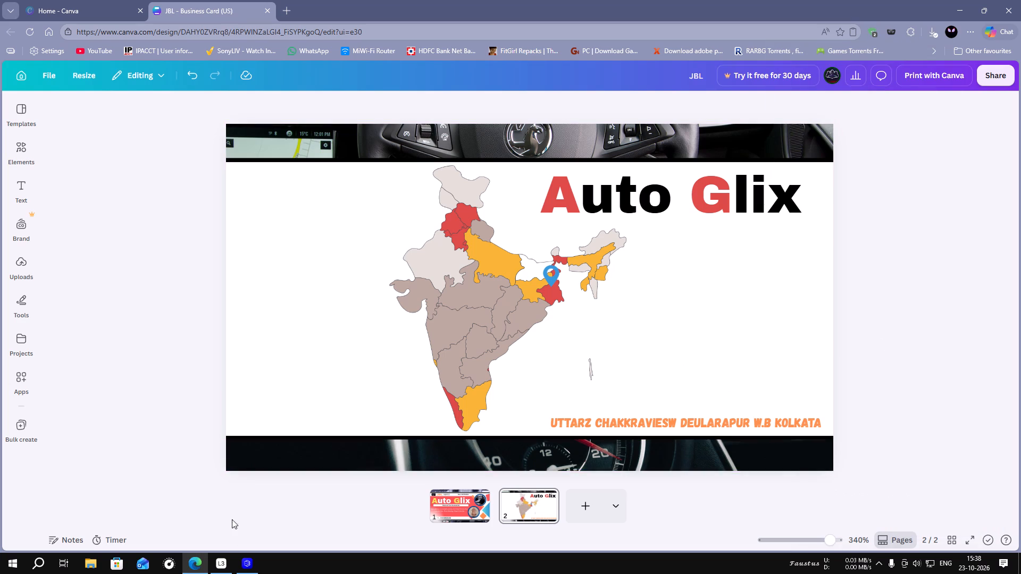
# Stop the running session recordings in Terac and Loggy3.
pyautogui.click(242, 572)
pyautogui.click(154, 146)
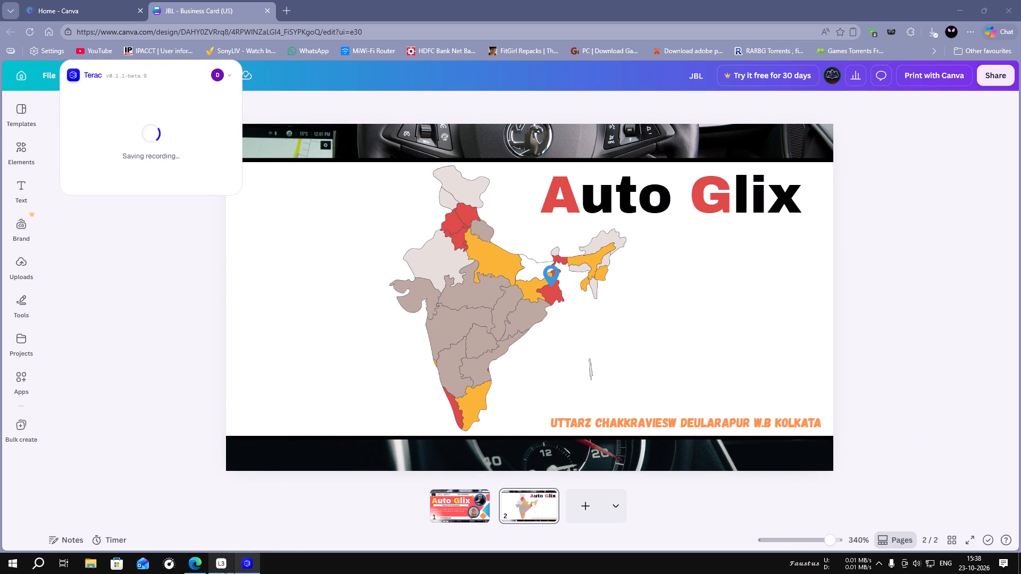
pyautogui.click(220, 571)
pyautogui.click(222, 327)
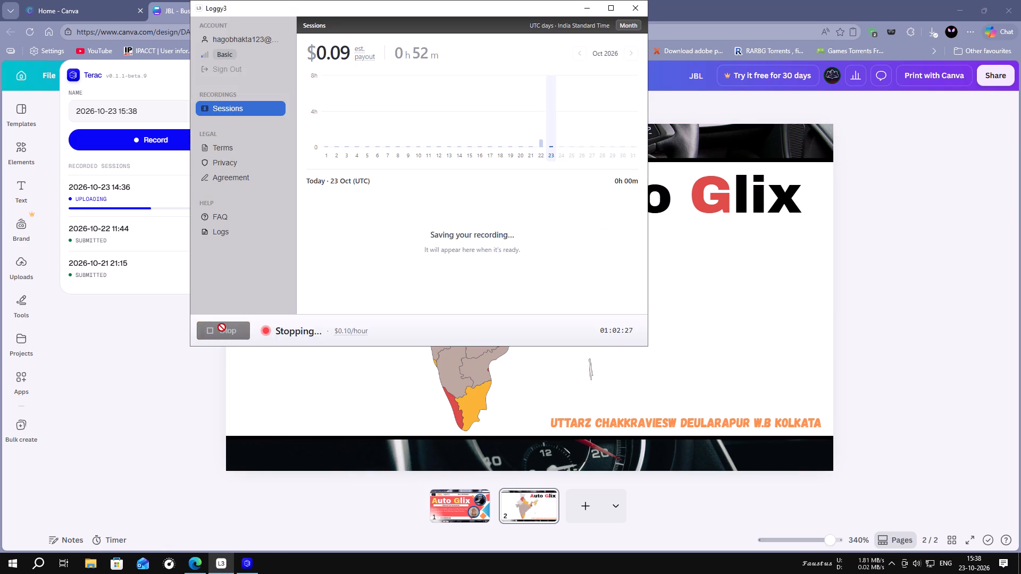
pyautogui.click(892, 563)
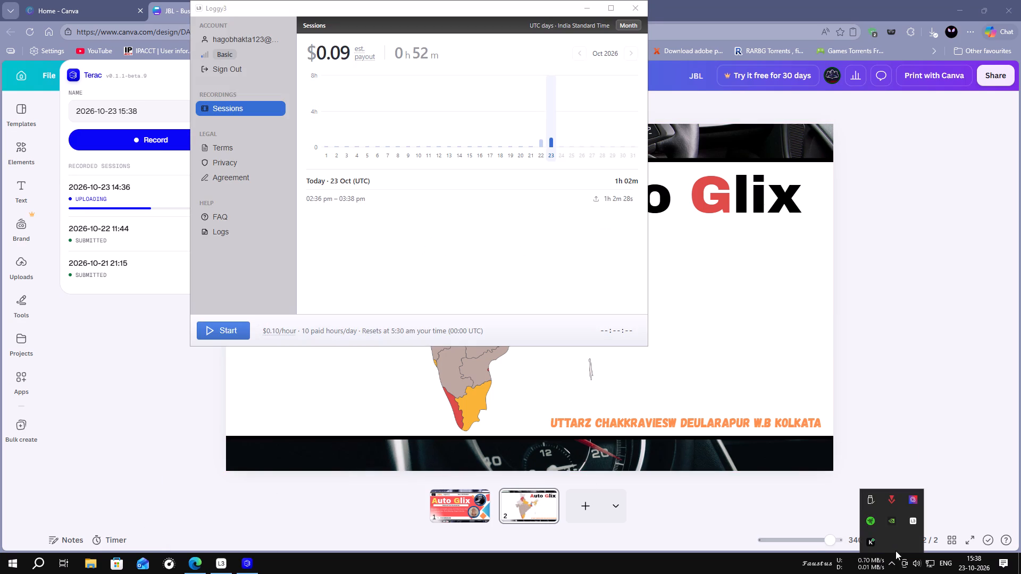